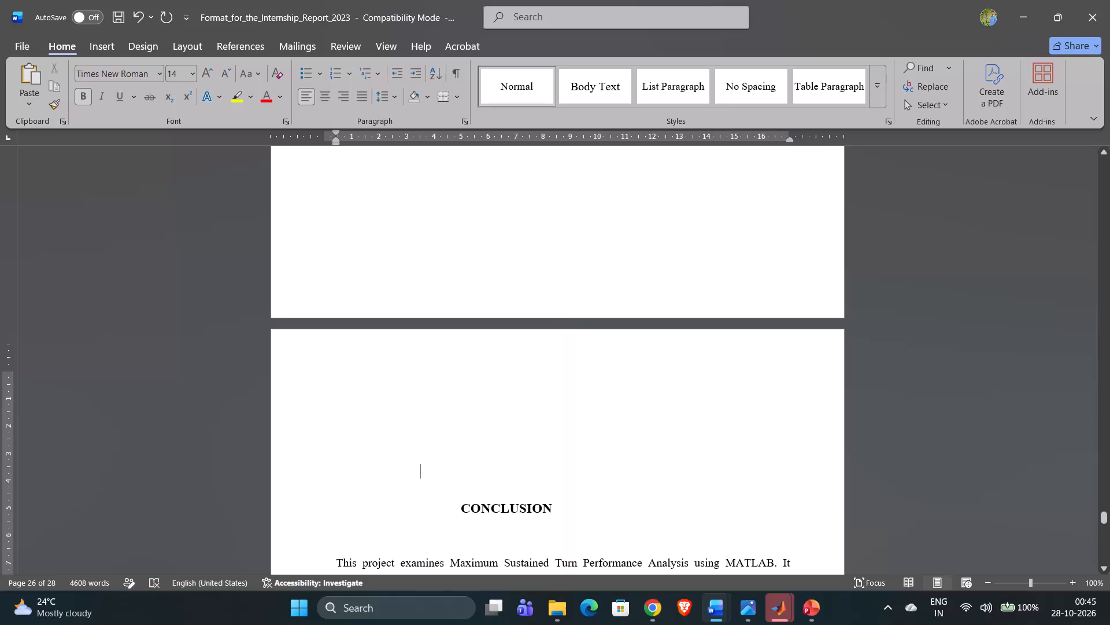
# Delete the blank lines and spaces above the CONCLUSION heading, pulling the heading back onto the preceding page.
pyautogui.press('BackSpace')
pyautogui.press('BackSpace')
pyautogui.press('BackSpace')
pyautogui.press('BackSpace')
pyautogui.press('BackSpace')
pyautogui.press('BackSpace')
pyautogui.press('BackSpace')
pyautogui.press('BackSpace')
pyautogui.press('BackSpace')
pyautogui.press('BackSpace')
pyautogui.press('BackSpace')
pyautogui.press('BackSpace')
pyautogui.press('BackSpace')
pyautogui.press('BackSpace')
pyautogui.press('BackSpace')
pyautogui.press('BackSpace')
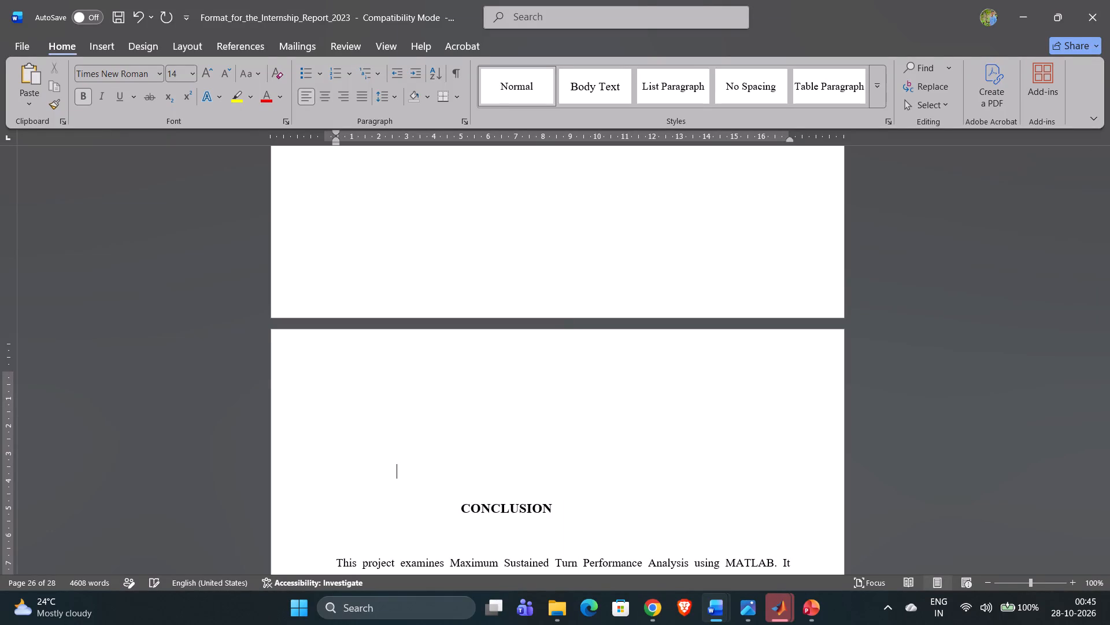
pyautogui.click(506, 479)
pyautogui.press('BackSpace')
pyautogui.press('BackSpace')
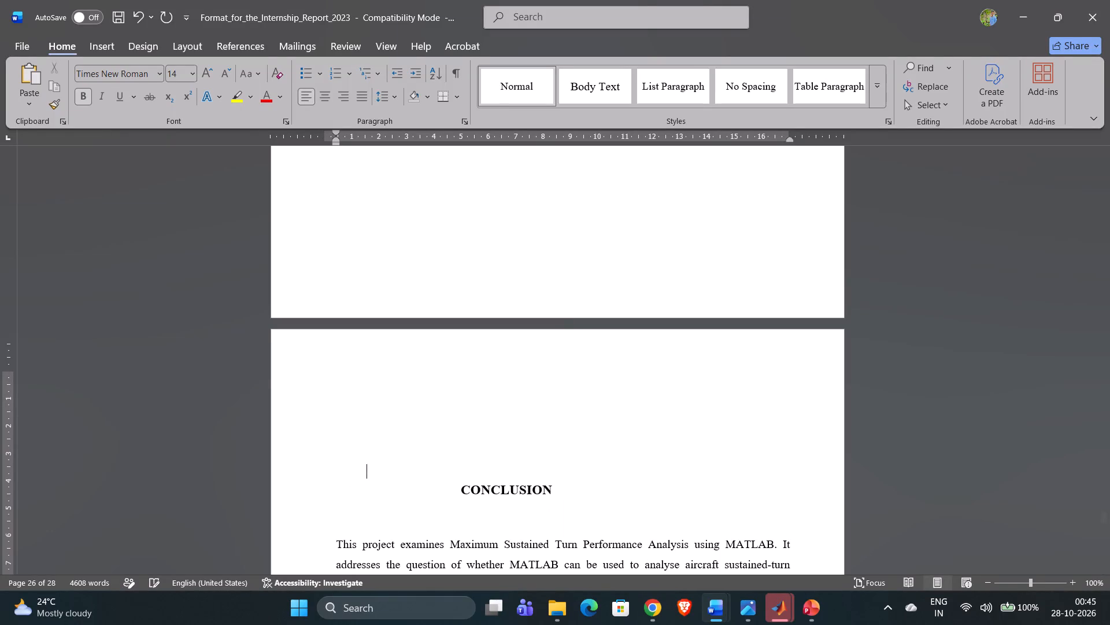
pyautogui.press('BackSpace')
pyautogui.press('BackSpace')
pyautogui.press('BackSpace')
pyautogui.press('BackSpace')
pyautogui.press('BackSpace')
pyautogui.press('BackSpace')
pyautogui.press('BackSpace')
pyautogui.press('BackSpace')
pyautogui.press('BackSpace')
pyautogui.press('BackSpace')
pyautogui.press('BackSpace')
pyautogui.press('BackSpace')
pyautogui.press('BackSpace')
pyautogui.press('BackSpace')
pyautogui.press('BackSpace')
pyautogui.press('BackSpace')
pyautogui.press('BackSpace')
pyautogui.press('BackSpace')
pyautogui.press('BackSpace')
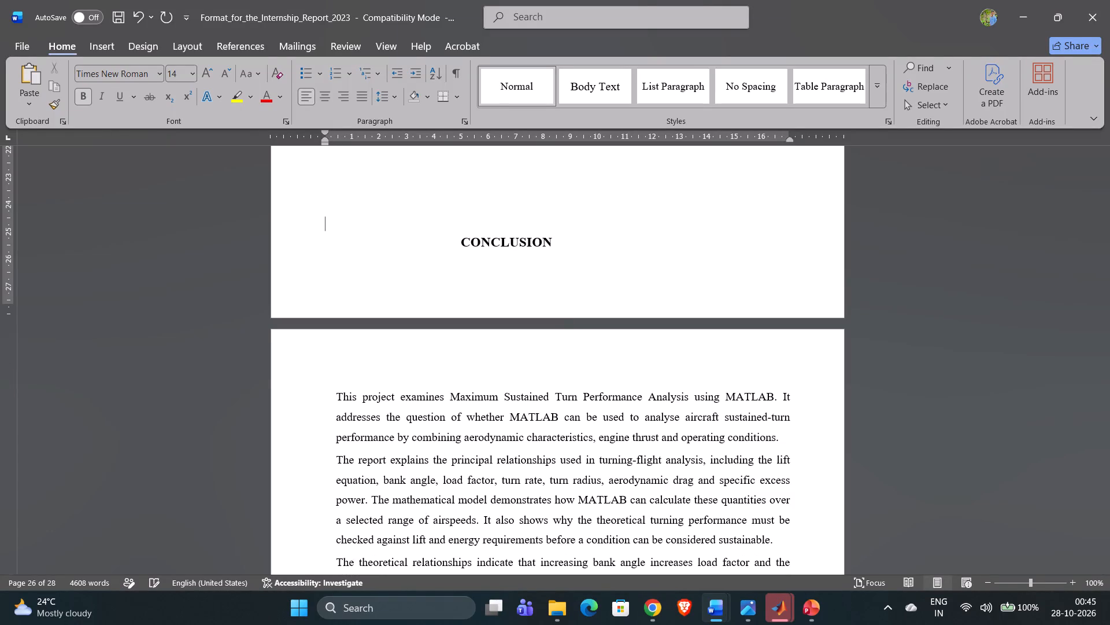
# Insert three blank lines above the CONCLUSION heading so that it starts at the top of a new page.
pyautogui.press('Return')
pyautogui.press('Return')
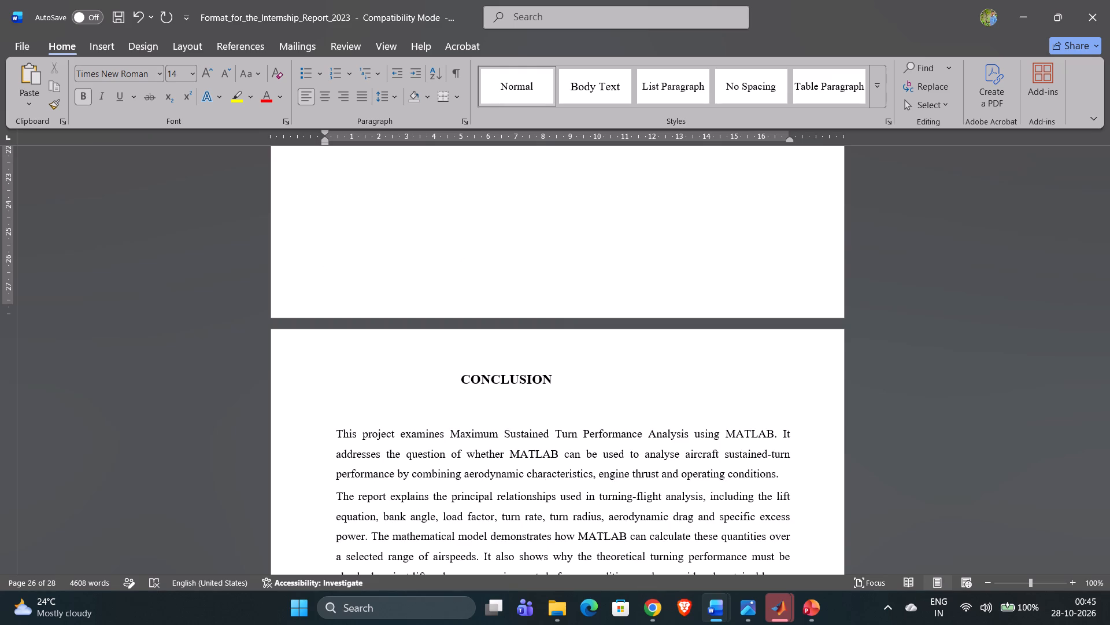
pyautogui.press('Return')
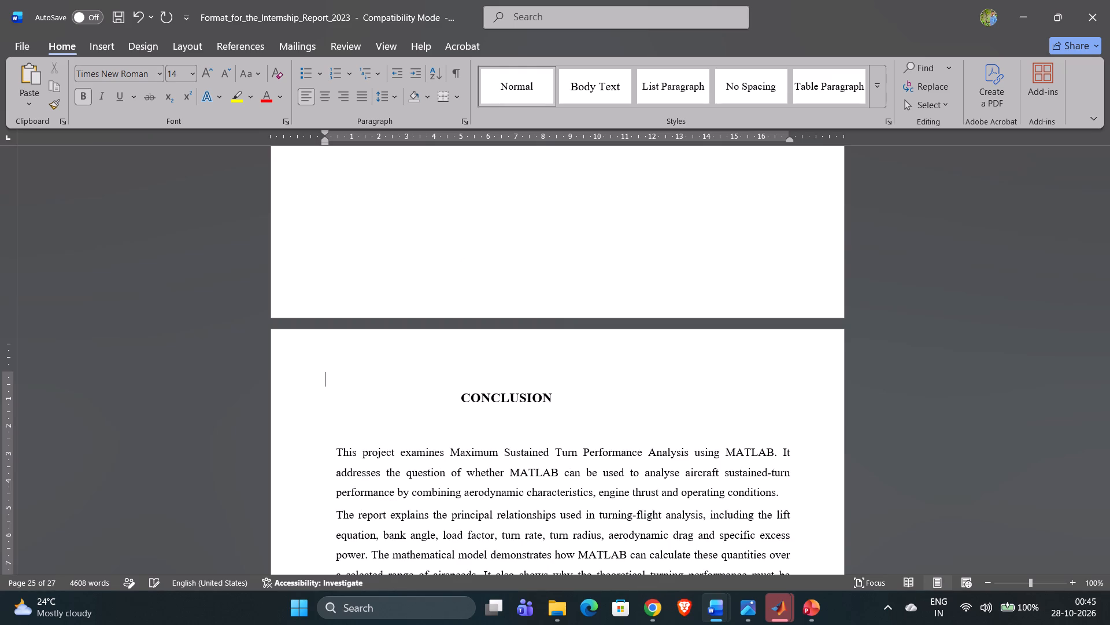
# Insert five blank lines above the "7. REFERENCES" heading so that the section starts on a new page.
pyautogui.scroll(-4, 594, 240)
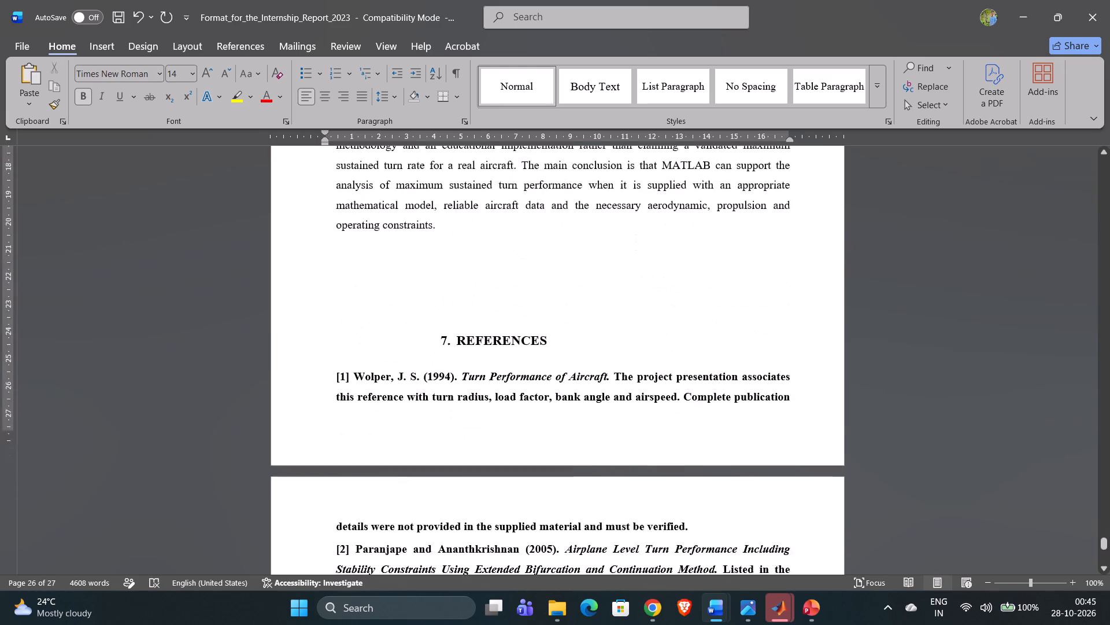
pyautogui.scroll(-2, 594, 240)
pyautogui.scroll(1, 561, 287)
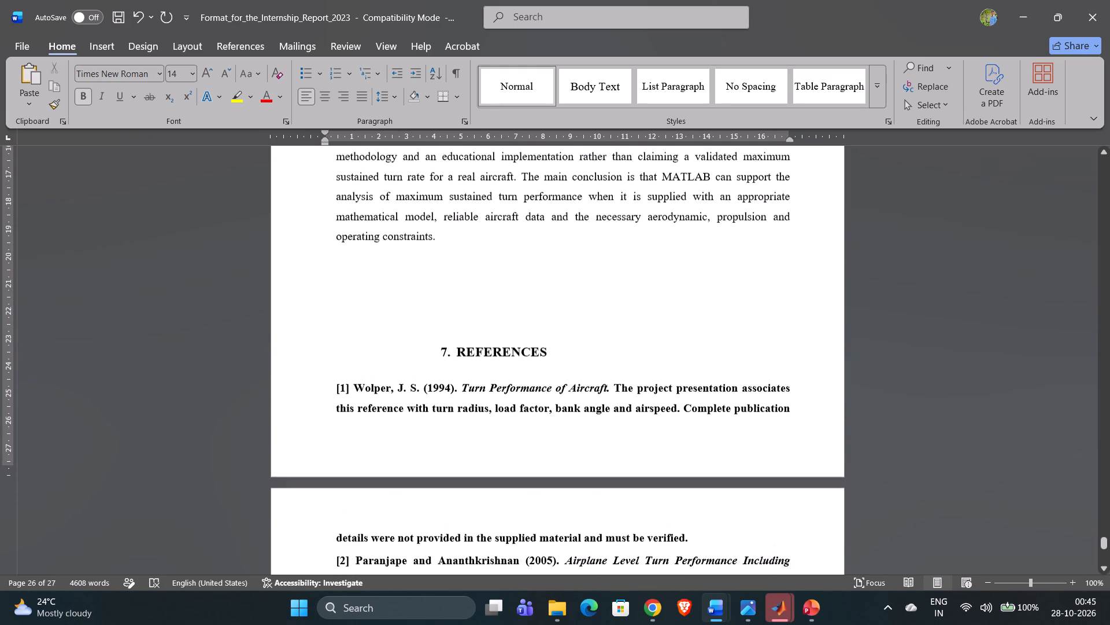
pyautogui.scroll(1, 561, 287)
pyautogui.click(460, 358)
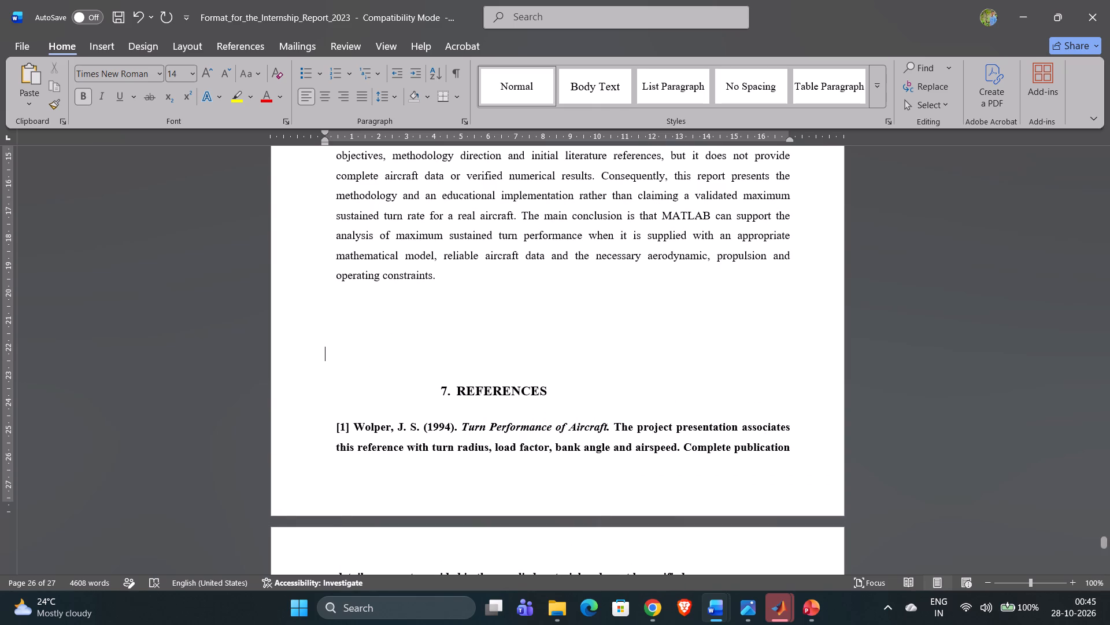
pyautogui.scroll(-6, 460, 358)
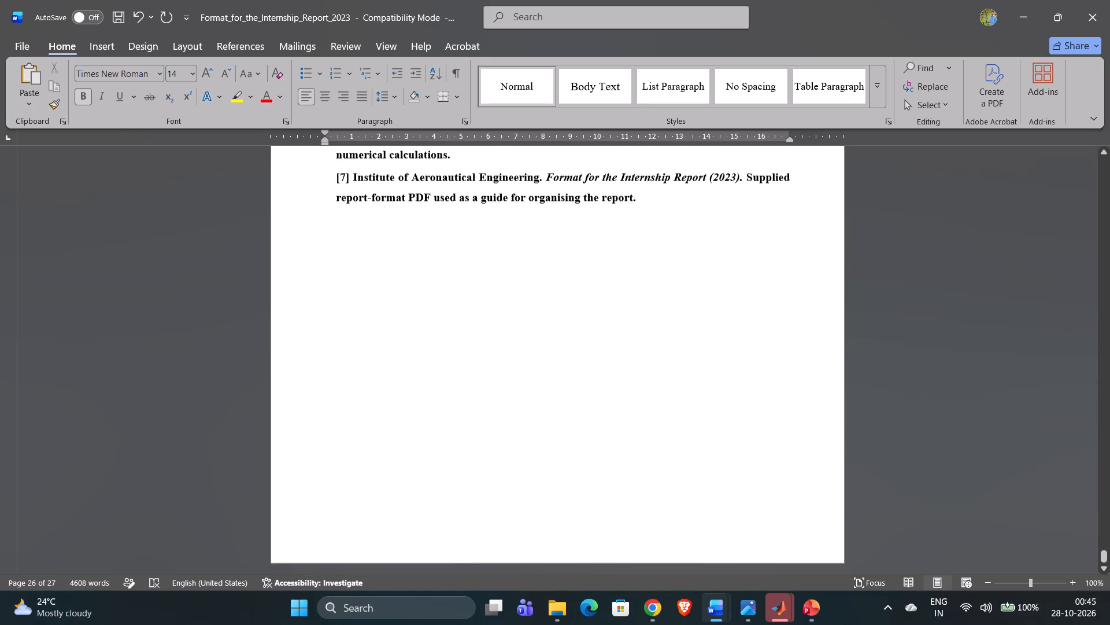
pyautogui.scroll(-1, 460, 358)
pyautogui.scroll(4, 460, 358)
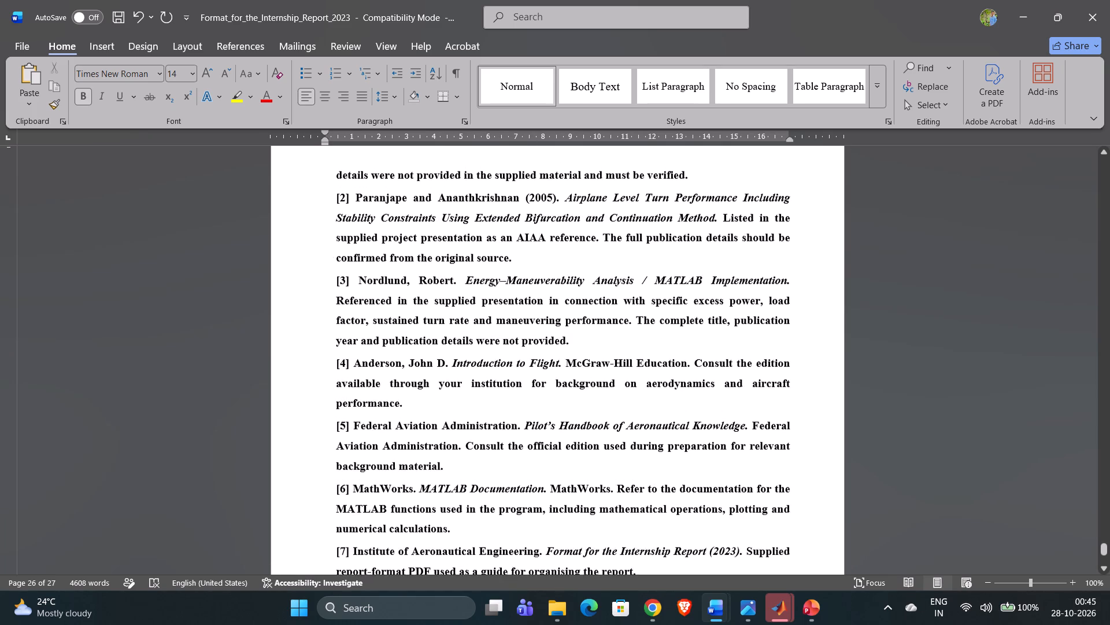
pyautogui.scroll(3, 460, 358)
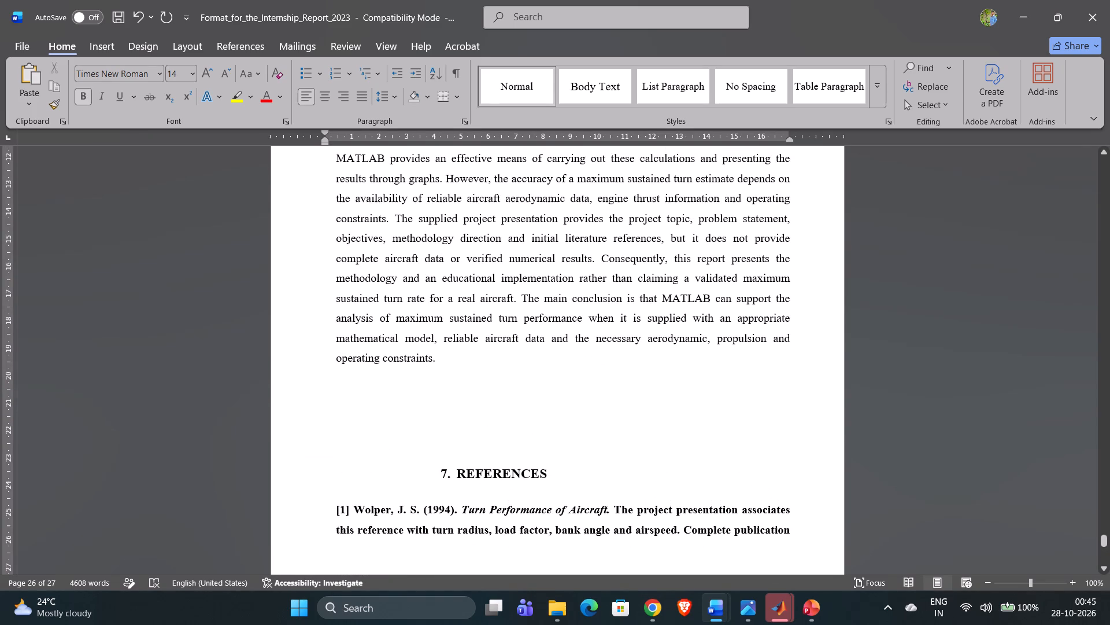
pyautogui.press('Return')
pyautogui.press('Return')
pyautogui.press('Return')
pyautogui.press('Return')
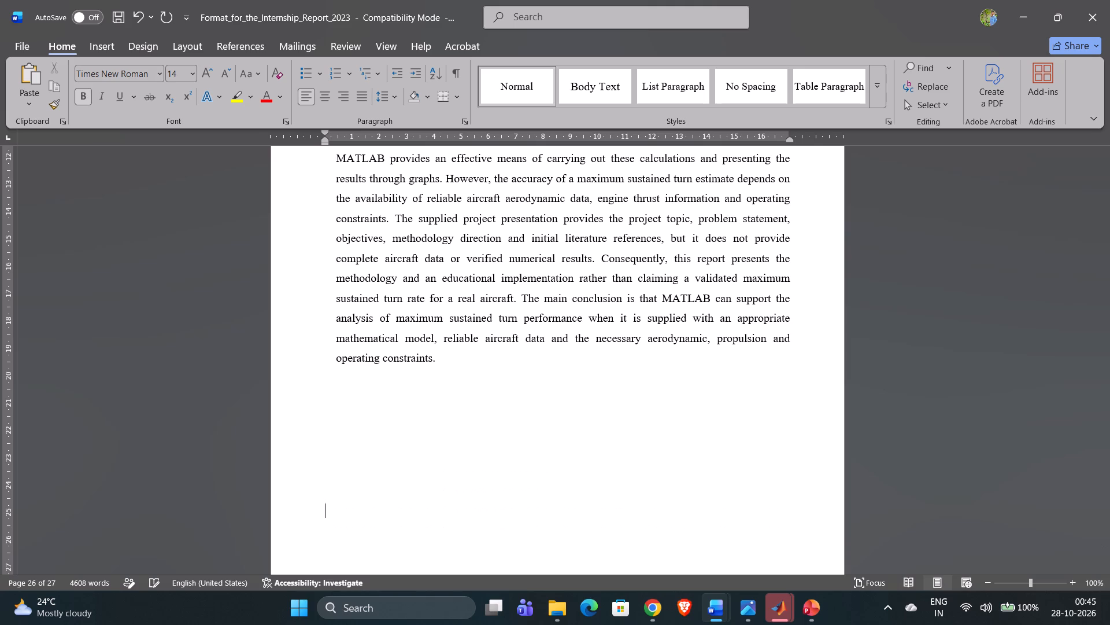
pyautogui.scroll(-1, 430, 436)
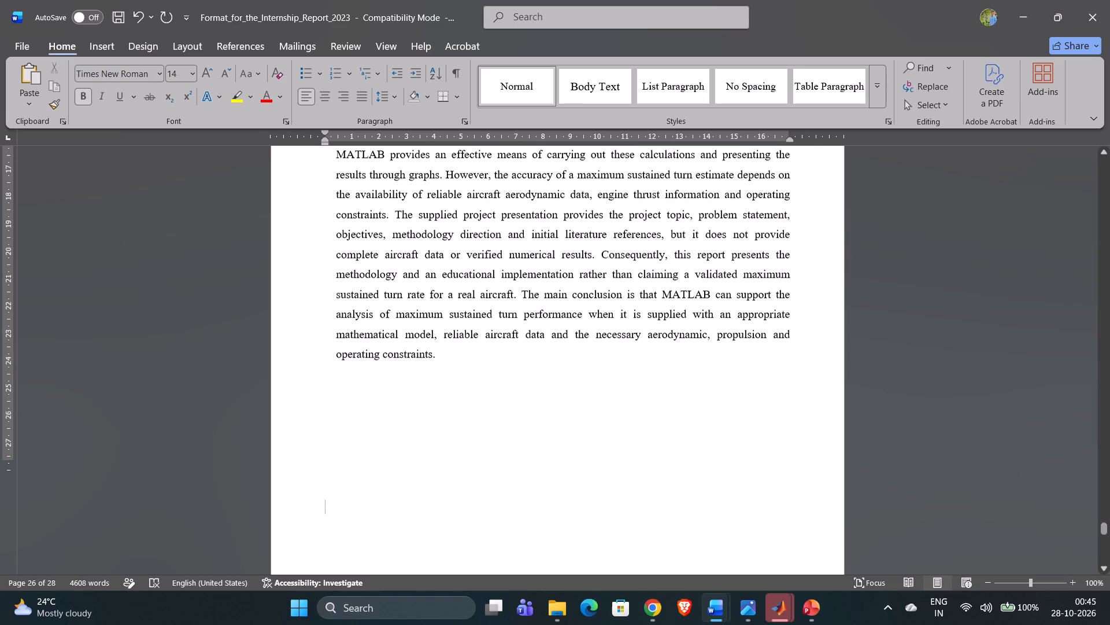
pyautogui.scroll(-1, 430, 436)
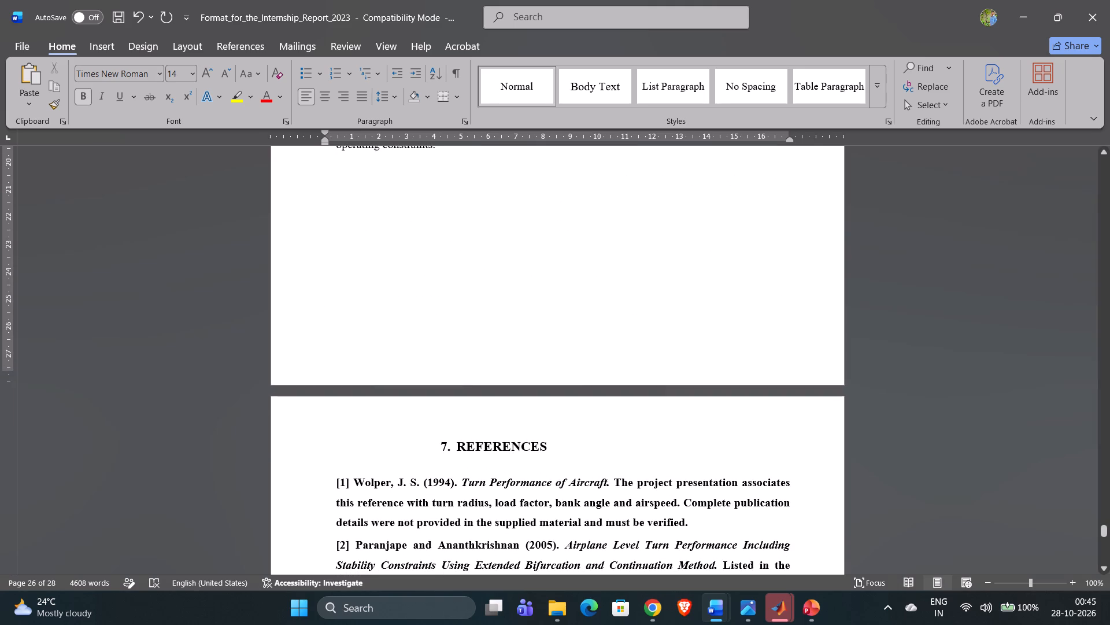
pyautogui.press('Return')
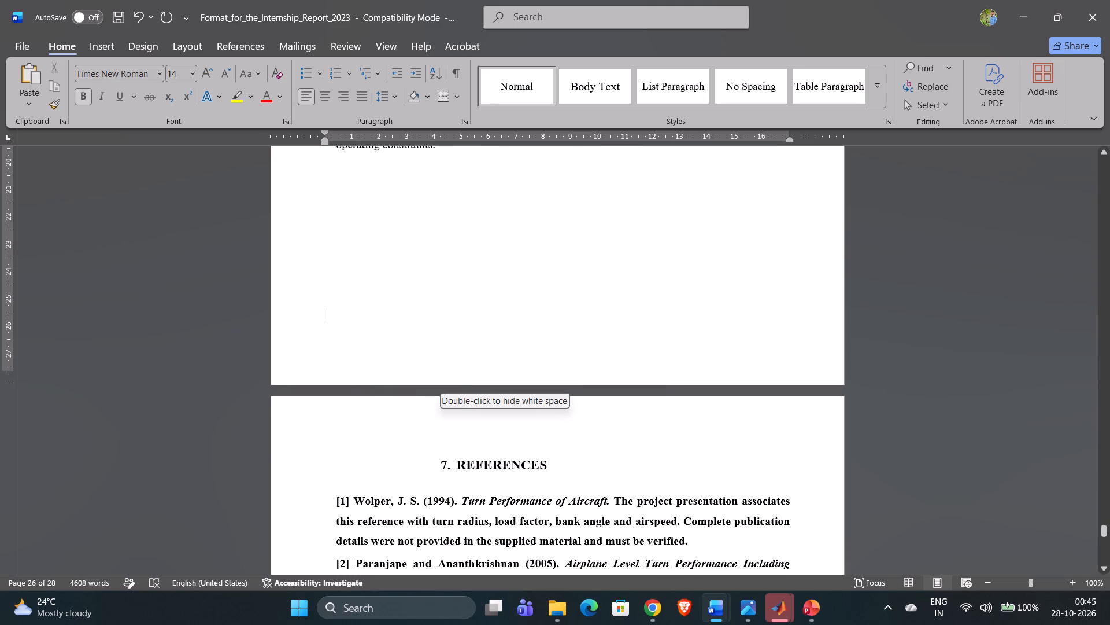
# Review the report's page layout from the conclusion back through the figures, chapters, contents and approval sheet to the title page.
pyautogui.scroll(1, 445, 388)
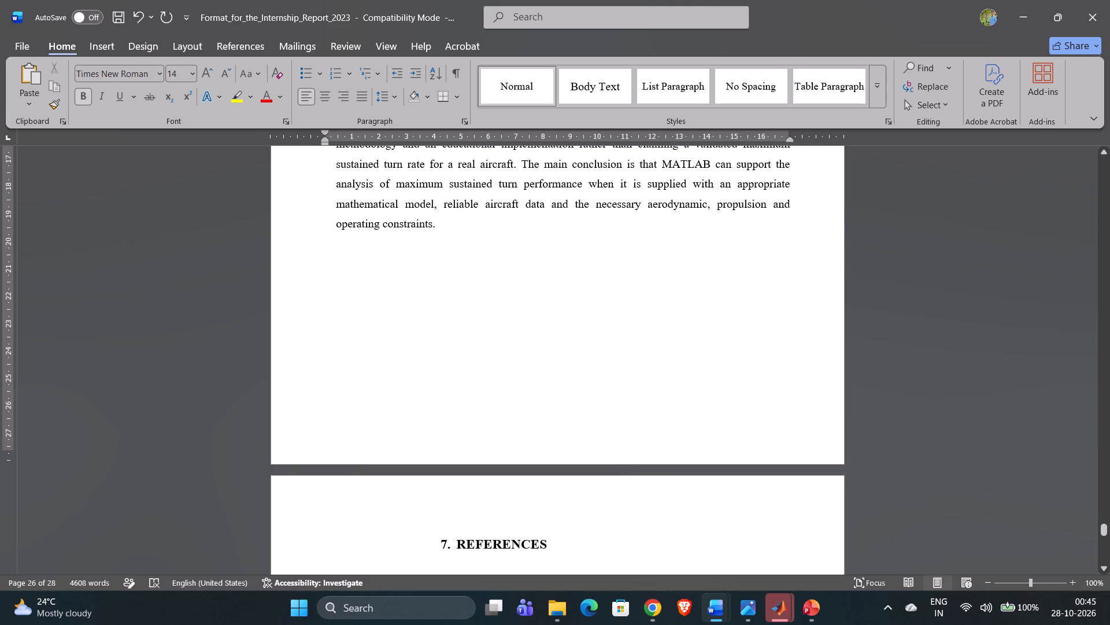
pyautogui.scroll(3, 445, 388)
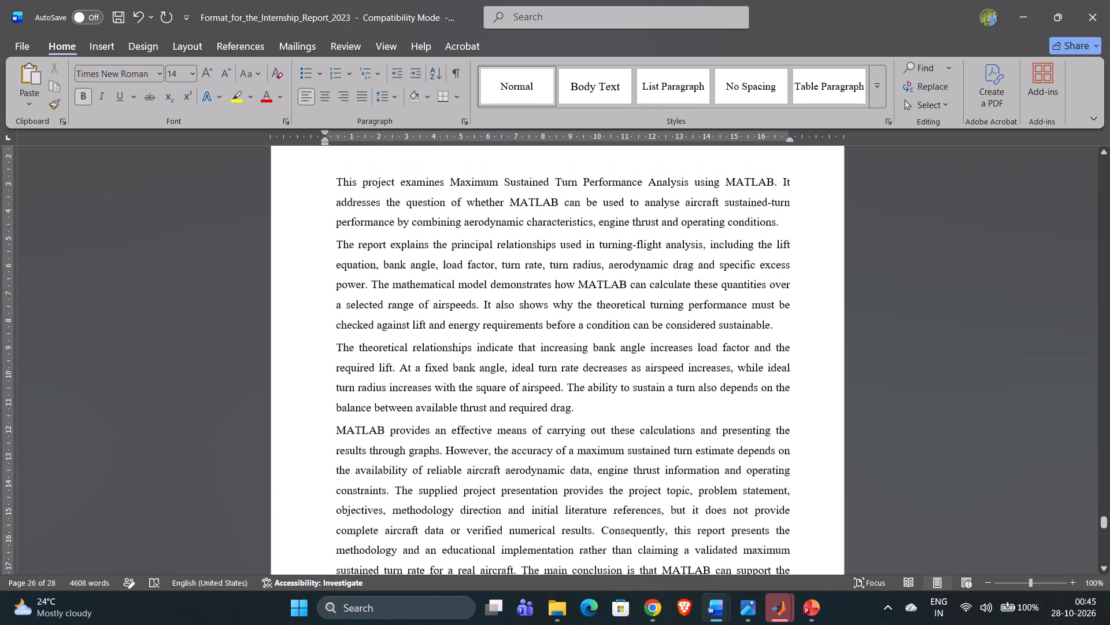
pyautogui.scroll(4, 445, 388)
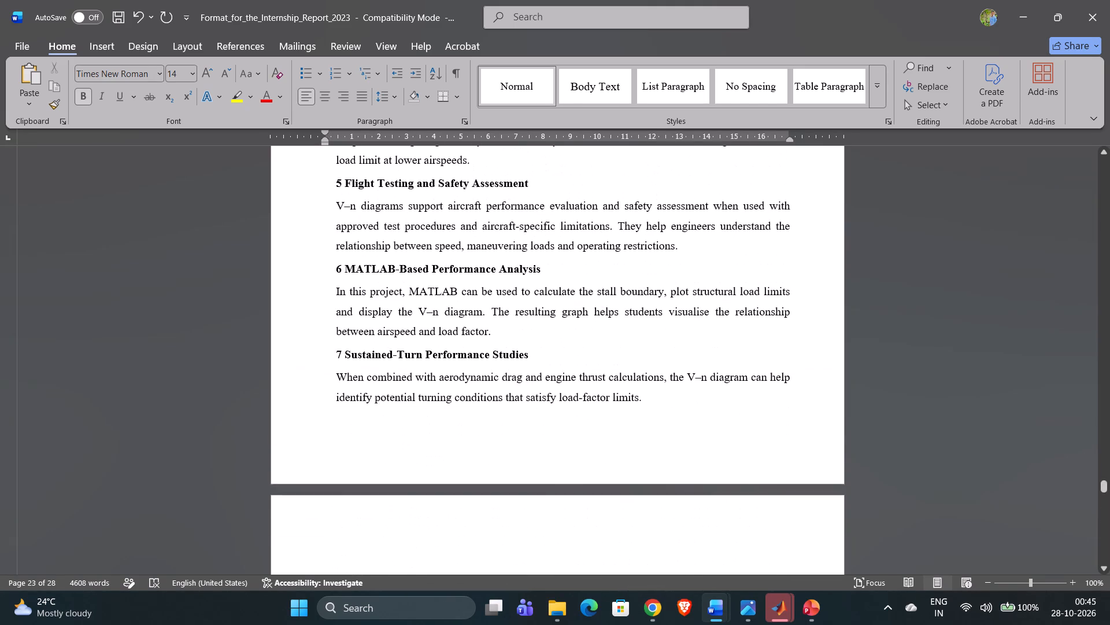
pyautogui.scroll(3, 445, 388)
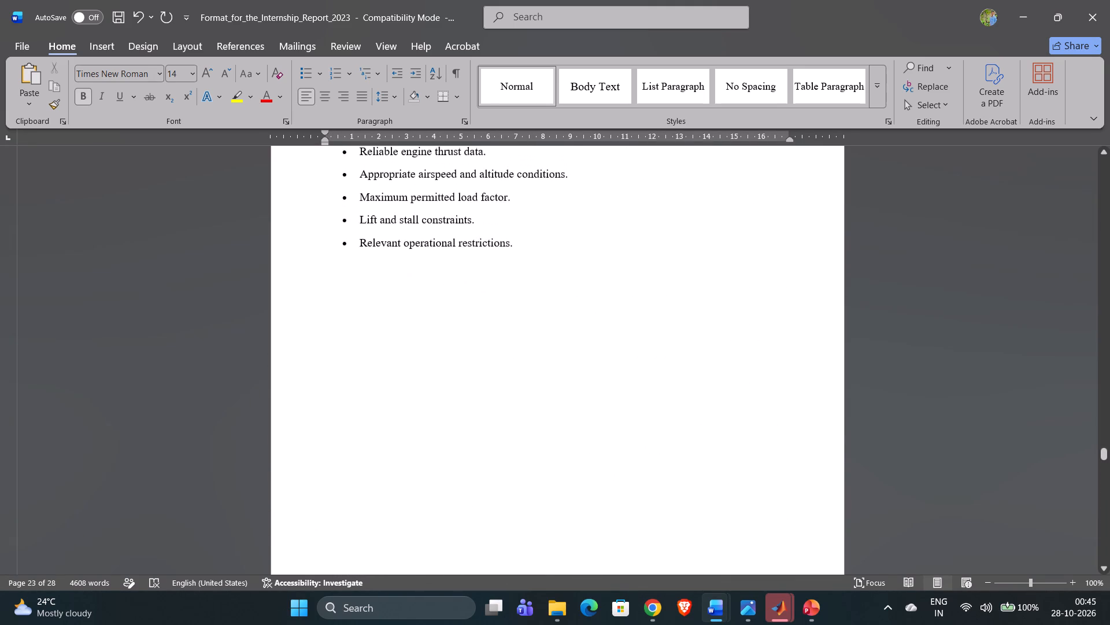
pyautogui.scroll(1, 445, 388)
pyautogui.scroll(-4, 445, 388)
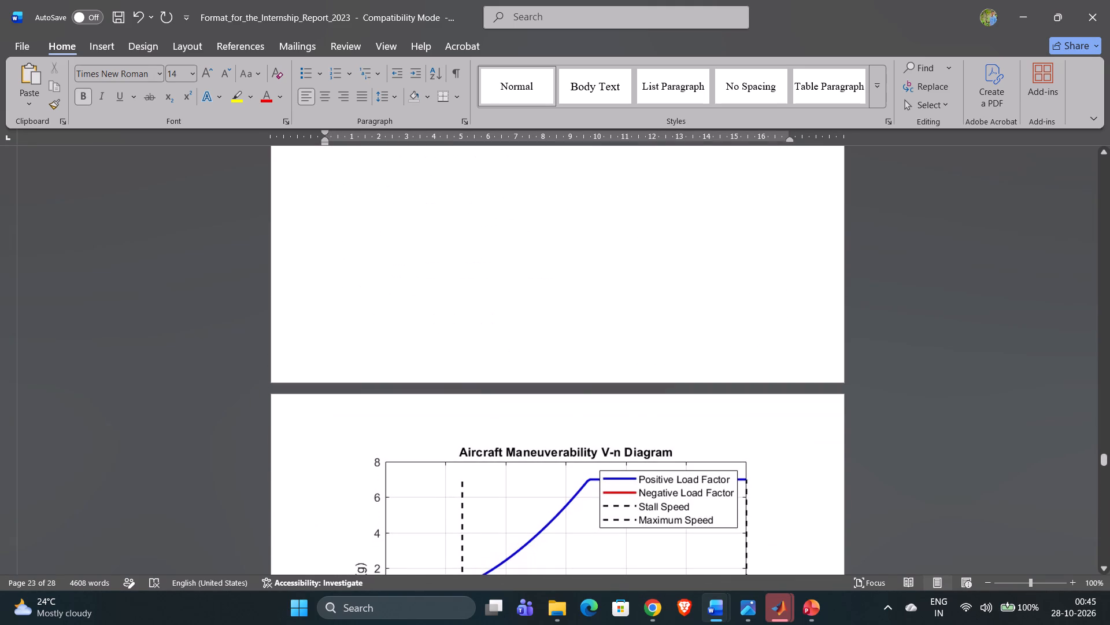
pyautogui.scroll(-2, 445, 388)
pyautogui.scroll(2, 445, 388)
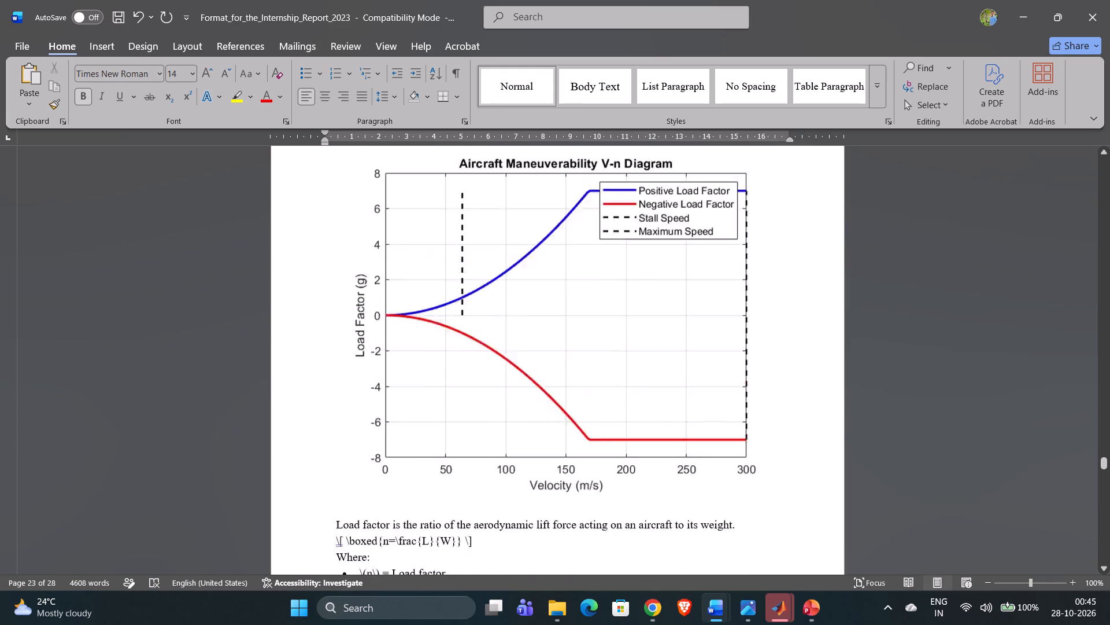
pyautogui.scroll(3, 445, 388)
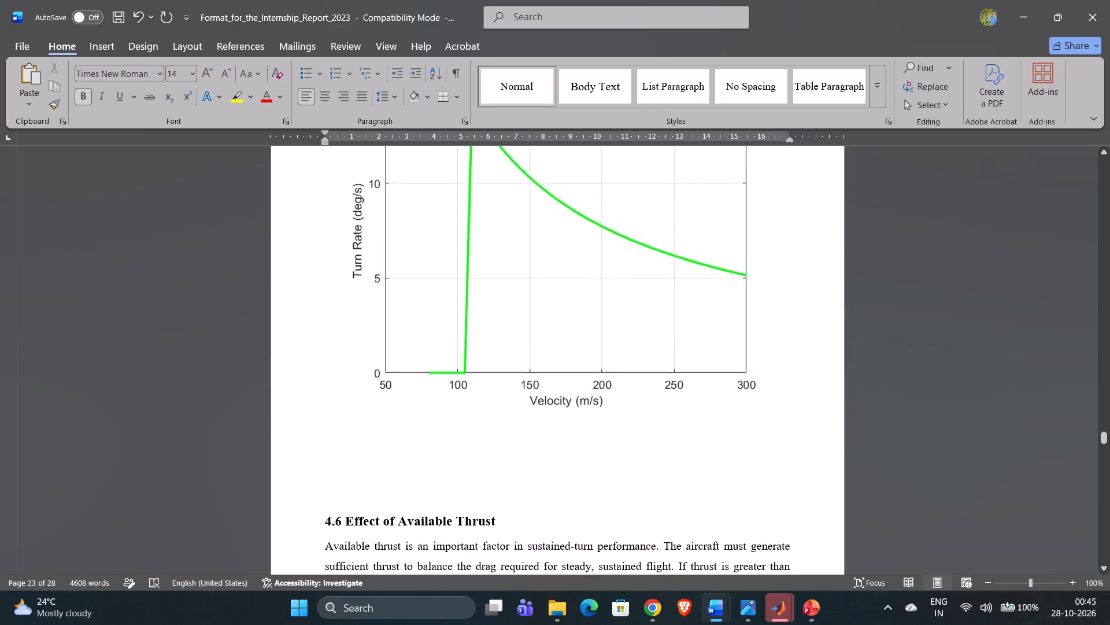
pyautogui.scroll(3, 445, 388)
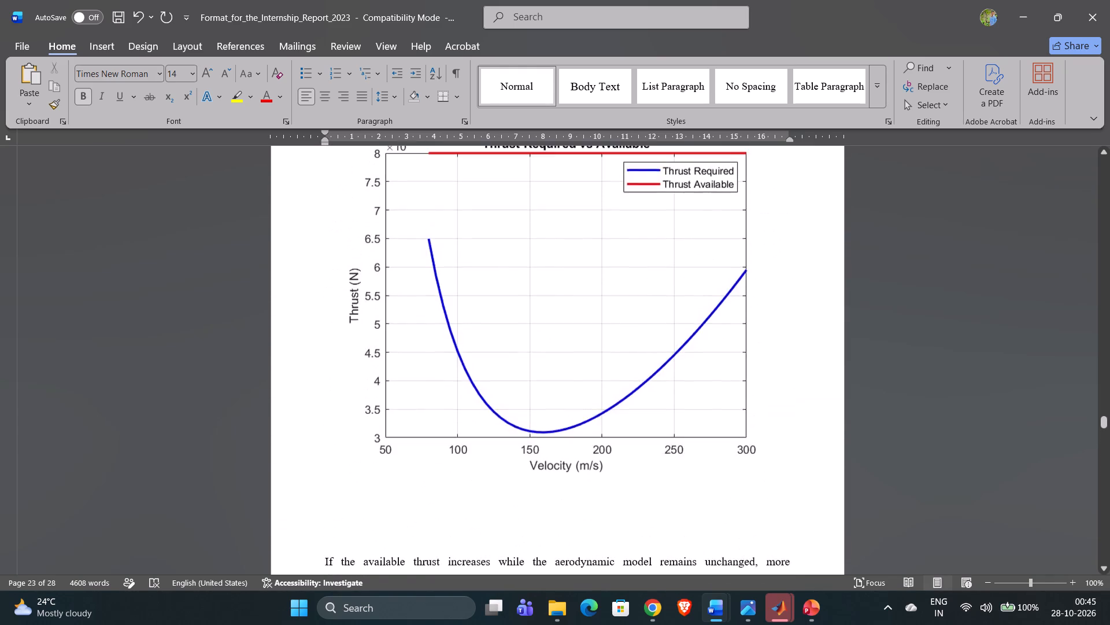
pyautogui.scroll(3, 445, 388)
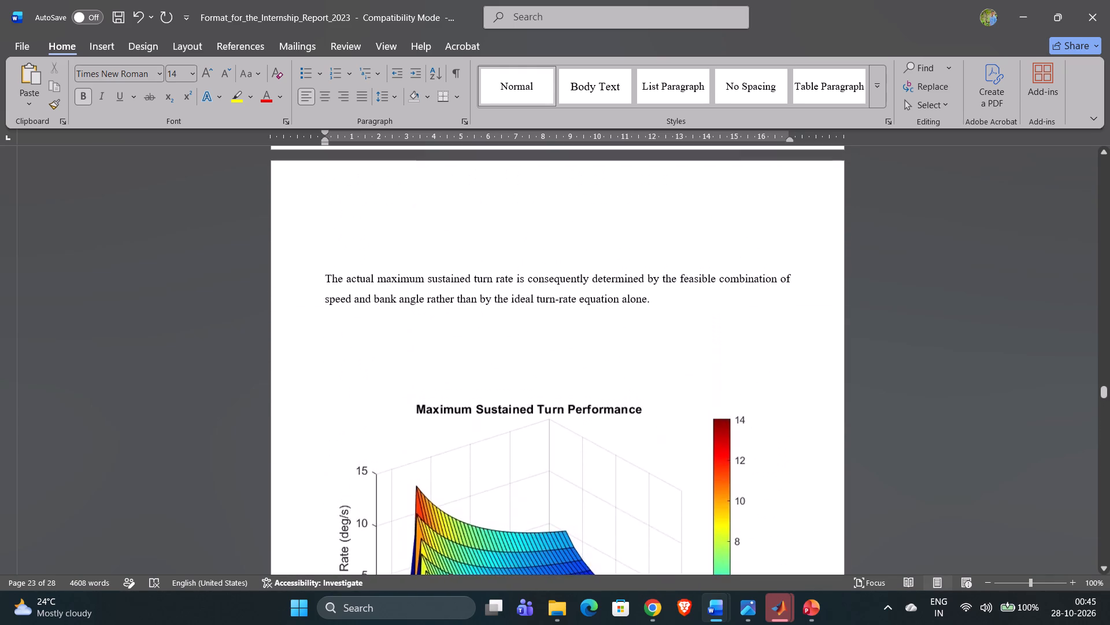
pyautogui.scroll(4, 445, 388)
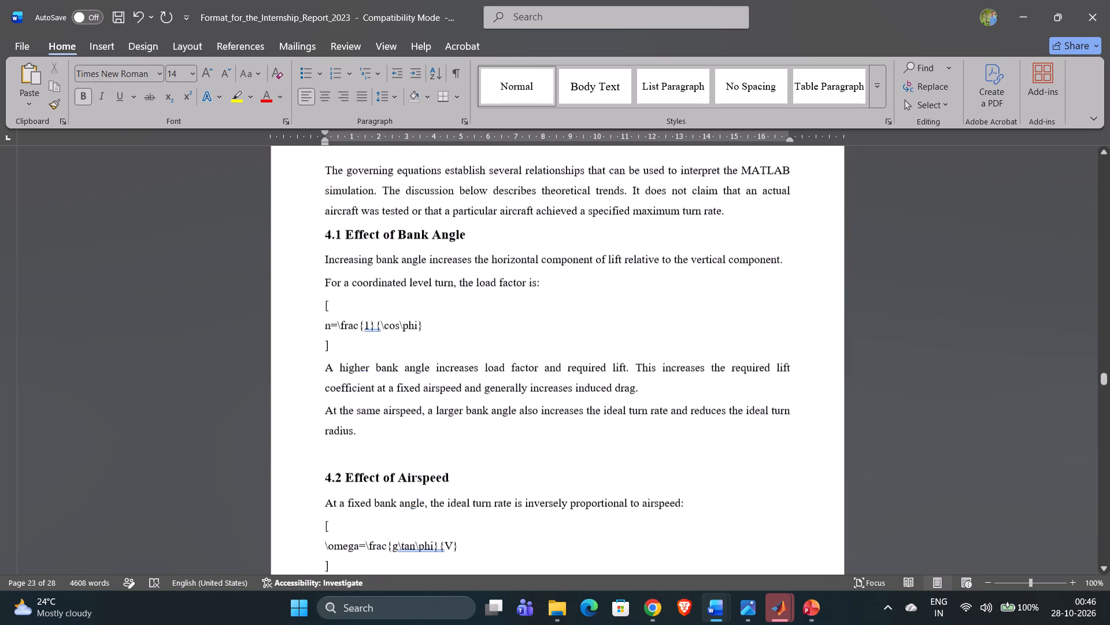
pyautogui.scroll(4, 445, 388)
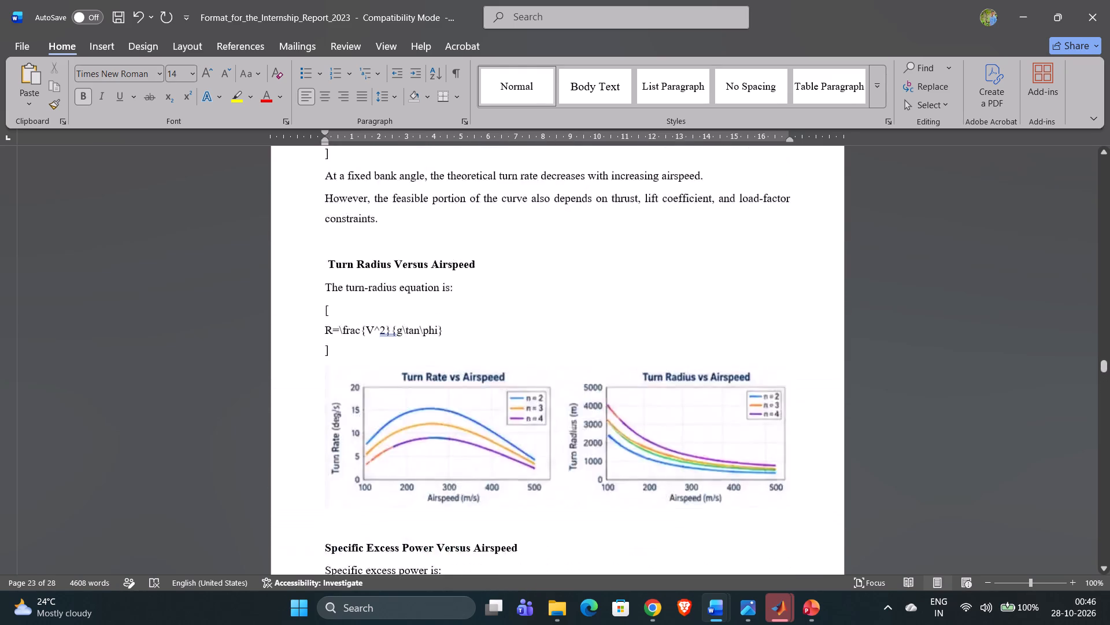
pyautogui.scroll(3, 445, 388)
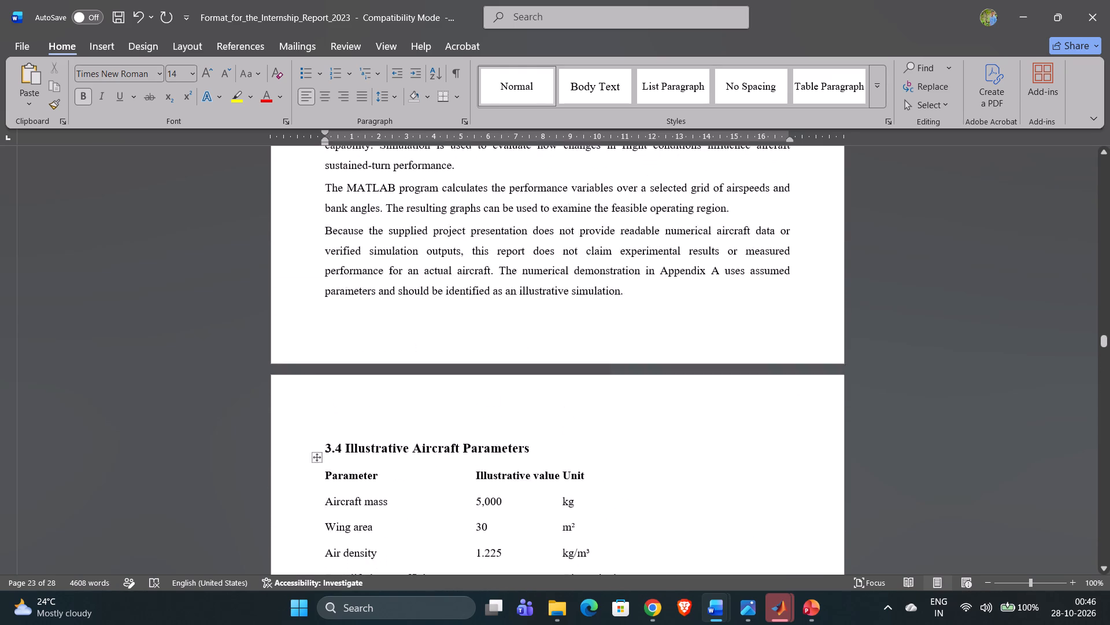
pyautogui.scroll(4, 445, 388)
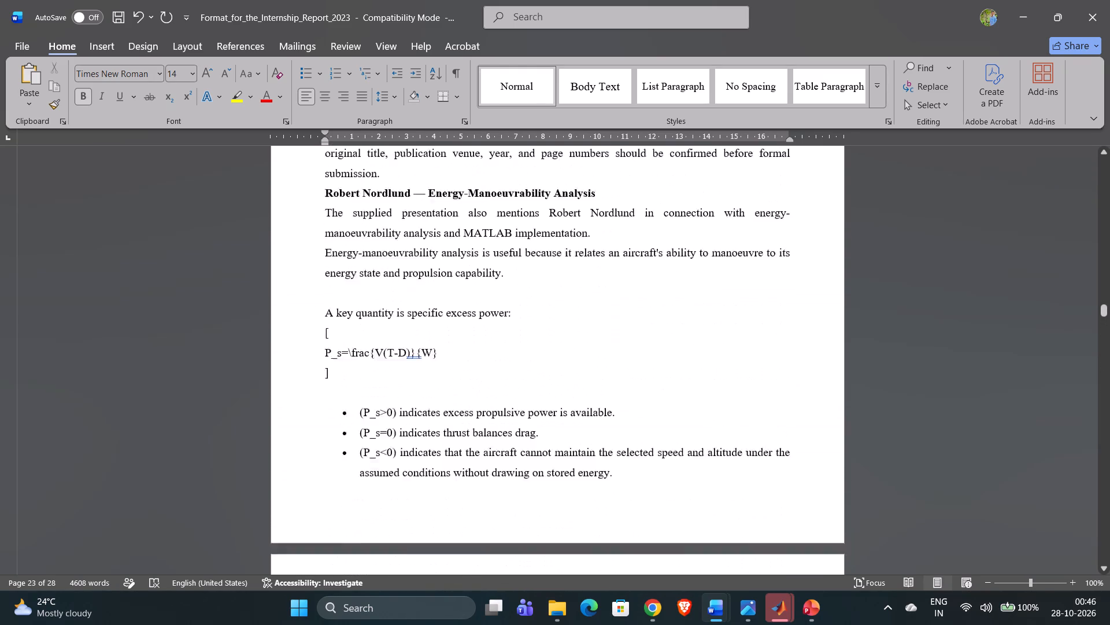
pyautogui.scroll(3, 445, 388)
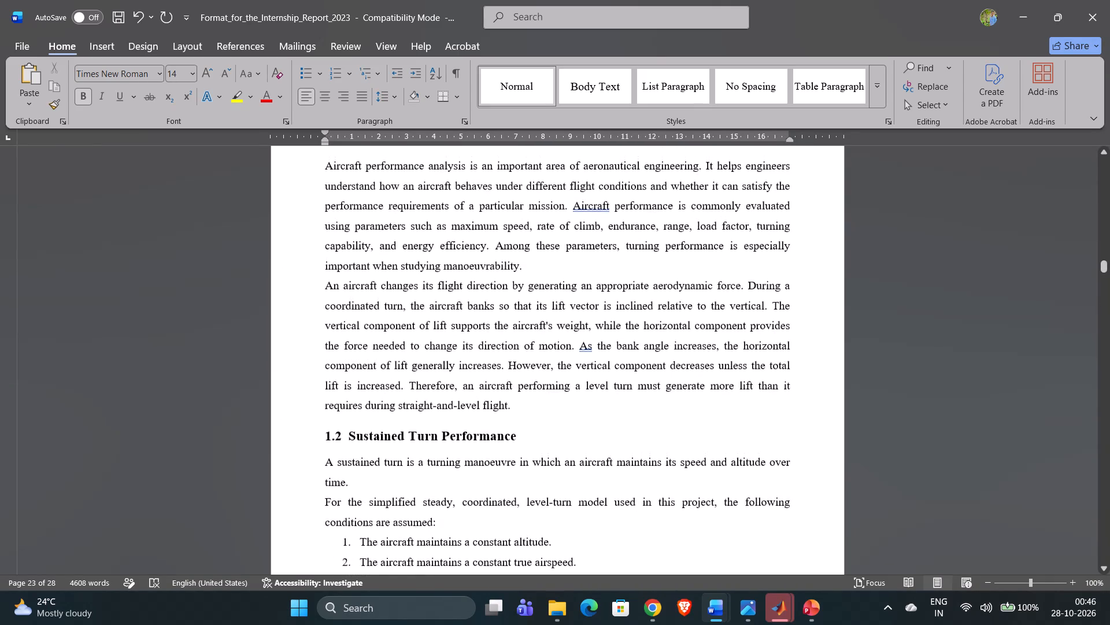
pyautogui.scroll(4, 445, 388)
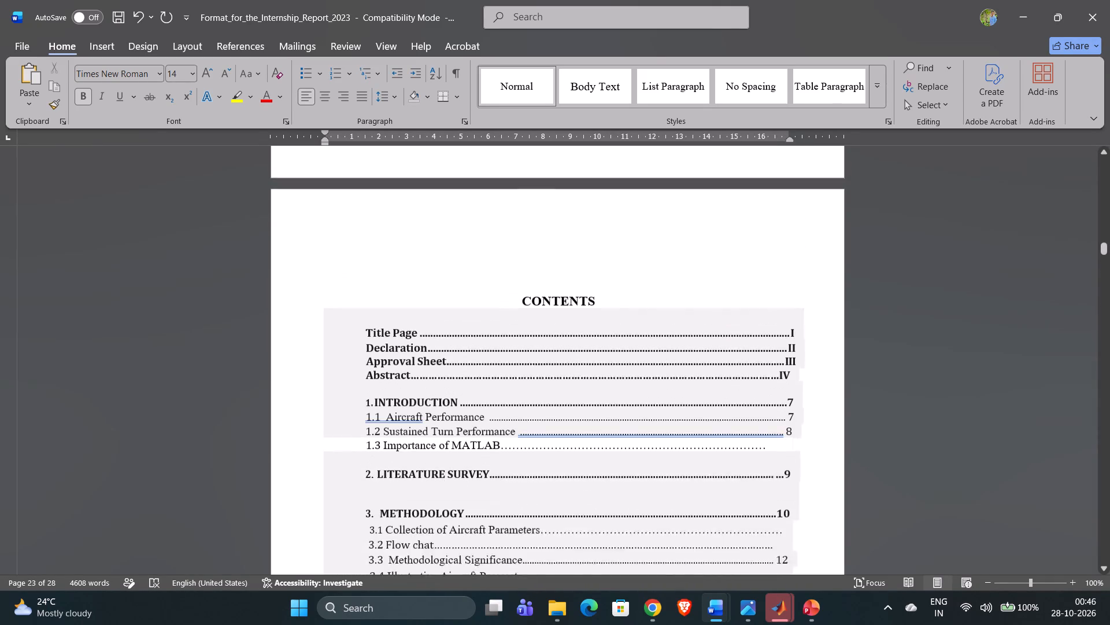
pyautogui.scroll(3, 445, 388)
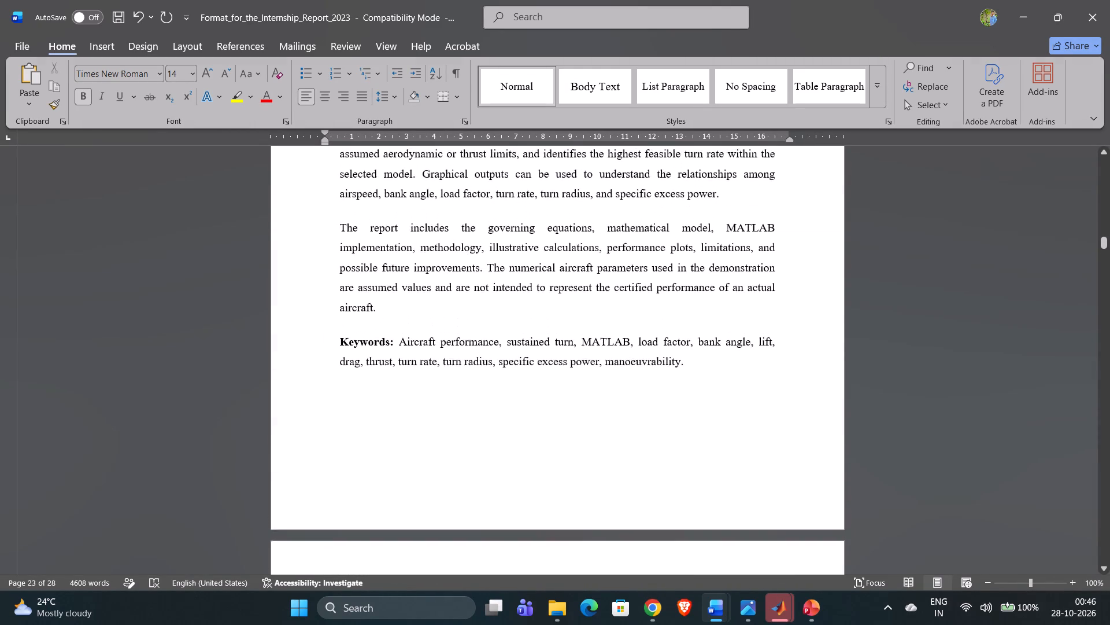
pyautogui.scroll(8, 445, 388)
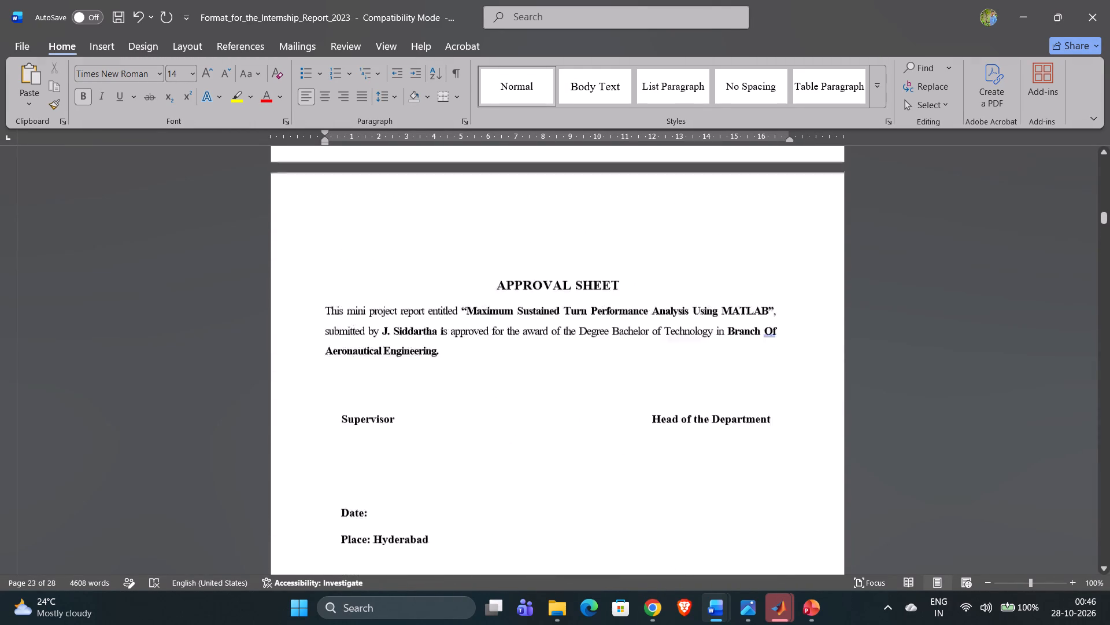
pyautogui.scroll(4, 445, 388)
pyautogui.click(445, 388)
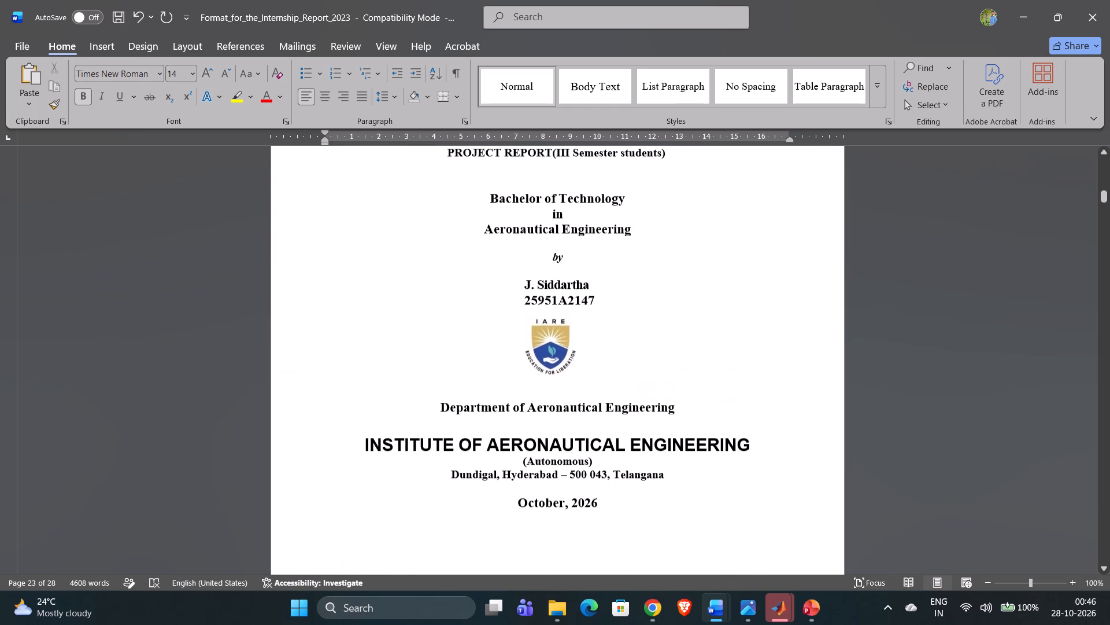
# Review the report's page layout from the title page through the declaration to the final pages and the conclusion.
pyautogui.scroll(-6, 445, 388)
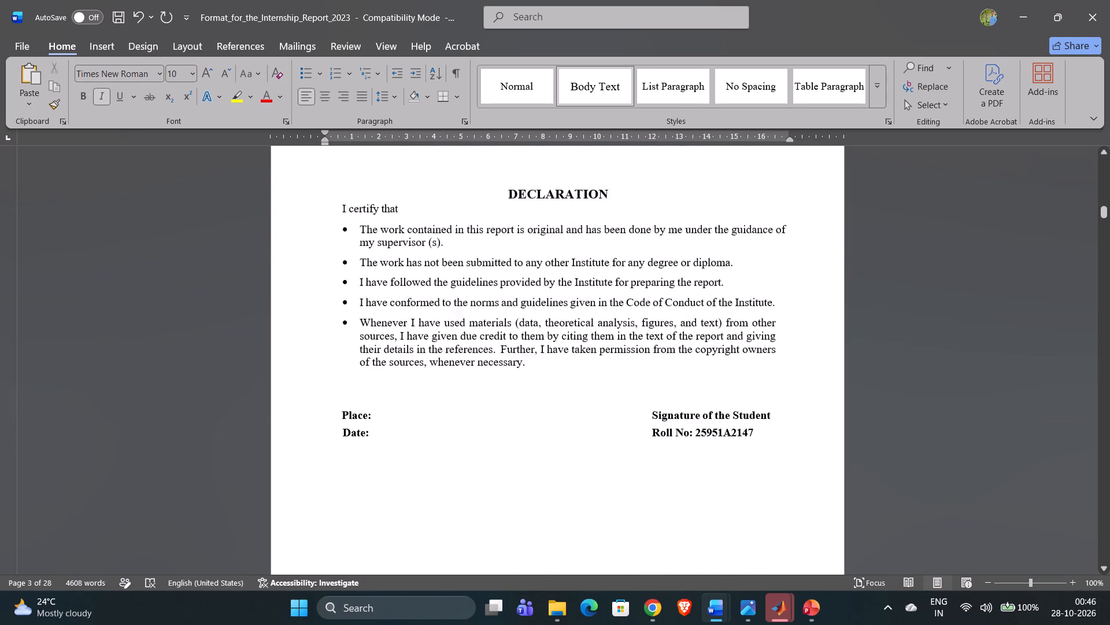
pyautogui.scroll(-15, 445, 388)
pyautogui.scroll(-20, 445, 388)
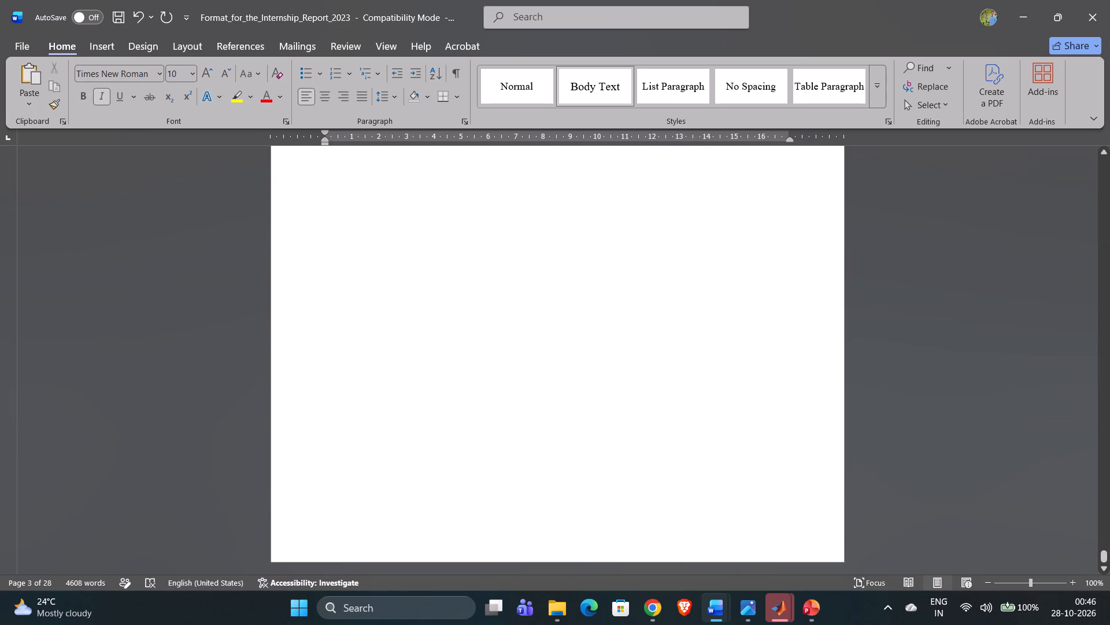
pyautogui.scroll(-2, 445, 388)
pyautogui.scroll(4, 550, 339)
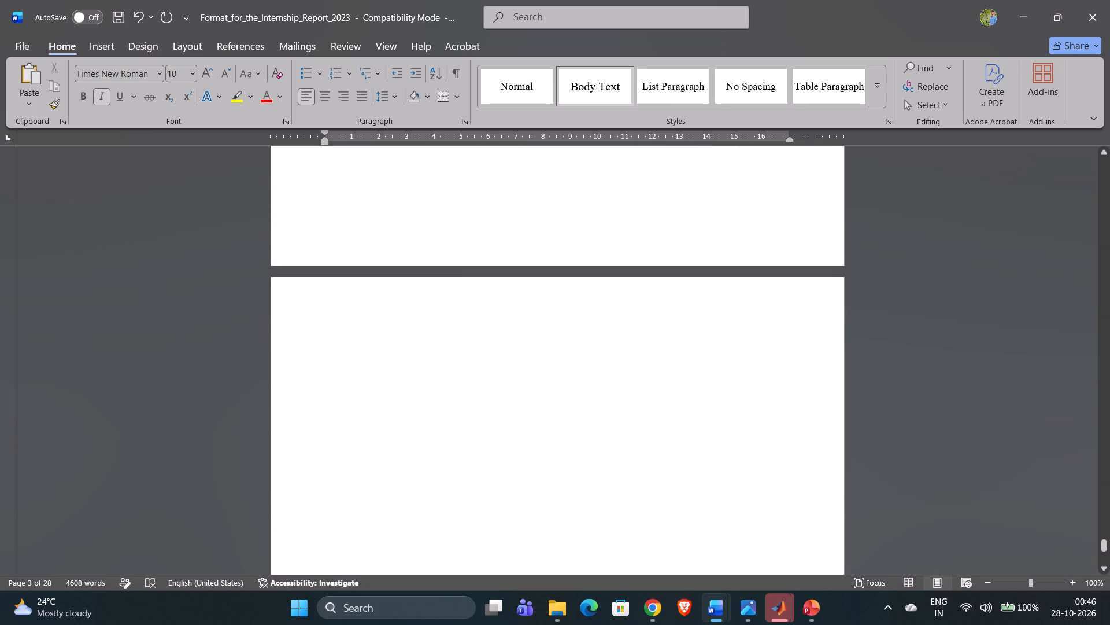
pyautogui.scroll(3, 550, 339)
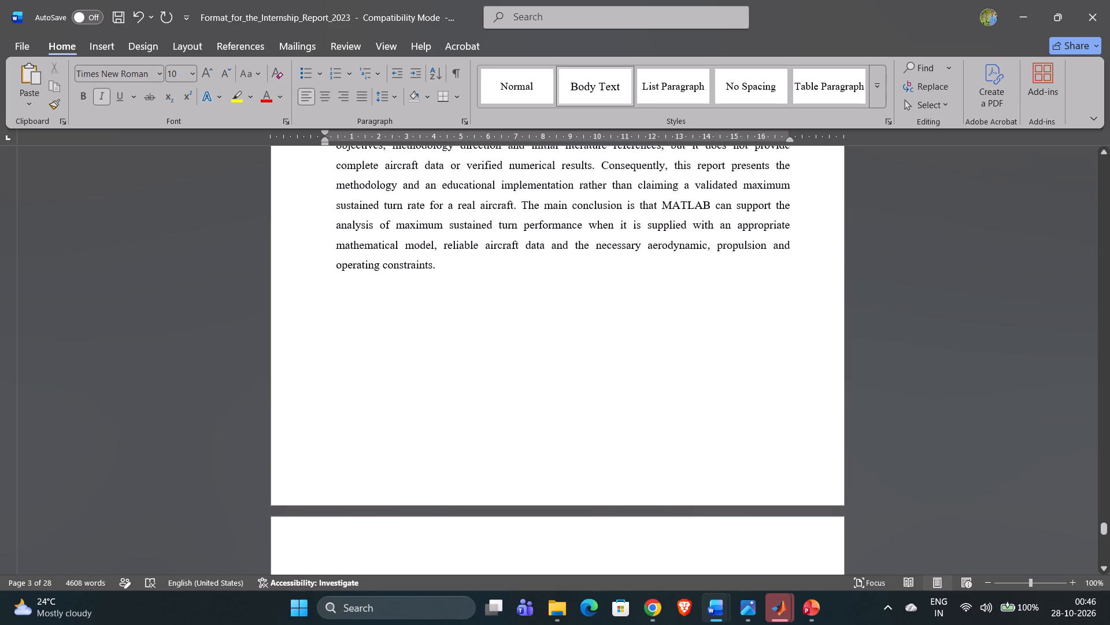
pyautogui.scroll(1, 550, 339)
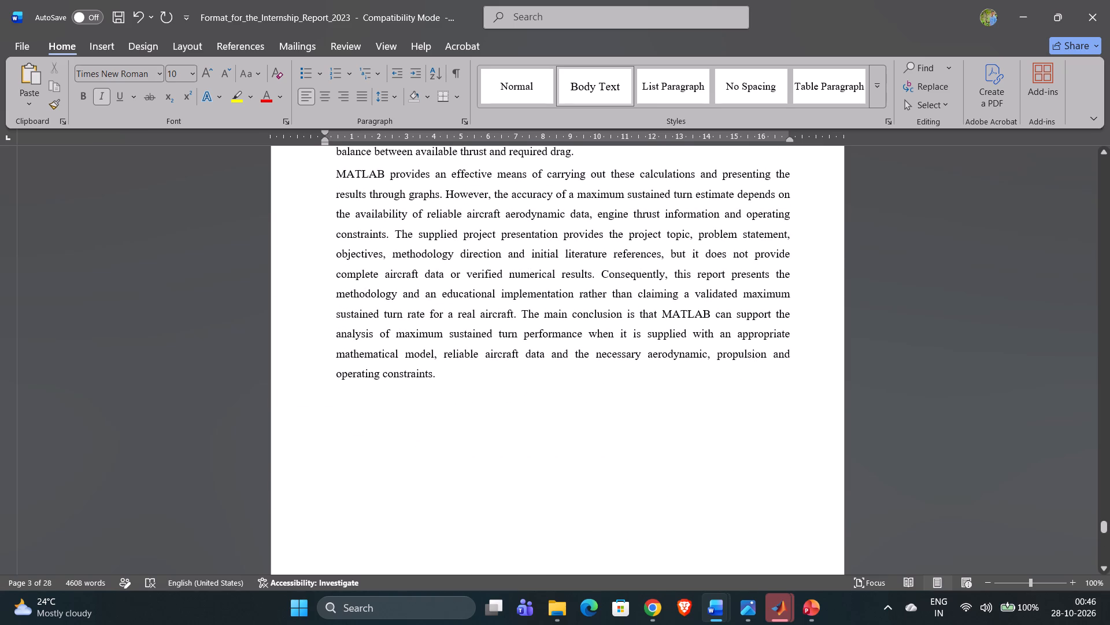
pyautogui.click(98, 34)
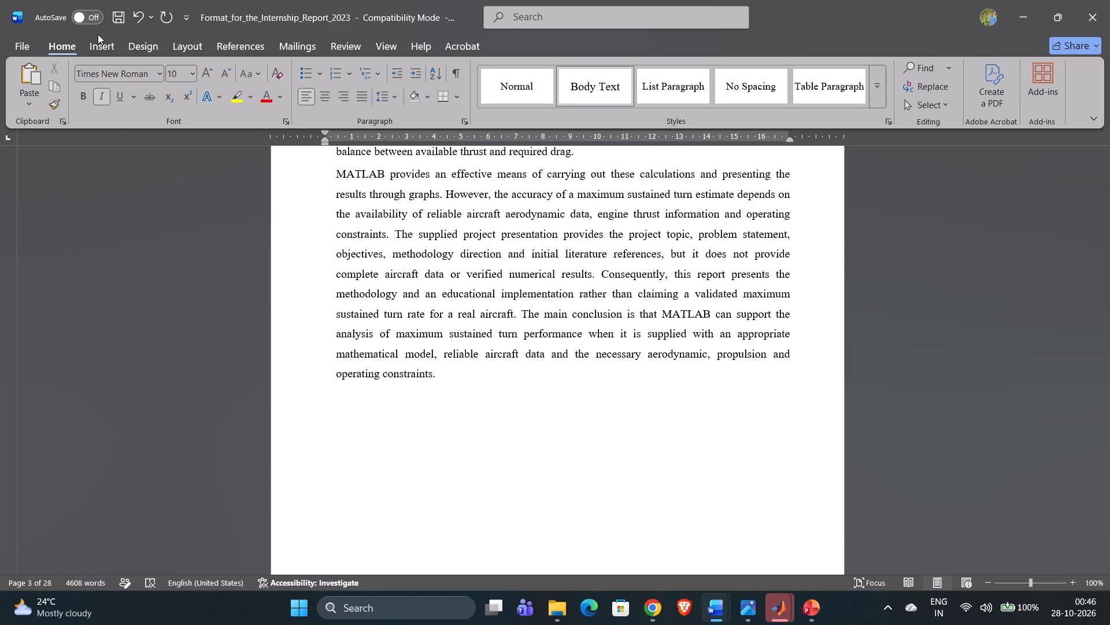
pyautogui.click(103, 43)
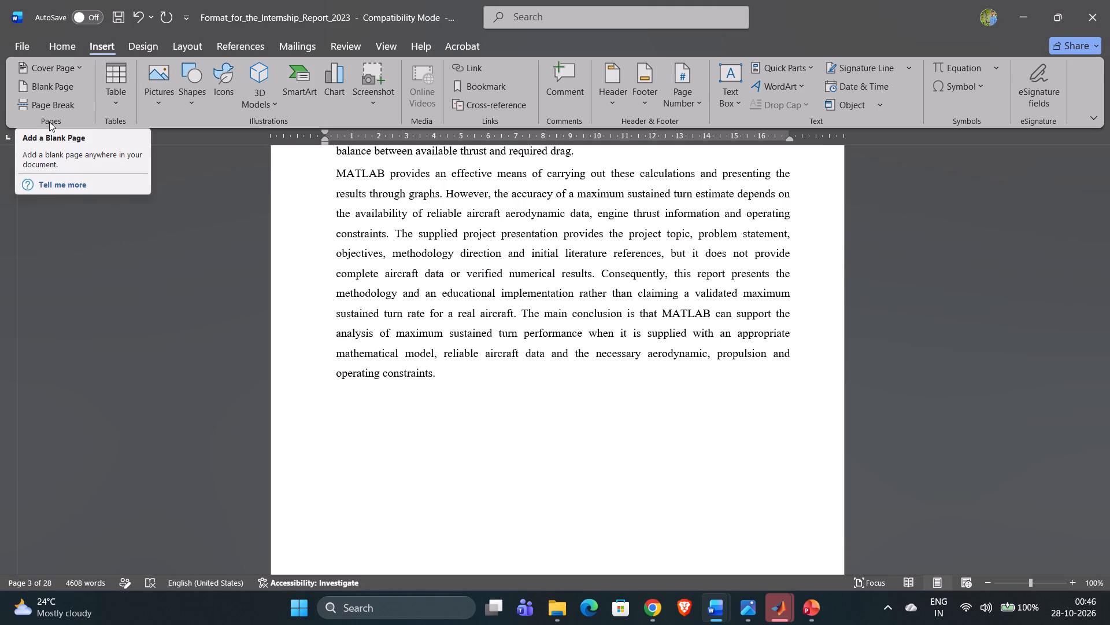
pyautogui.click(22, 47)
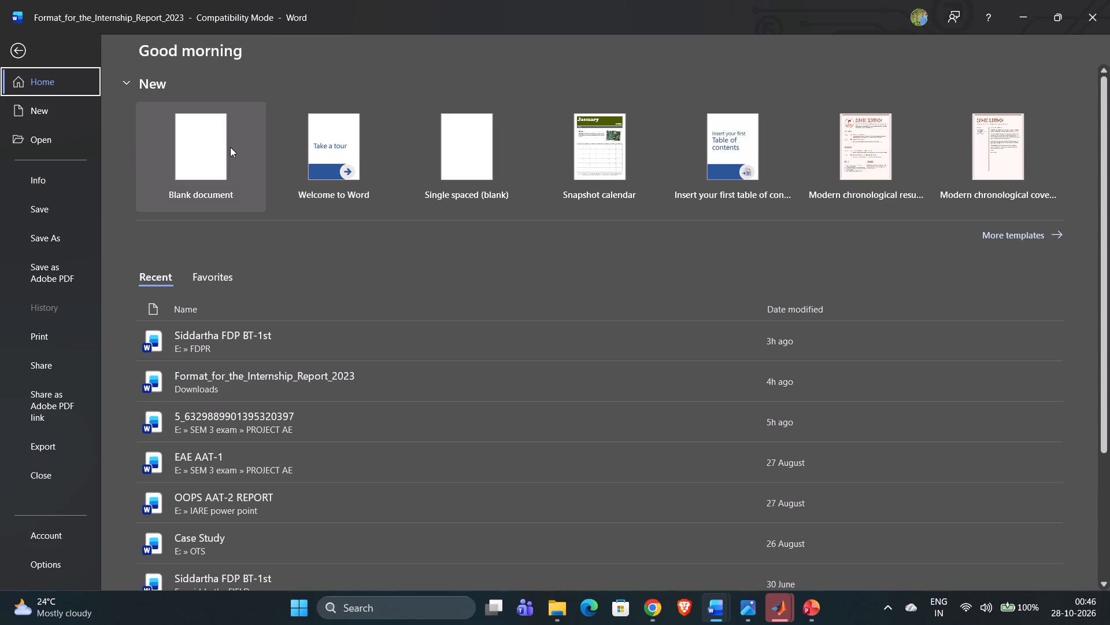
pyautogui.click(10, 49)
# Review the page layout backwards from the conclusion through results, methodology and literature survey to the introduction's V–n diagram text.
pyautogui.scroll(2, 247, 210)
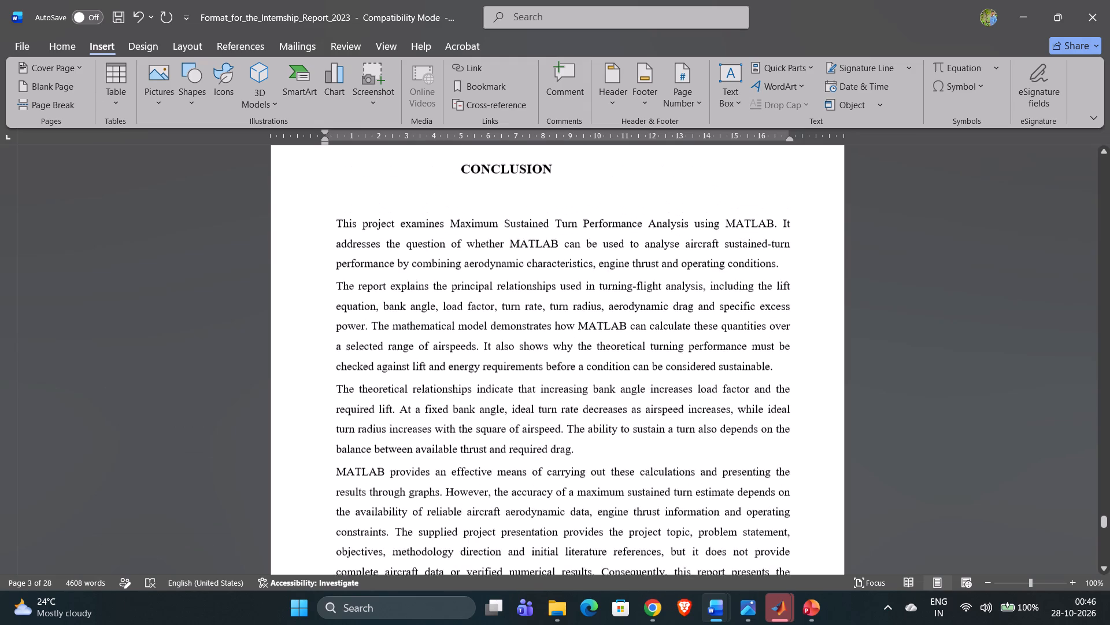
pyautogui.scroll(4, 247, 210)
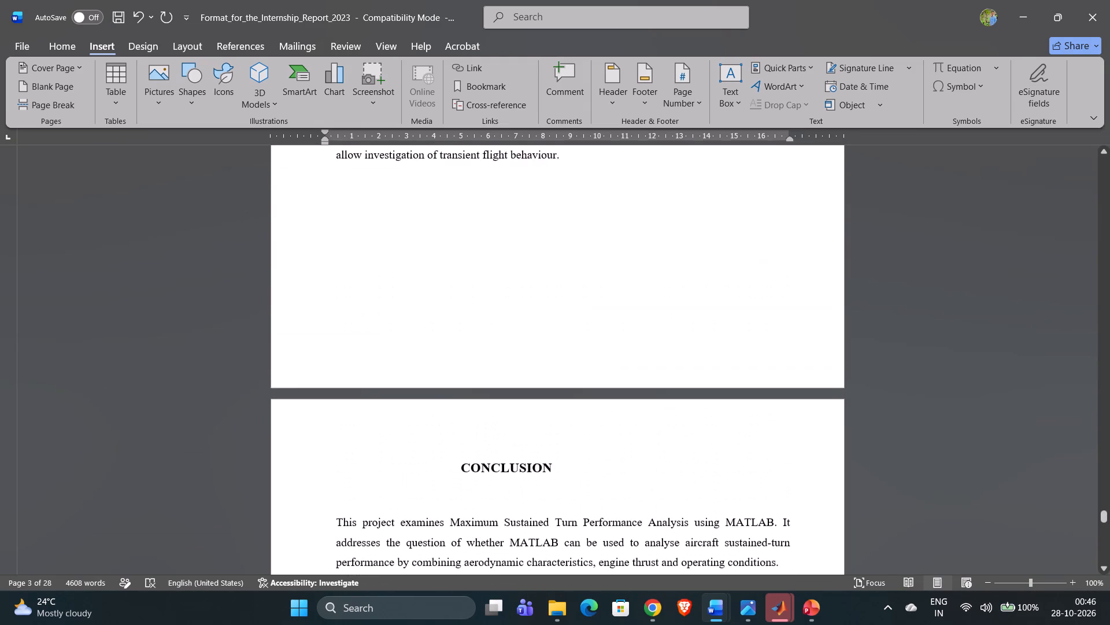
pyautogui.scroll(2, 247, 210)
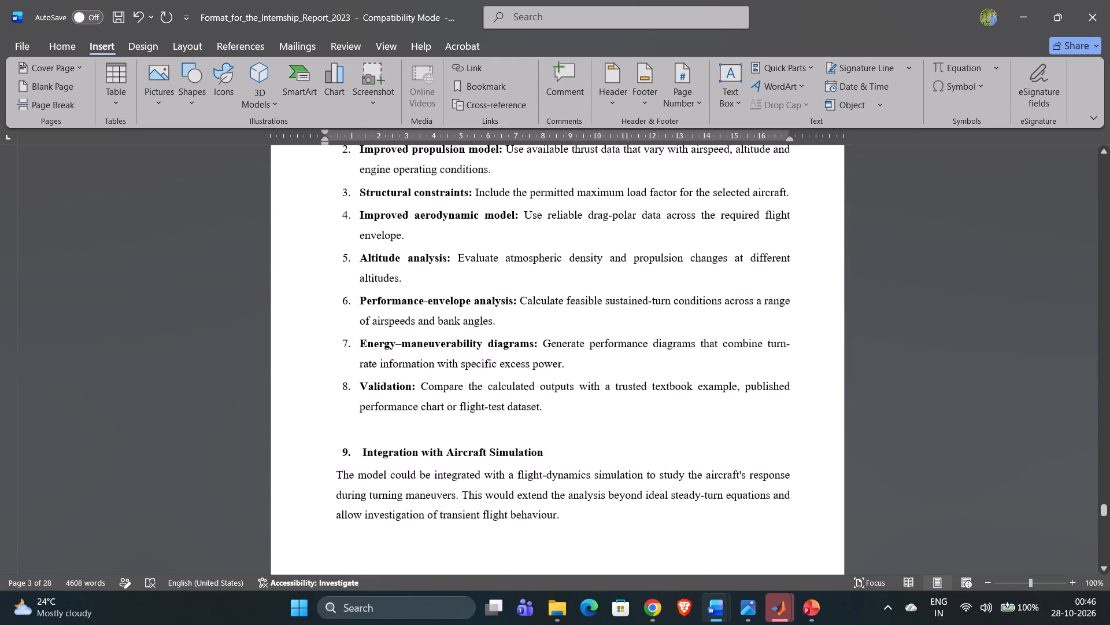
pyautogui.scroll(1, 247, 210)
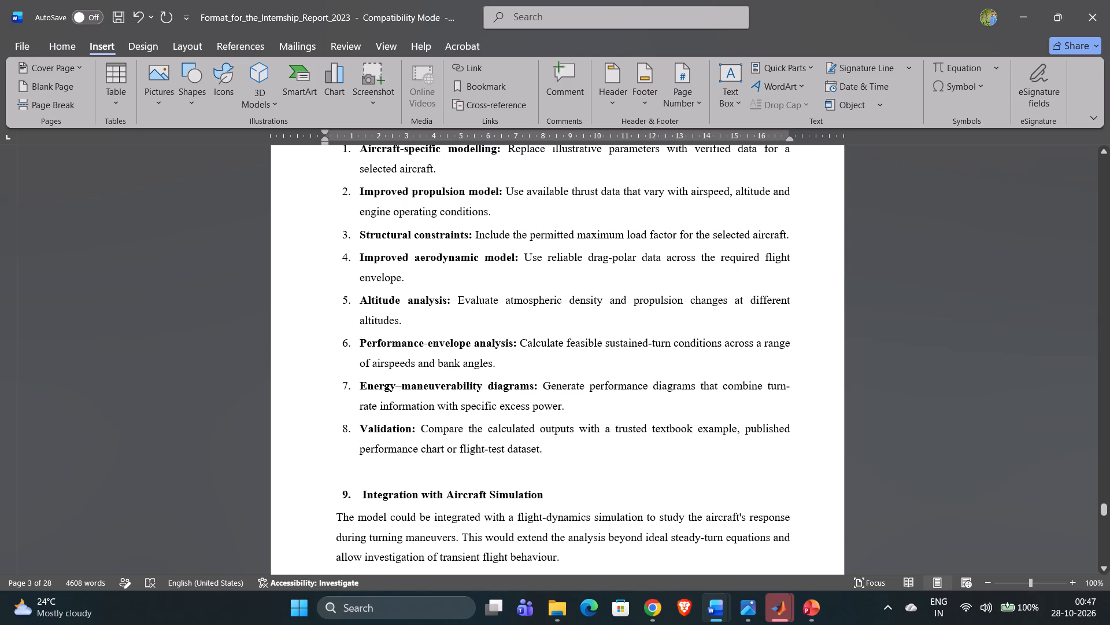
pyautogui.scroll(6, 247, 210)
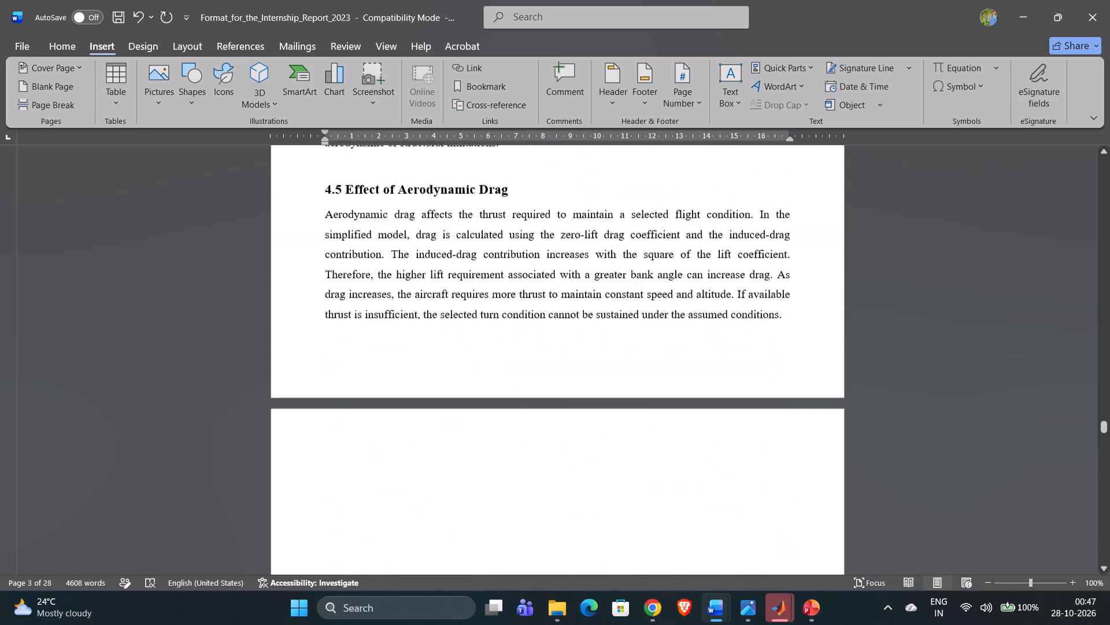
pyautogui.scroll(2, 247, 210)
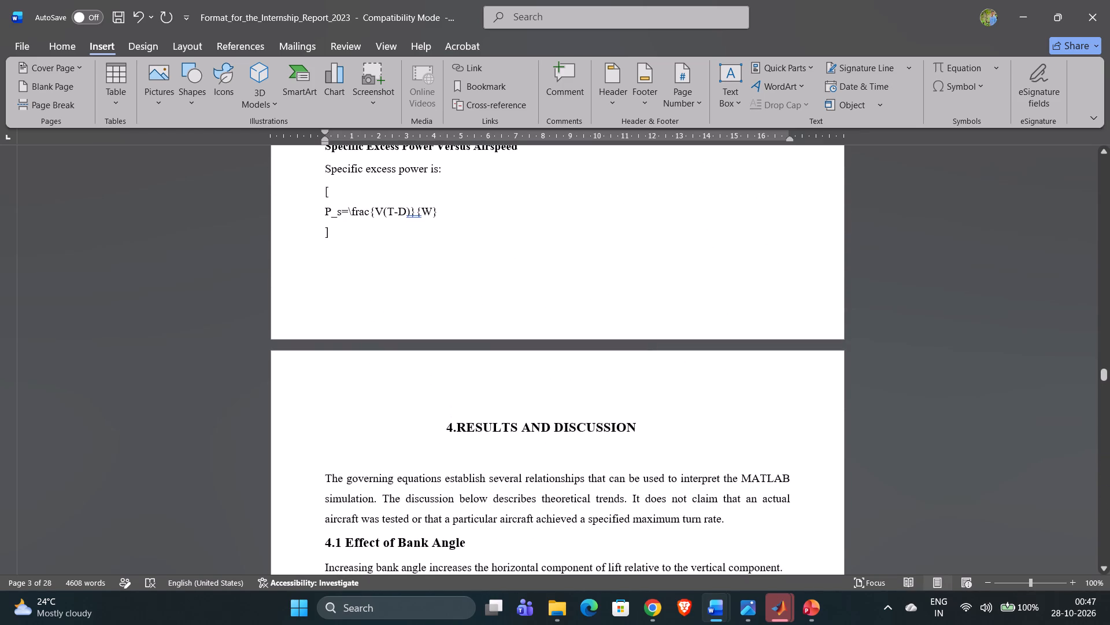
pyautogui.scroll(5, 247, 210)
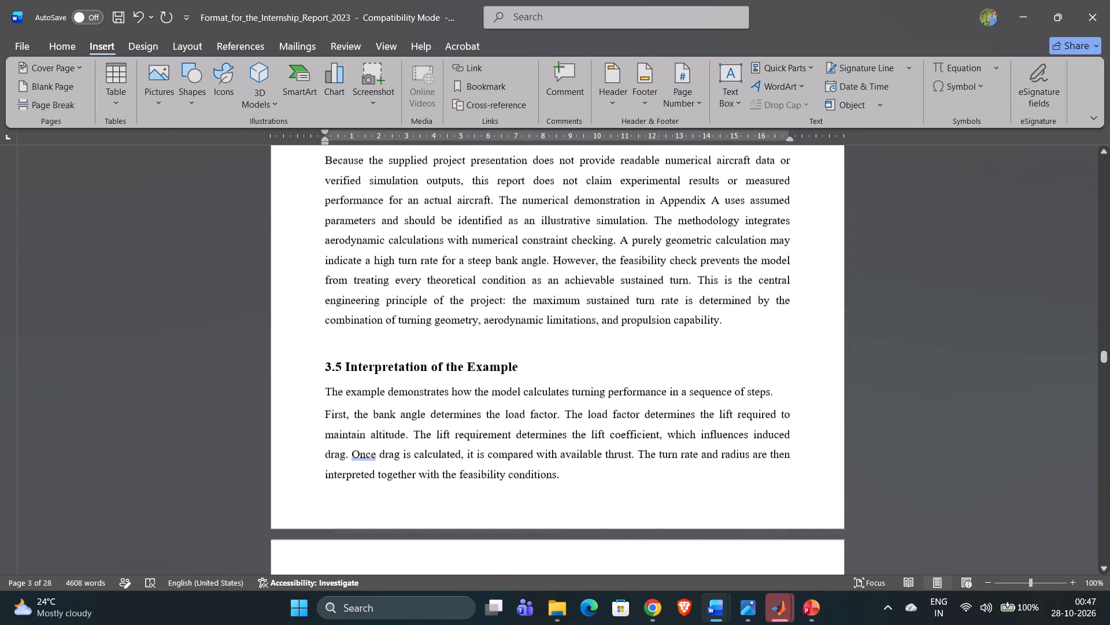
pyautogui.scroll(6, 247, 210)
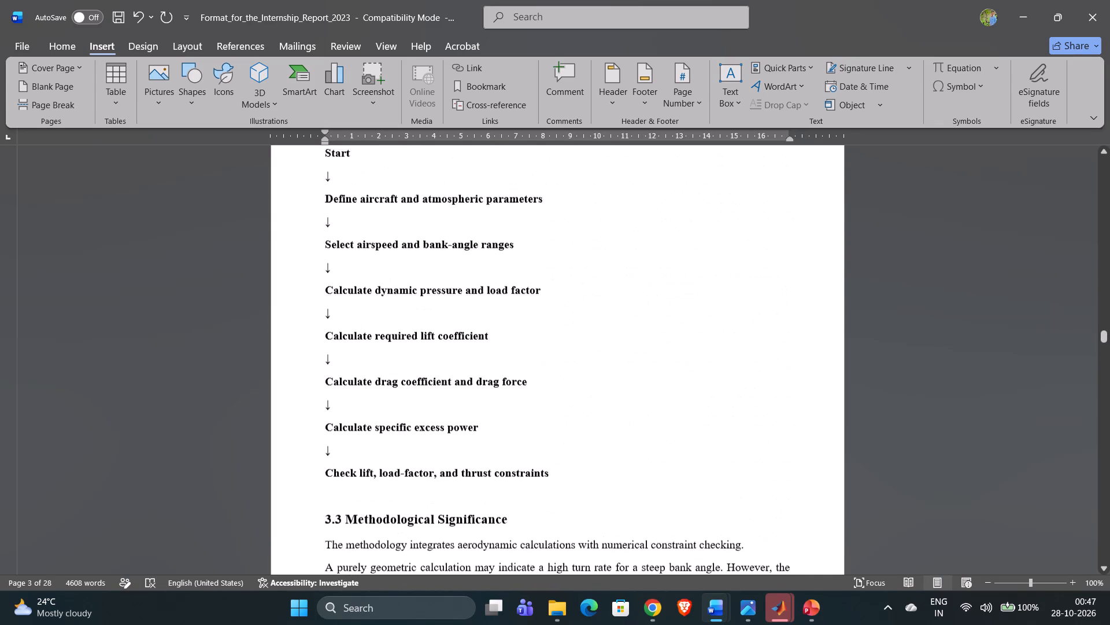
pyautogui.scroll(3, 247, 210)
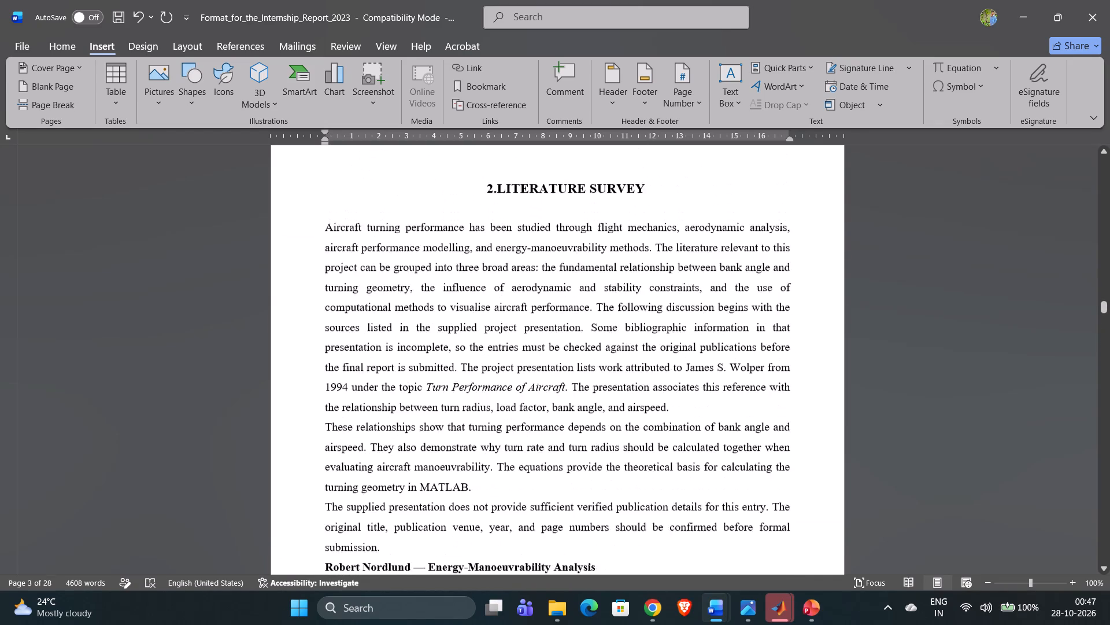
pyautogui.scroll(4, 247, 210)
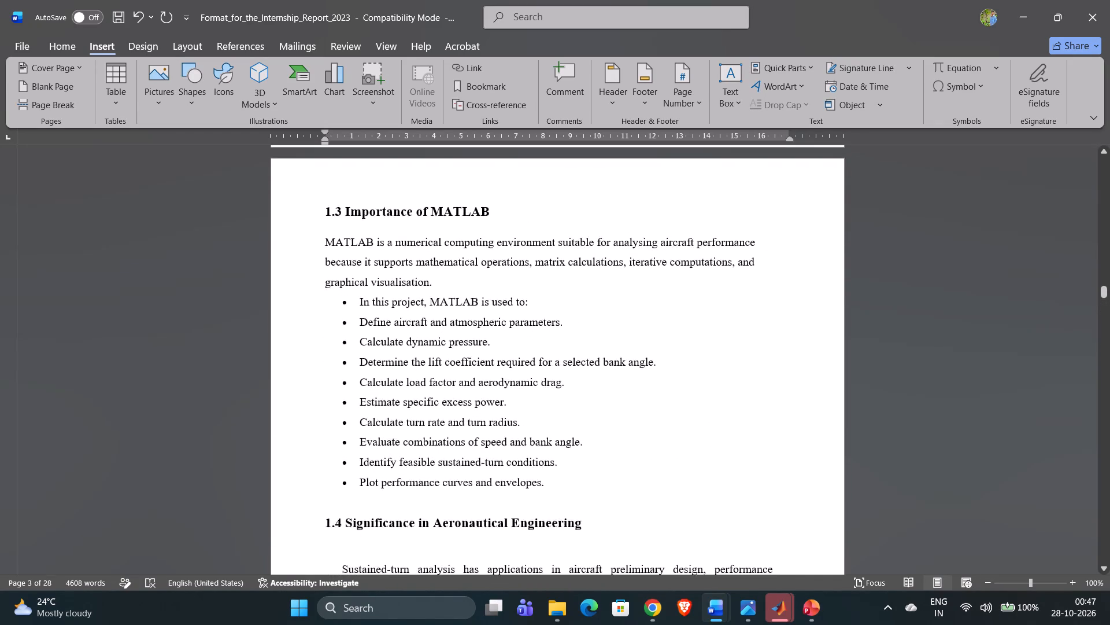
pyautogui.scroll(4, 247, 210)
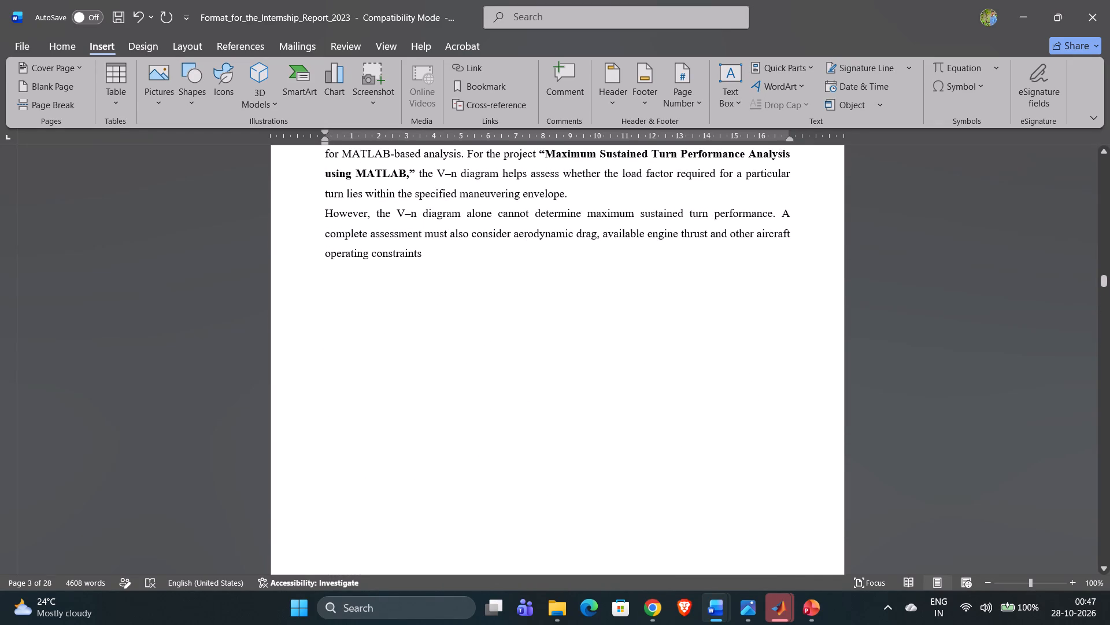
# Delete the three V–n diagram paragraphs, from "The V–n diagram is a useful tool" to "operating constraints".
pyautogui.scroll(1, 247, 210)
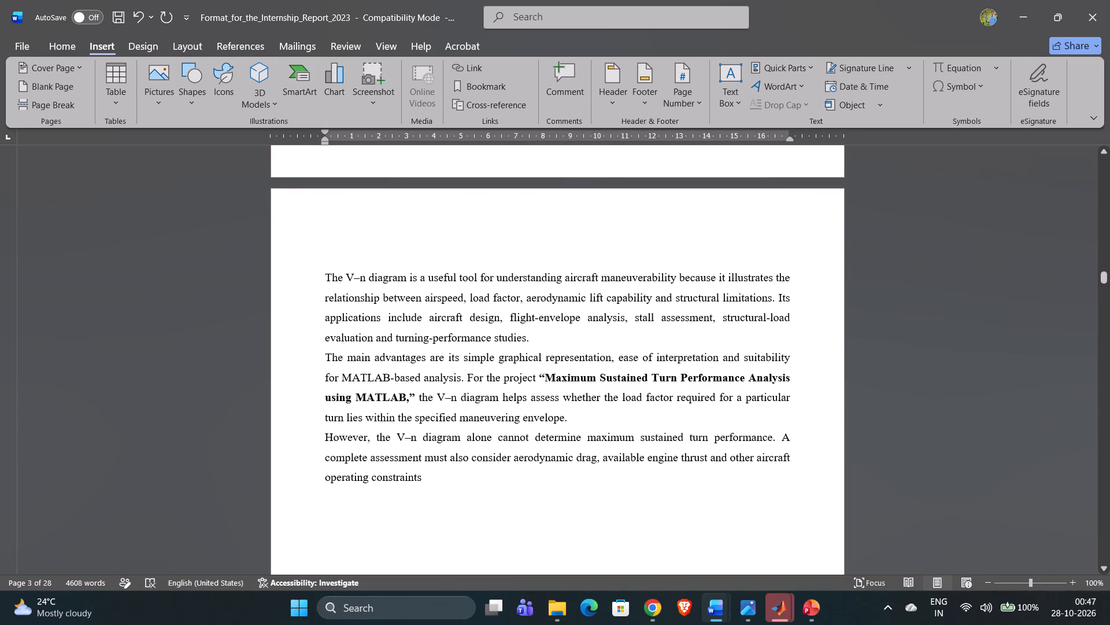
pyautogui.moveTo(323, 271); pyautogui.dragTo(369, 353)
pyautogui.moveTo(369, 353); pyautogui.dragTo(423, 473)
pyautogui.press('BackSpace')
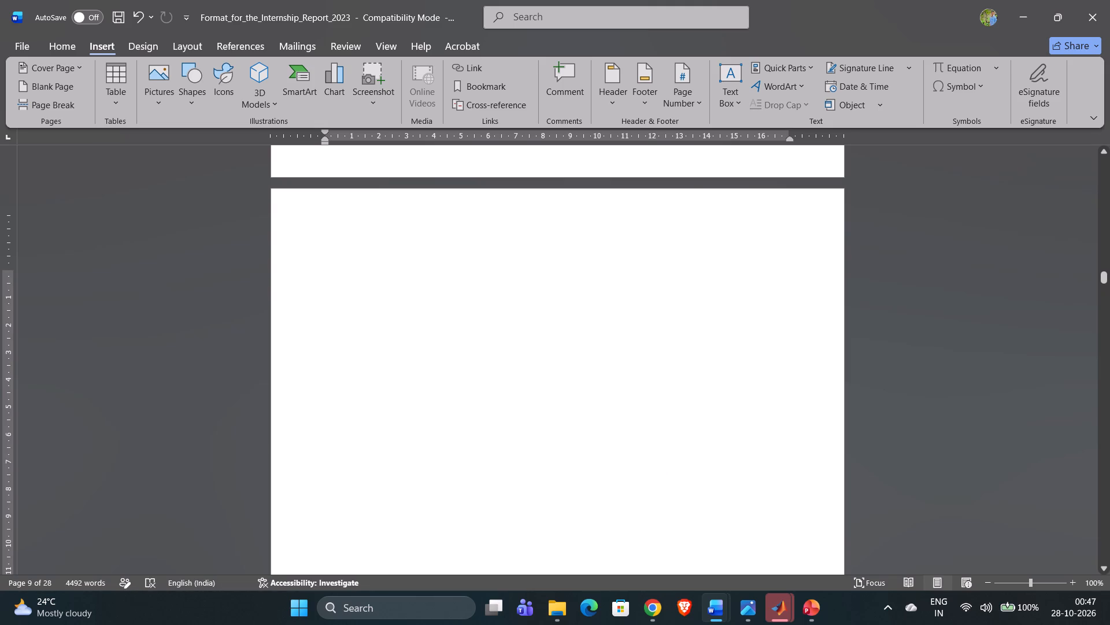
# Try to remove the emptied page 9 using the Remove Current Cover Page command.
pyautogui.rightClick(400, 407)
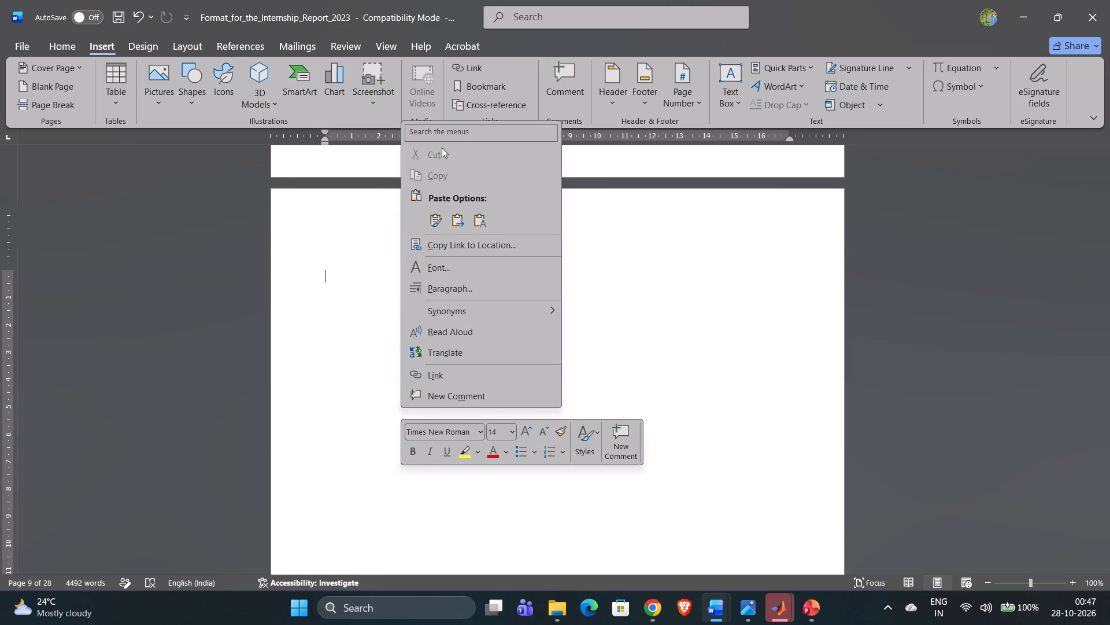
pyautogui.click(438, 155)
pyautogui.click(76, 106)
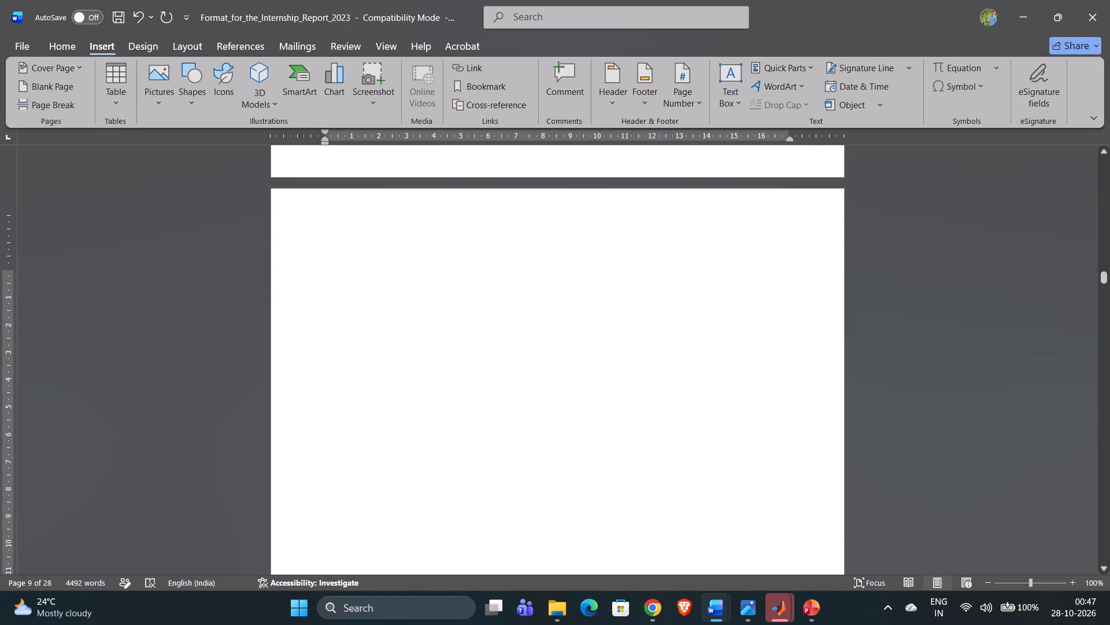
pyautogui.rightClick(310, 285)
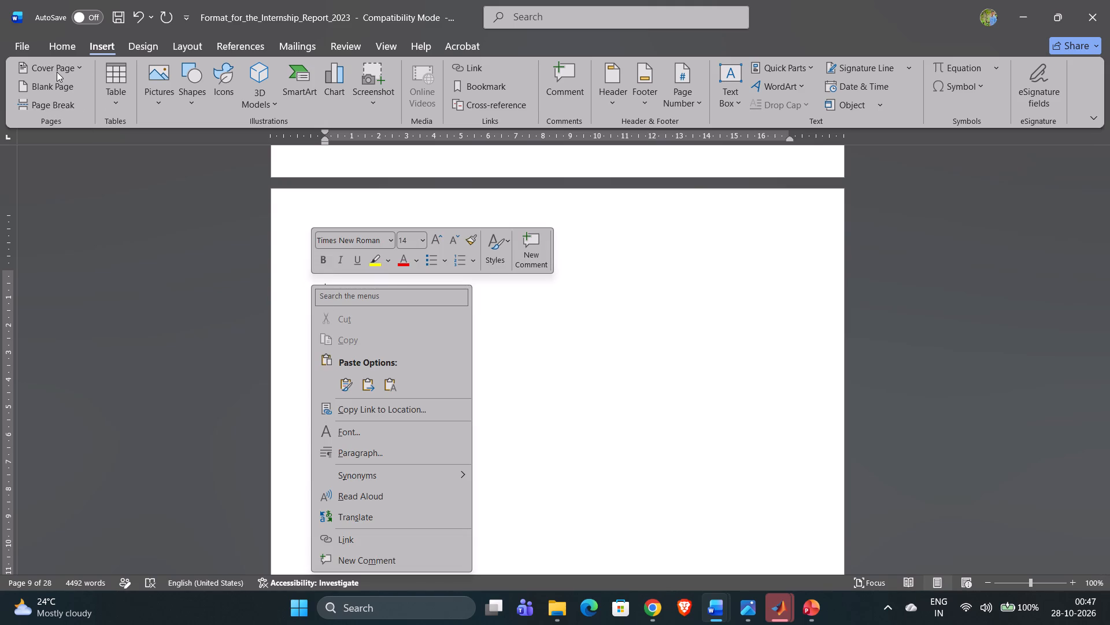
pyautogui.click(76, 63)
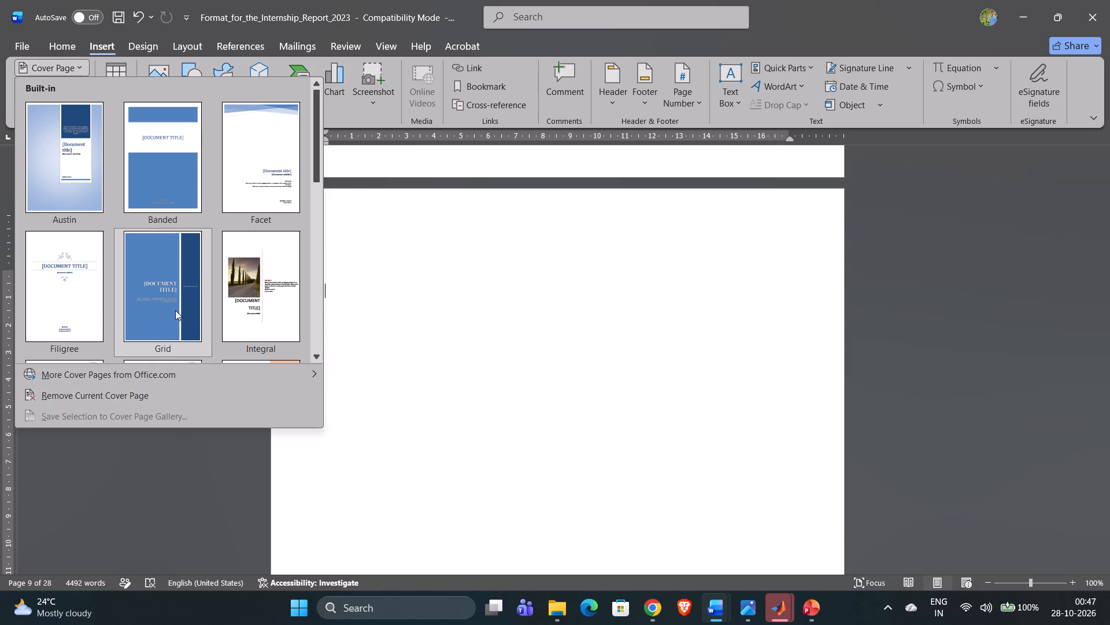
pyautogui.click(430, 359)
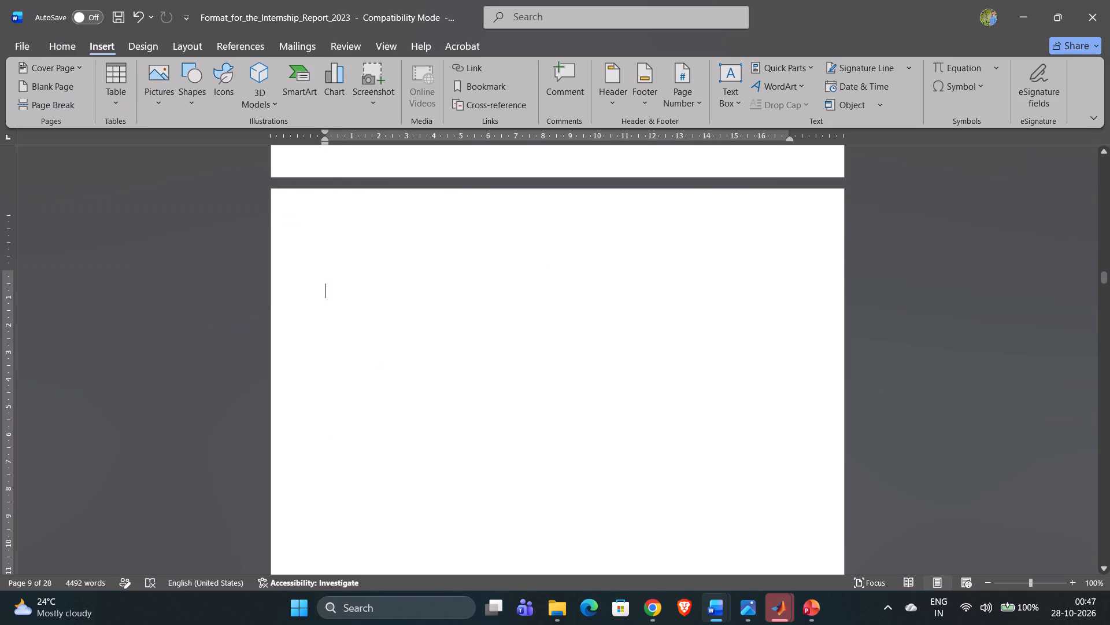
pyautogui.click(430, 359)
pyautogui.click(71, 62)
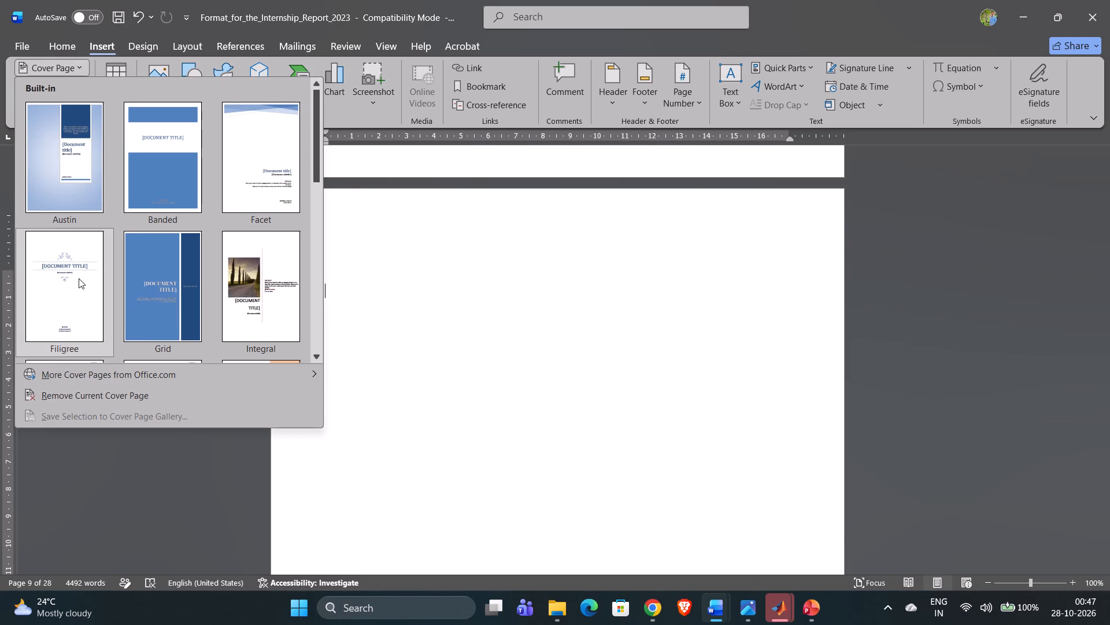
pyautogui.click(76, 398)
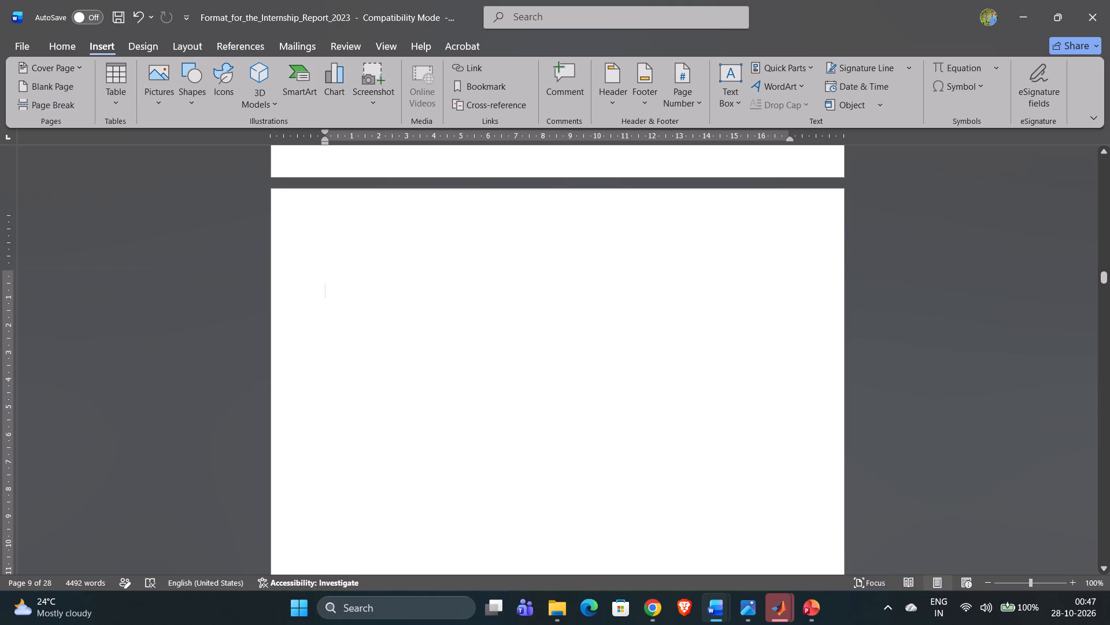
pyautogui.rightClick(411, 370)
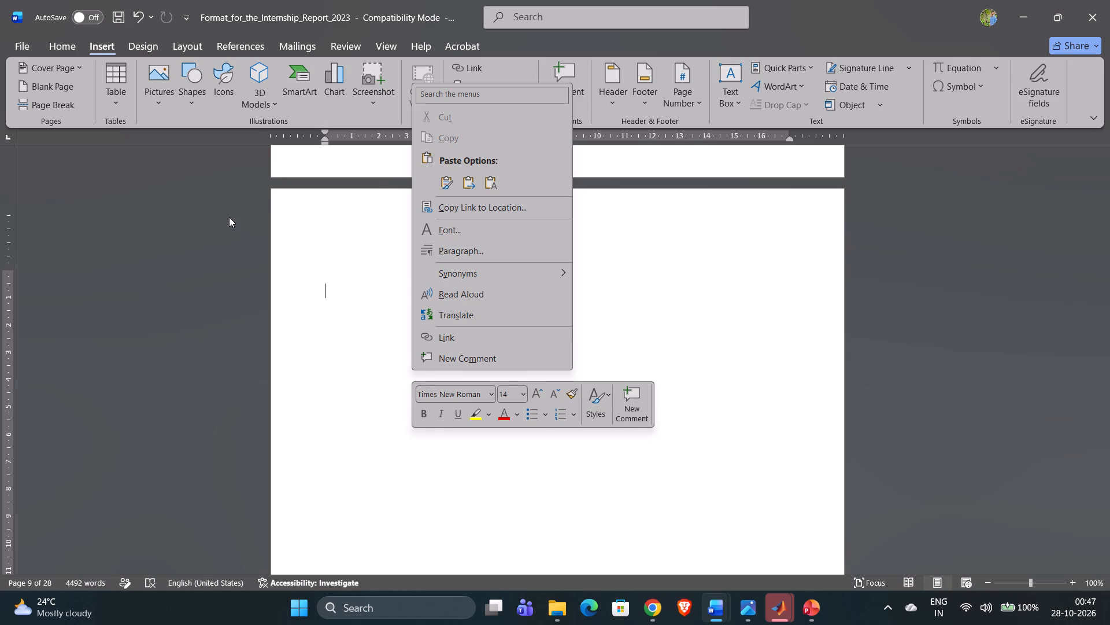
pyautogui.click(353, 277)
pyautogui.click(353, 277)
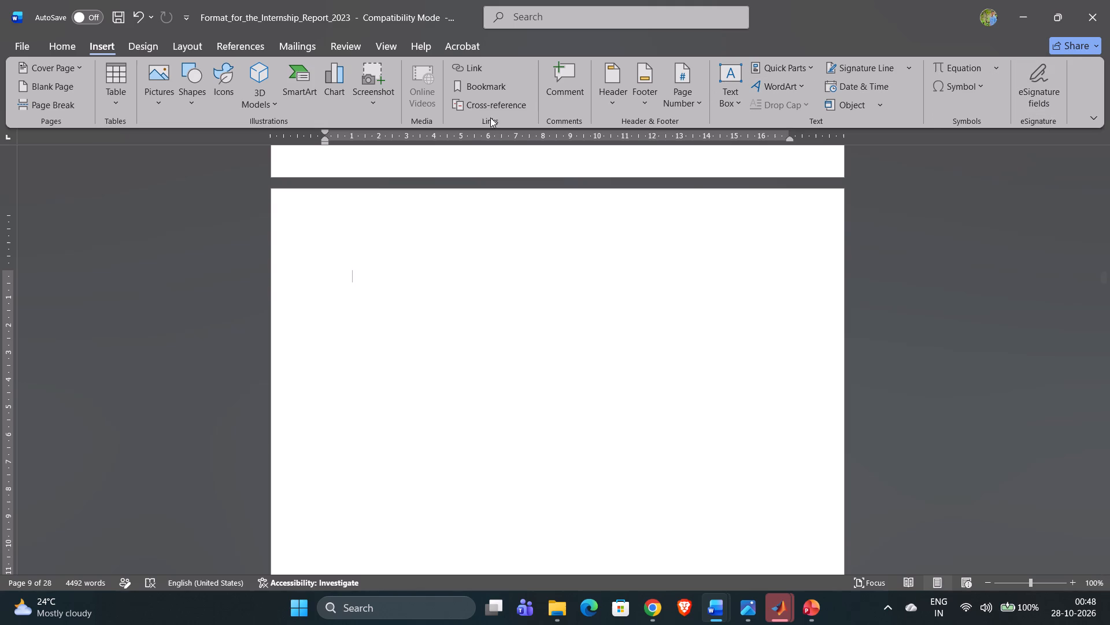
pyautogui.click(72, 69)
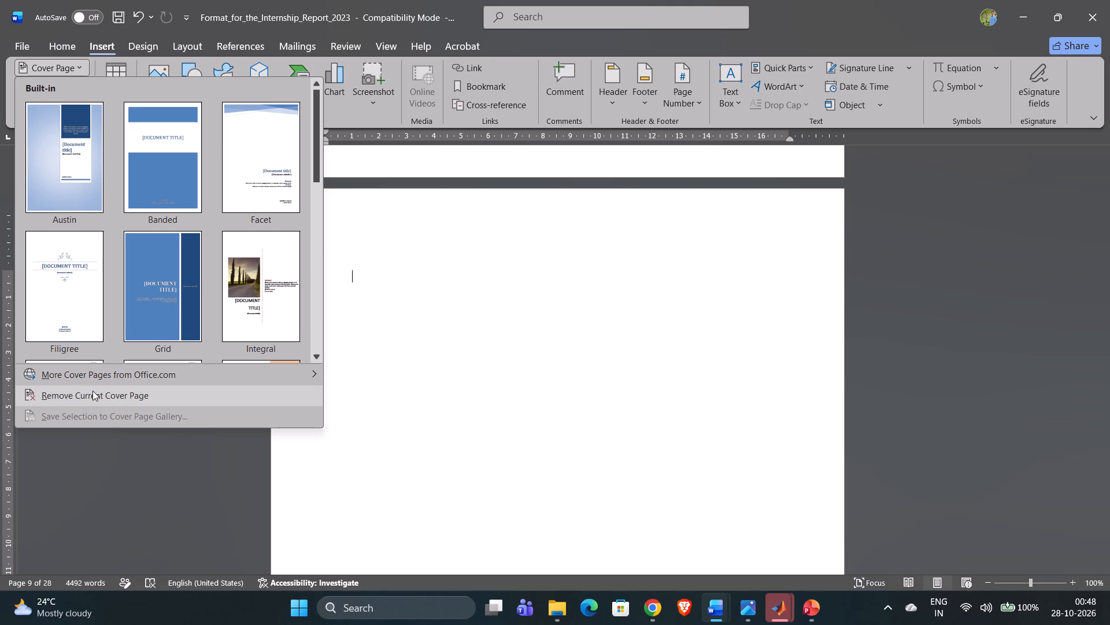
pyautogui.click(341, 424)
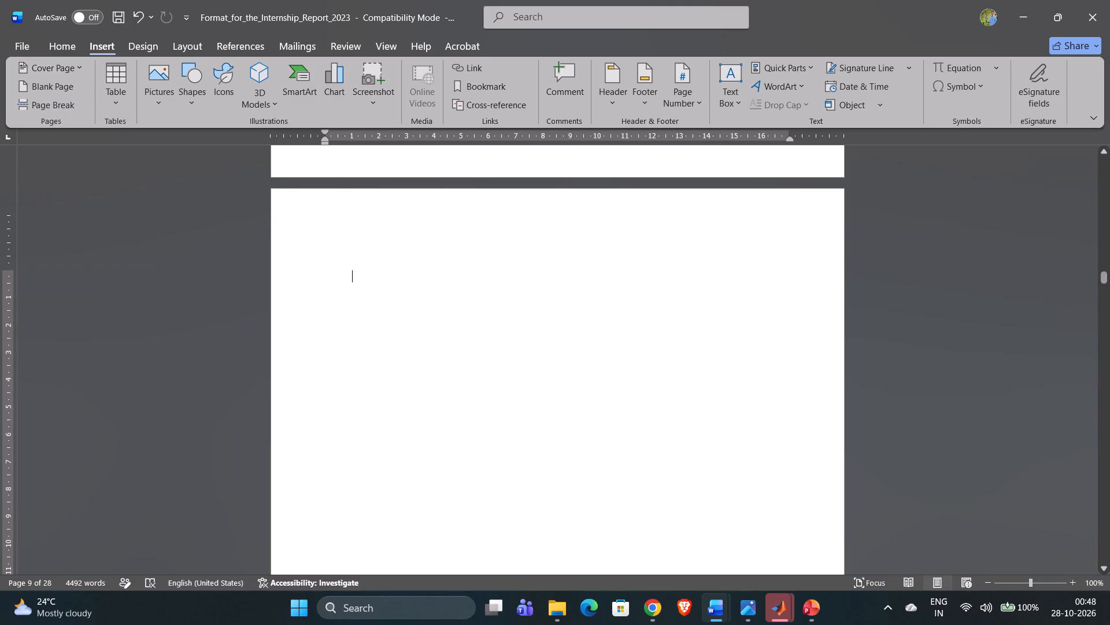
# Review the front matter from the opening pages through the declaration, approval sheet and abstract to the contents list.
pyautogui.scroll(11, 341, 424)
pyautogui.scroll(-3, 341, 424)
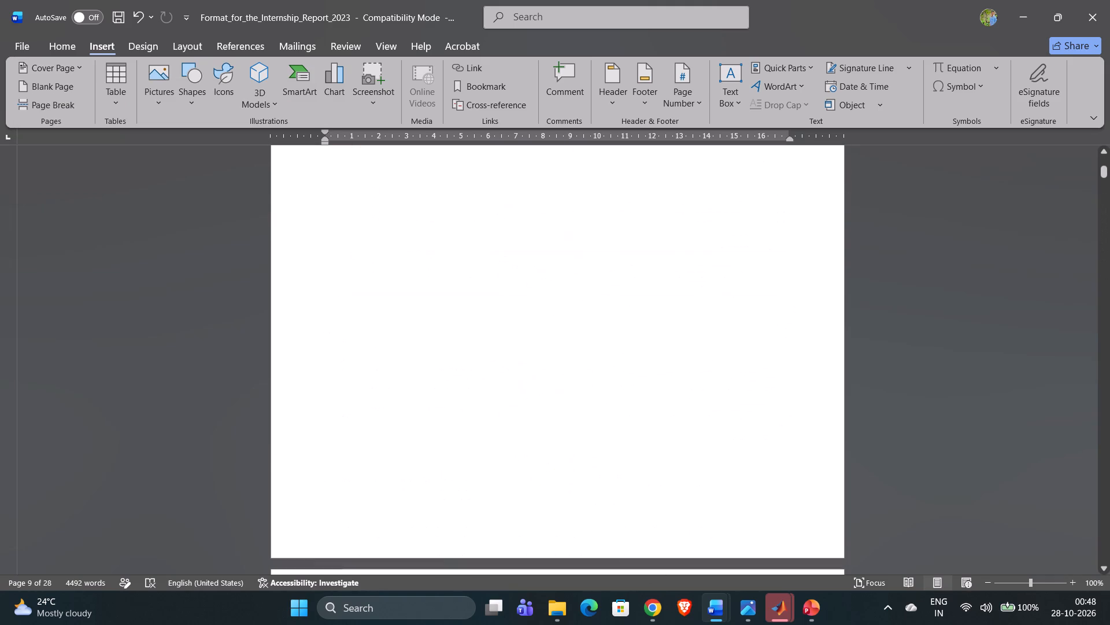
pyautogui.scroll(-4, 341, 424)
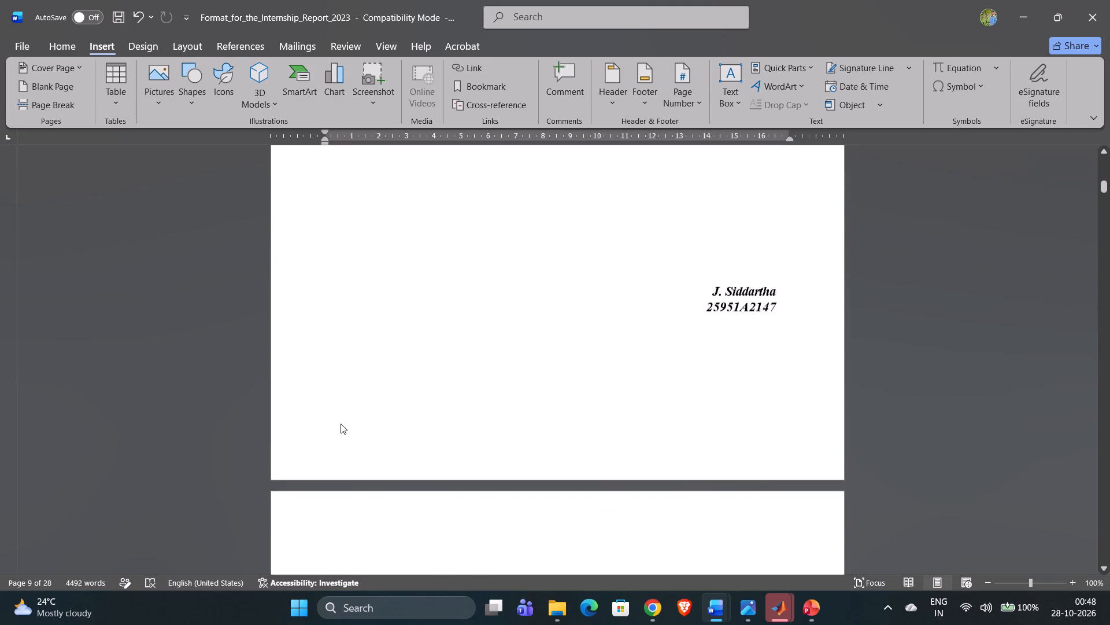
pyautogui.scroll(-3, 341, 424)
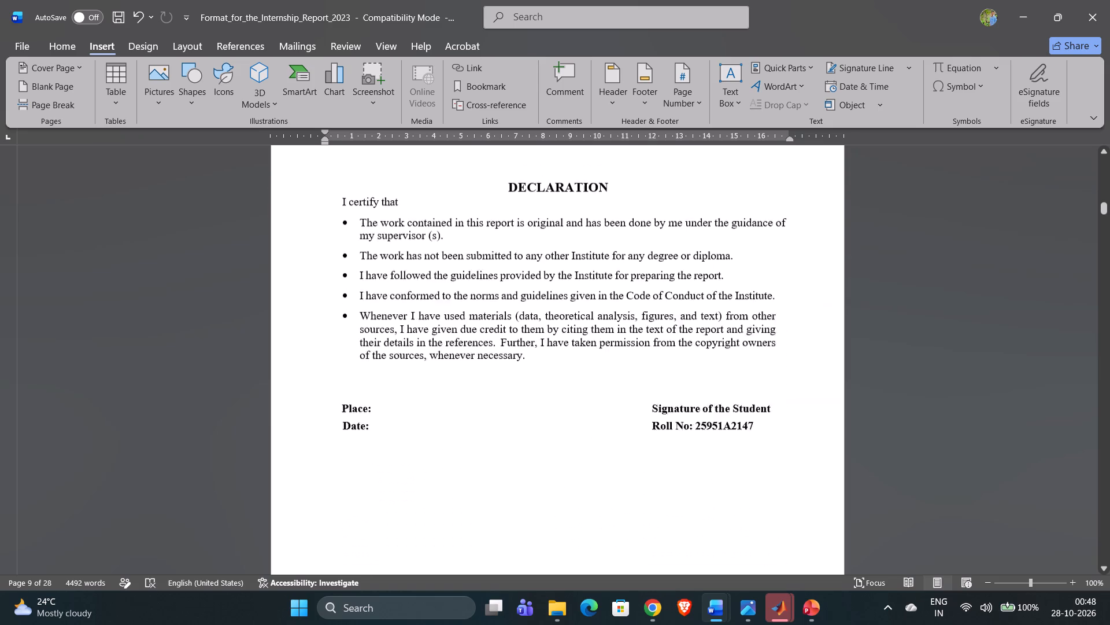
pyautogui.scroll(-3, 341, 424)
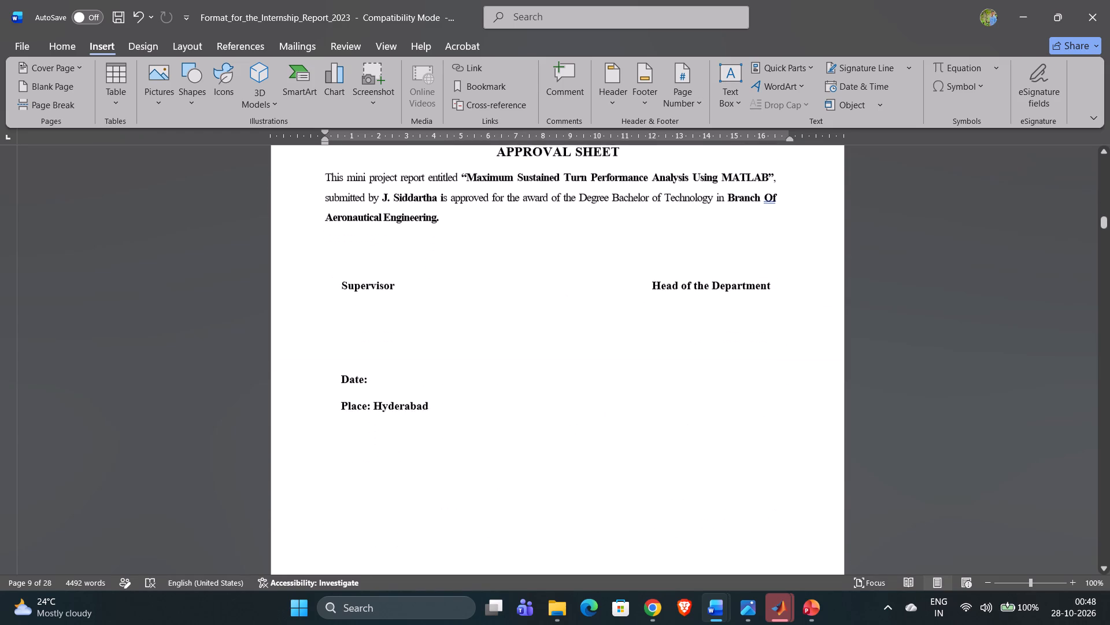
pyautogui.scroll(-4, 341, 424)
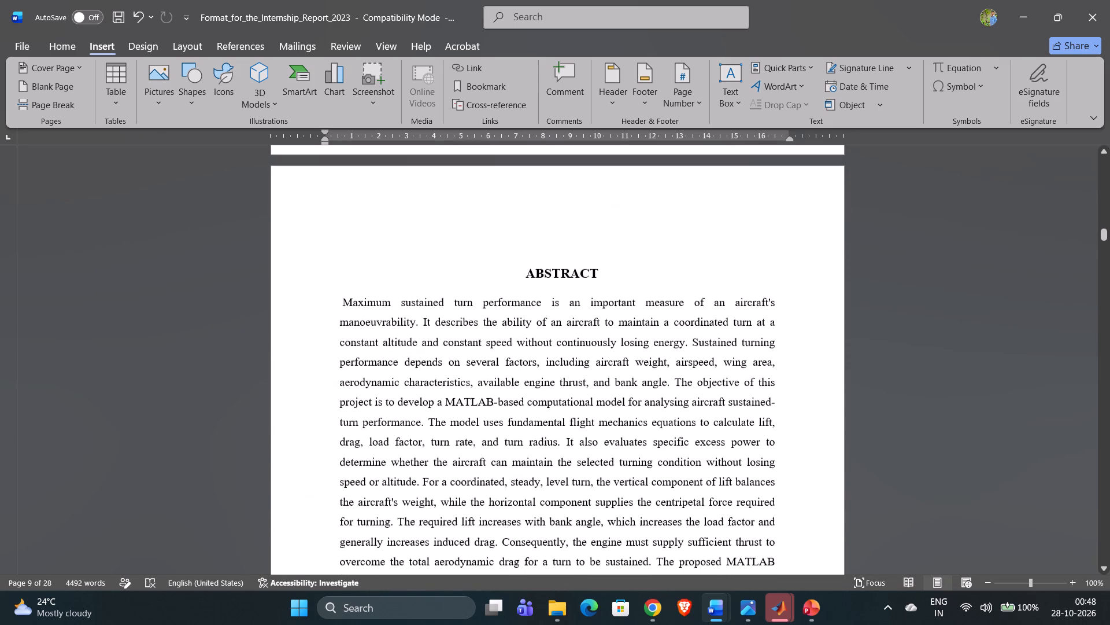
pyautogui.scroll(-4, 341, 424)
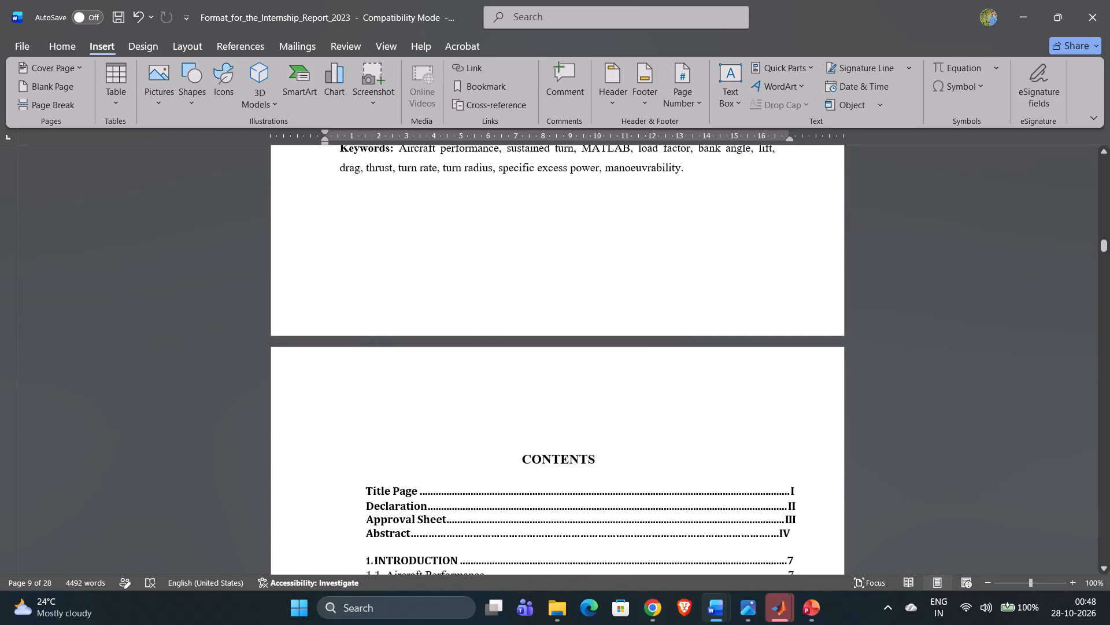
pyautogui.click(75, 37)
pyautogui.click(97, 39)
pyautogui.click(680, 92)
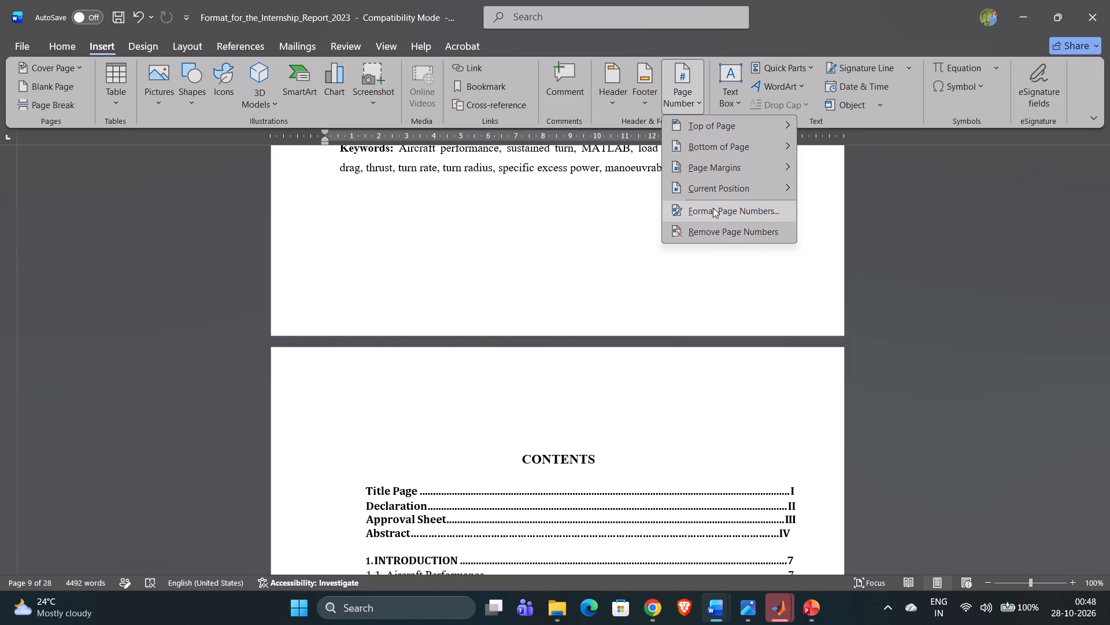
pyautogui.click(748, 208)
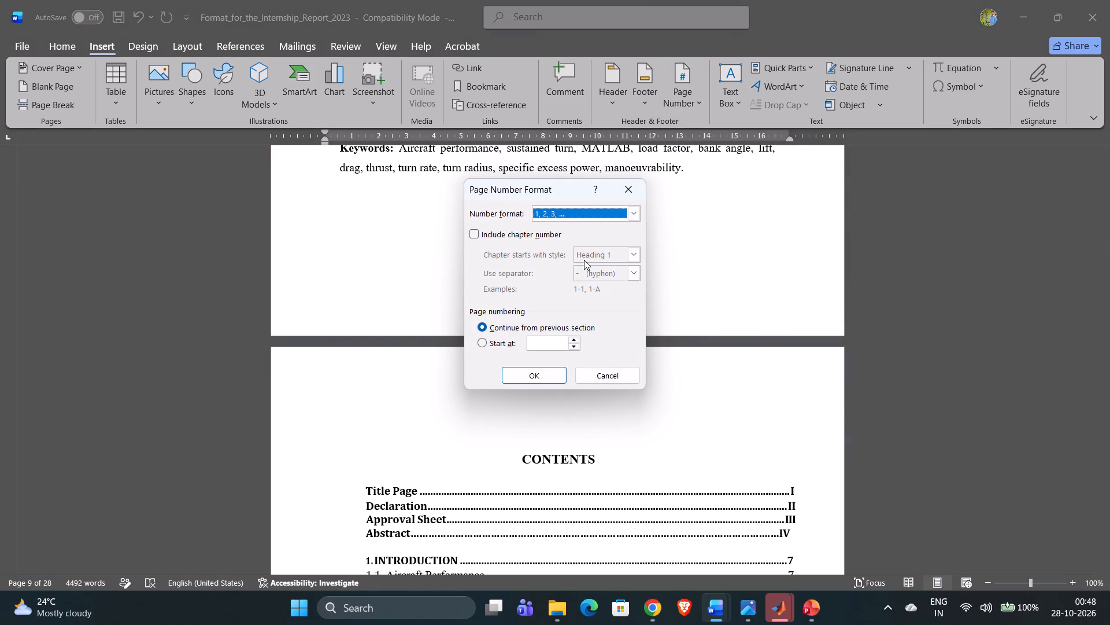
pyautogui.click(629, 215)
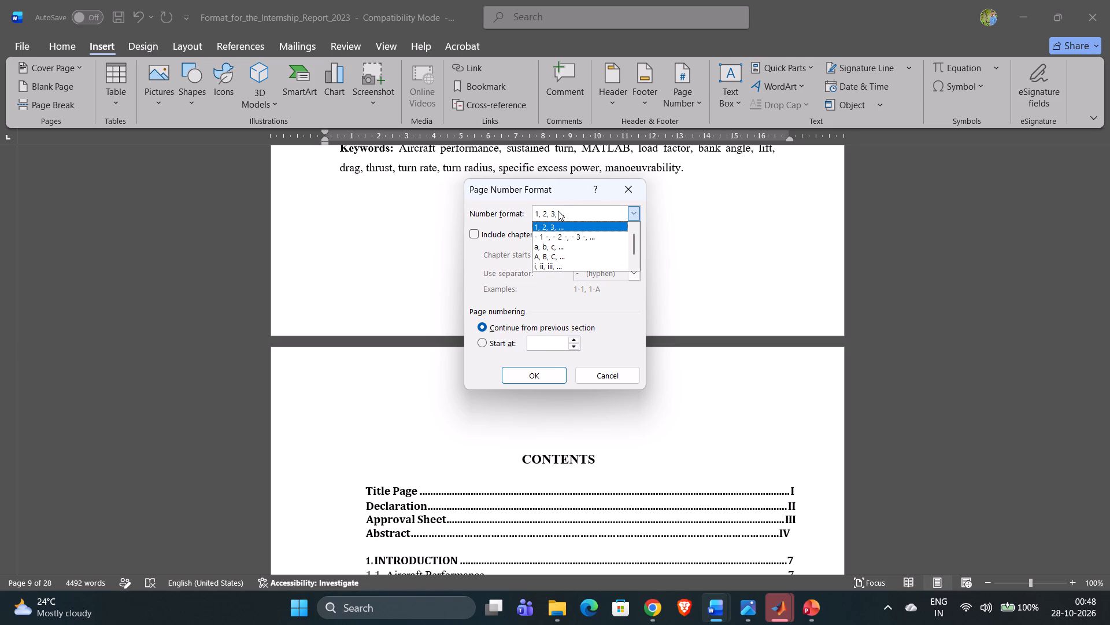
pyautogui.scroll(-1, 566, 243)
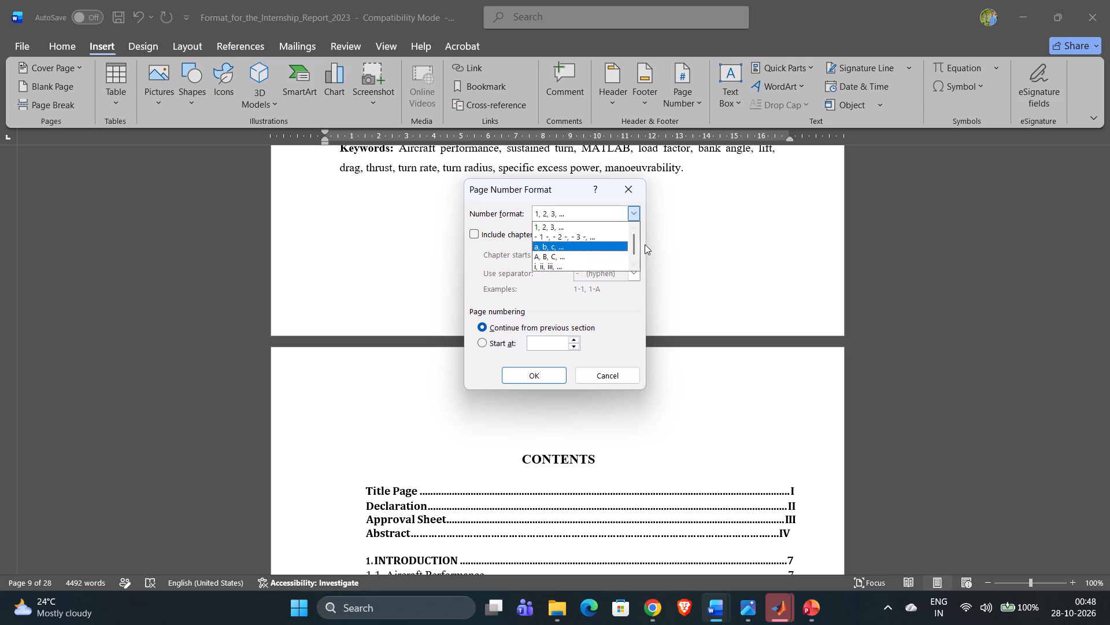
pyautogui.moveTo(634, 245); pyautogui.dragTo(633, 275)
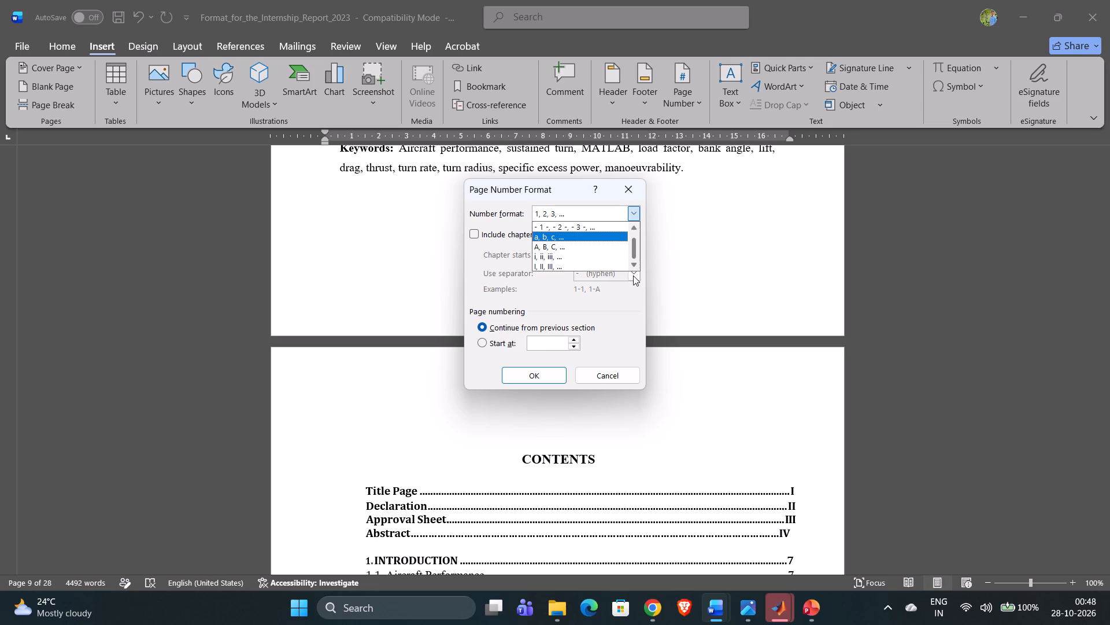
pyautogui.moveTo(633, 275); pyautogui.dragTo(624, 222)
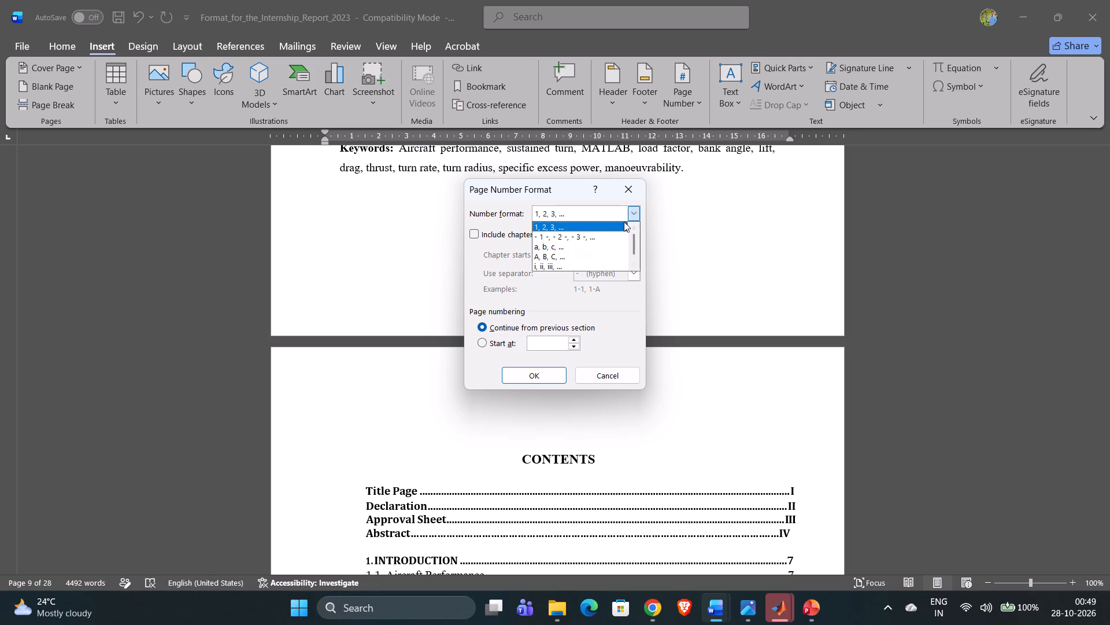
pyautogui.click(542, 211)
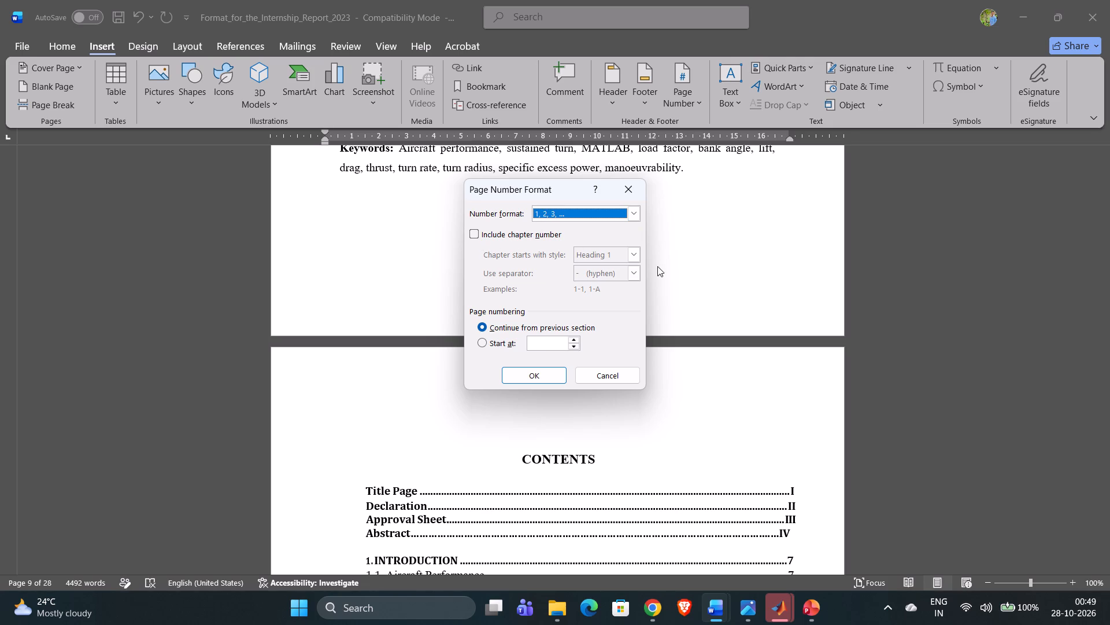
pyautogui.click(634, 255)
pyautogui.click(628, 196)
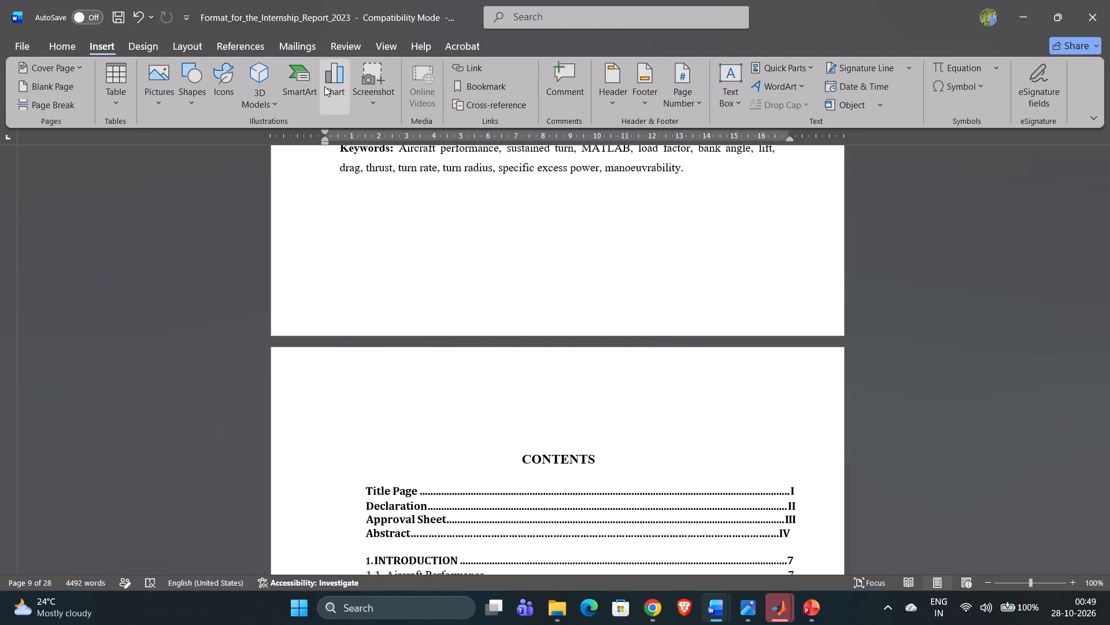
# Insert page numbers at the bottom of the pages using the centred Plain Number 2 style.
pyautogui.click(690, 92)
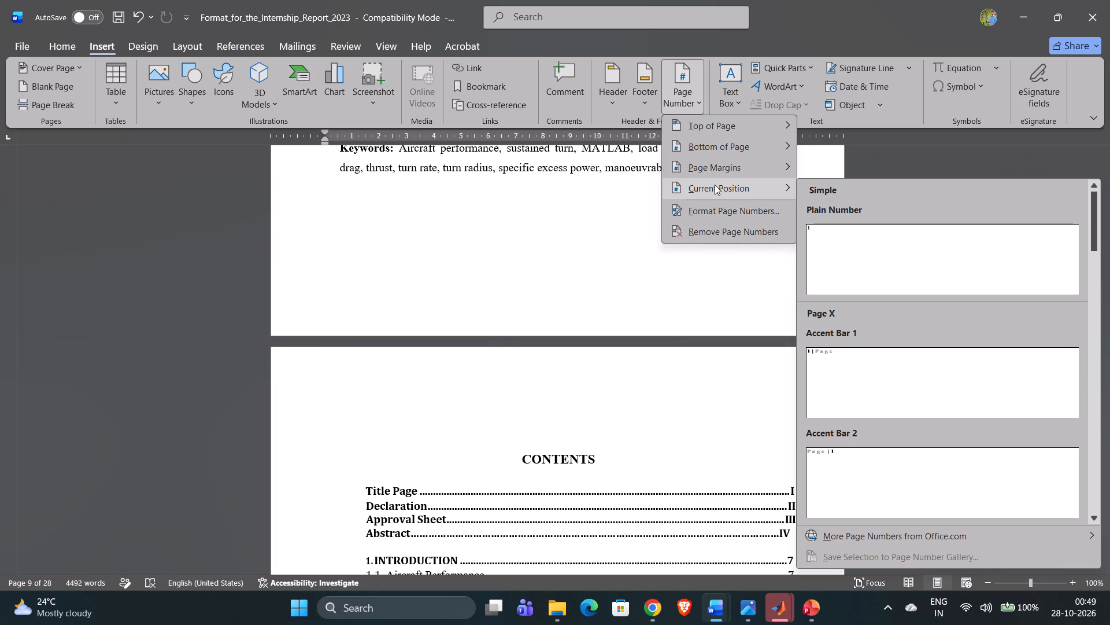
pyautogui.scroll(-1, 715, 185)
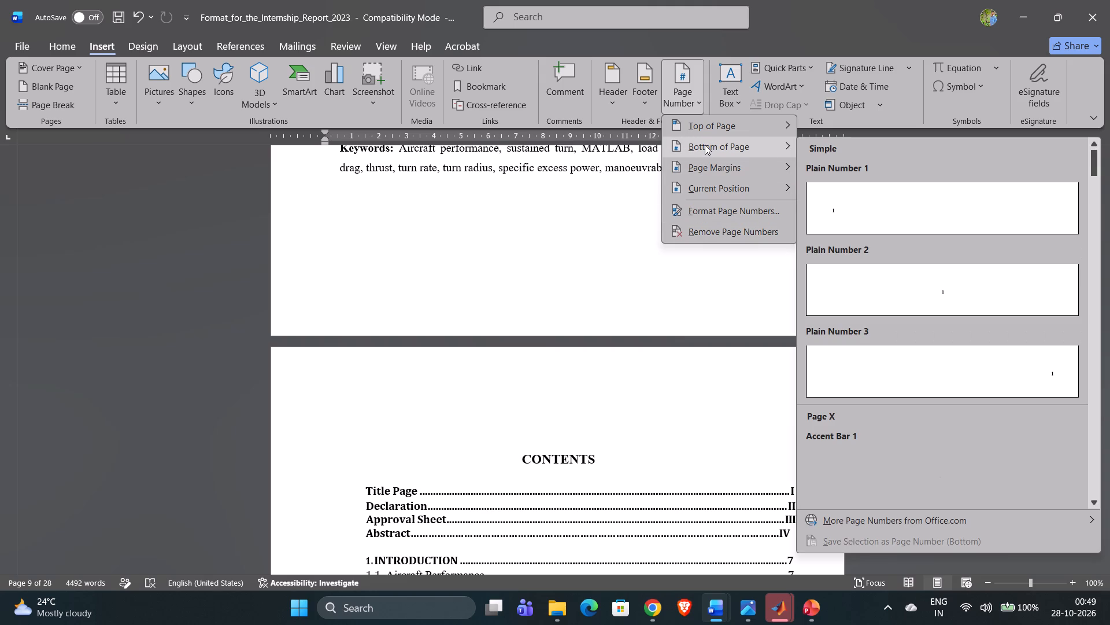
pyautogui.click(705, 145)
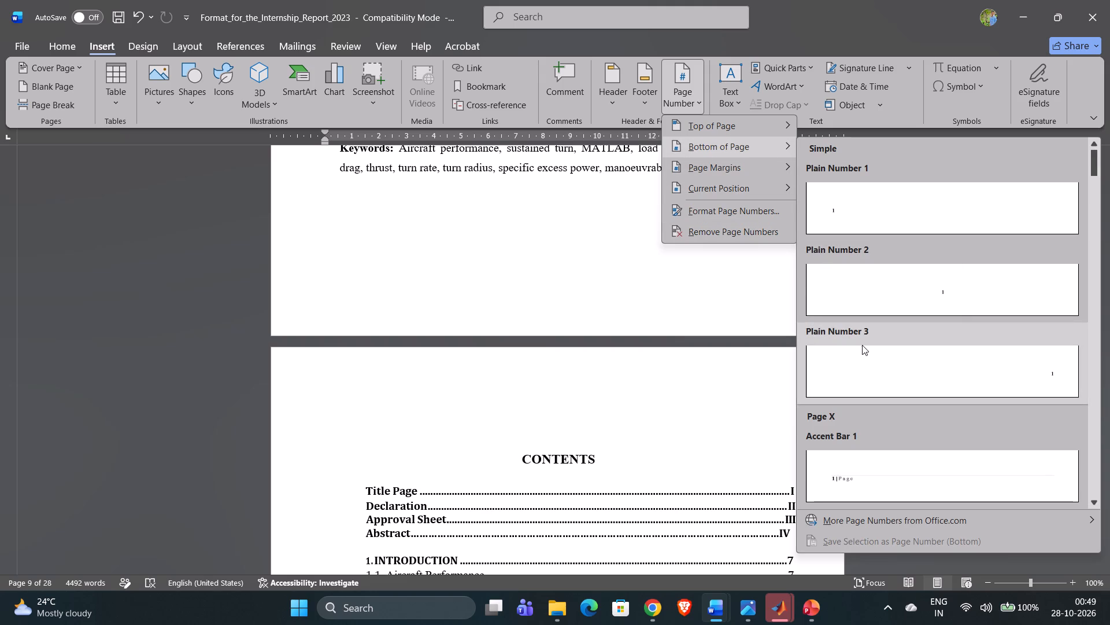
pyautogui.scroll(-2, 862, 345)
pyautogui.scroll(2, 862, 345)
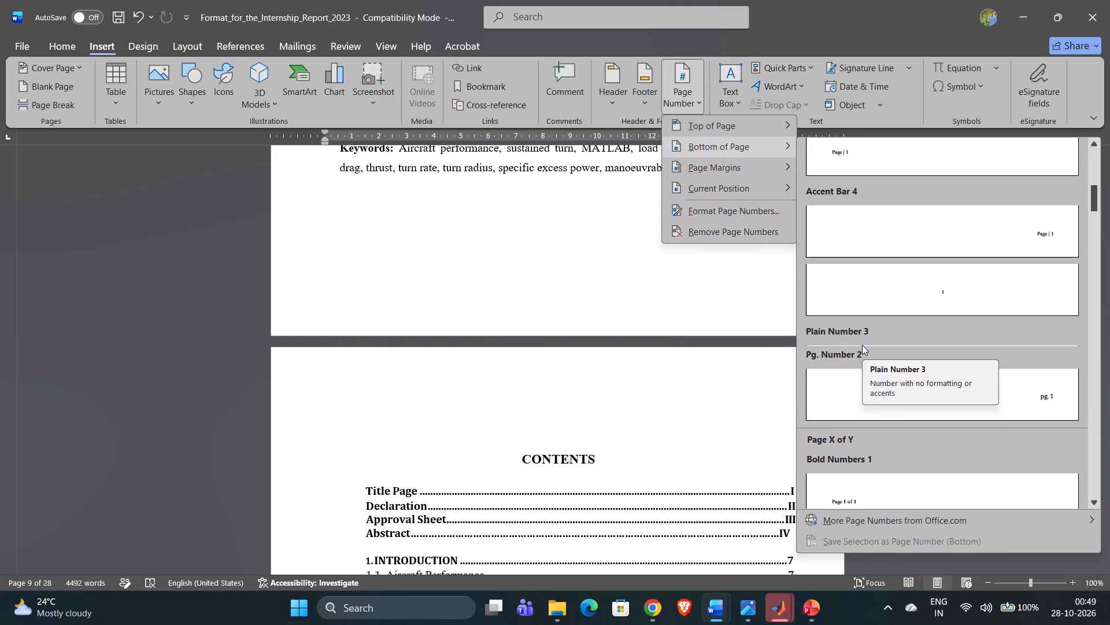
pyautogui.scroll(-20, 848, 295)
pyautogui.scroll(-3, 848, 295)
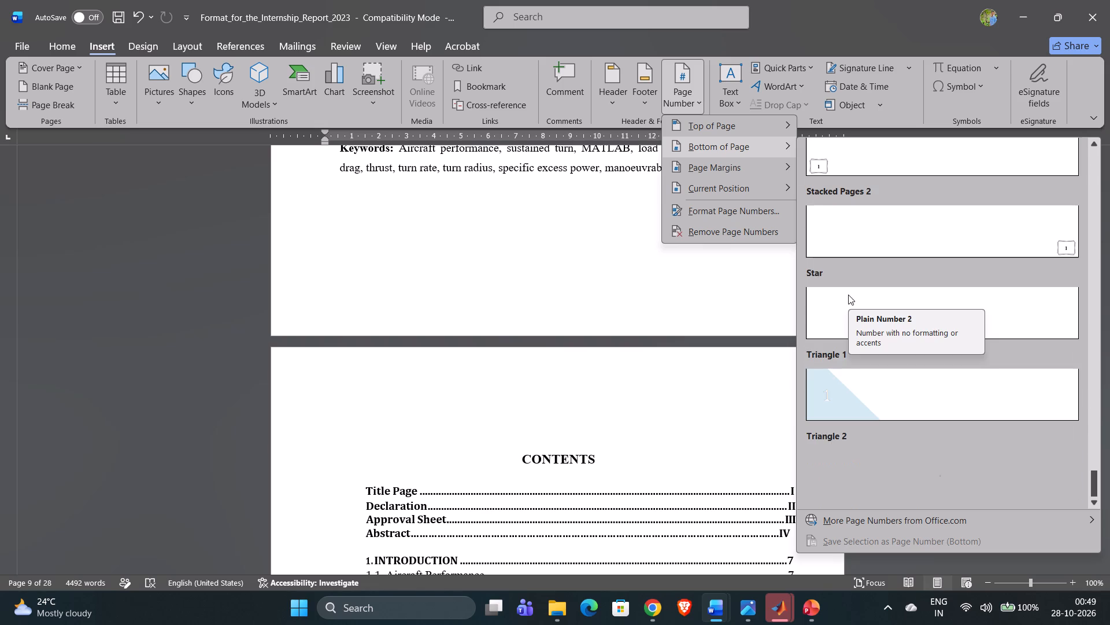
pyautogui.scroll(9, 848, 295)
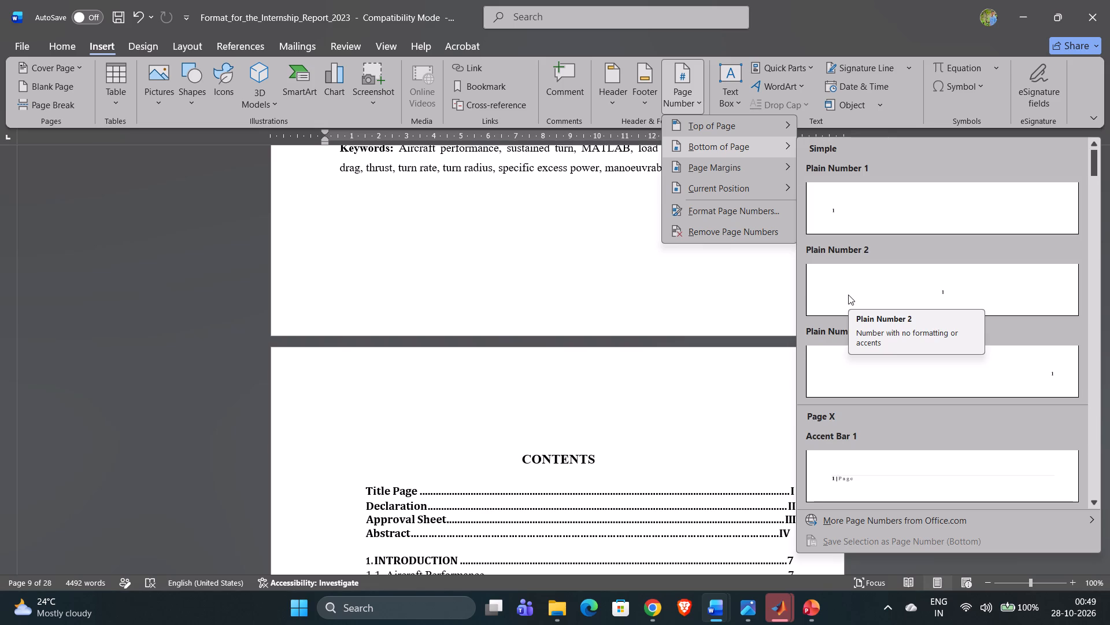
pyautogui.click(896, 288)
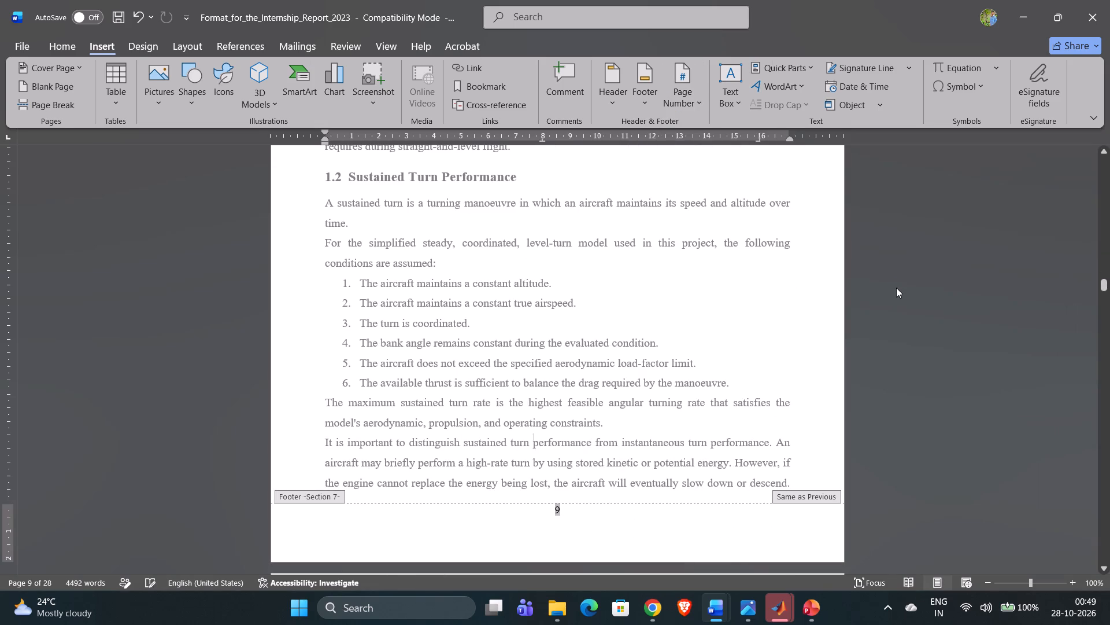
# Check the footer page numbers from the introduction through the references to the report's last page.
pyautogui.scroll(-5, 614, 374)
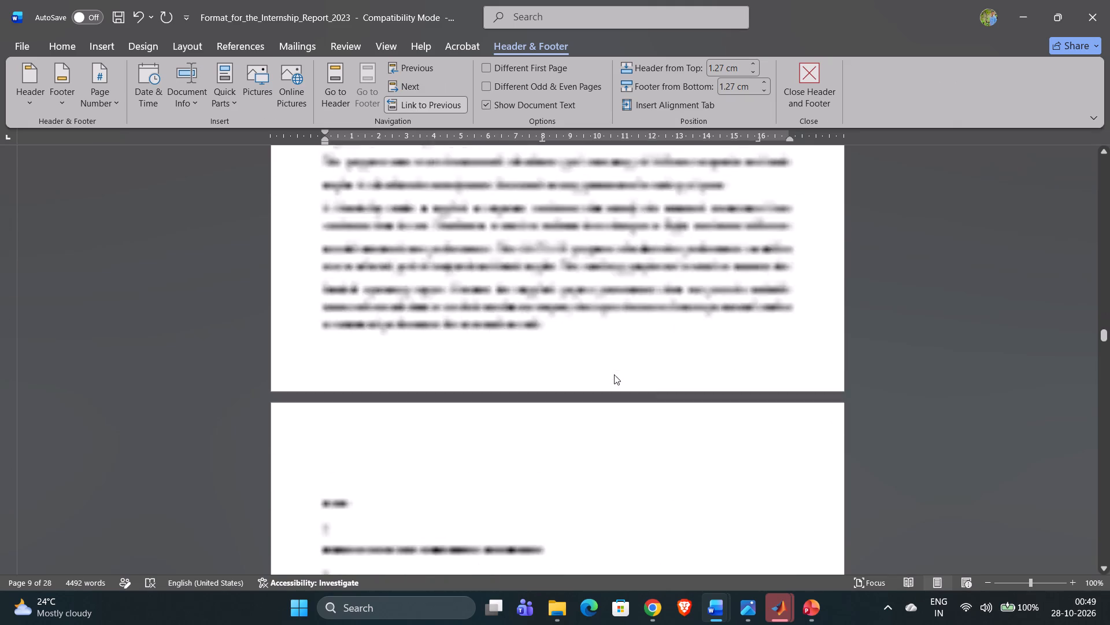
pyautogui.scroll(-6, 614, 374)
pyautogui.scroll(-20, 614, 374)
pyautogui.scroll(-20, 614, 374)
pyautogui.scroll(-20, 614, 374)
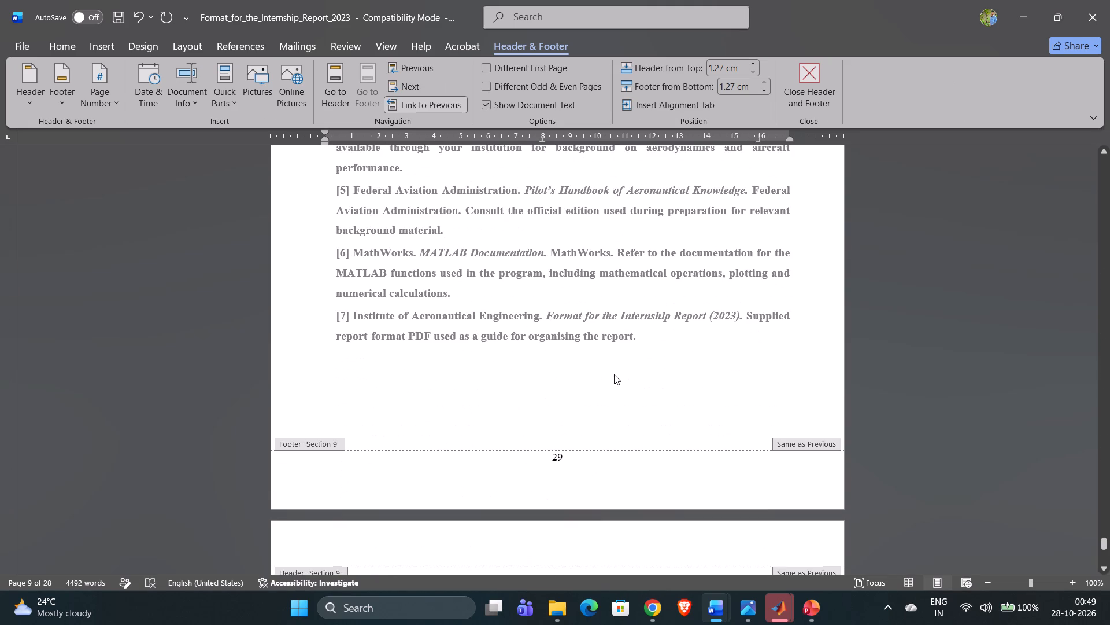
pyautogui.scroll(-7, 614, 374)
pyautogui.scroll(3, 614, 374)
pyautogui.scroll(-3, 614, 374)
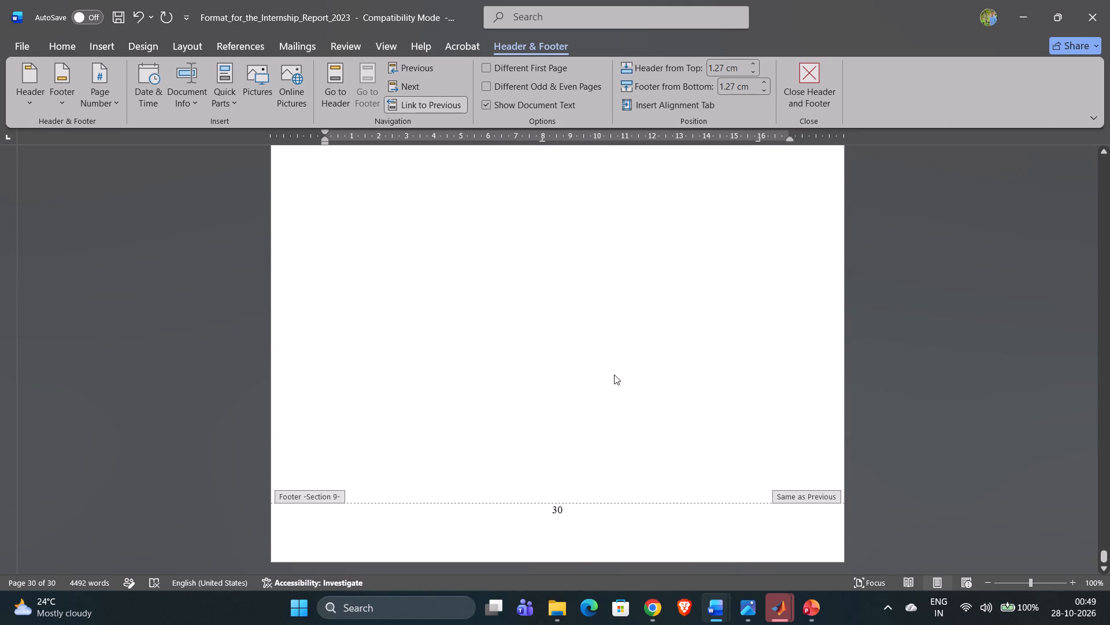
# Review the closing pages and their footer numbers backwards from the last page through the references to the conclusion.
pyautogui.scroll(4, 614, 374)
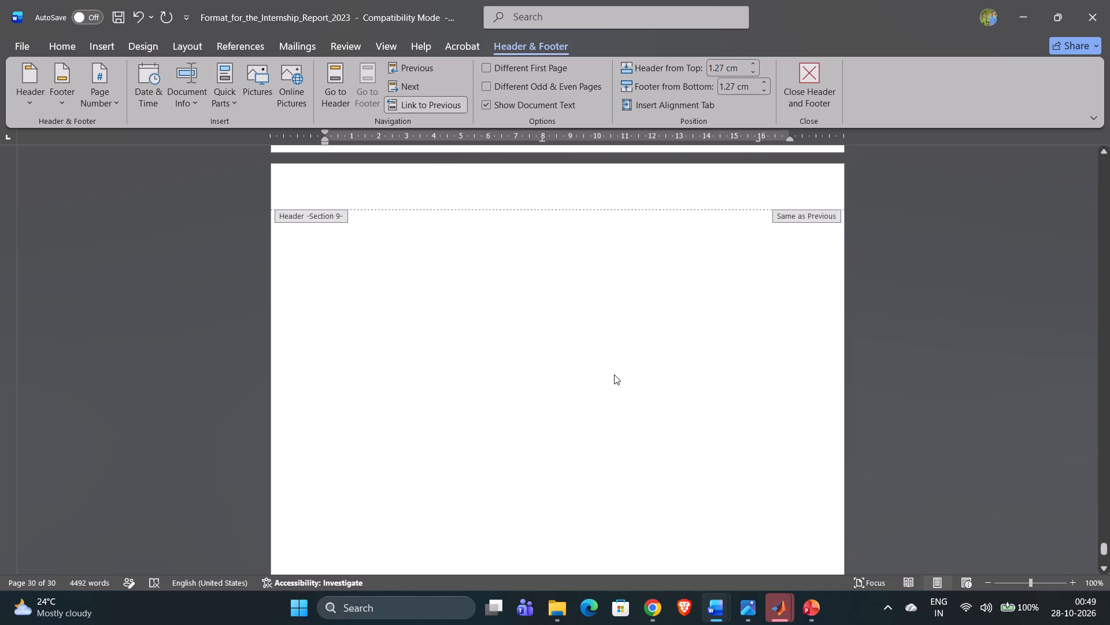
pyautogui.scroll(3, 614, 374)
pyautogui.scroll(-3, 614, 374)
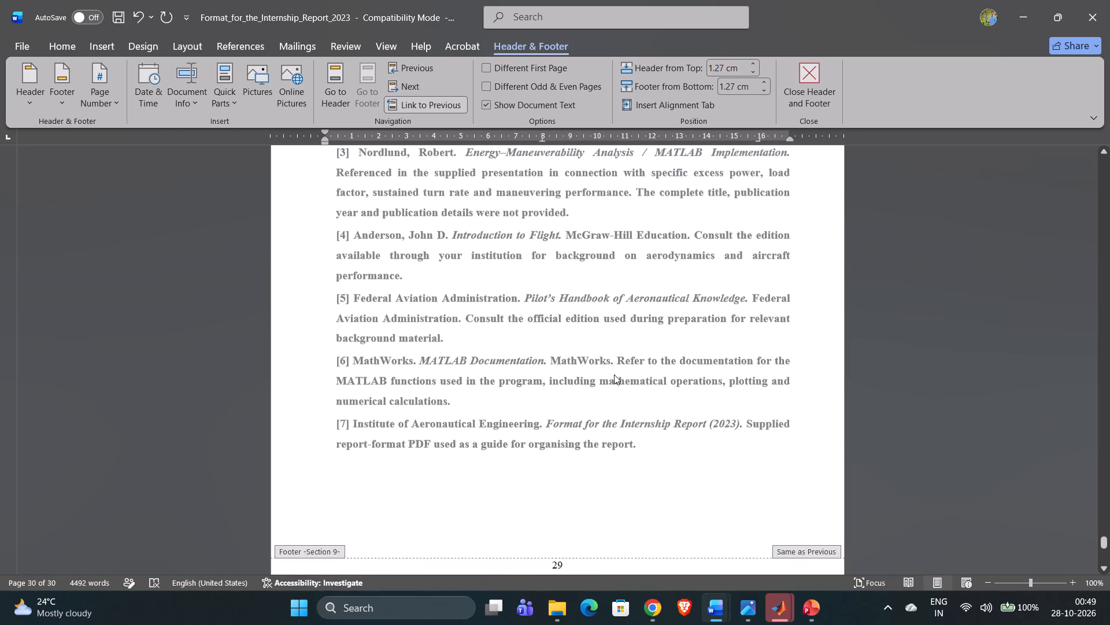
pyautogui.scroll(-1, 614, 374)
pyautogui.scroll(3, 614, 374)
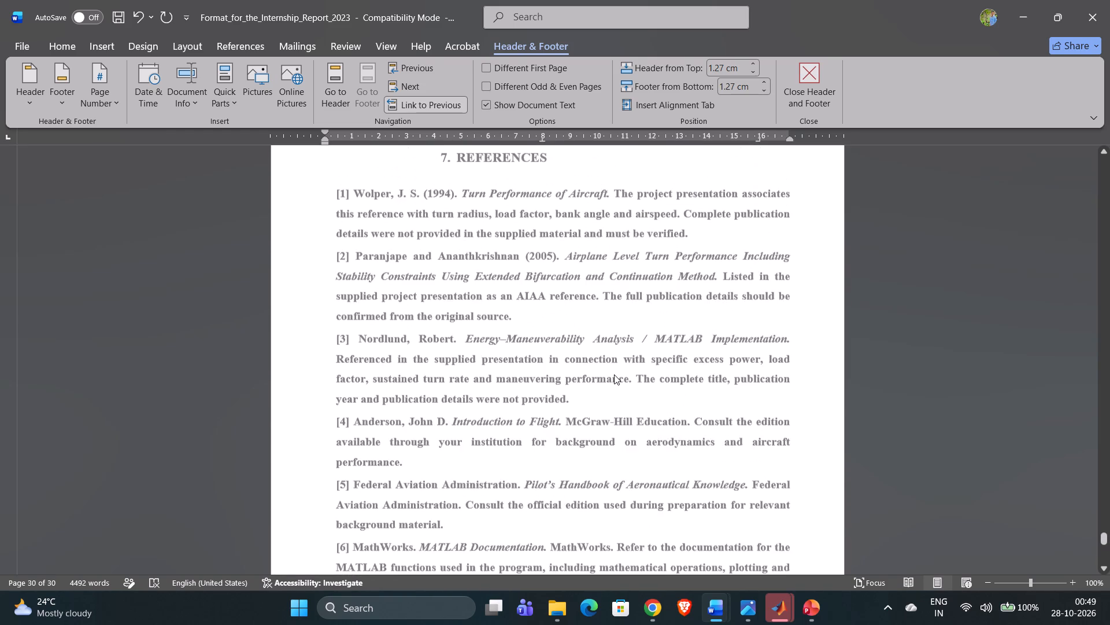
pyautogui.scroll(3, 614, 374)
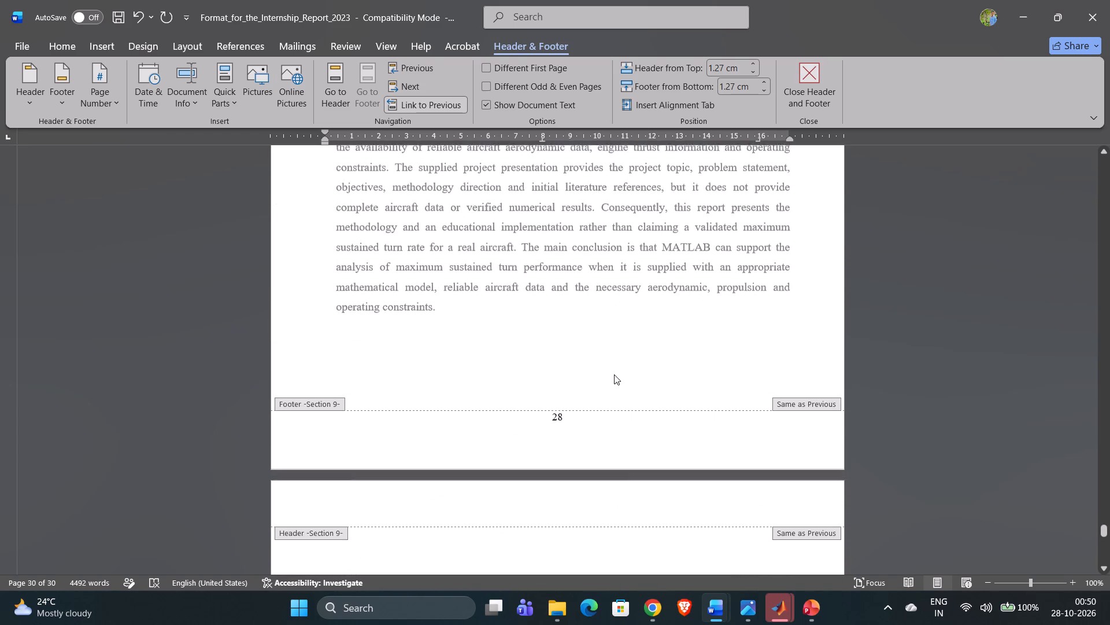
pyautogui.scroll(4, 614, 374)
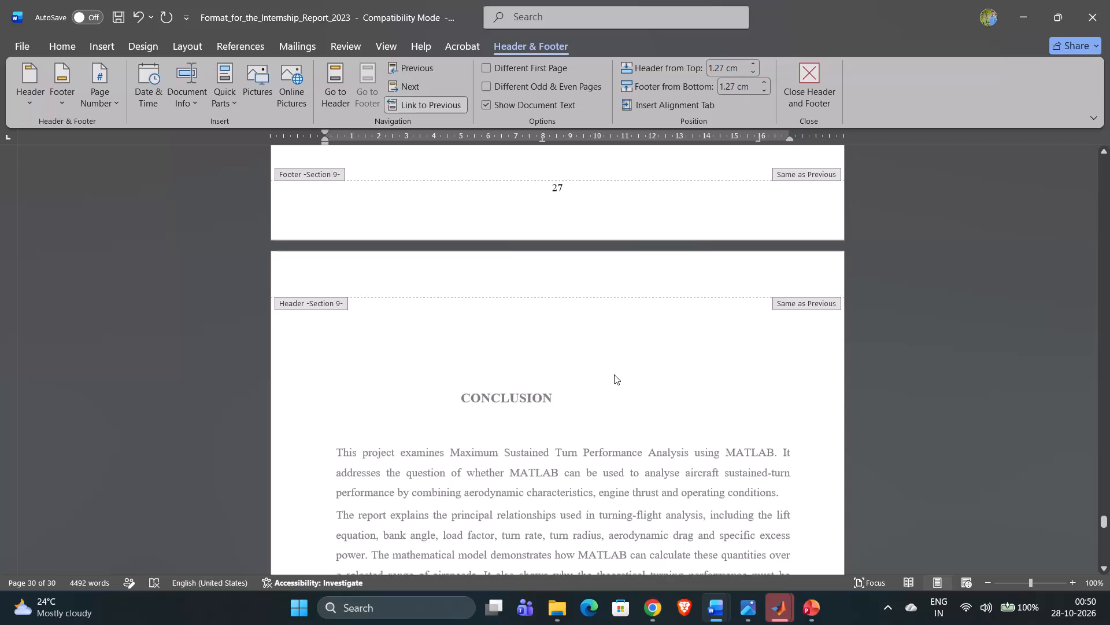
# Review the layout and page numbers of the advantages and section 5 applications pages, back to the load factor equation page.
pyautogui.scroll(6, 614, 374)
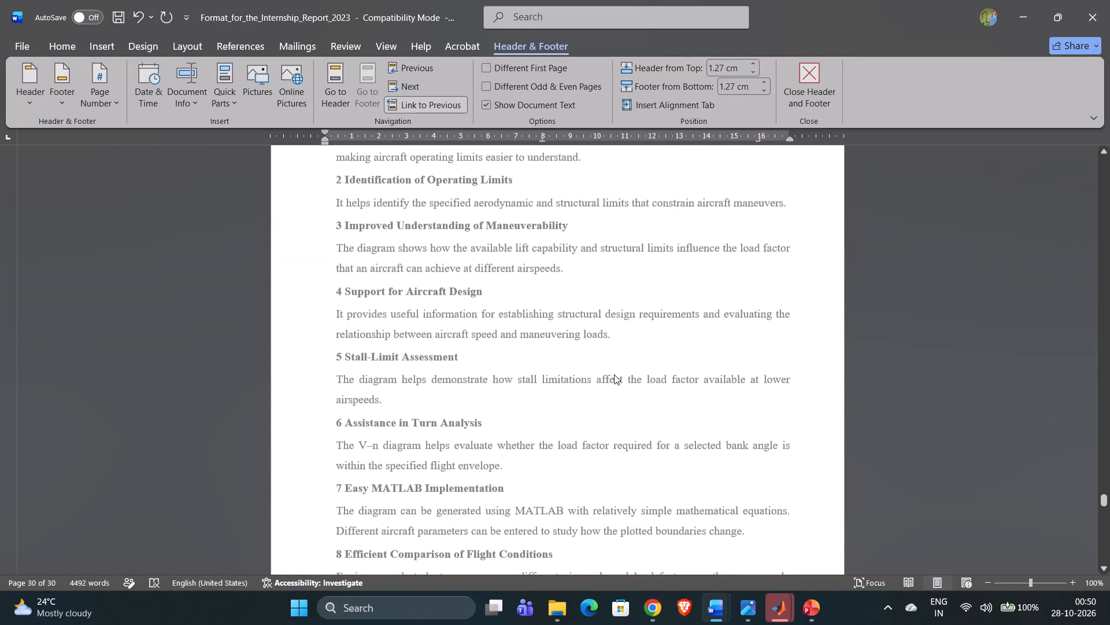
pyautogui.scroll(-1, 614, 374)
pyautogui.scroll(1, 614, 374)
pyautogui.scroll(-2, 614, 374)
pyautogui.scroll(1, 614, 374)
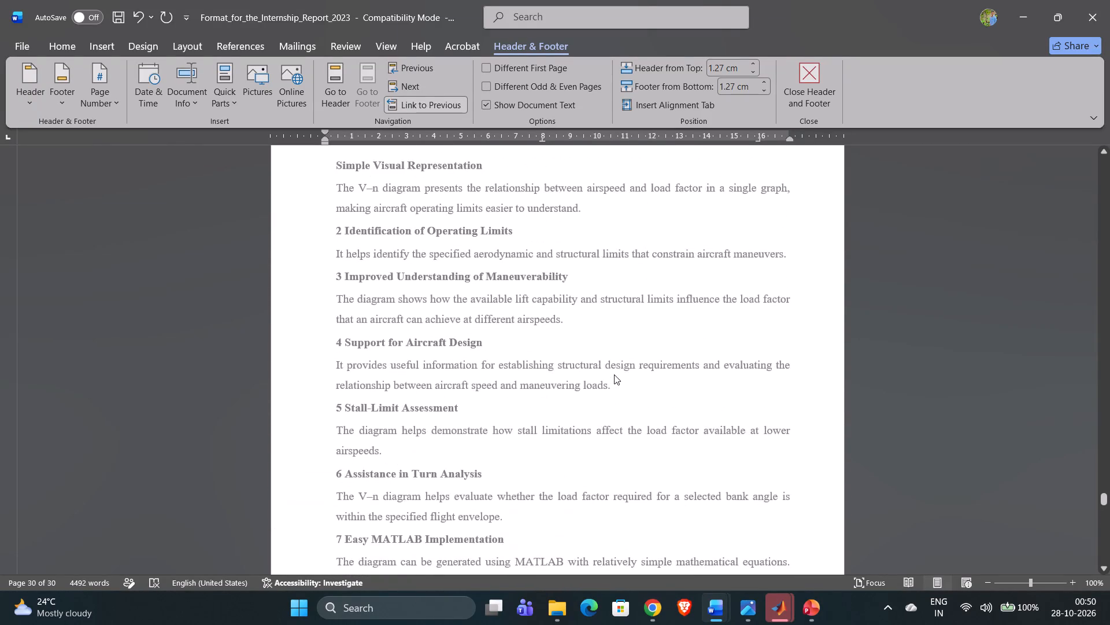
pyautogui.scroll(5, 614, 374)
pyautogui.scroll(-1, 614, 374)
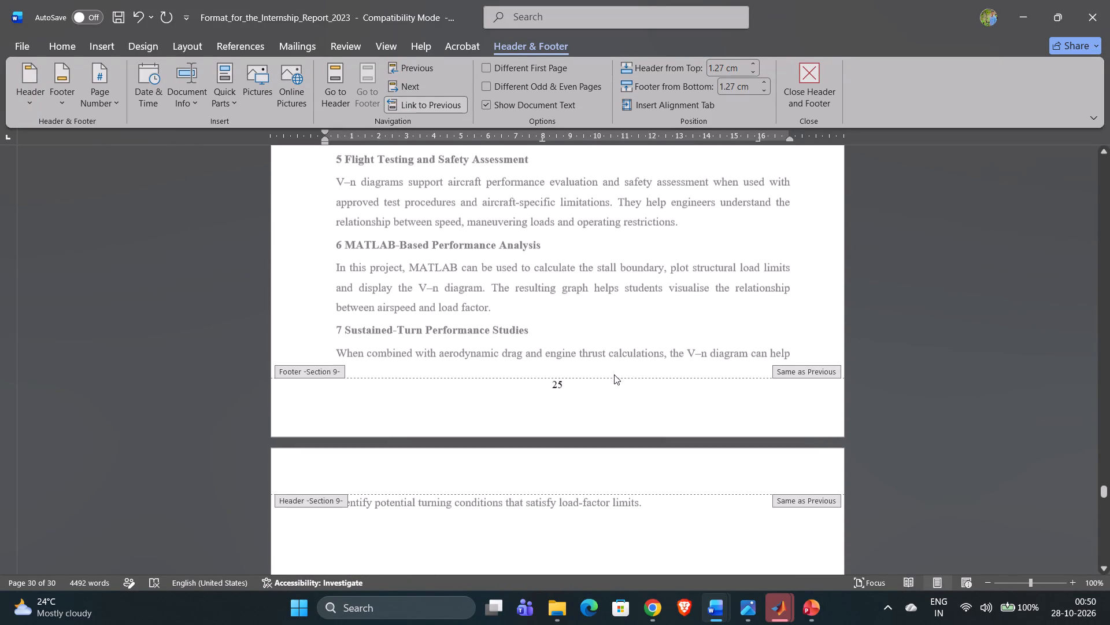
pyautogui.scroll(3, 614, 374)
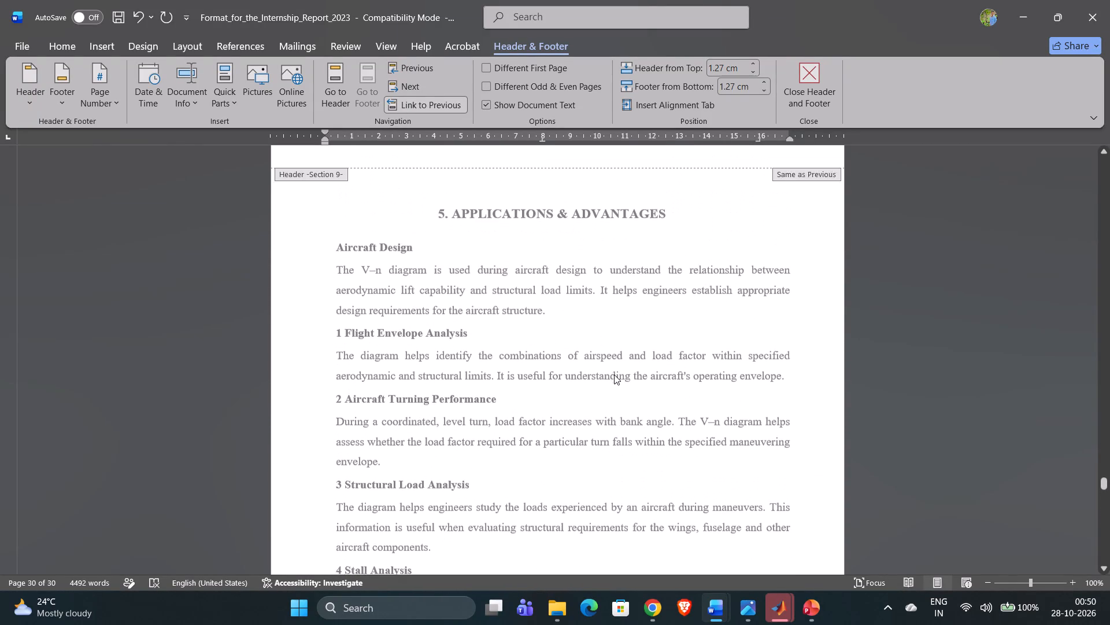
pyautogui.scroll(5, 614, 374)
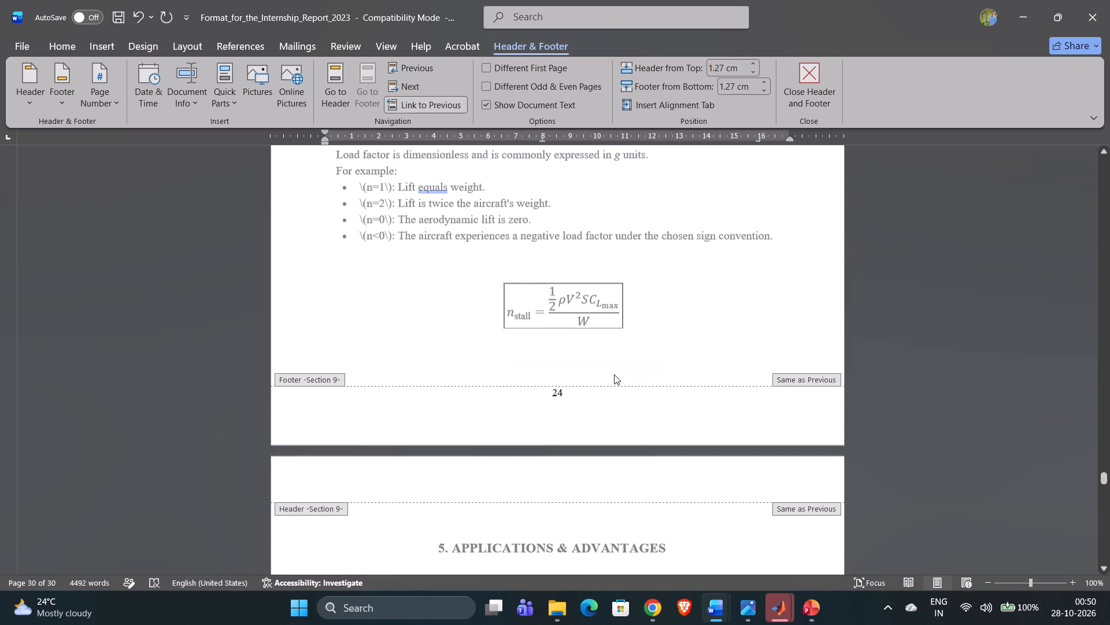
# Review the results pages backwards from the V–n diagram through the available thrust section to 4.5 Effect of Aerodynamic Drag.
pyautogui.scroll(4, 614, 374)
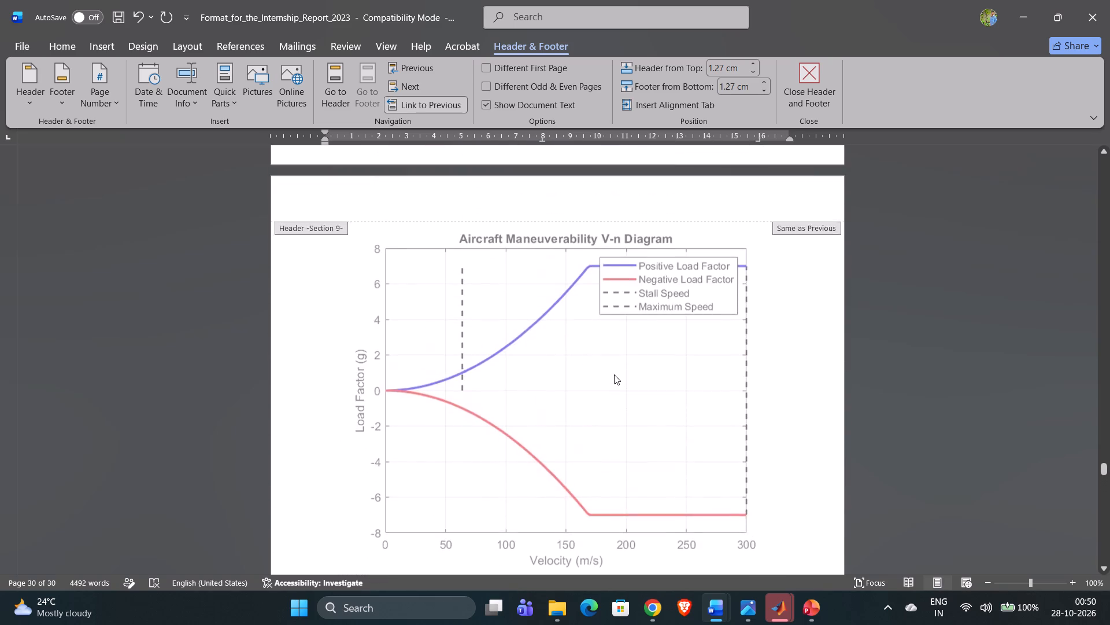
pyautogui.scroll(3, 614, 374)
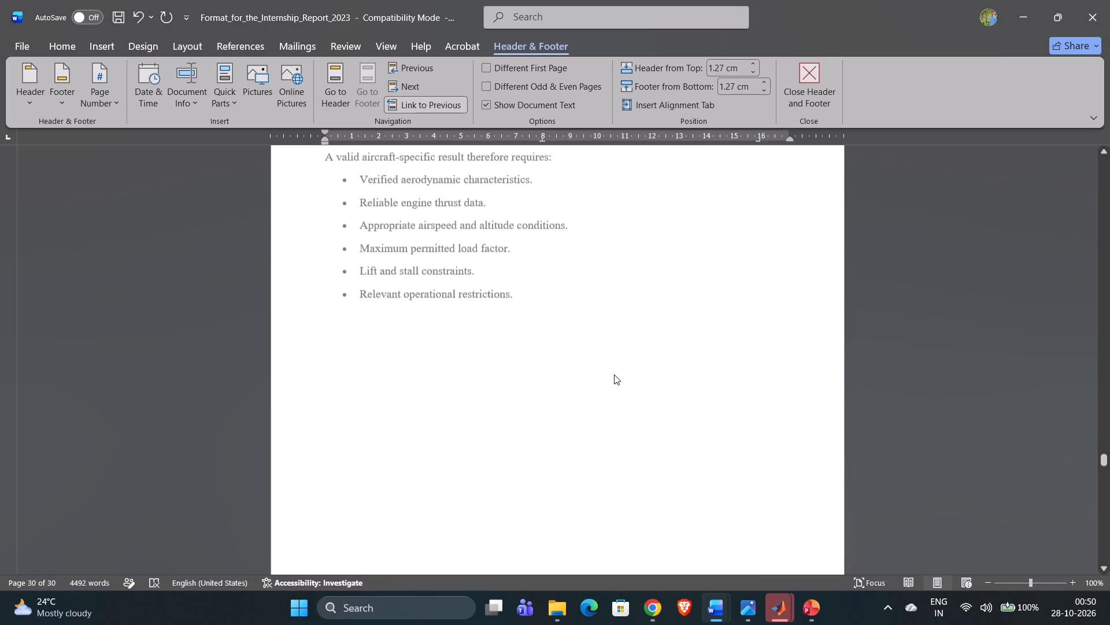
pyautogui.scroll(4, 614, 374)
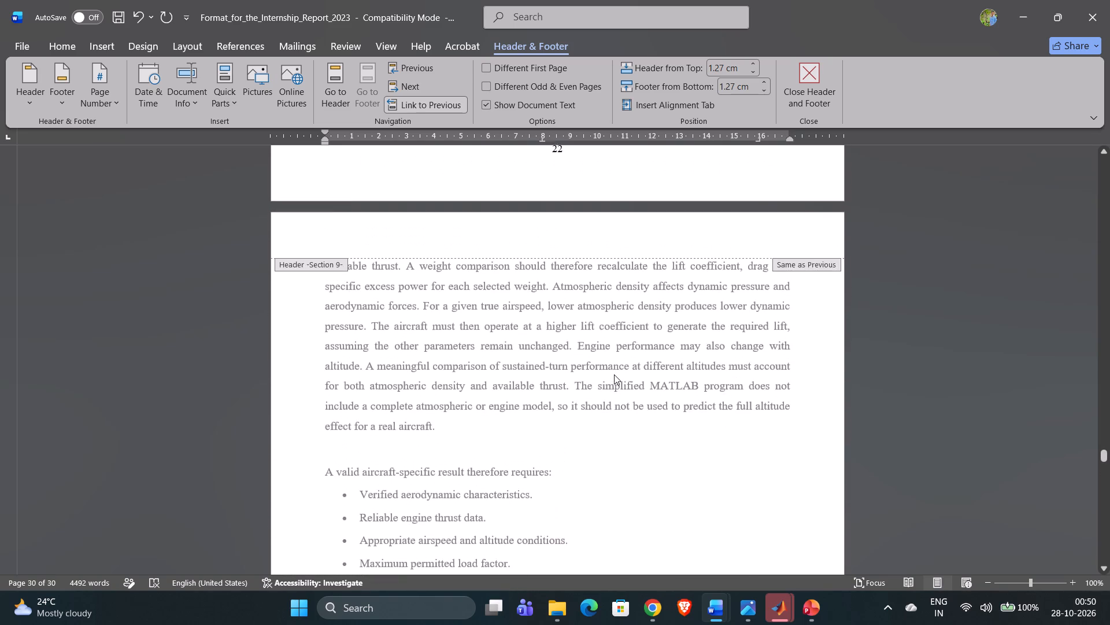
pyautogui.scroll(3, 614, 374)
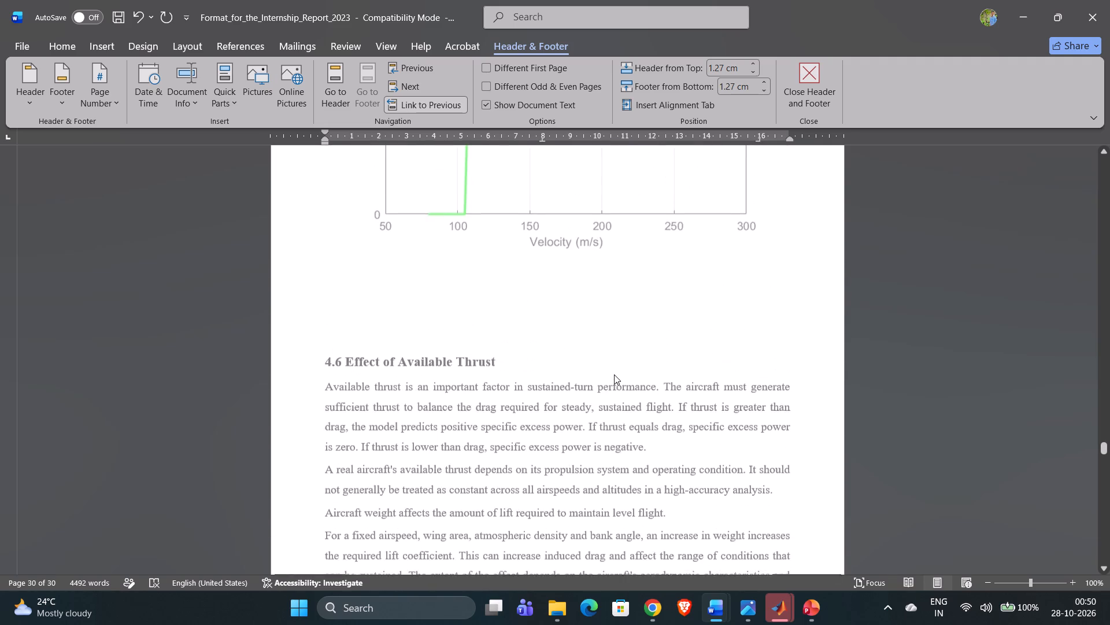
pyautogui.scroll(3, 614, 374)
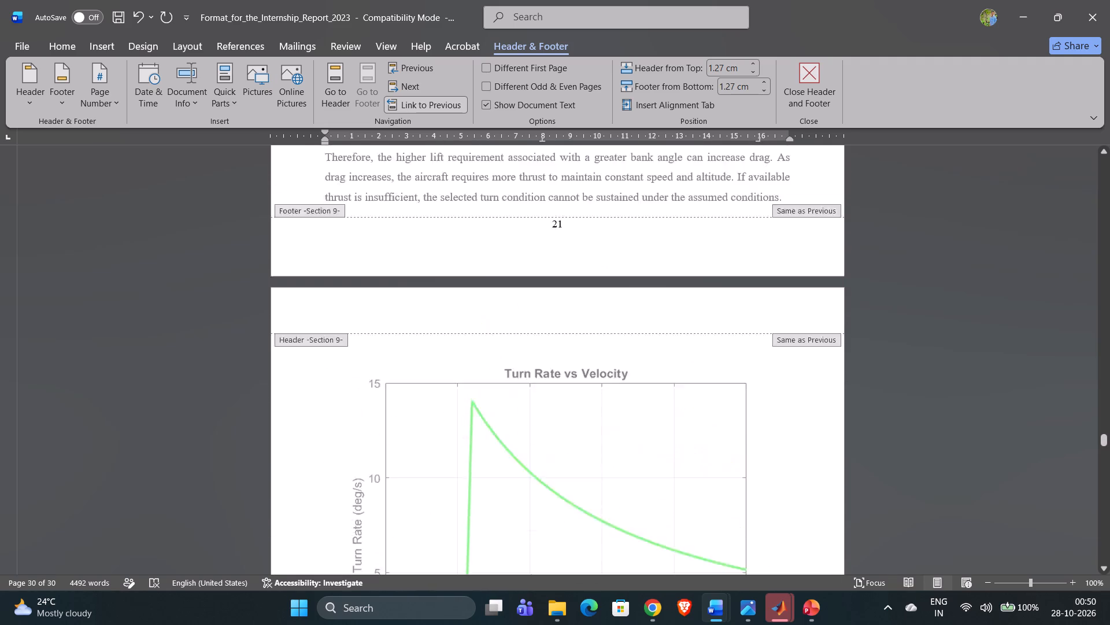
pyautogui.scroll(4, 614, 374)
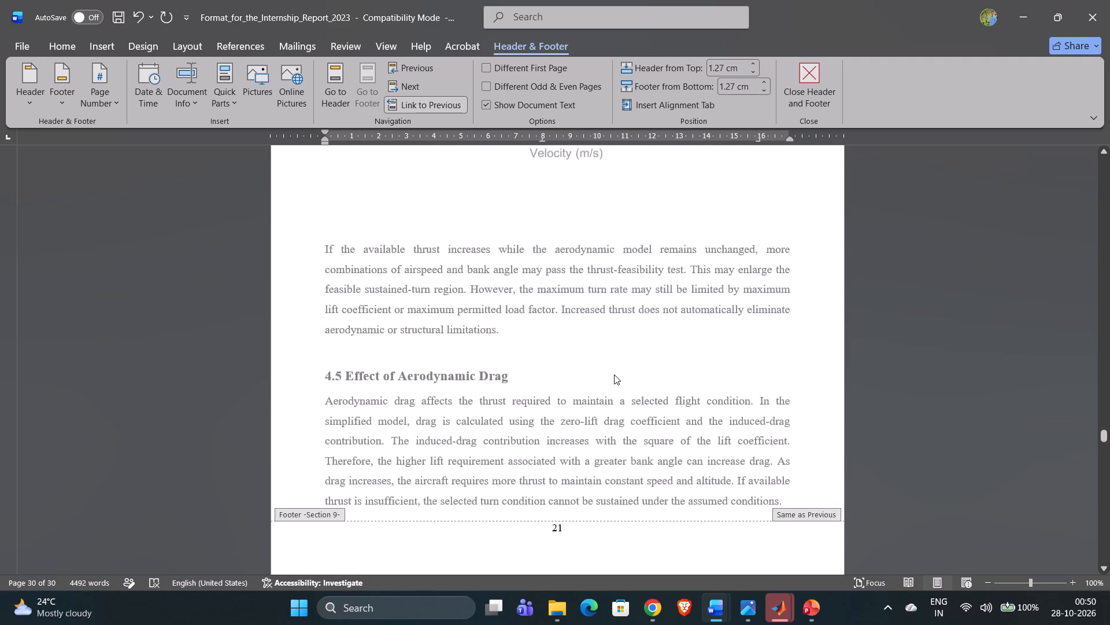
# Examine the results pages from the thrust graph and section 4.4 back to the turn rate and turn radius graphs.
pyautogui.scroll(4, 614, 374)
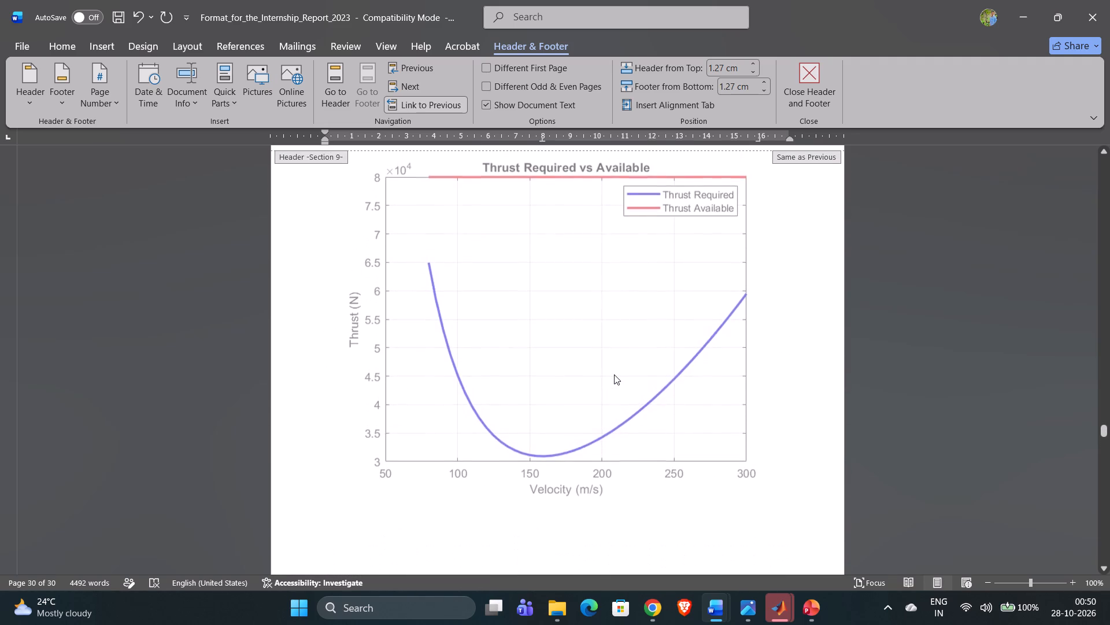
pyautogui.scroll(4, 614, 374)
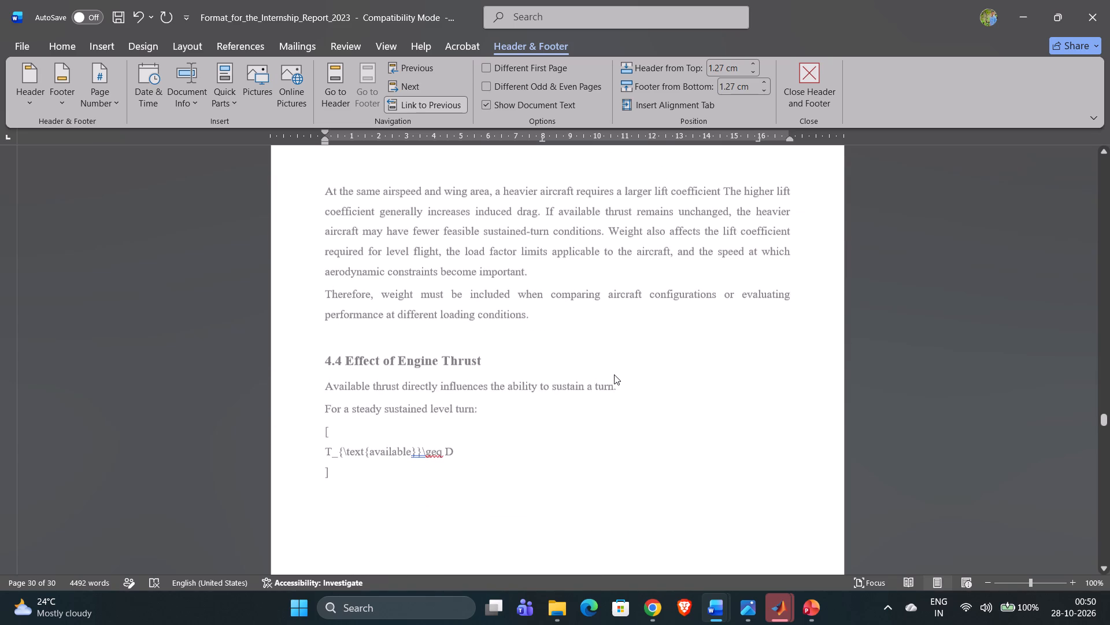
pyautogui.scroll(1, 614, 374)
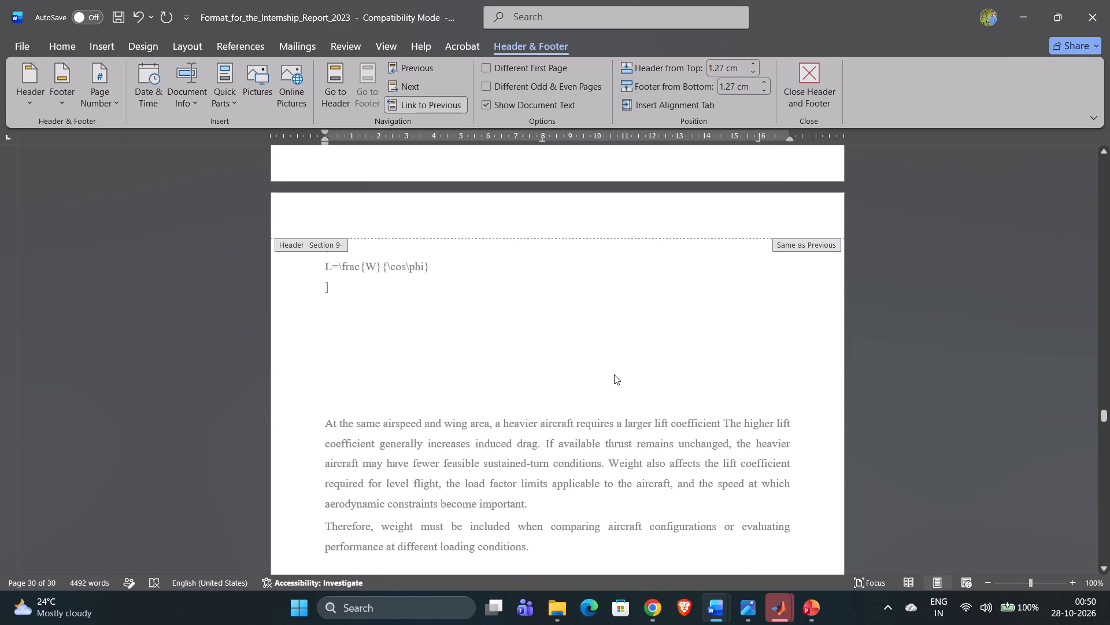
pyautogui.scroll(-2, 614, 374)
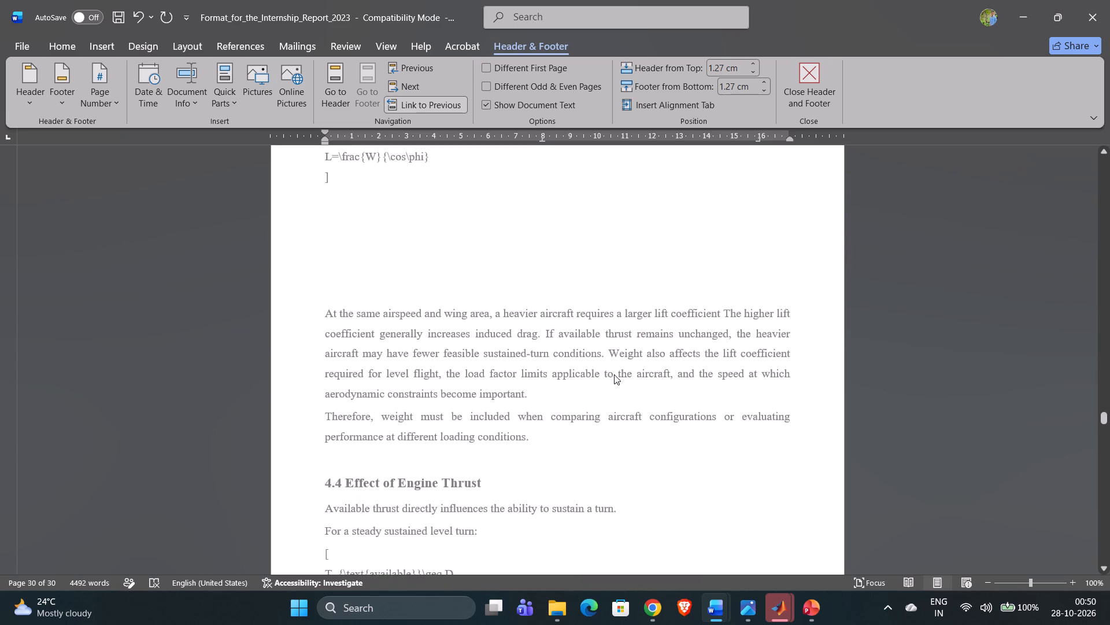
pyautogui.scroll(-2, 614, 374)
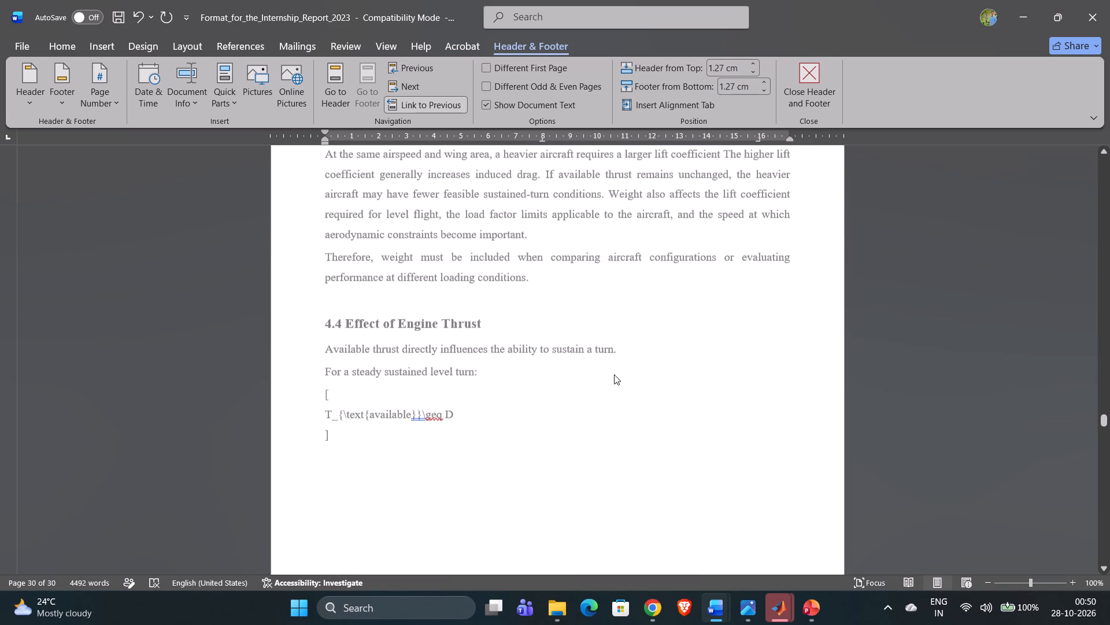
pyautogui.scroll(-2, 614, 374)
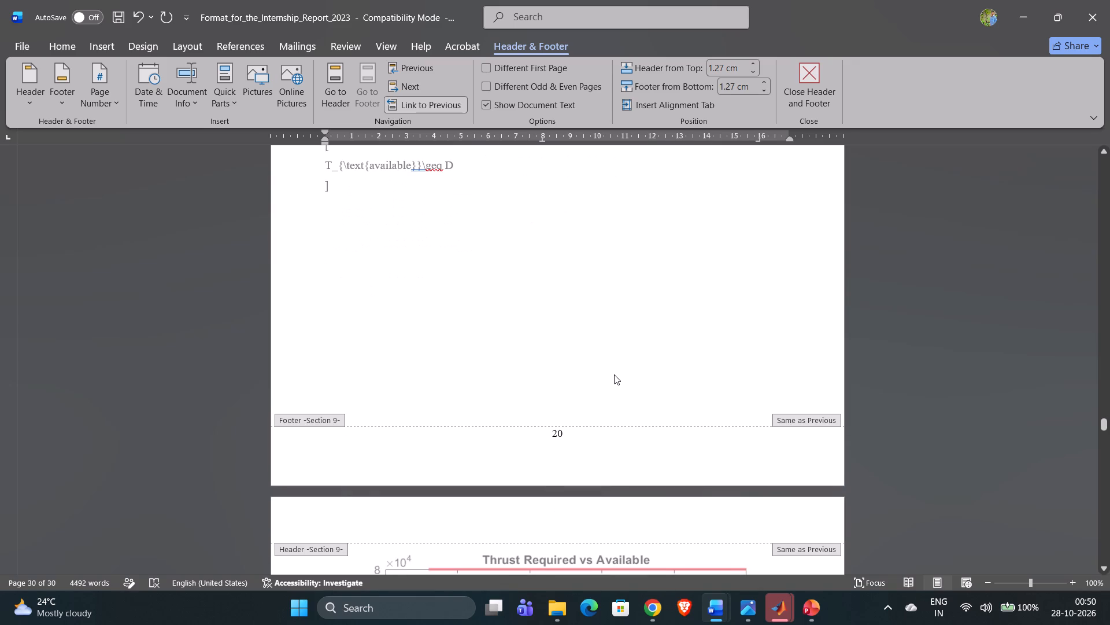
pyautogui.scroll(5, 614, 374)
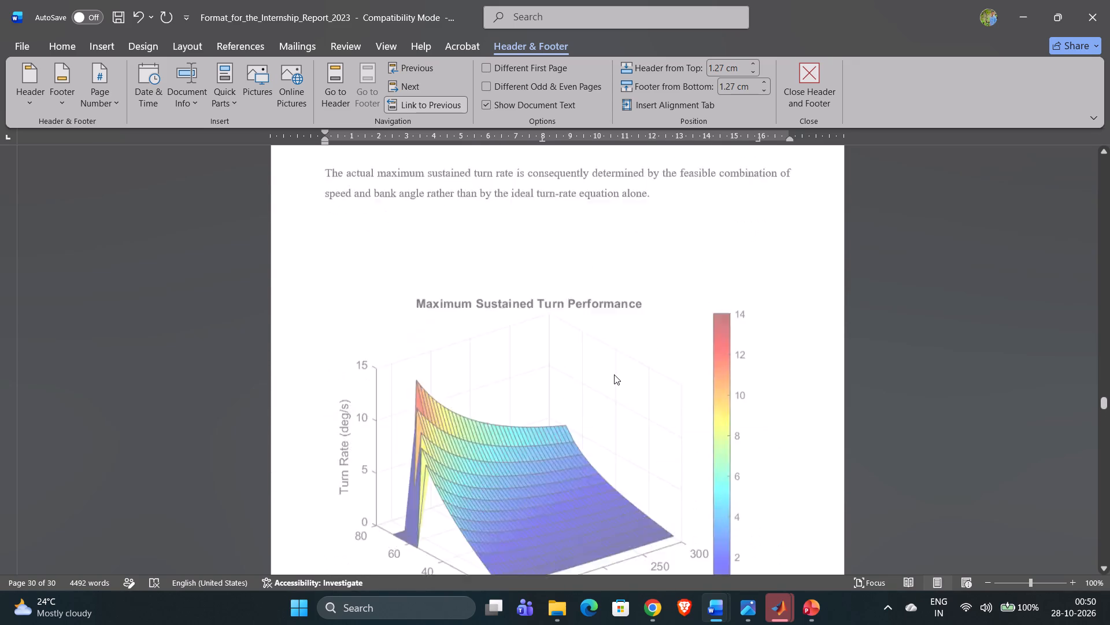
pyautogui.scroll(4, 614, 374)
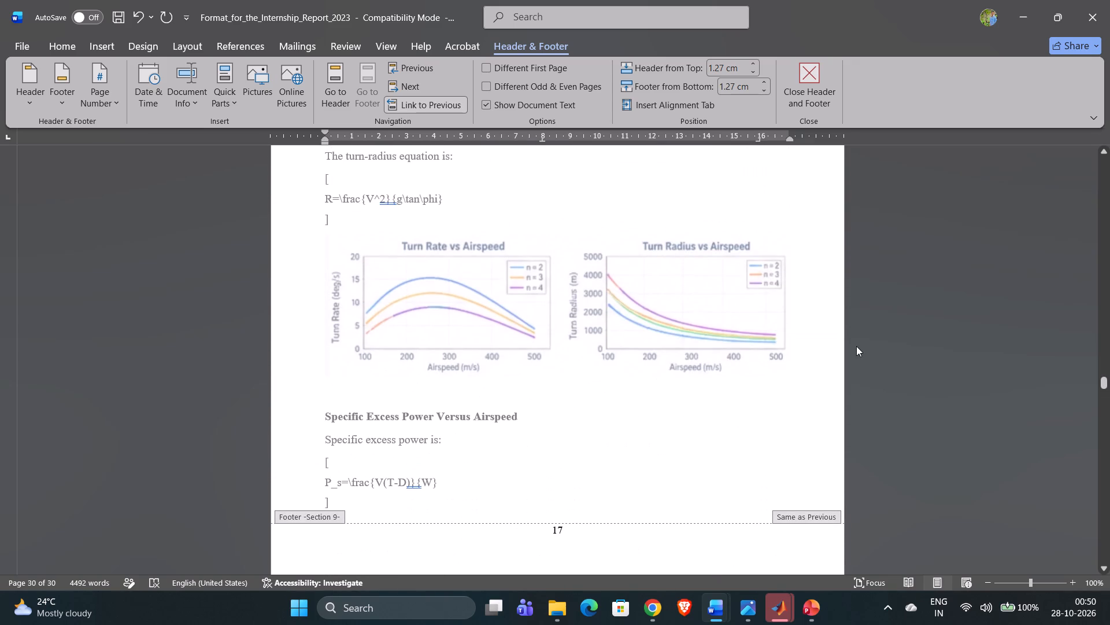
# Return from footer editing to the body text and delete extra blank lines above the "4.RESULTS AND DISCUSSION" heading.
pyautogui.doubleClick(918, 312)
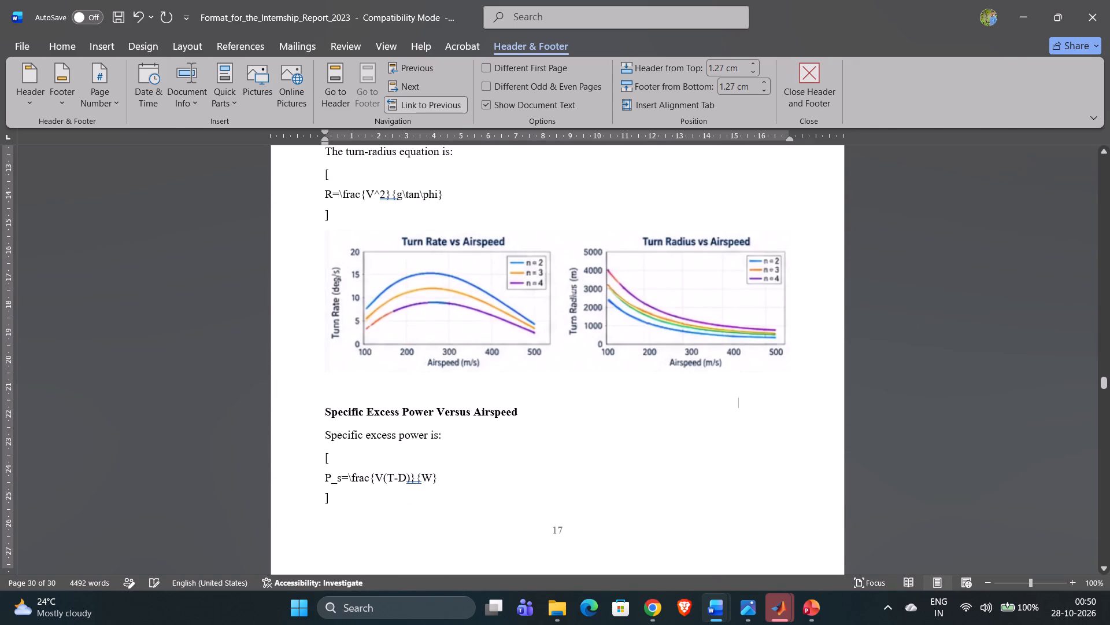
pyautogui.scroll(-2, 572, 241)
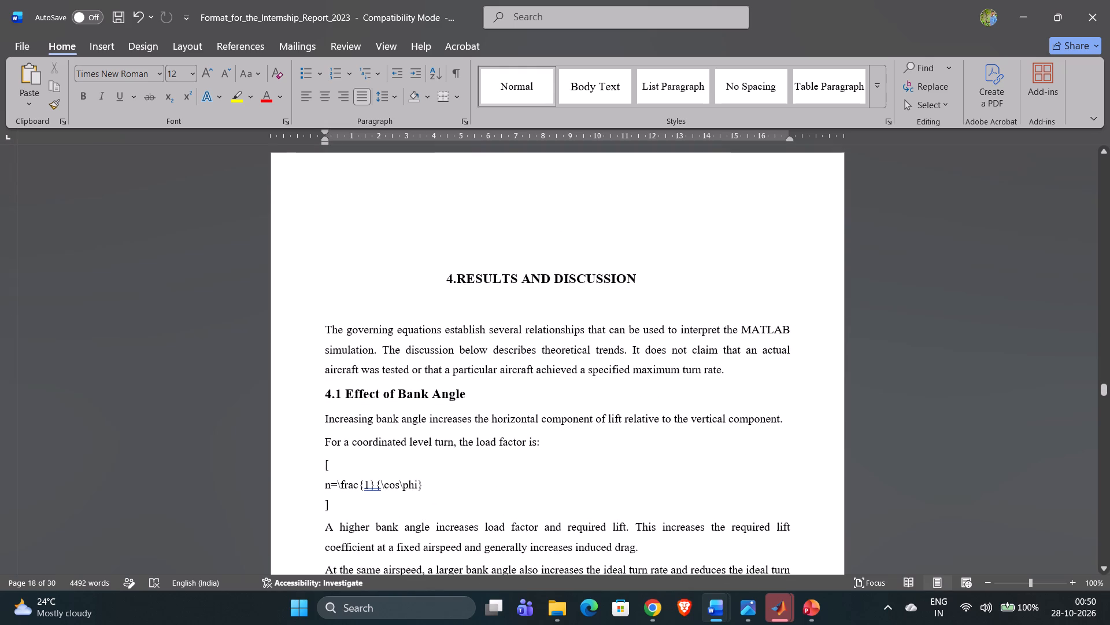
pyautogui.scroll(1, 572, 241)
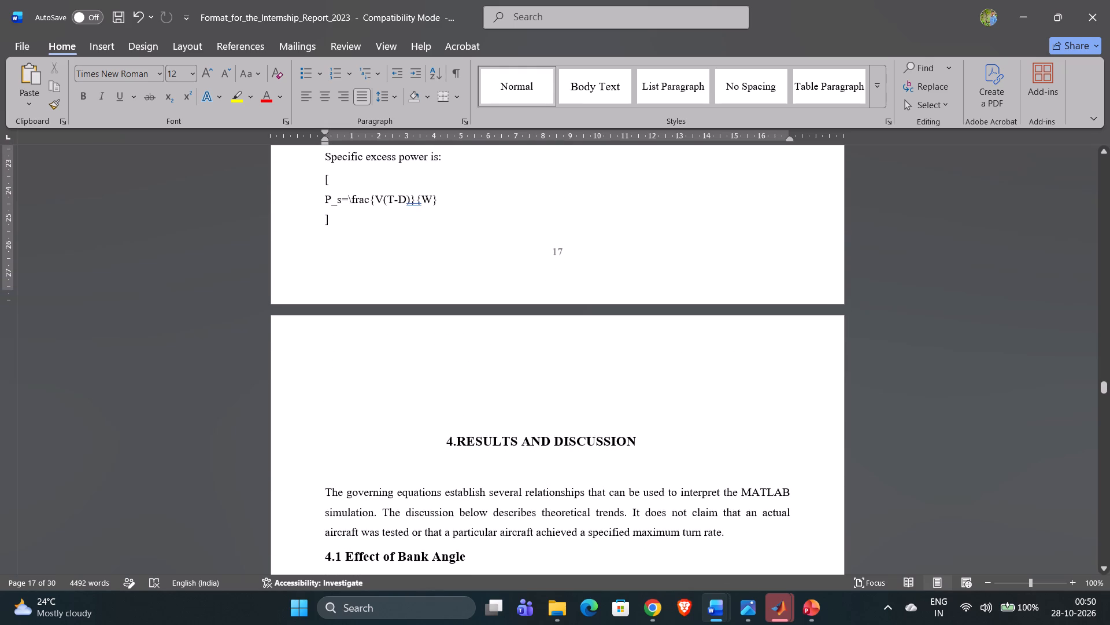
pyautogui.click(453, 420)
pyautogui.press('BackSpace')
pyautogui.press('BackSpace')
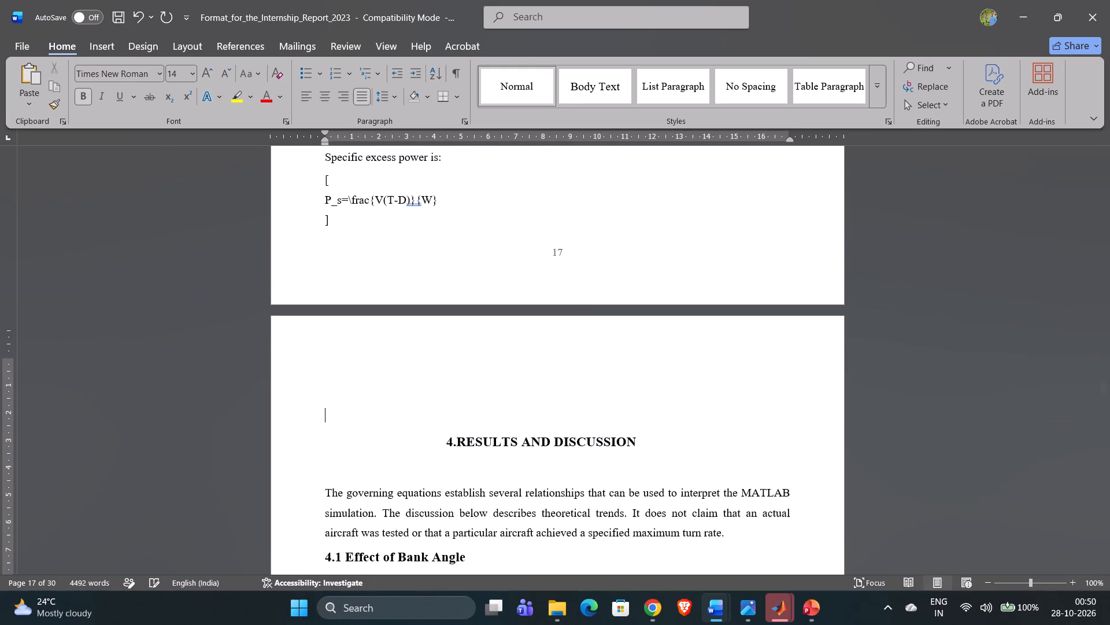
pyautogui.press('BackSpace')
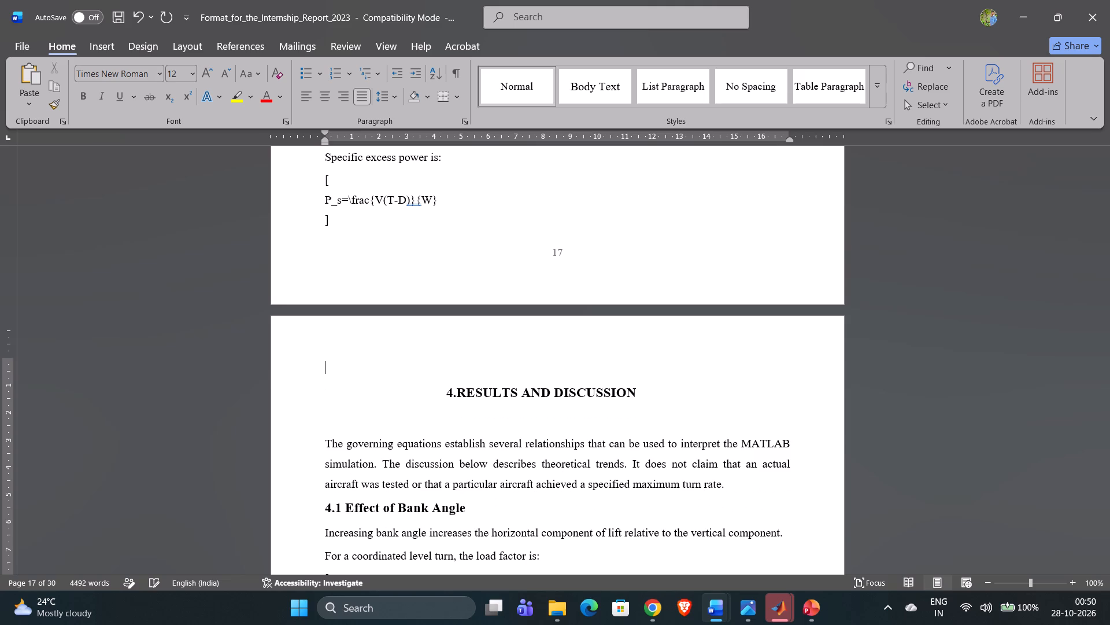
# Review the pages backwards from the expected performance graphs through sections 3.4 to 3.1, to the page 12–13 break.
pyautogui.scroll(3, 453, 420)
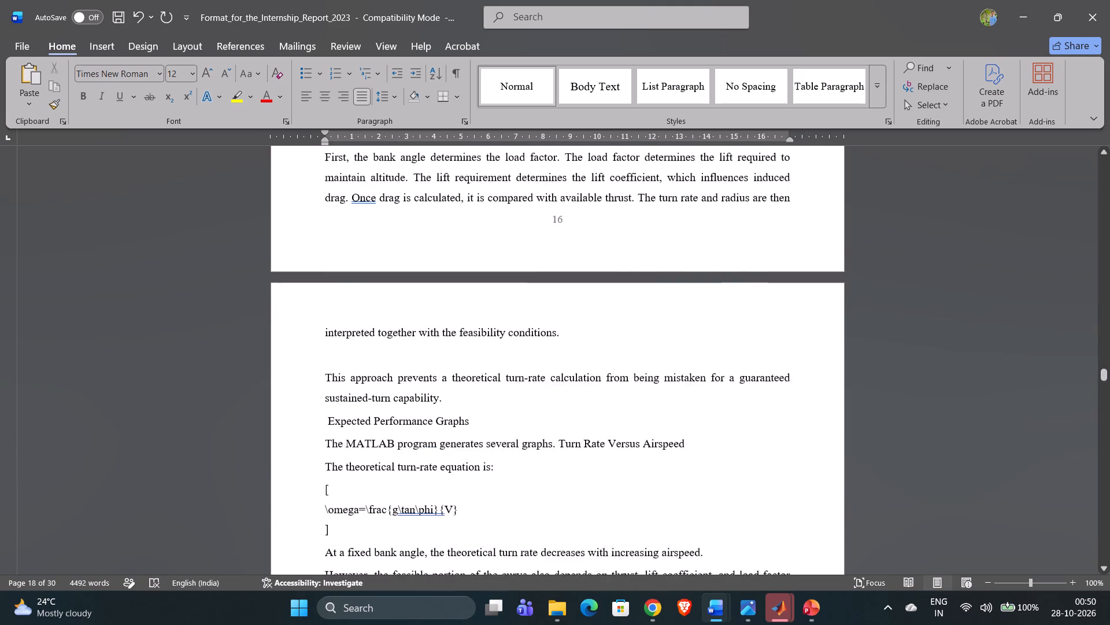
pyautogui.scroll(3, 453, 420)
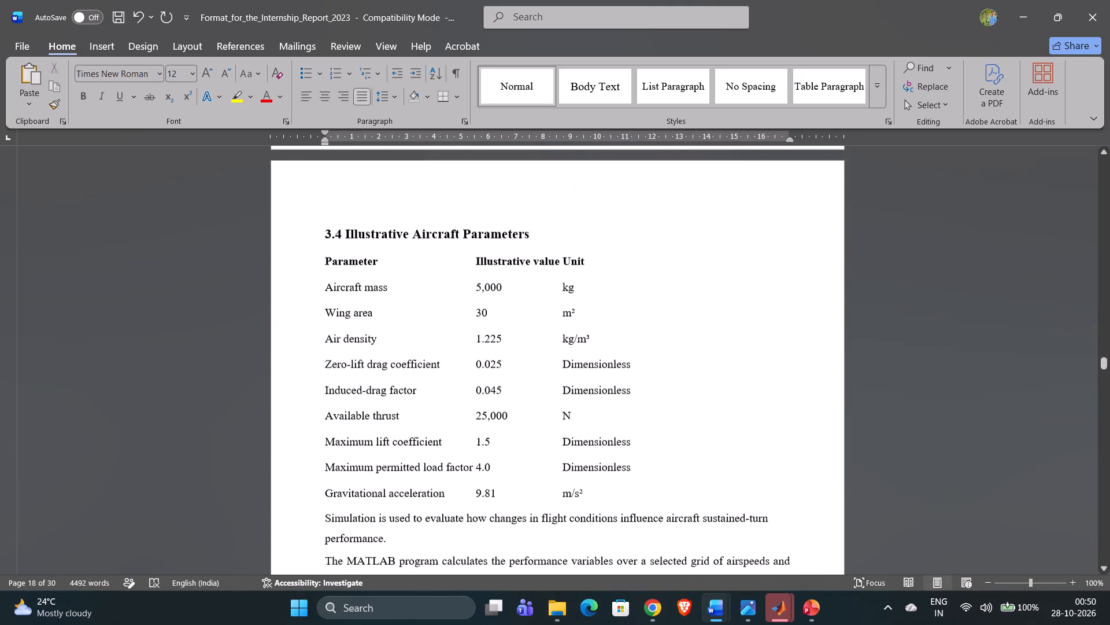
pyautogui.scroll(6, 453, 420)
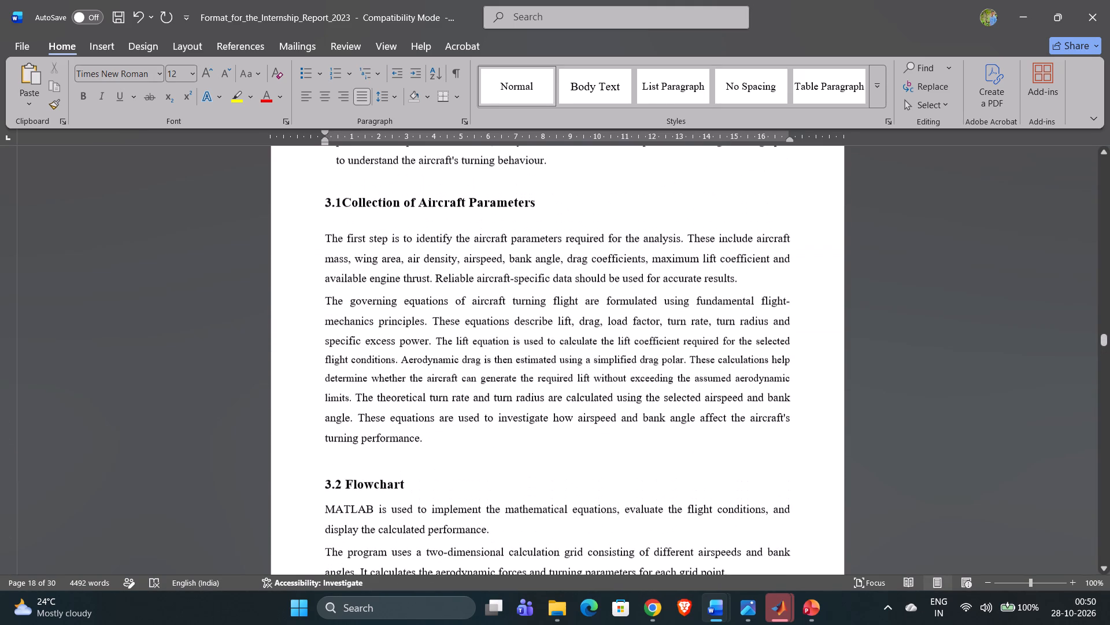
pyautogui.scroll(4, 453, 420)
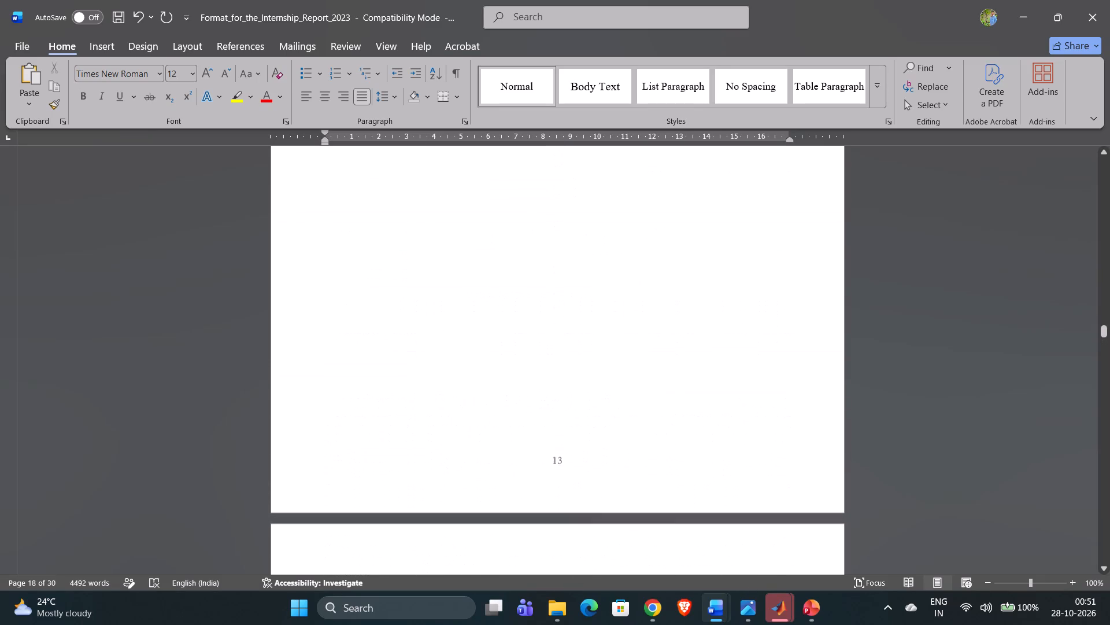
pyautogui.scroll(4, 453, 420)
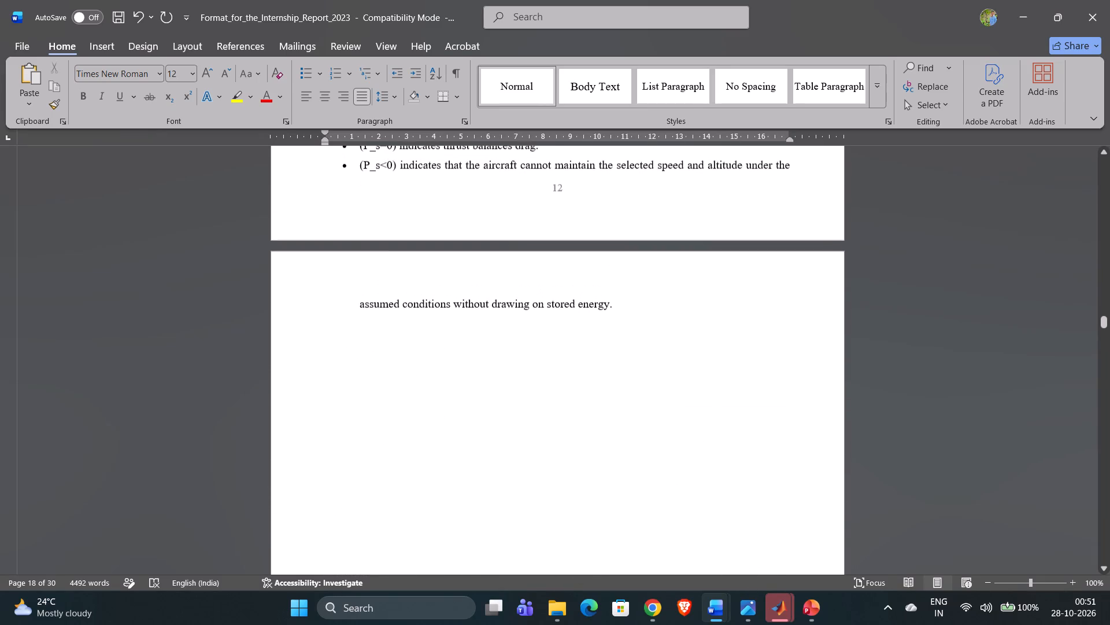
pyautogui.scroll(1, 453, 420)
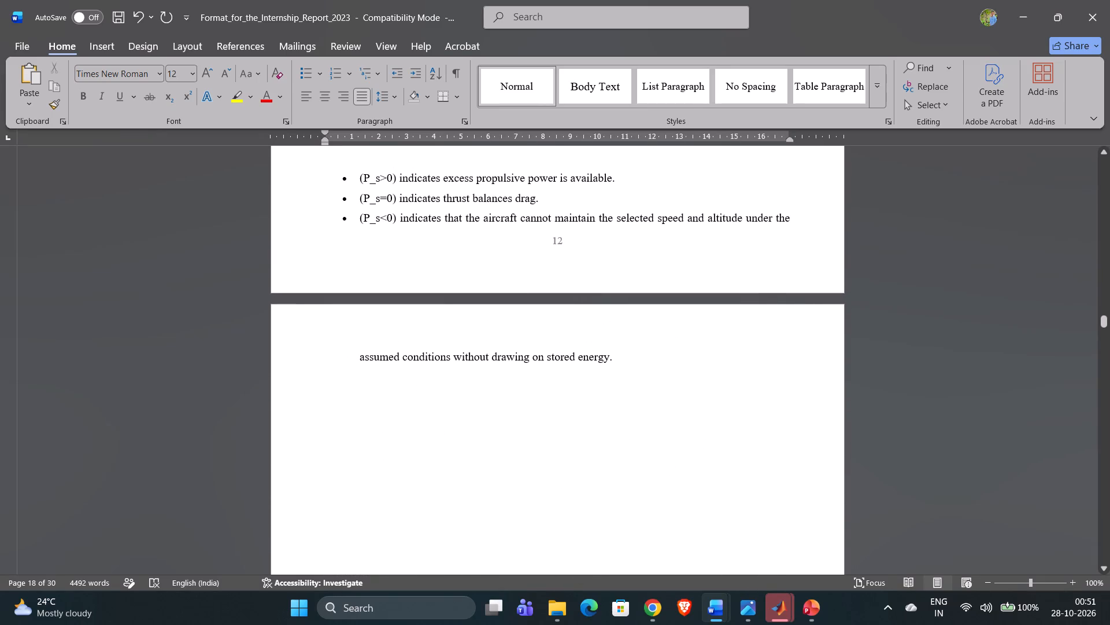
# Delete the leftover line "assumed conditions without drawing on stored energy." on the page after page 12.
pyautogui.moveTo(356, 359); pyautogui.dragTo(681, 326)
pyautogui.press('BackSpace')
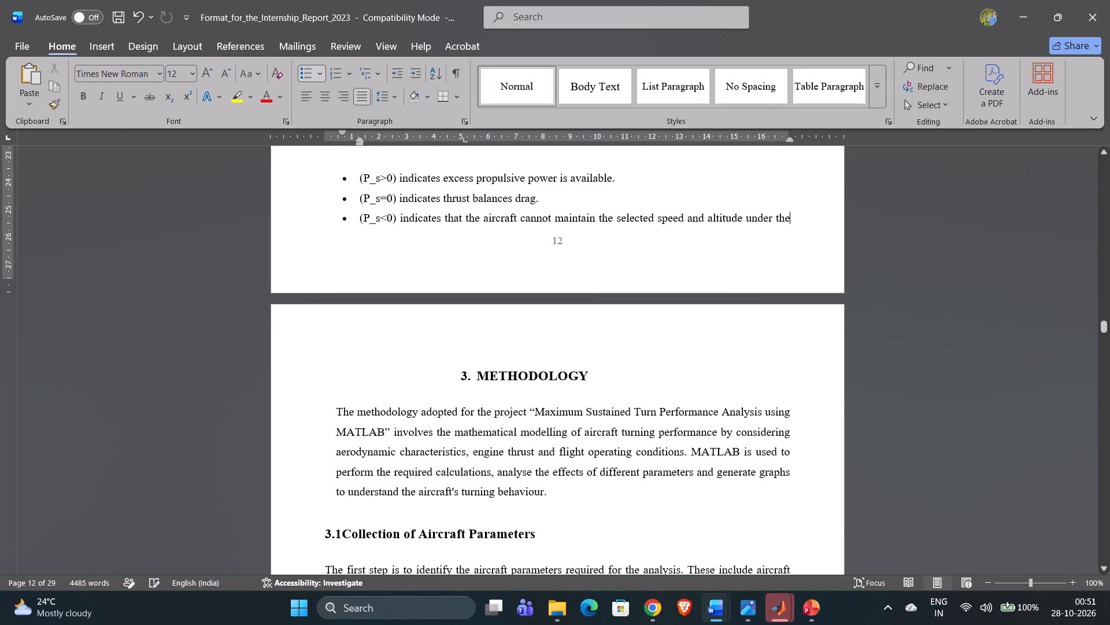
# Delete the sentence "Such a condition is not a sustained level turn." at the end of section 1.2.
pyautogui.scroll(-2, 681, 326)
pyautogui.scroll(3, 681, 326)
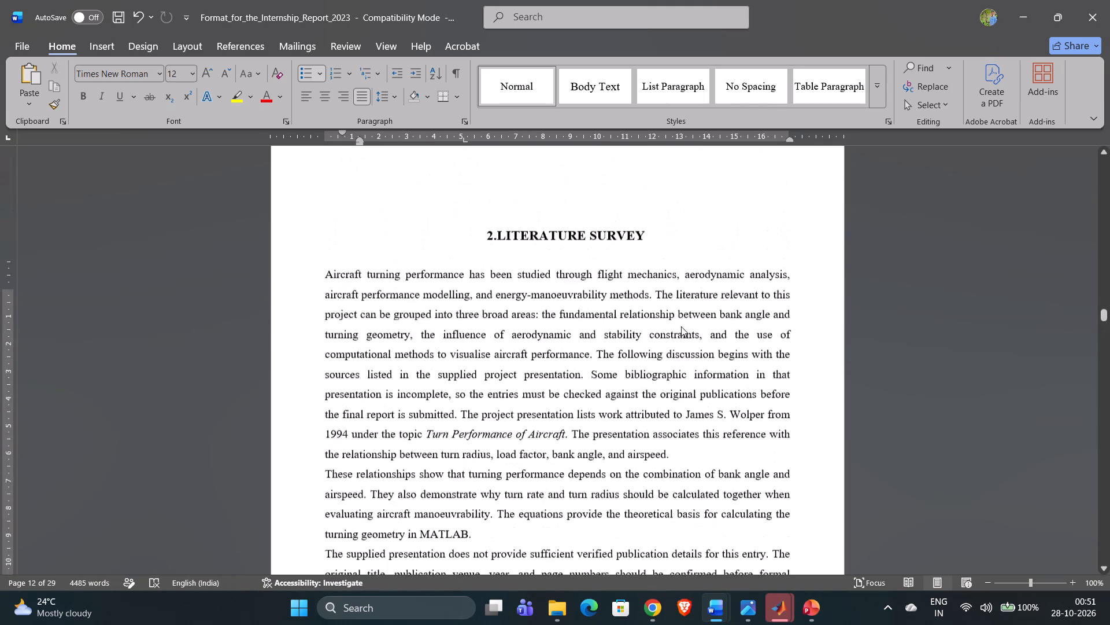
pyautogui.scroll(2, 681, 326)
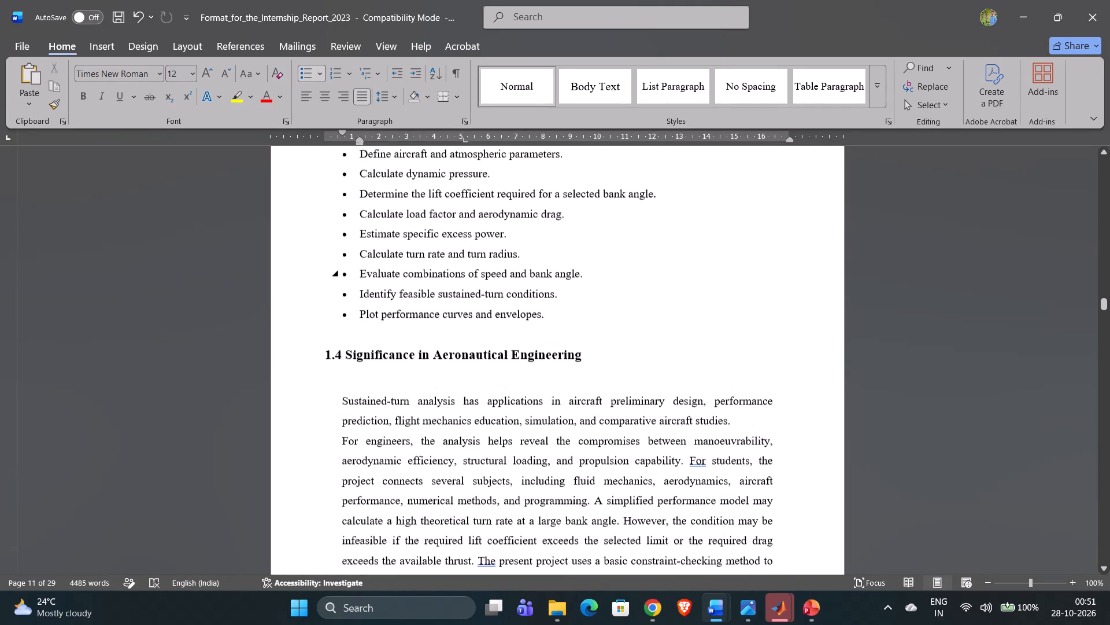
pyautogui.scroll(3, 681, 326)
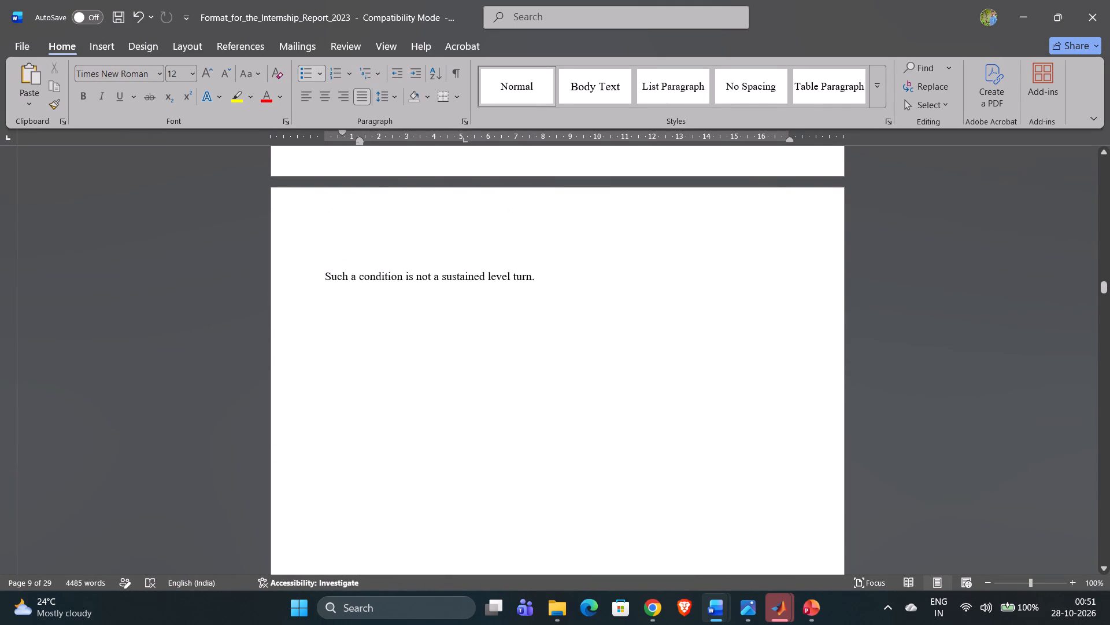
pyautogui.moveTo(326, 277); pyautogui.dragTo(540, 289)
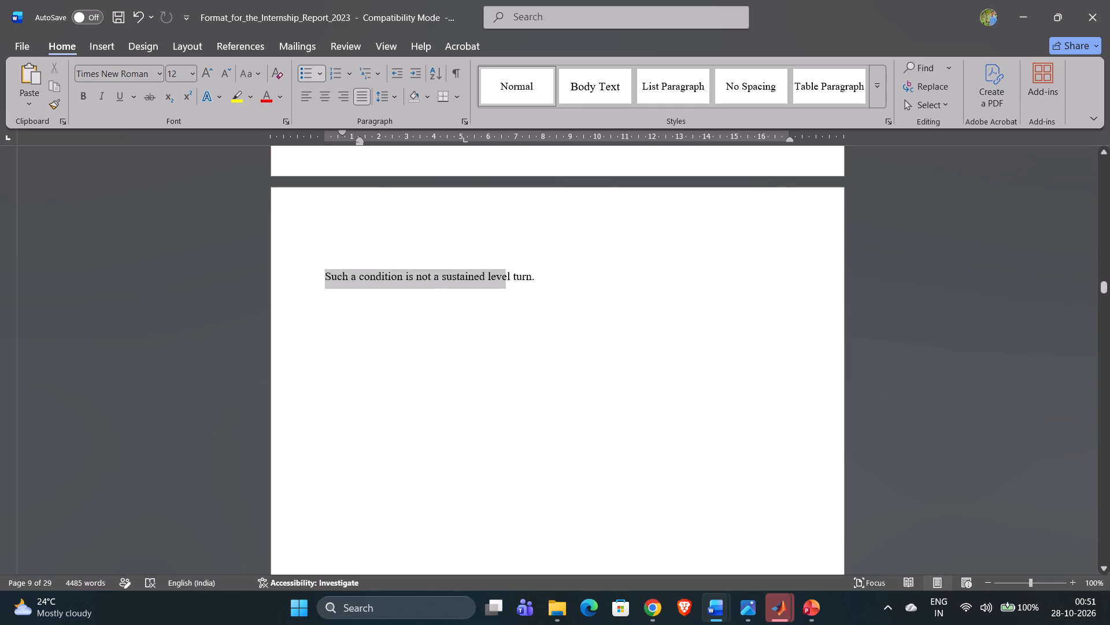
pyautogui.moveTo(540, 289); pyautogui.dragTo(547, 287)
pyautogui.press('BackSpace')
pyautogui.press('BackSpace')
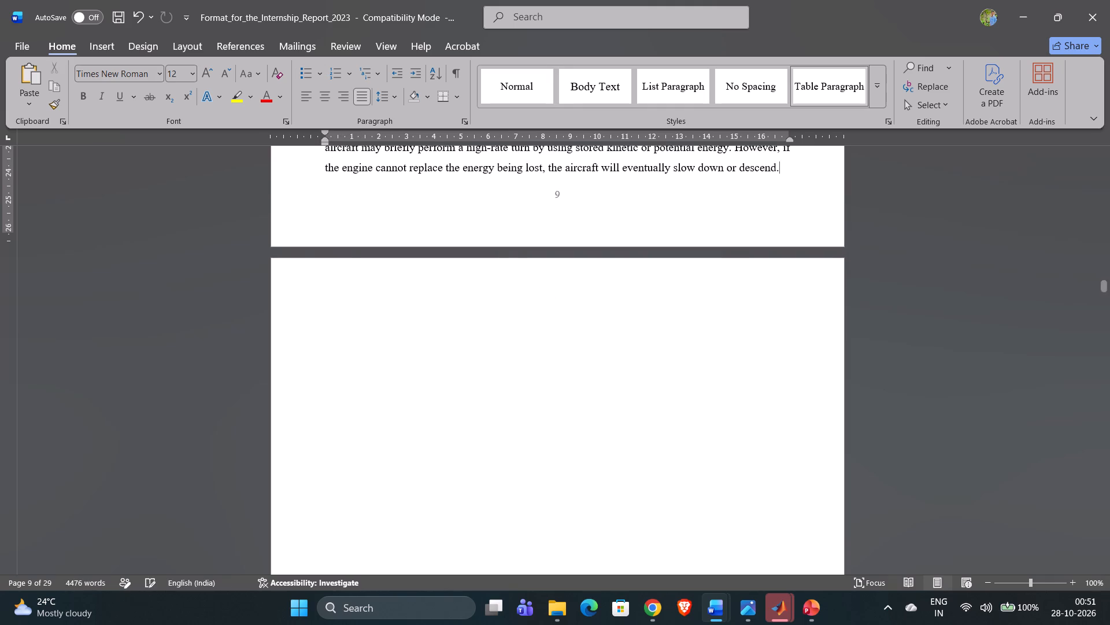
# Try to remove the blank page 10 by deleting backwards from it into the end of section 1.2.
pyautogui.press('BackSpace')
pyautogui.press('BackSpace')
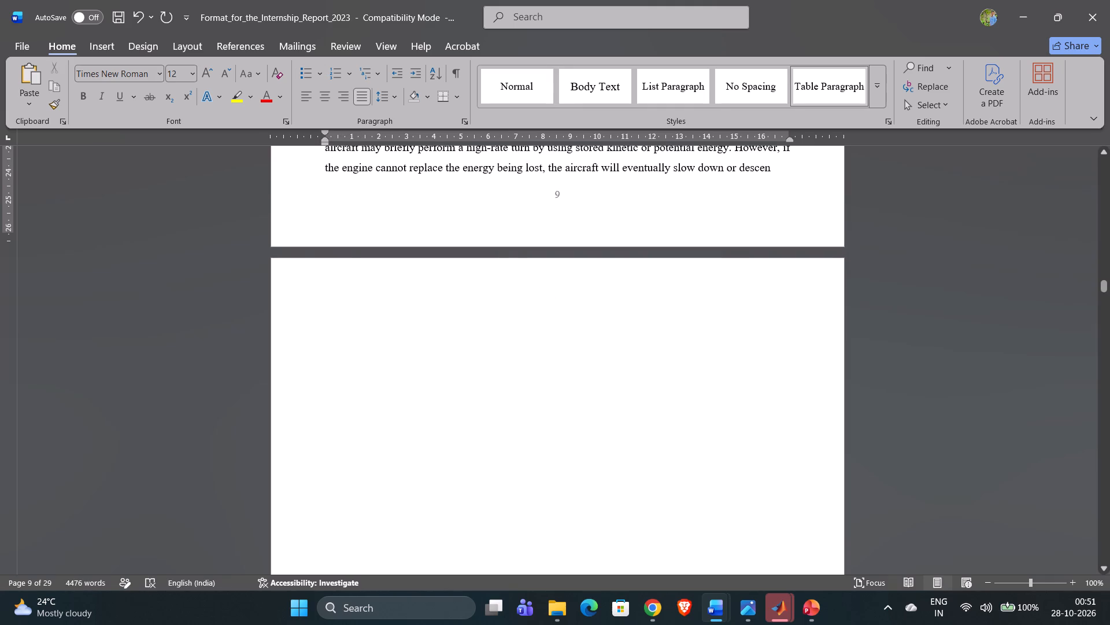
pyautogui.scroll(-2, 479, 292)
pyautogui.scroll(3, 479, 292)
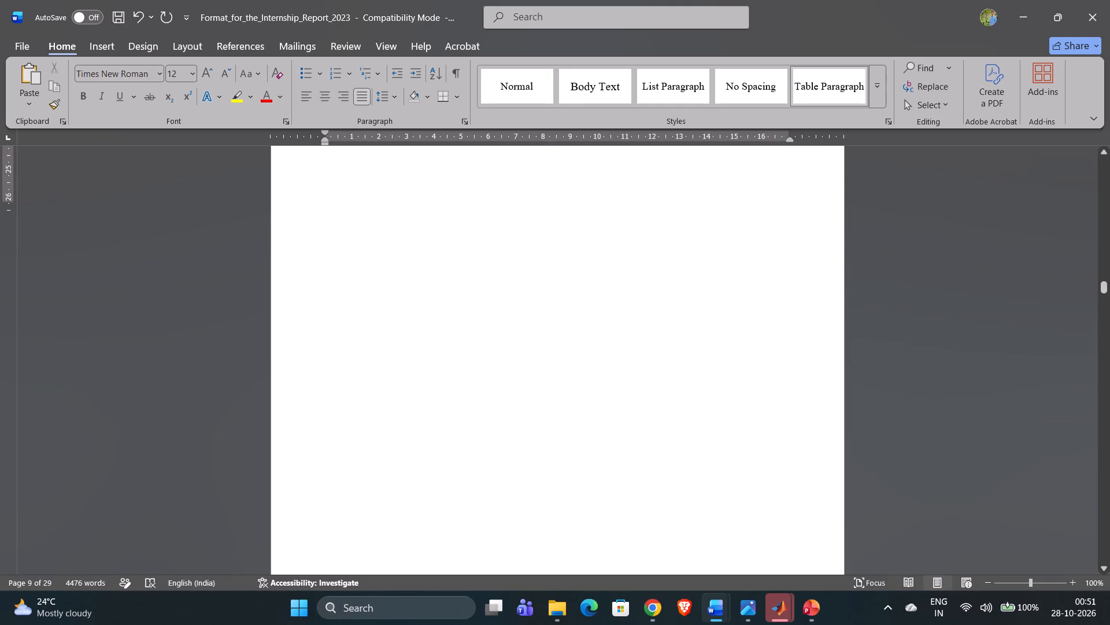
pyautogui.click(398, 360)
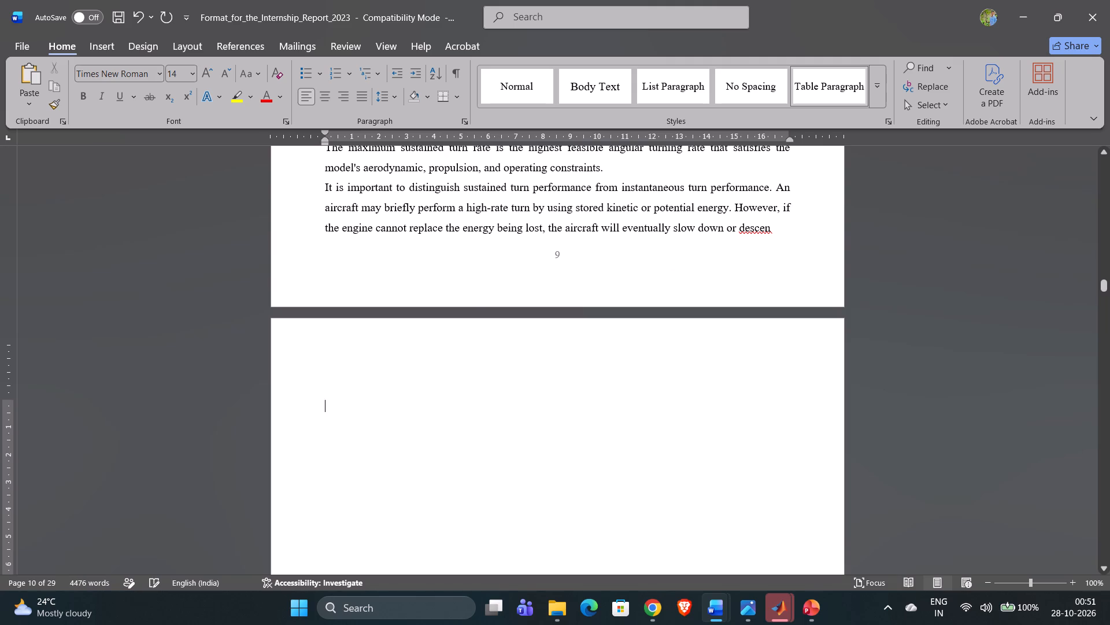
pyautogui.press('BackSpace')
pyautogui.press('BackSpace')
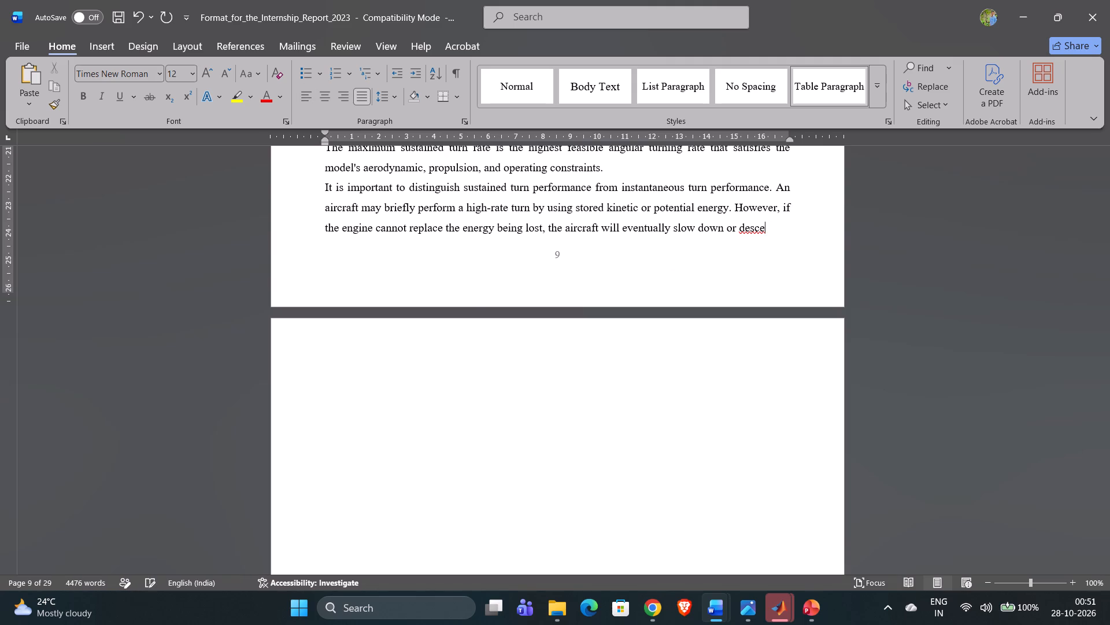
pyautogui.scroll(-4, 398, 360)
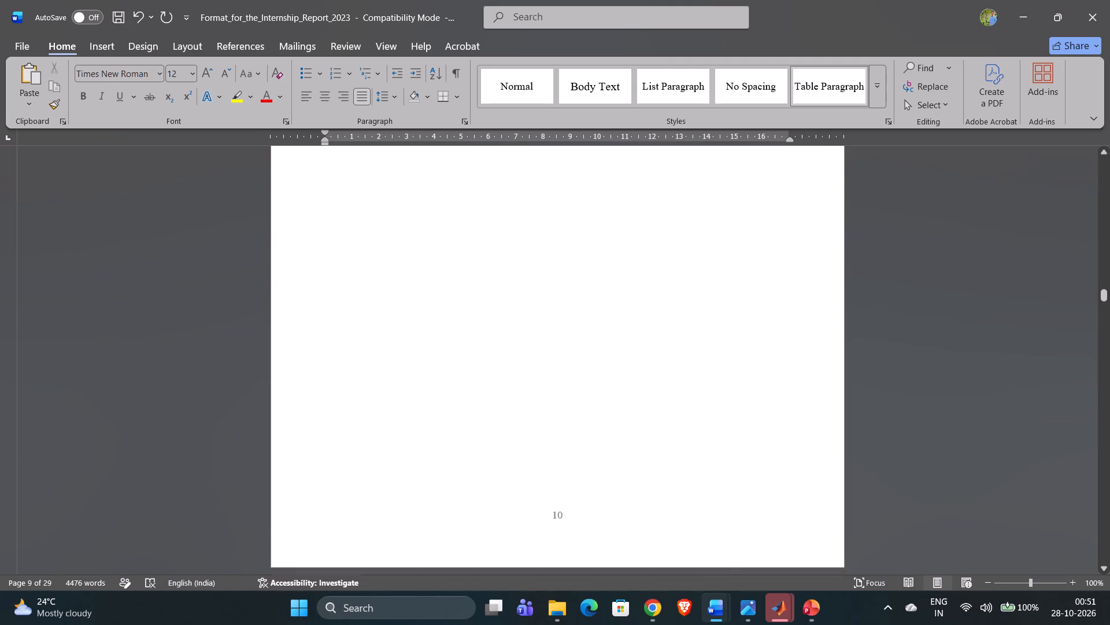
pyautogui.scroll(-1, 398, 360)
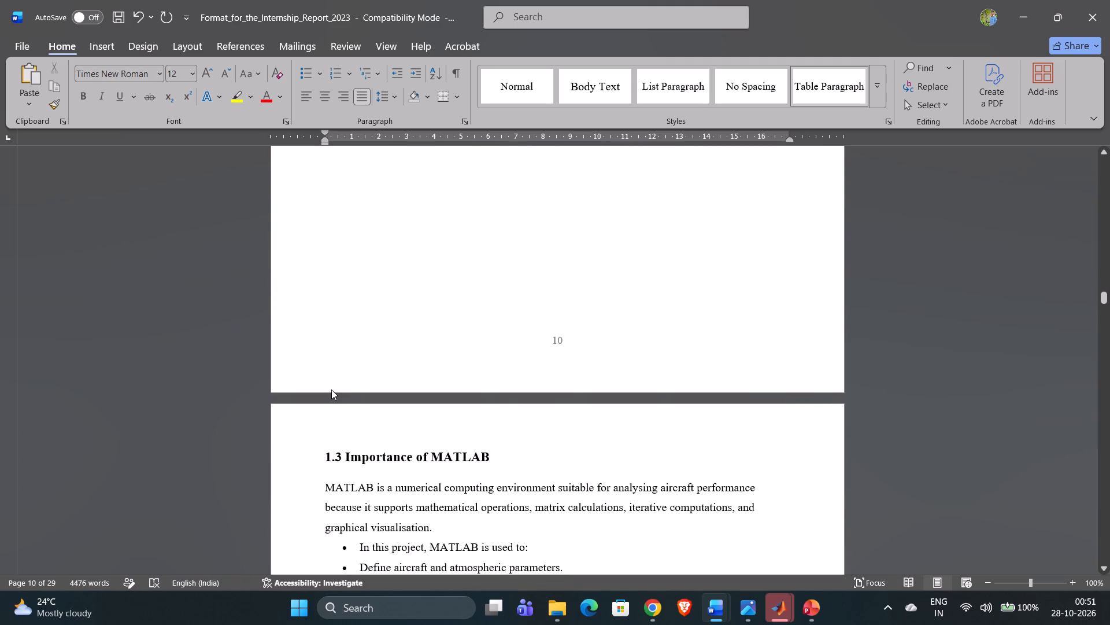
pyautogui.click(331, 361)
pyautogui.click(398, 329)
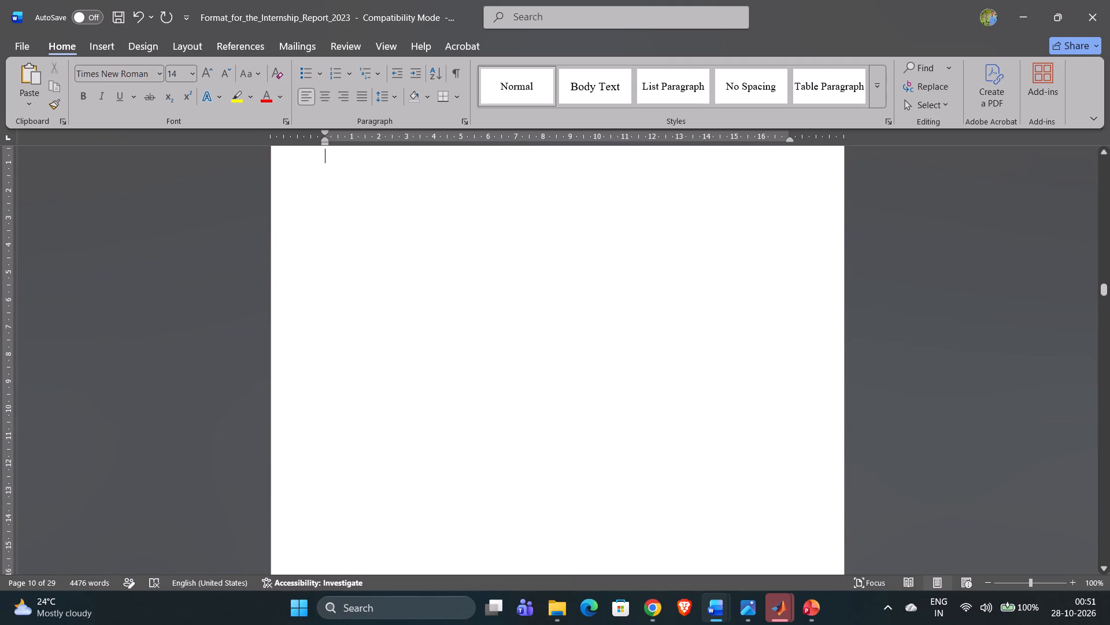
pyautogui.press('BackSpace')
# Review the pages from blank page 10 through sections 1.3, 1.4 and the literature survey, and back up to the contents page.
pyautogui.scroll(-1, 398, 329)
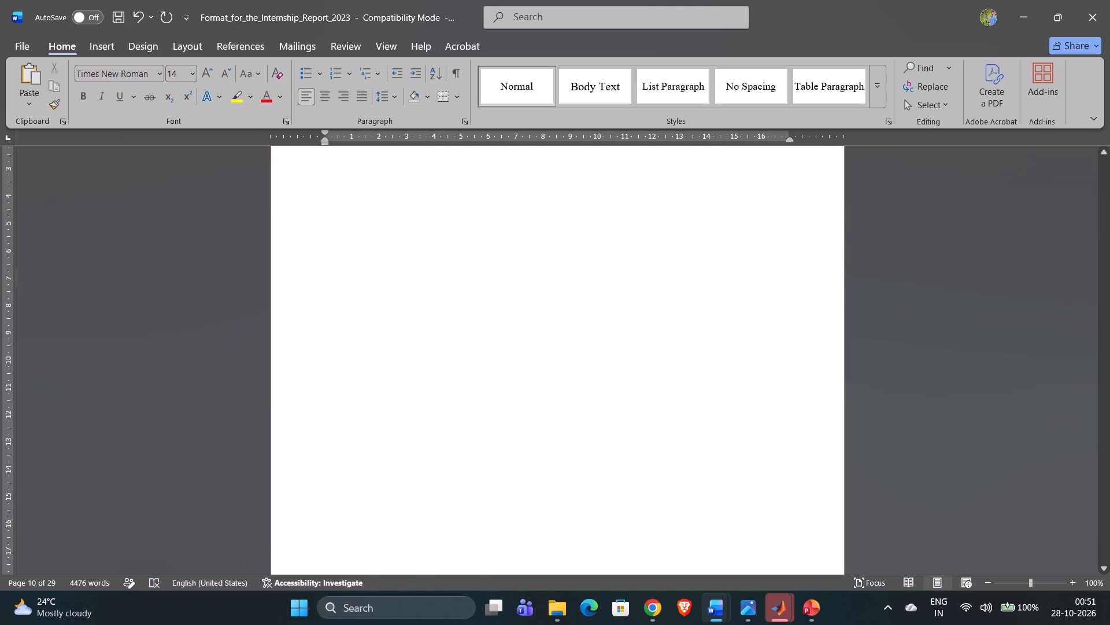
pyautogui.scroll(-3, 398, 329)
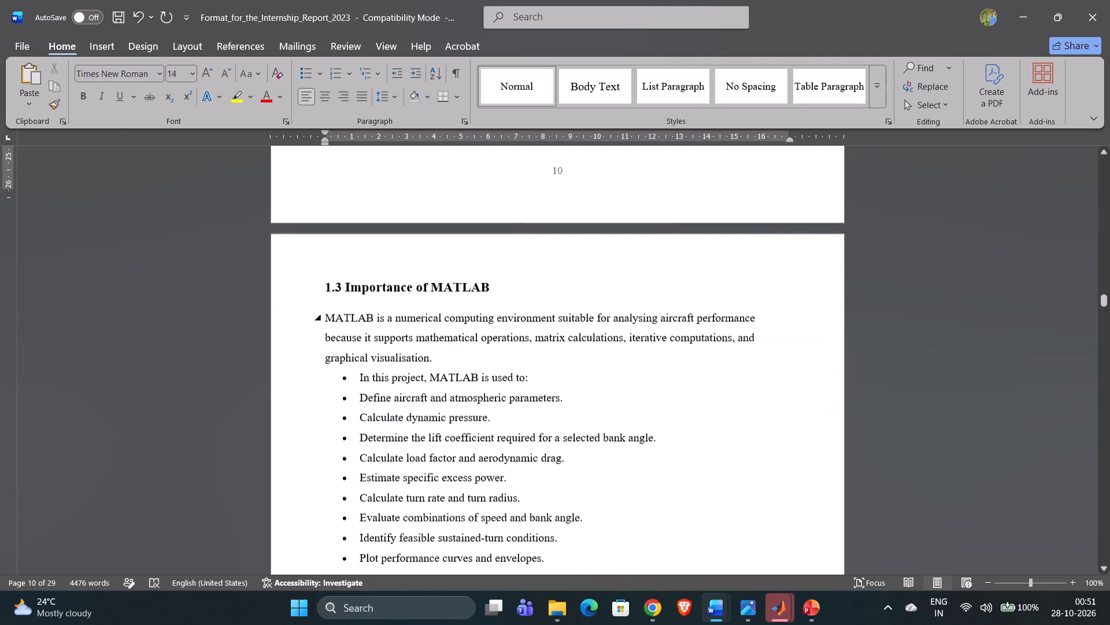
pyautogui.scroll(-1, 398, 329)
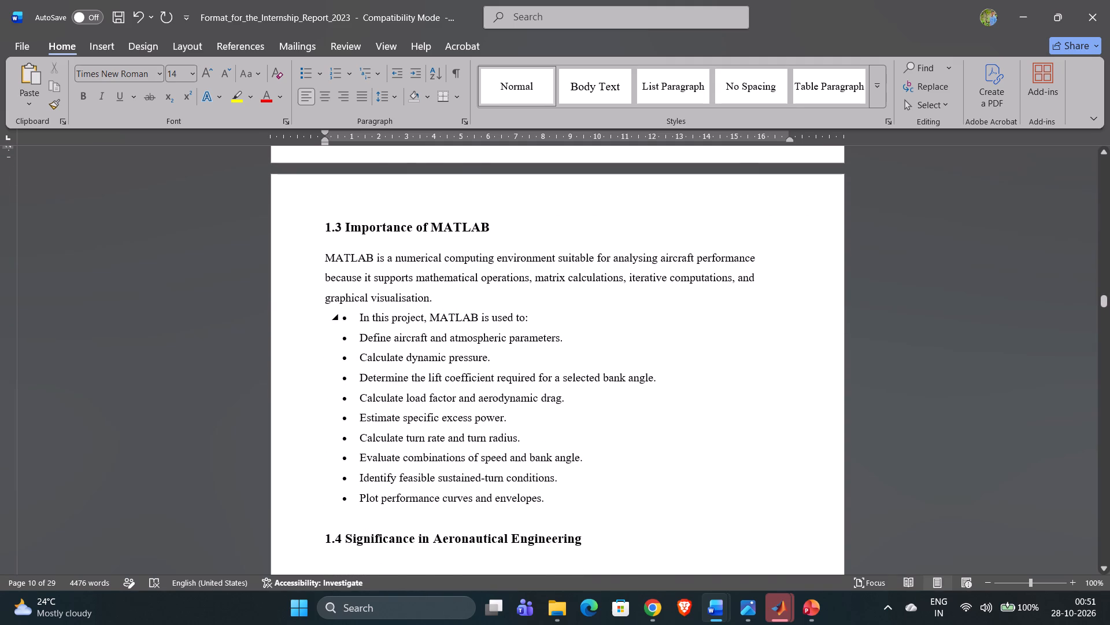
pyautogui.scroll(-5, 398, 329)
pyautogui.scroll(1, 398, 329)
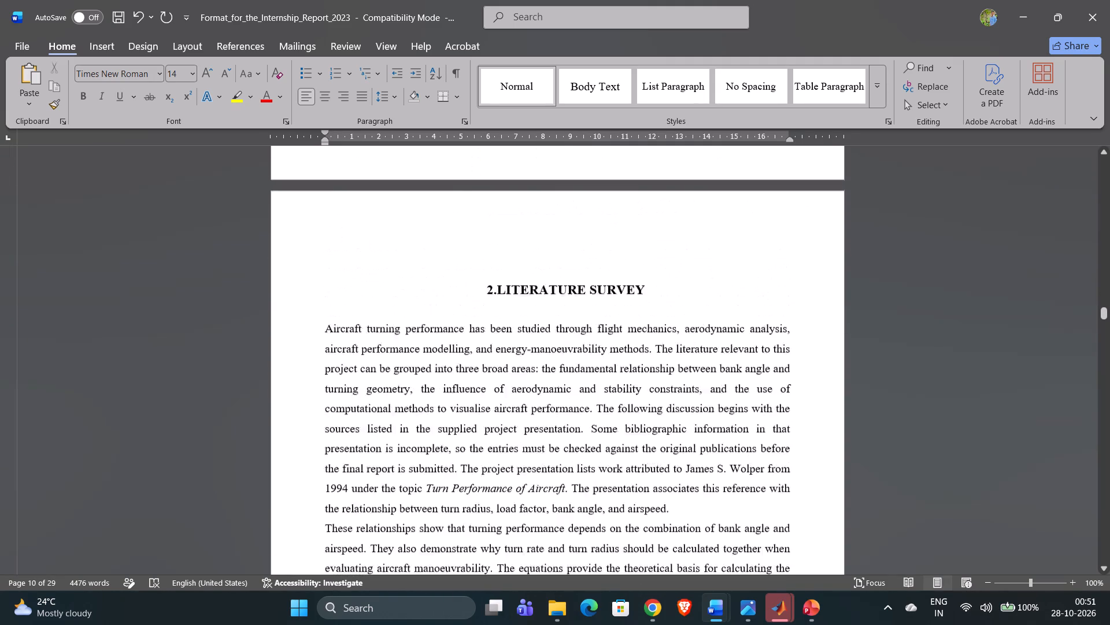
pyautogui.scroll(8, 398, 329)
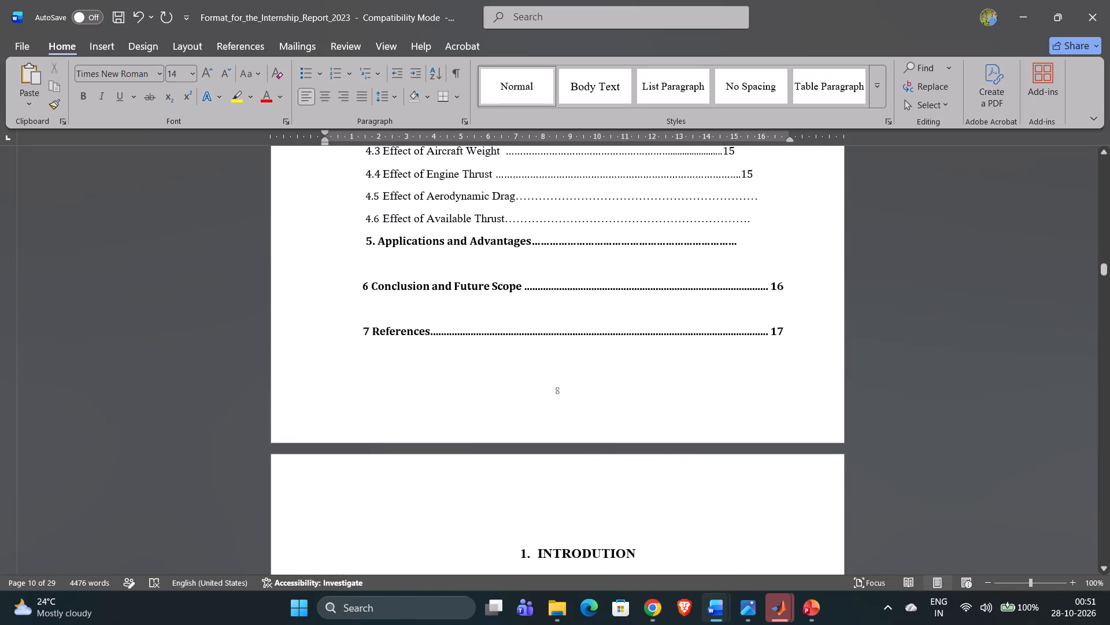
# Remove the leftover "or desce" from the last sentence of section 1.2, ending it with "the aircraft will eventually slow down.".
pyautogui.scroll(-3, 398, 329)
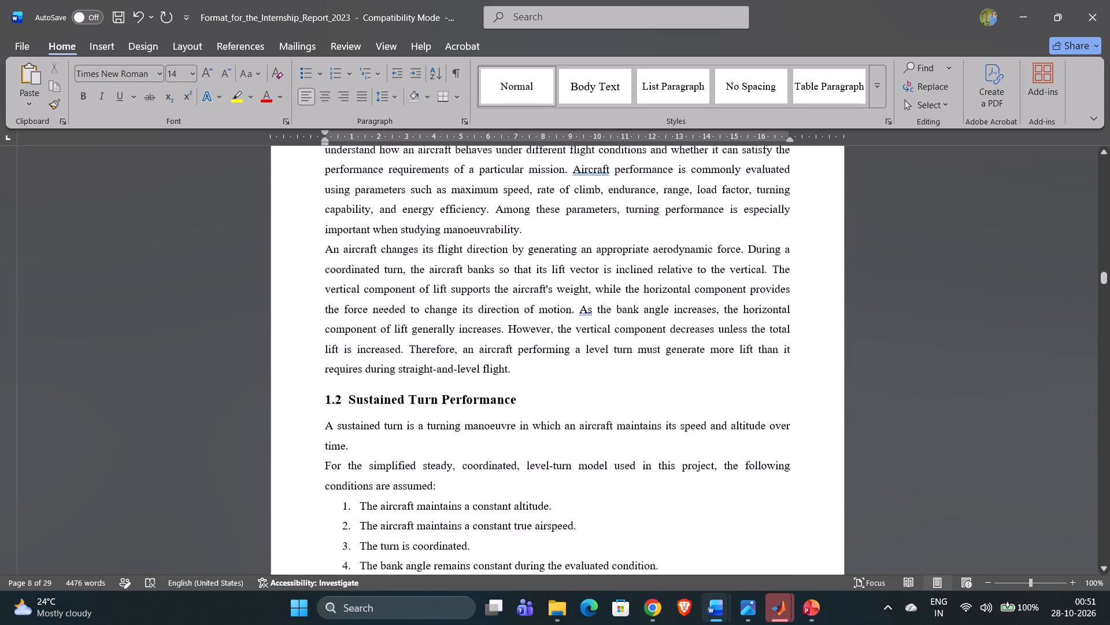
pyautogui.scroll(-4, 398, 329)
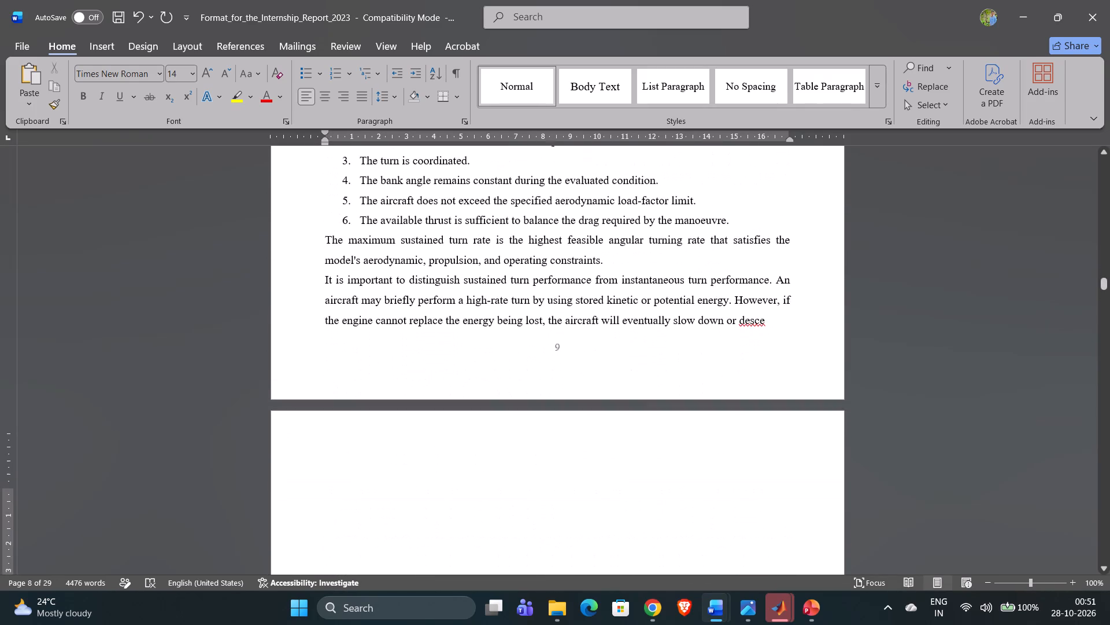
pyautogui.scroll(-1, 398, 329)
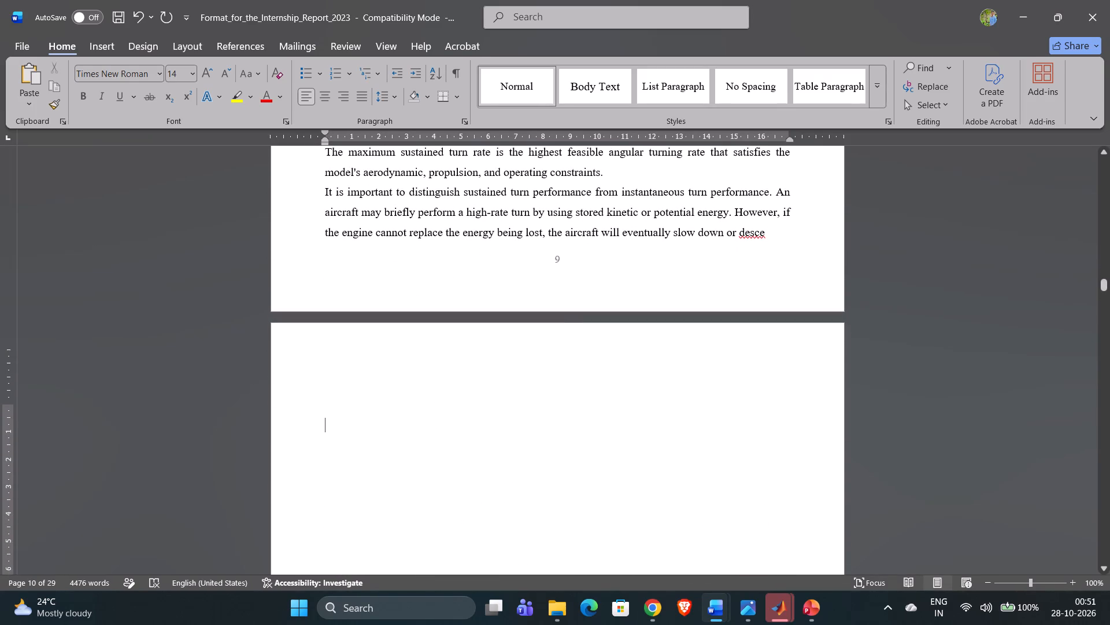
pyautogui.click(331, 396)
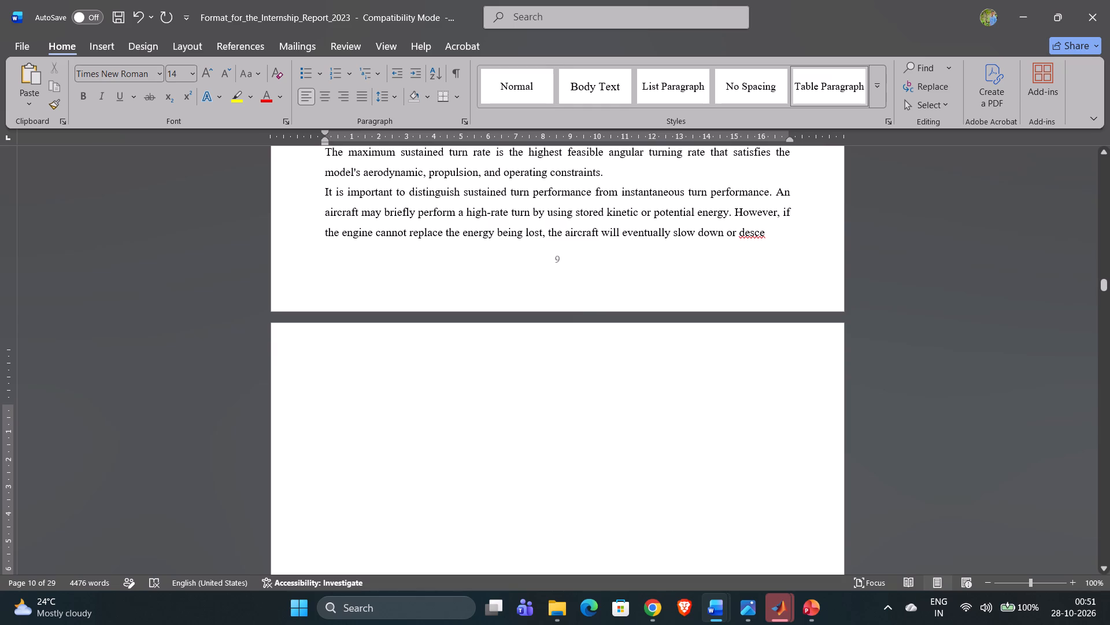
pyautogui.press('BackSpace')
pyautogui.press('BackSpace')
pyautogui.press('BackSpace')
pyautogui.press('BackSpace')
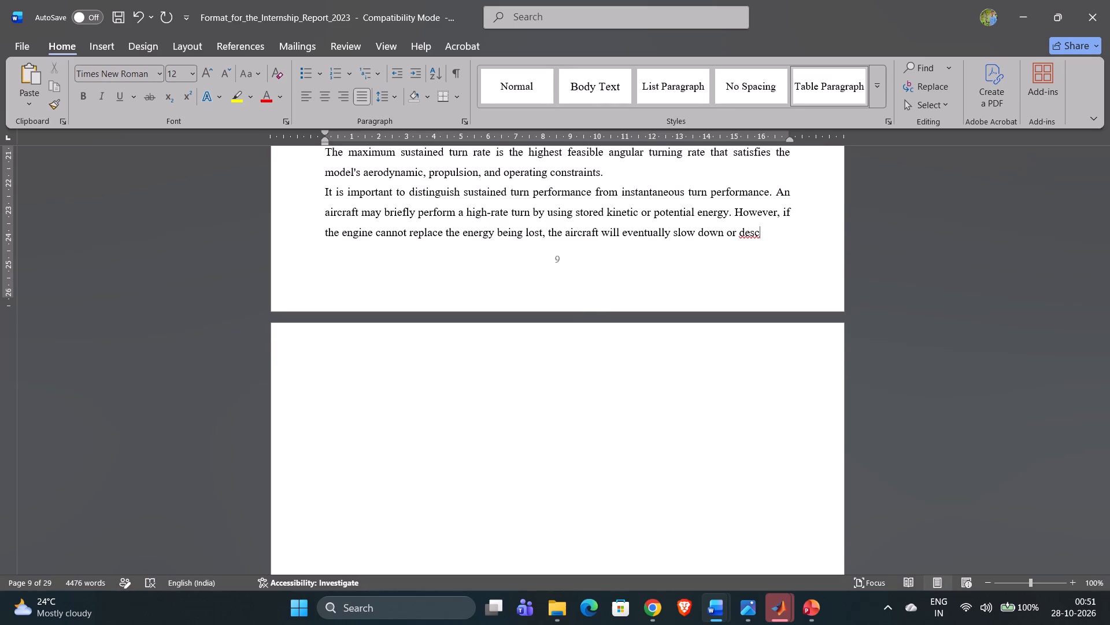
pyautogui.press('BackSpace')
pyautogui.press('BackSpace')
pyautogui.press('BackSpace')
pyautogui.press('BackSpace')
pyautogui.press('BackSpace')
pyautogui.press('BackSpace')
pyautogui.press('BackSpace')
pyautogui.press('BackSpace')
pyautogui.press(',')
pyautogui.press('BackSpace')
pyautogui.press(',')
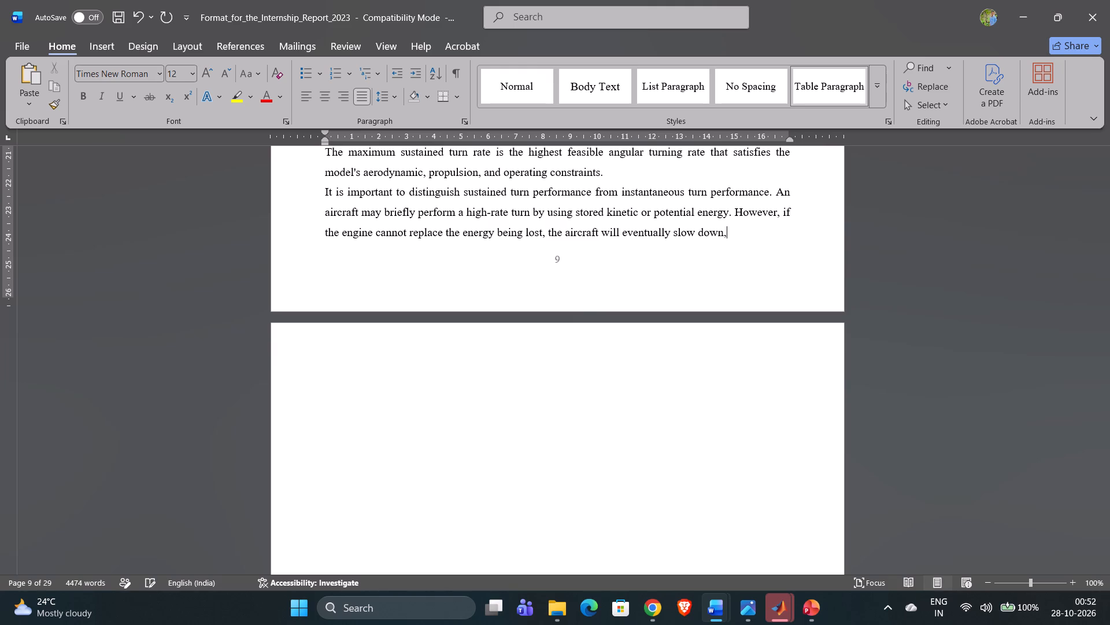
pyautogui.press('BackSpace')
pyautogui.press('.')
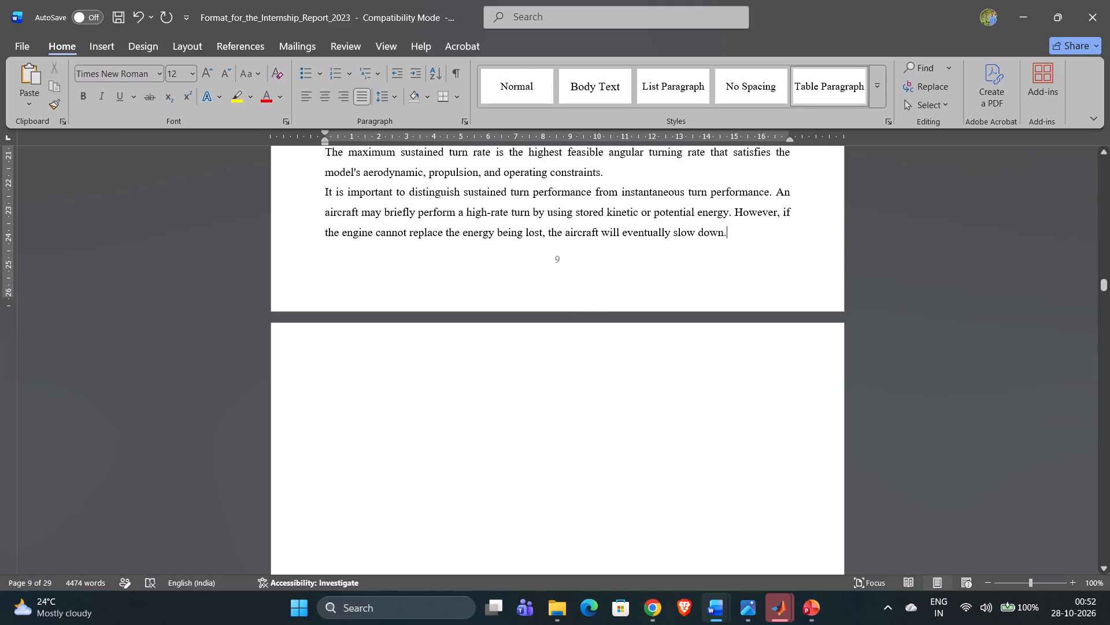
# Review the pages from the blank page 10 through sections 1.3 and 1.4 to the "2.LITERATURE SURVEY" page.
pyautogui.scroll(-4, 500, 382)
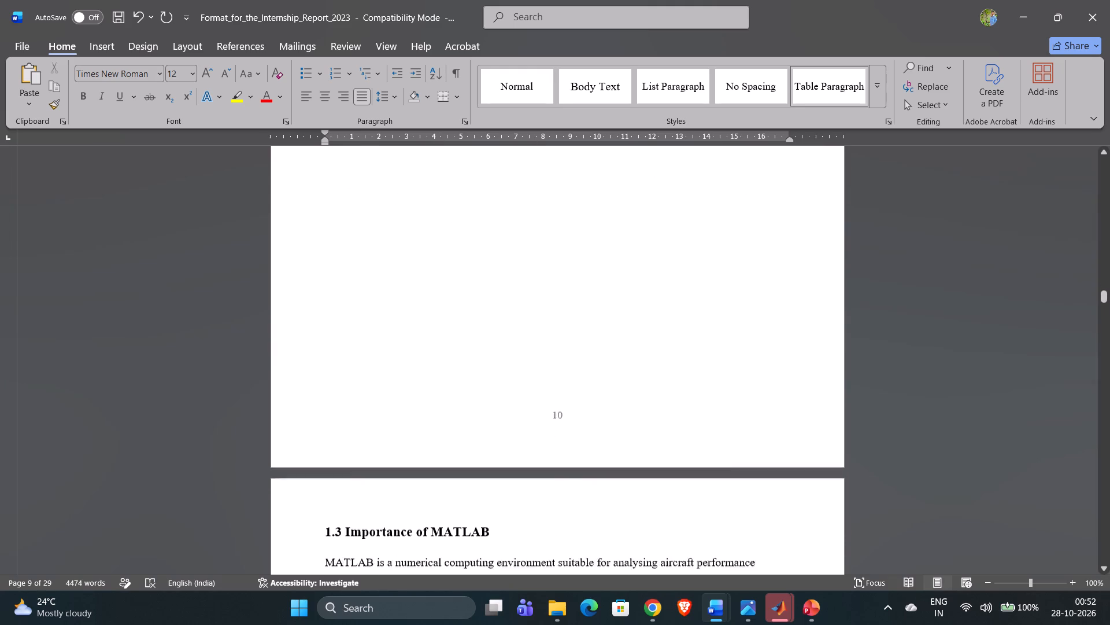
pyautogui.scroll(-3, 500, 382)
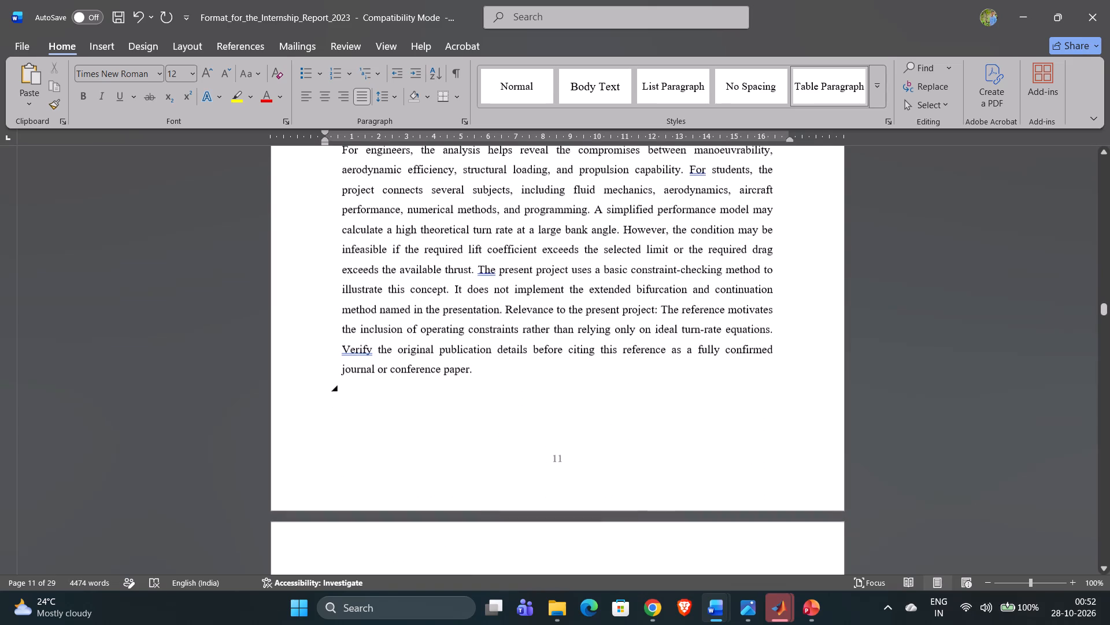
pyautogui.scroll(-2, 500, 382)
# Review the pages backwards from the literature survey to the abstract, and forward through the contents to the "1. INTRODUTION" page.
pyautogui.scroll(1, 500, 382)
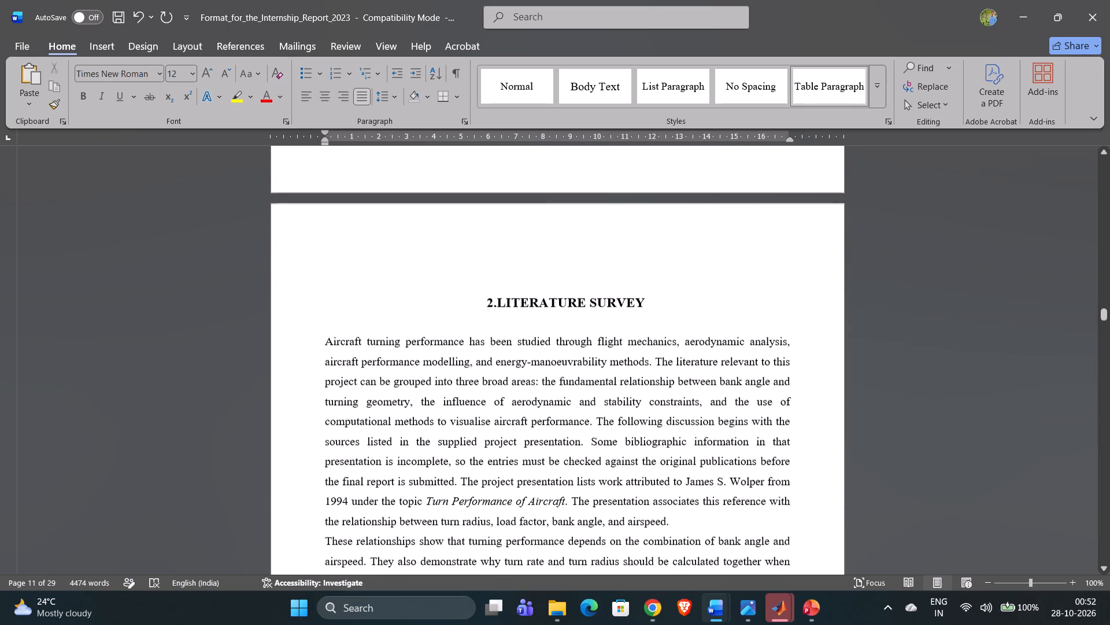
pyautogui.scroll(2, 500, 382)
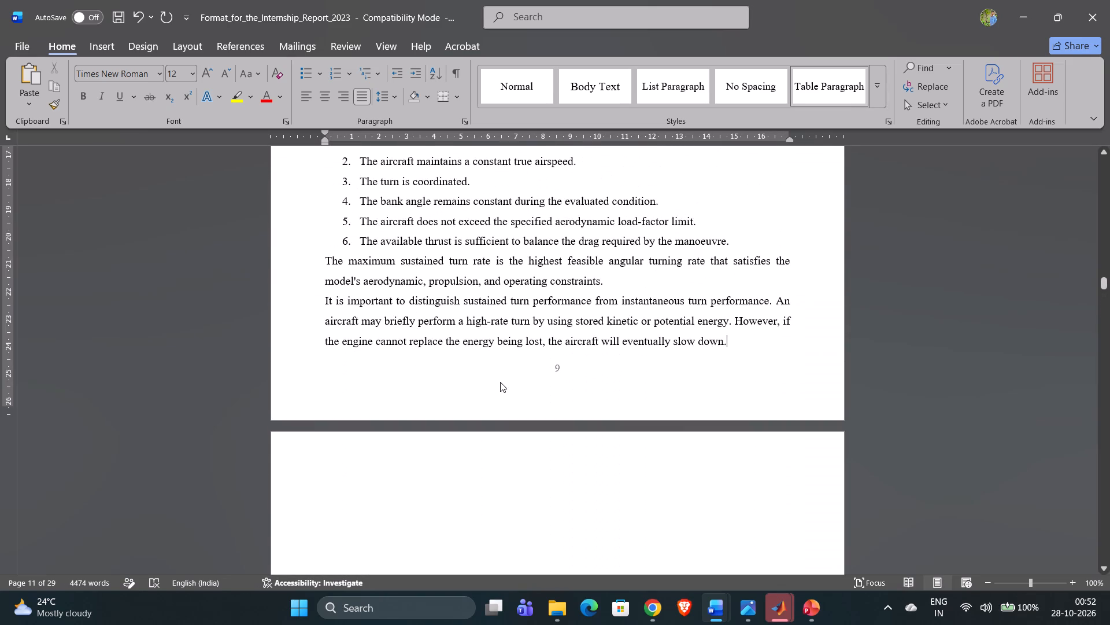
pyautogui.scroll(4, 500, 382)
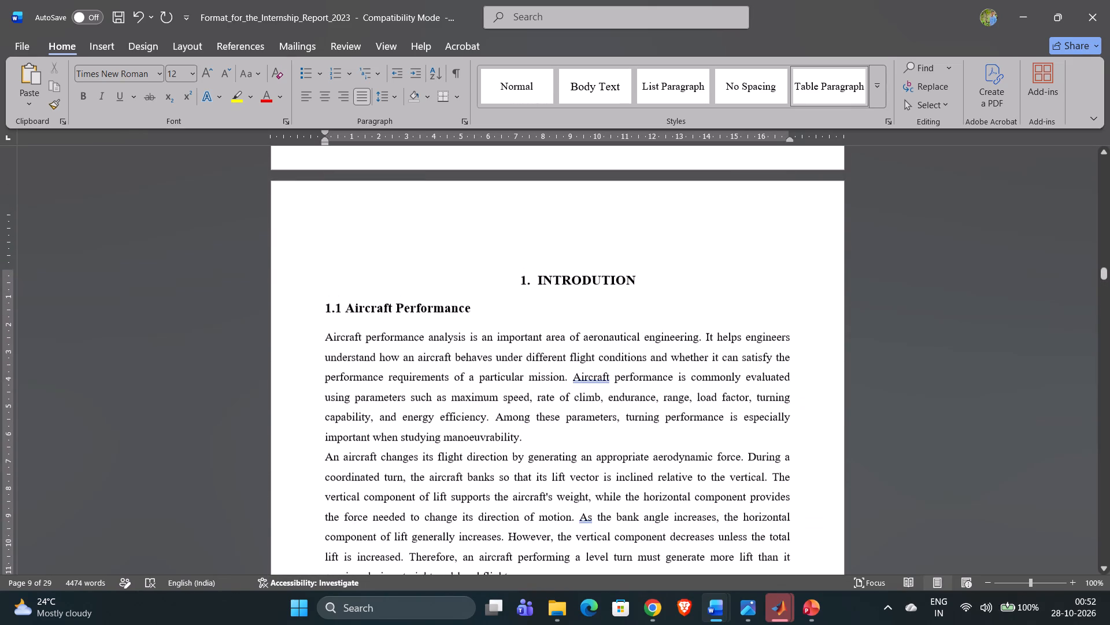
pyautogui.scroll(9, 500, 382)
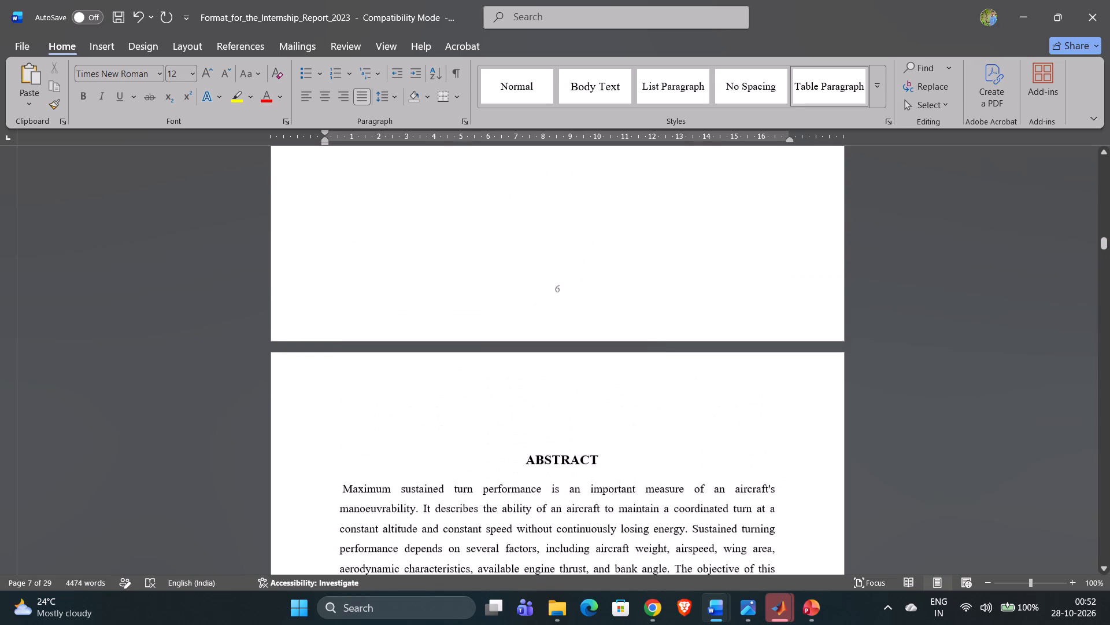
pyautogui.scroll(-7, 500, 382)
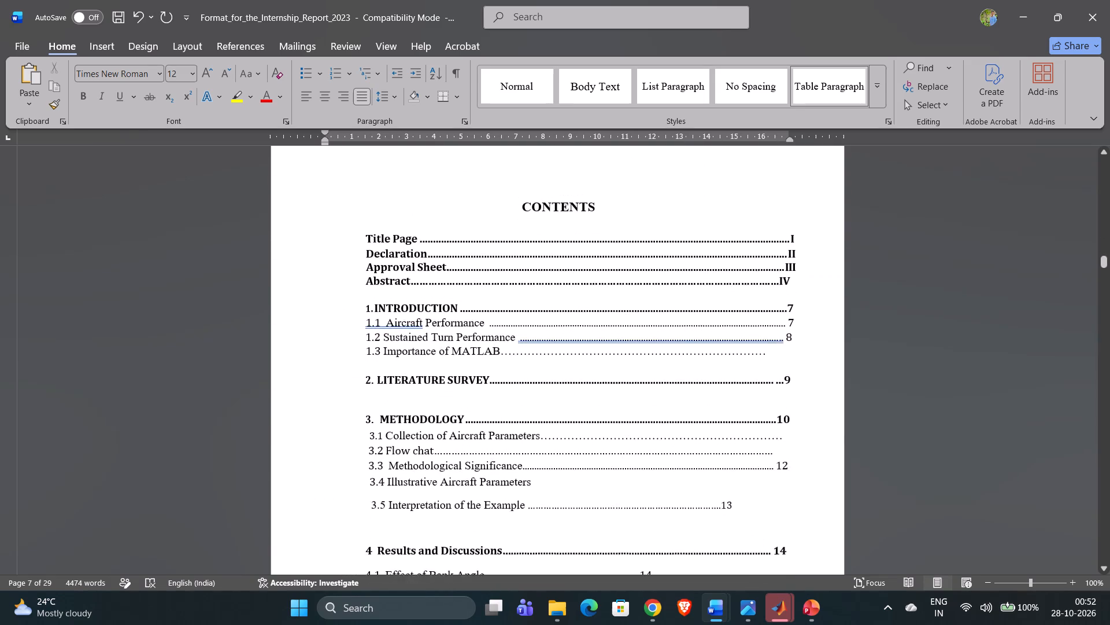
pyautogui.scroll(-4, 500, 382)
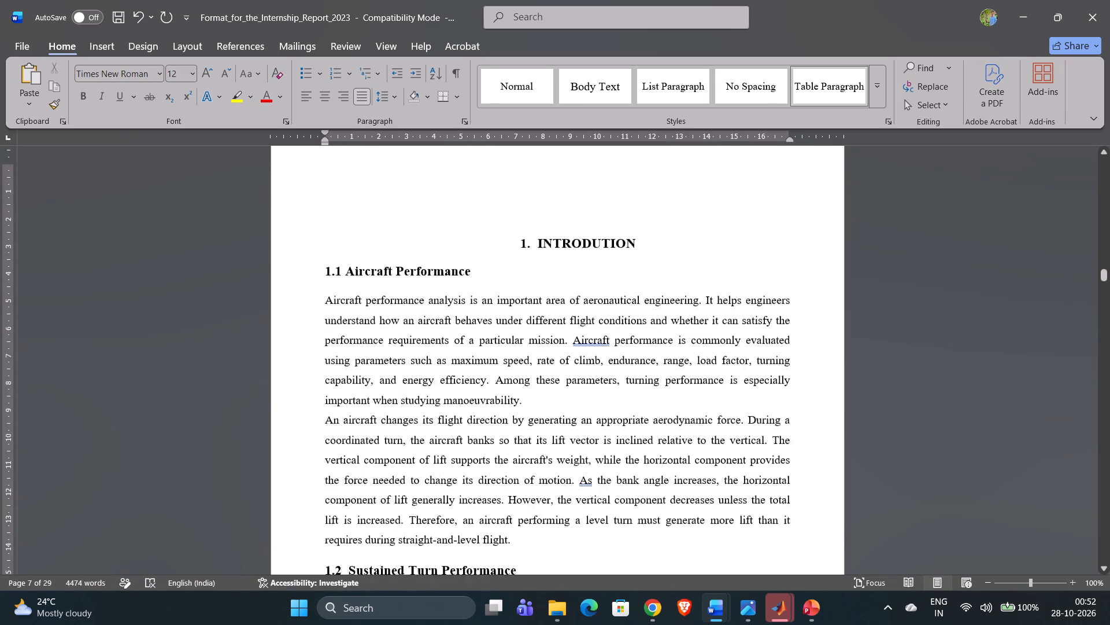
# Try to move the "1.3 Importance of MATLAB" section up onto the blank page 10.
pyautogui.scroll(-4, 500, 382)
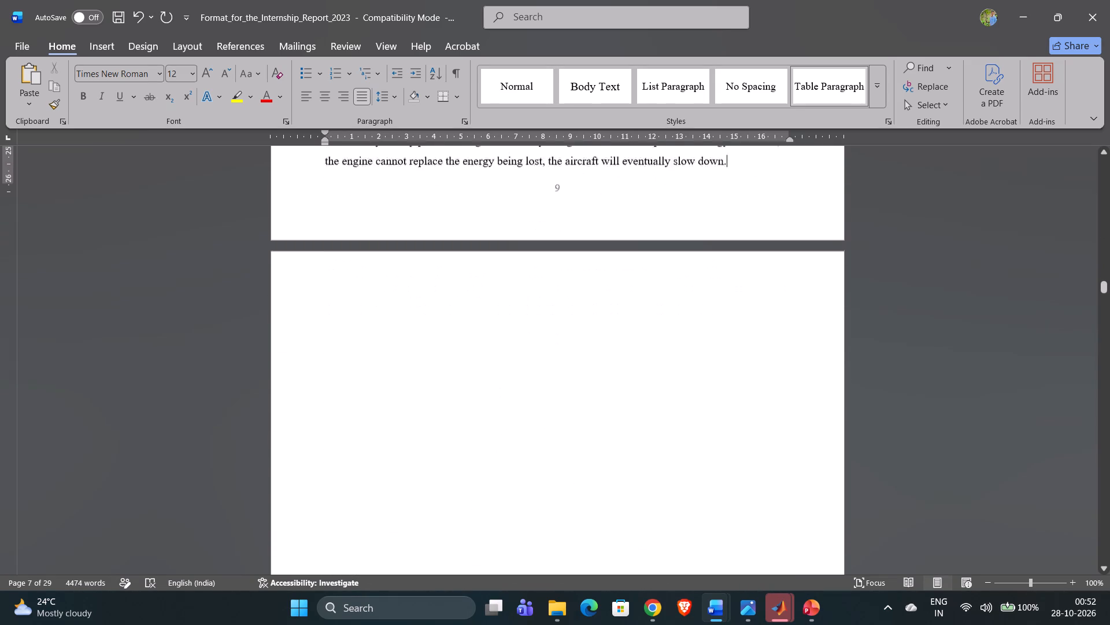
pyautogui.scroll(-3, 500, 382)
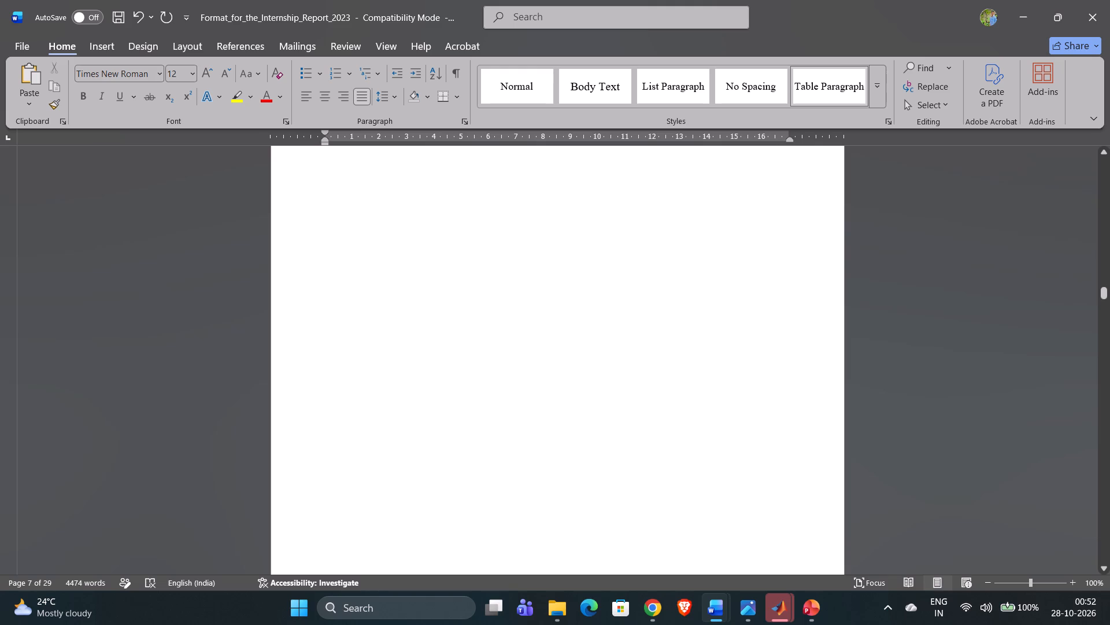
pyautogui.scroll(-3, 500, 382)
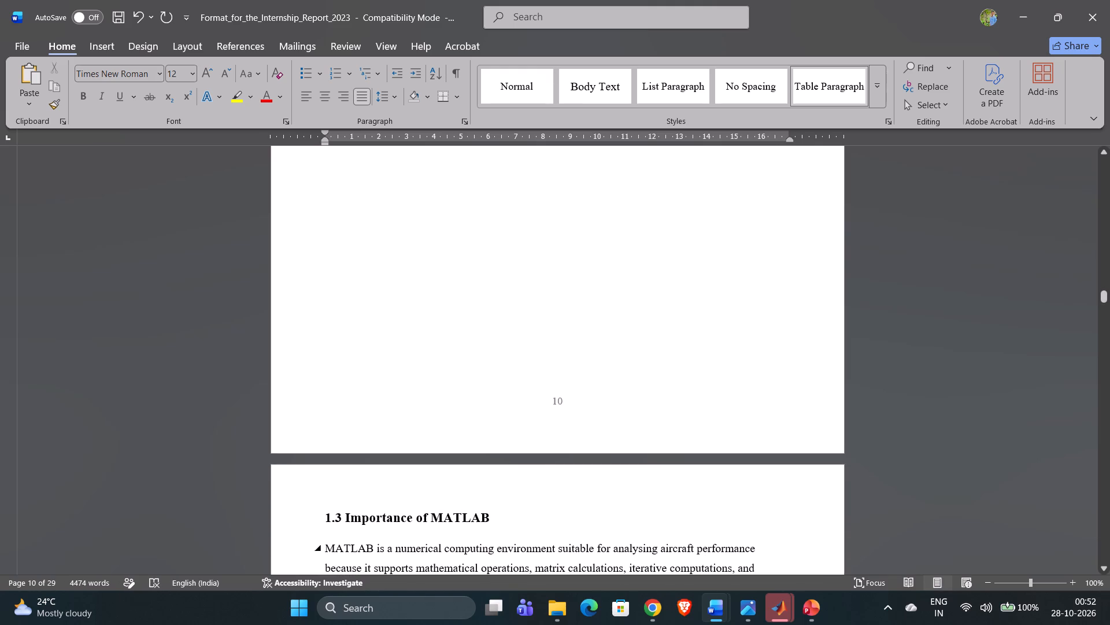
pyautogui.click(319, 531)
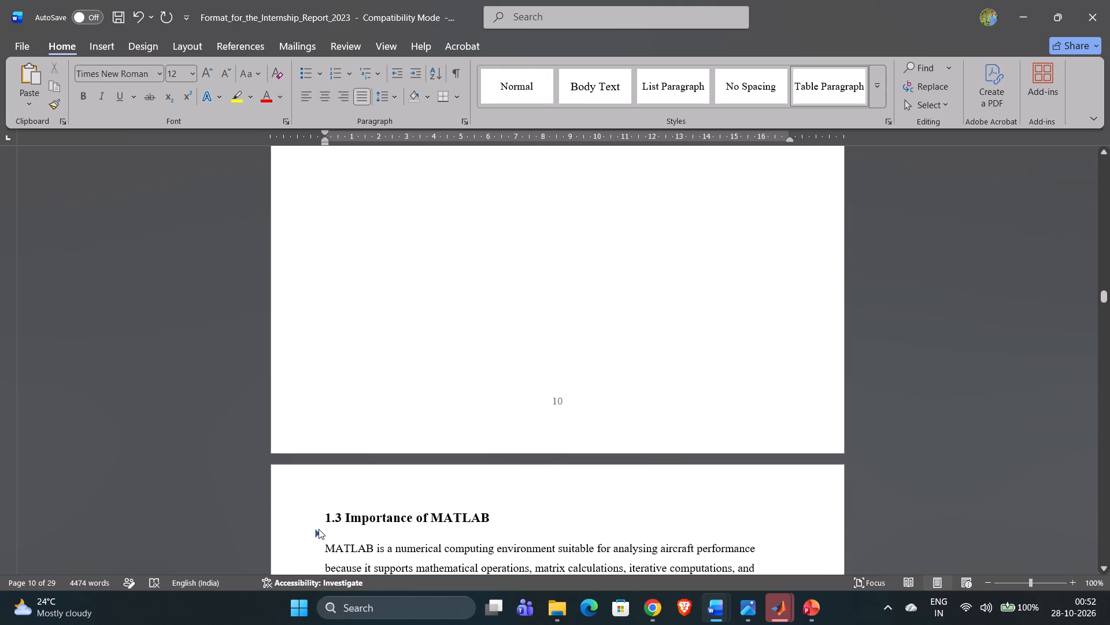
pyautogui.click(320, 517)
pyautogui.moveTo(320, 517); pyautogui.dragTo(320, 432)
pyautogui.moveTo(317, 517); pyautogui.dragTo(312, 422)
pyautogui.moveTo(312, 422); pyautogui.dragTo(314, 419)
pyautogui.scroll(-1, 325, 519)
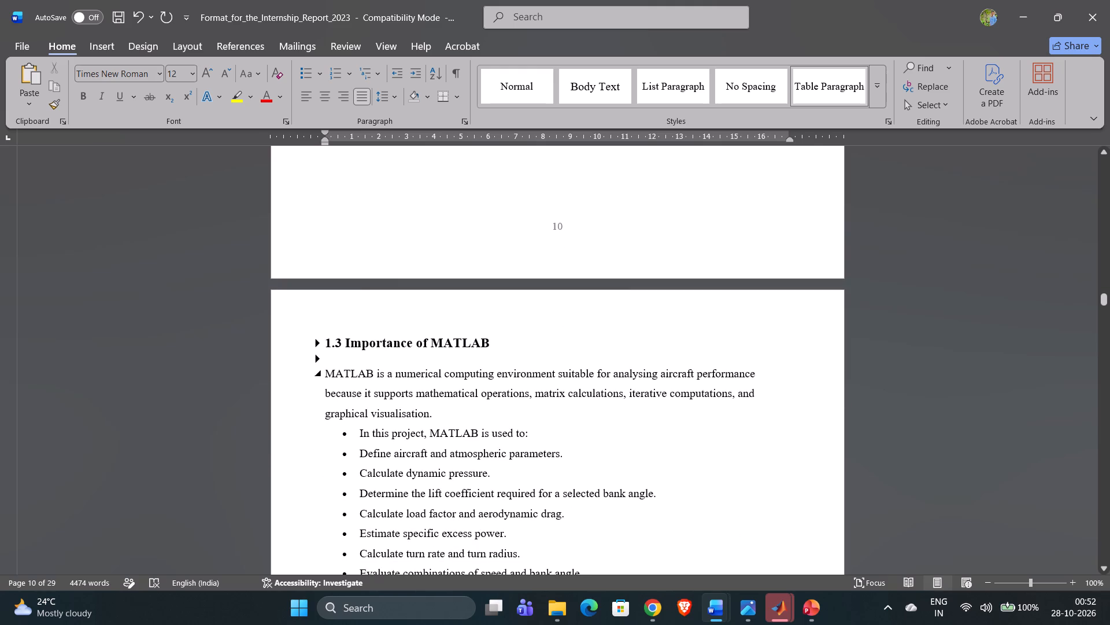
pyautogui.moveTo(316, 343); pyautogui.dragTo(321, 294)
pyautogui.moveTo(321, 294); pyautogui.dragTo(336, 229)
# Remove extra blank space above the "2.LITERATURE SURVEY" heading so it sits higher on its page.
pyautogui.scroll(-4, 352, 420)
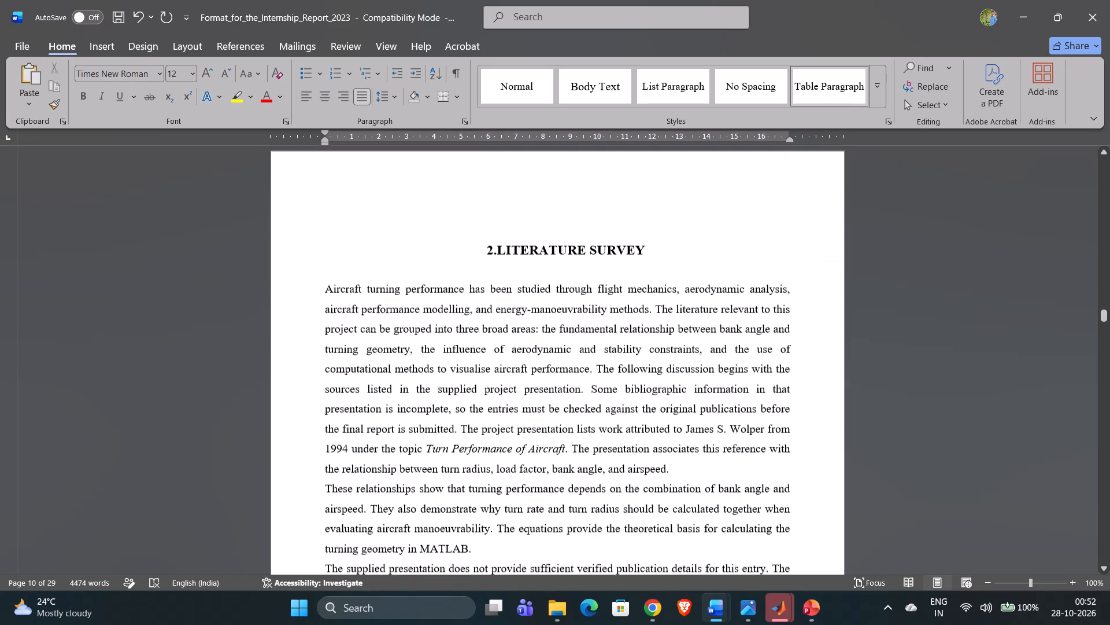
pyautogui.scroll(1, 352, 420)
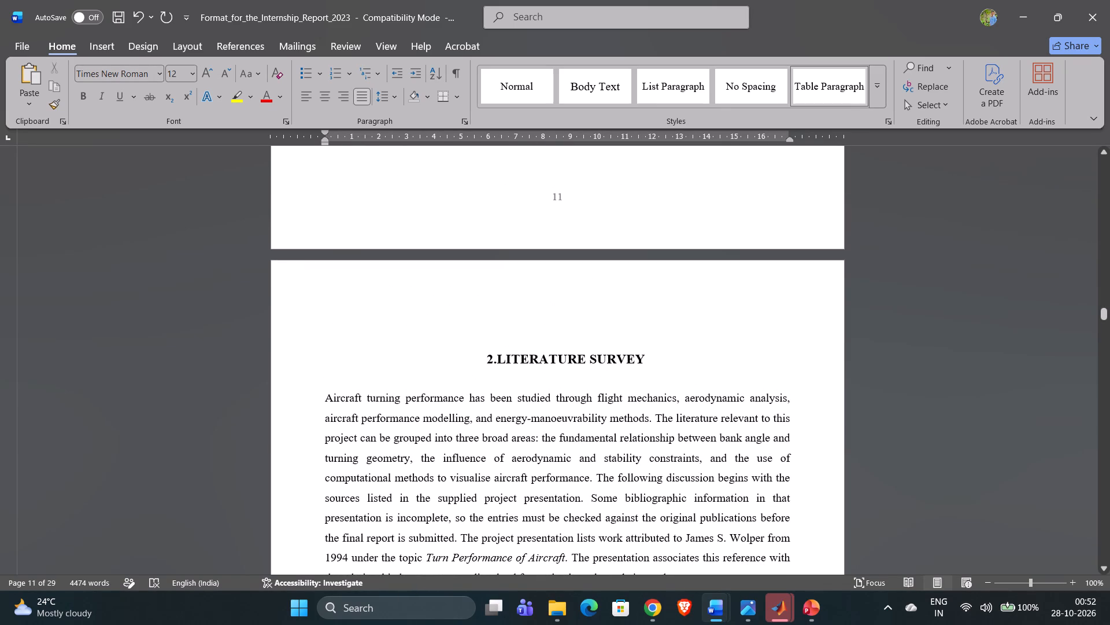
pyautogui.click(483, 348)
pyautogui.press('BackSpace')
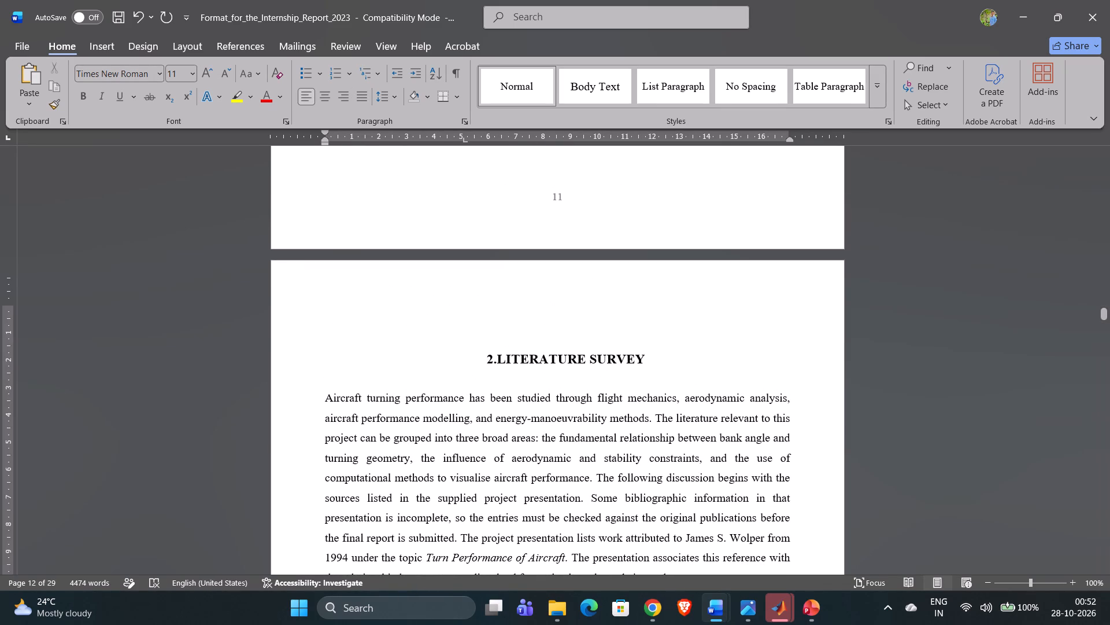
pyautogui.press('BackSpace')
pyautogui.press('BackSpace')
pyautogui.press('BackSpace')
pyautogui.press('BackSpace')
pyautogui.press('BackSpace')
pyautogui.press('BackSpace')
pyautogui.press('BackSpace')
pyautogui.press('BackSpace')
pyautogui.press('BackSpace')
pyautogui.press('BackSpace')
pyautogui.press('BackSpace')
pyautogui.press('BackSpace')
pyautogui.press('BackSpace')
pyautogui.press('BackSpace')
pyautogui.press('BackSpace')
pyautogui.press('BackSpace')
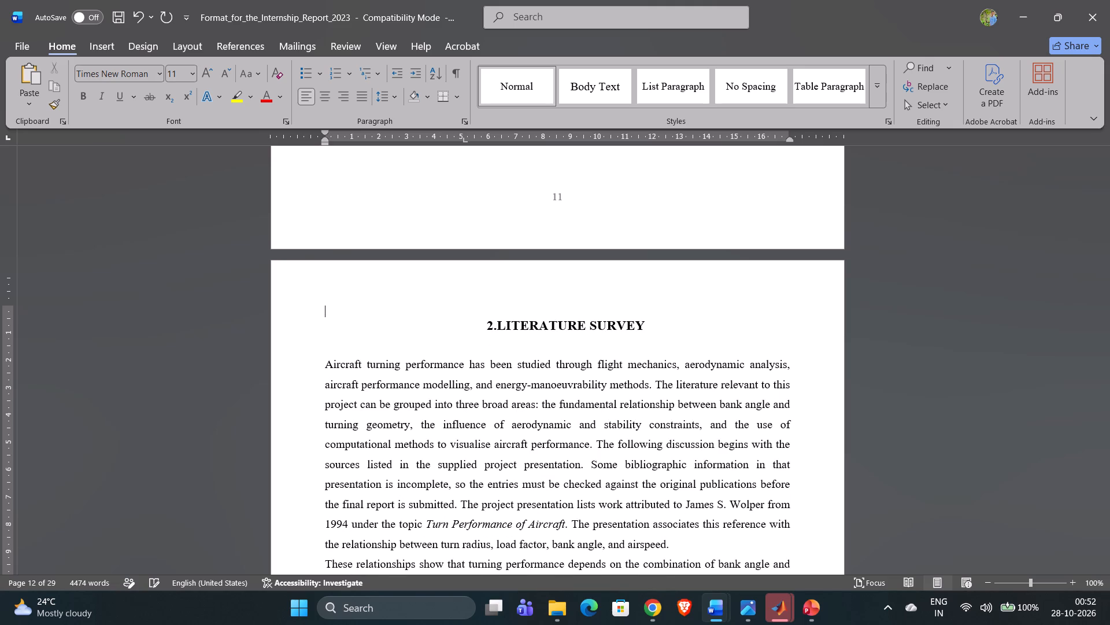
# Review the rest of the literature survey and methodology sections 3.1 to 3.3, checking the page layout.
pyautogui.scroll(-3, 483, 348)
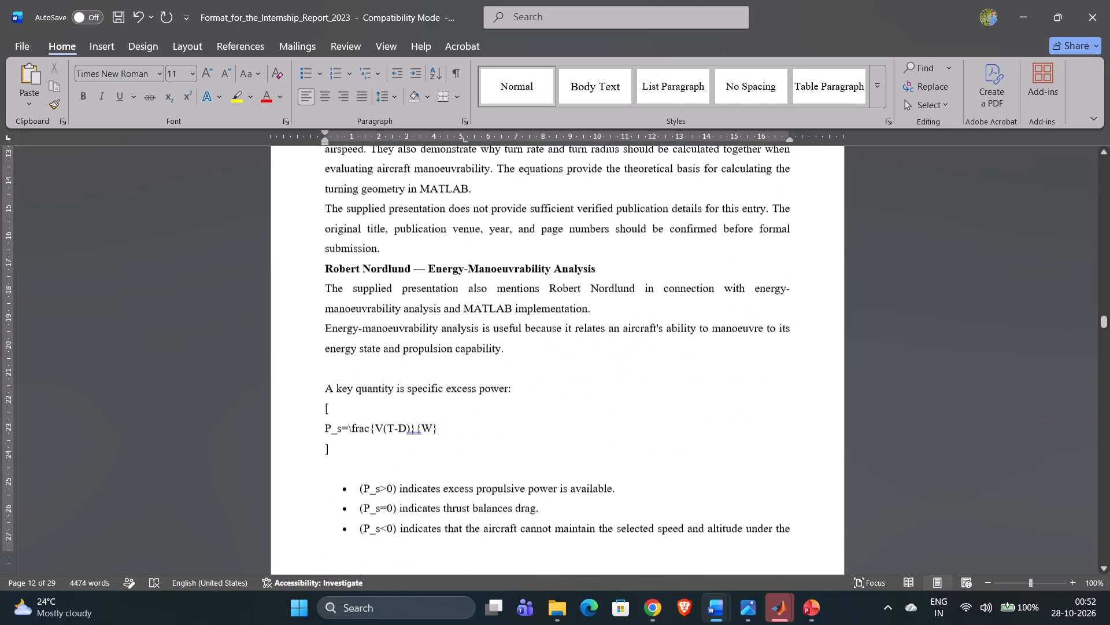
pyautogui.scroll(-4, 483, 348)
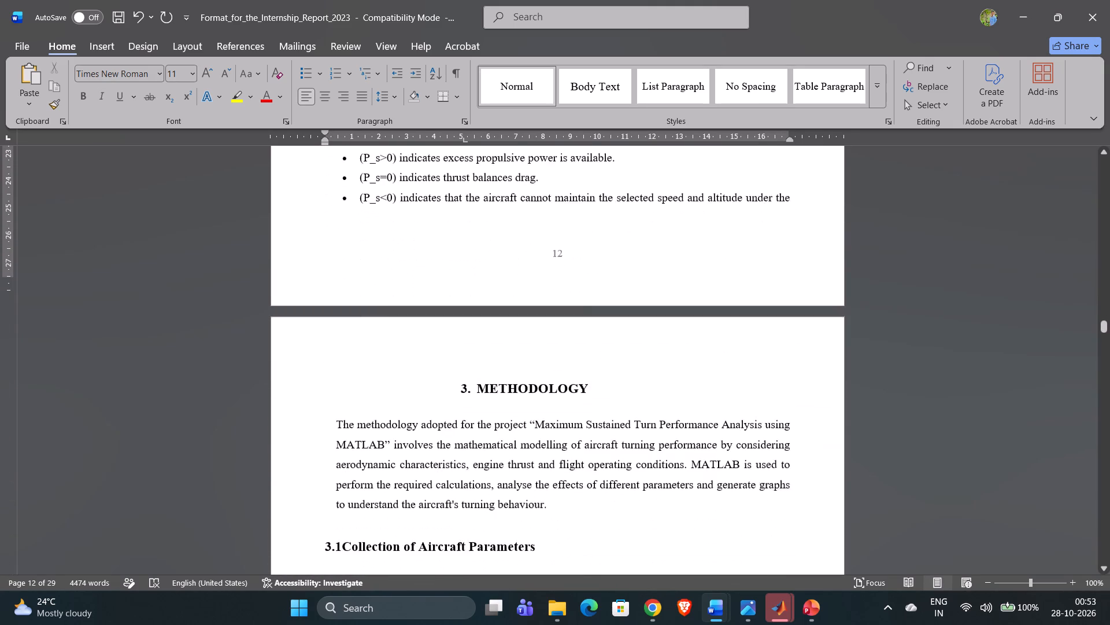
pyautogui.scroll(-3, 483, 348)
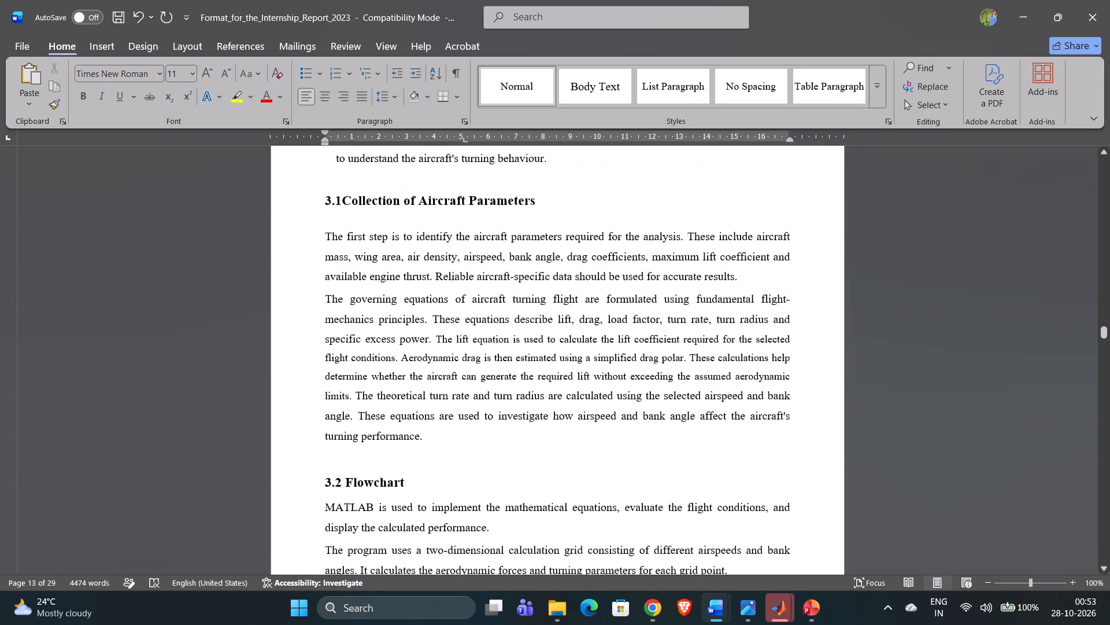
pyautogui.scroll(-2, 483, 348)
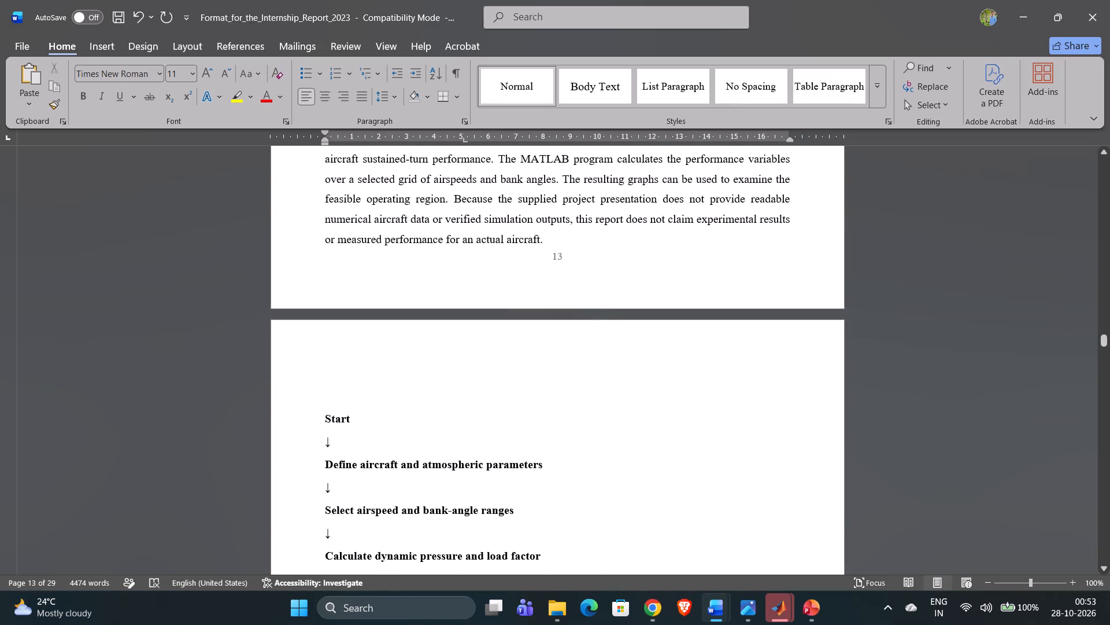
pyautogui.scroll(-2, 483, 348)
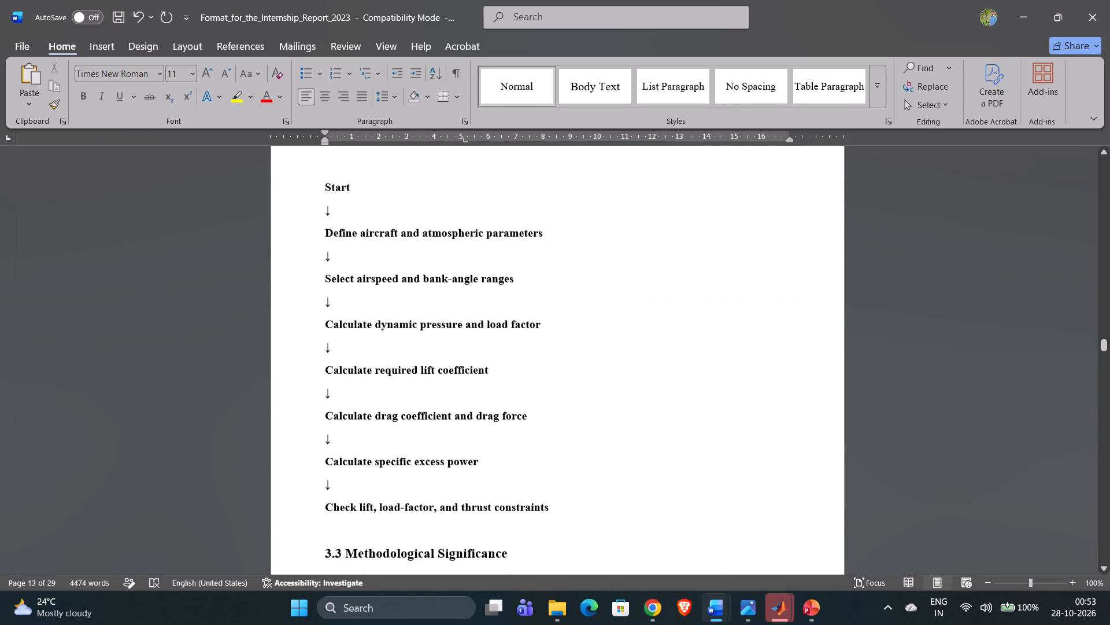
pyautogui.scroll(-4, 483, 348)
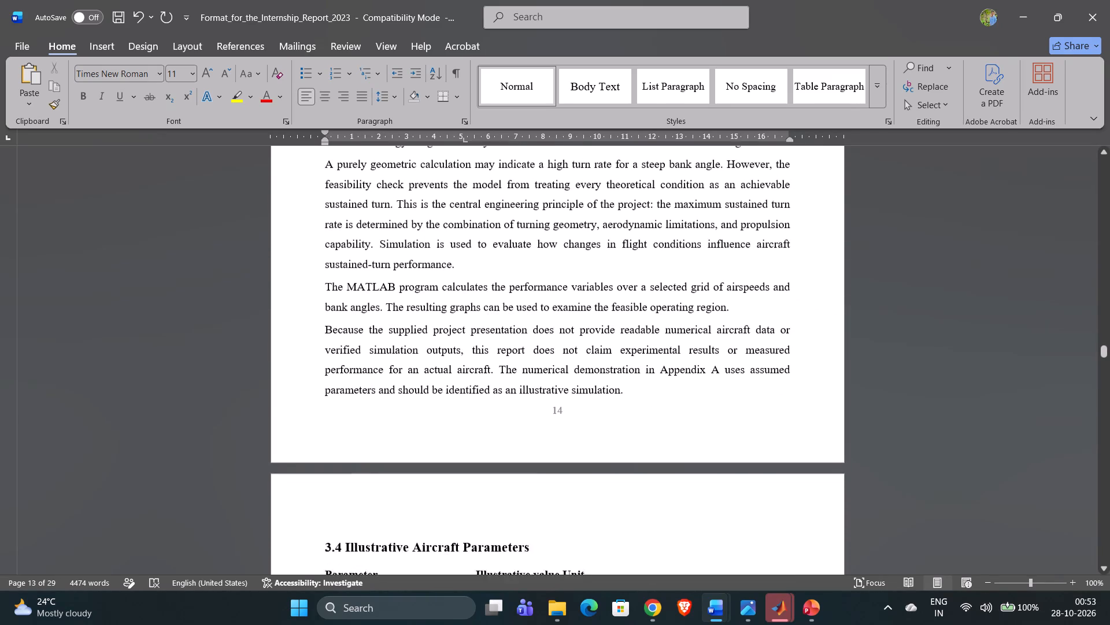
# Review the pages from section 3.4 through 3.5 and the airspeed graphs to the "4.RESULTS AND DISCUSSION" heading.
pyautogui.scroll(-3, 483, 348)
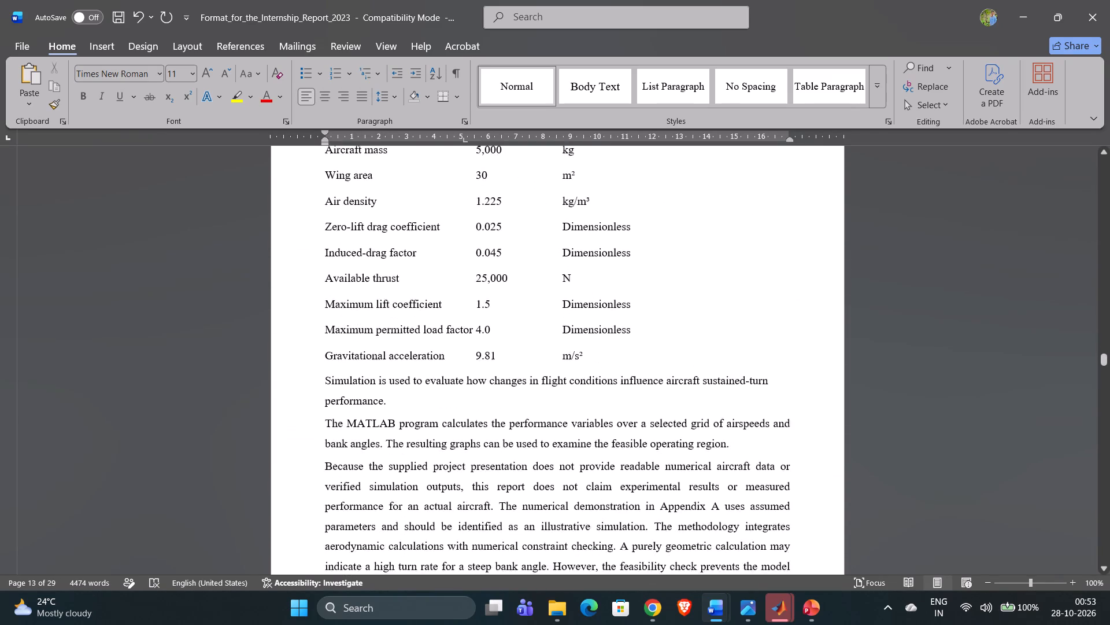
pyautogui.scroll(-3, 483, 348)
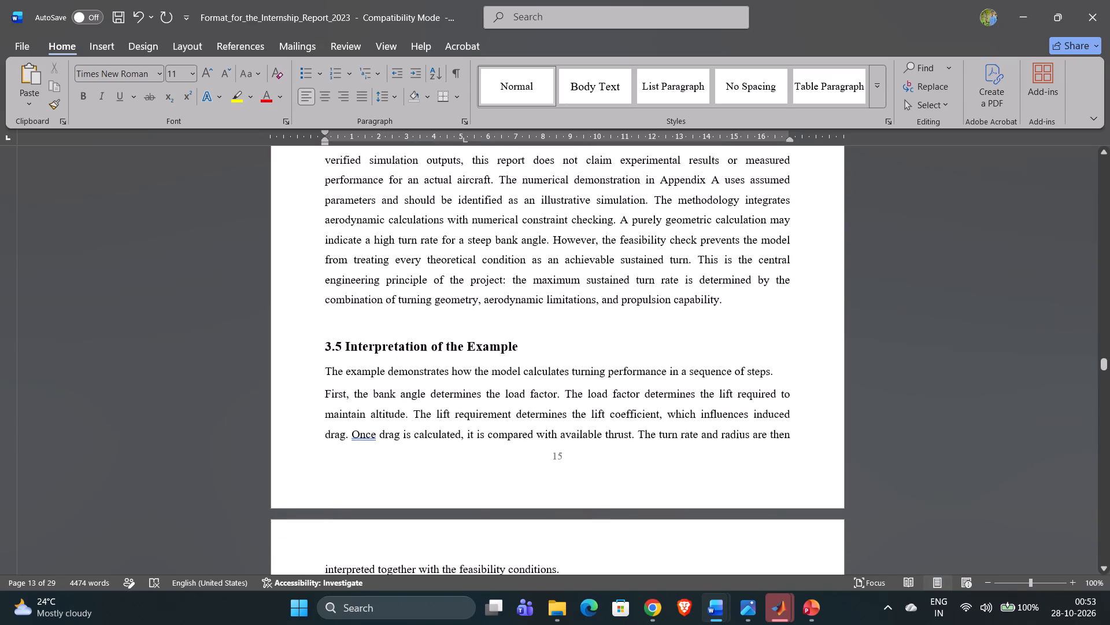
pyautogui.scroll(-4, 483, 348)
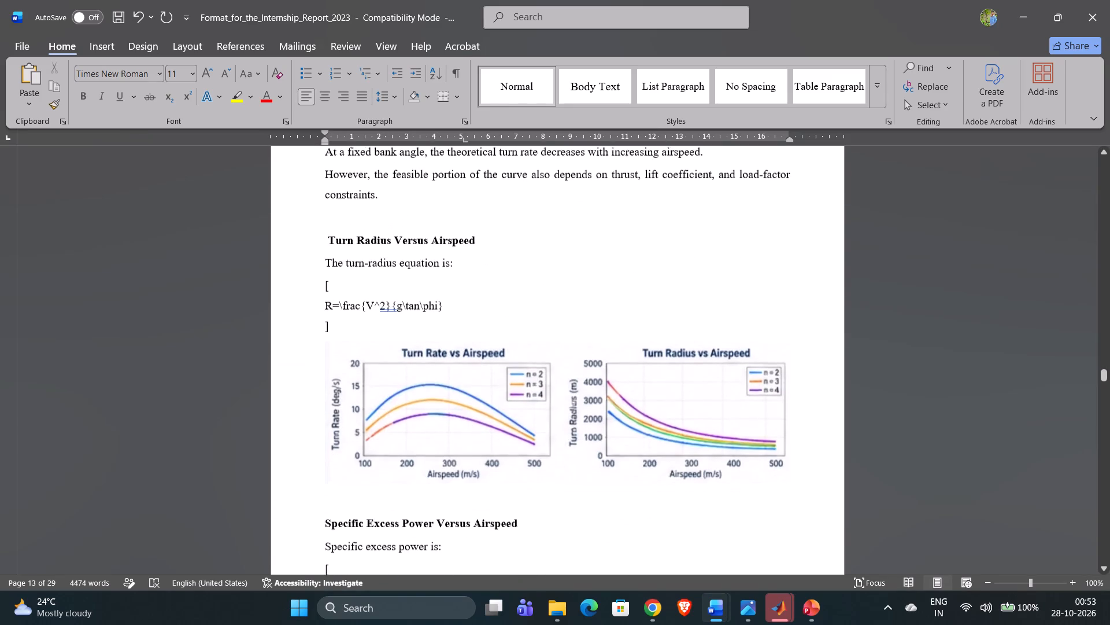
pyautogui.scroll(-2, 483, 348)
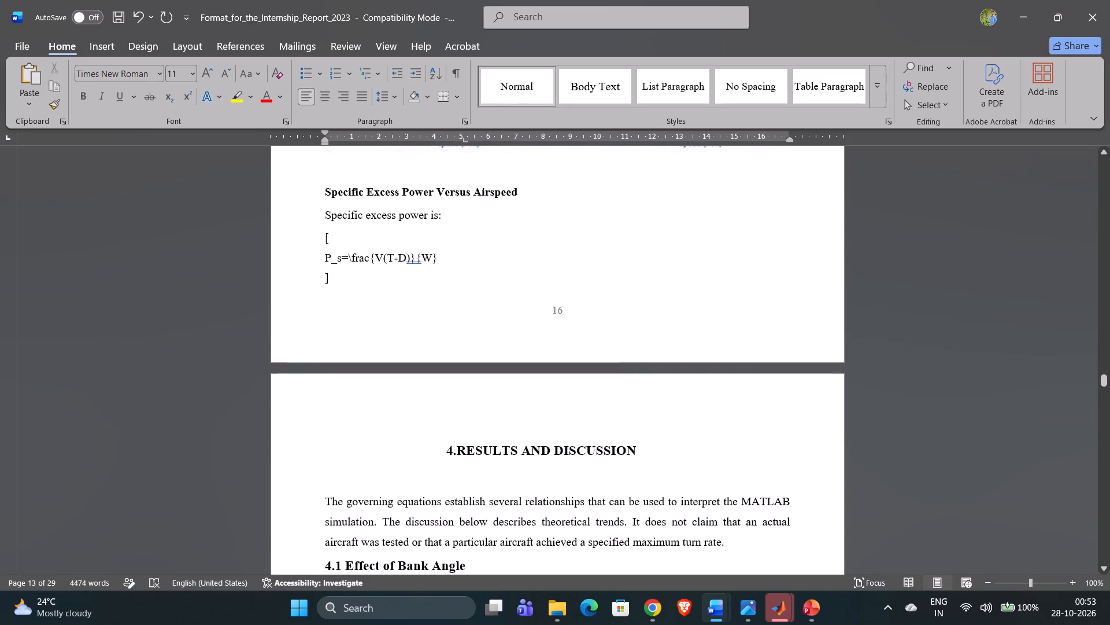
# Delete the spillover paragraph starting "The actual maximum sustained turn rate" and the adjacent blank lines at the end of section 4.2.
pyautogui.scroll(-1, 483, 348)
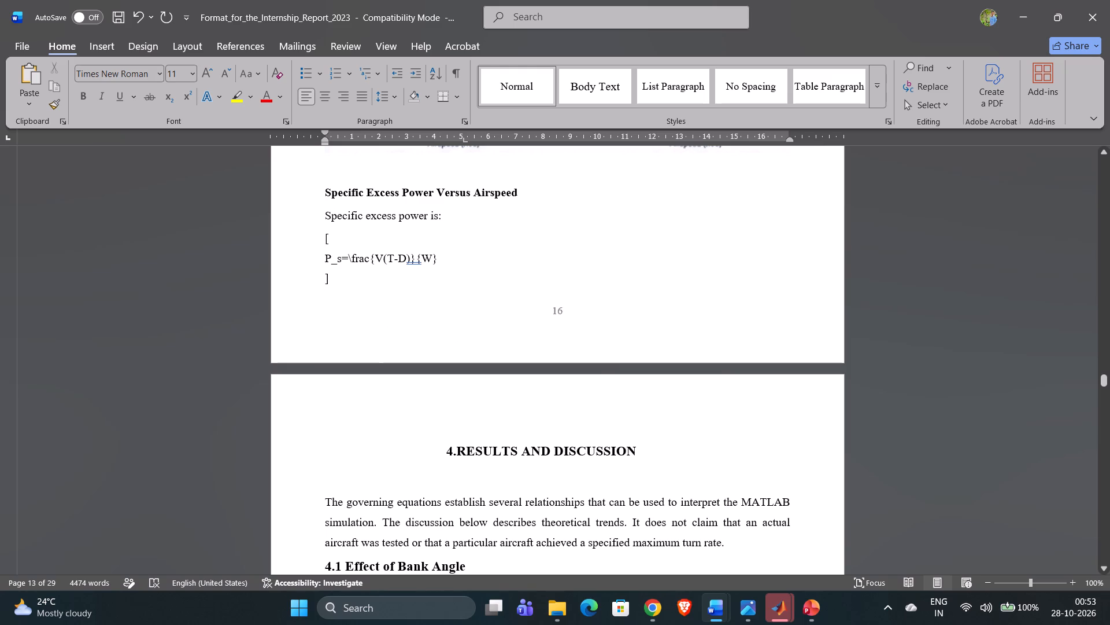
pyautogui.scroll(-3, 436, 442)
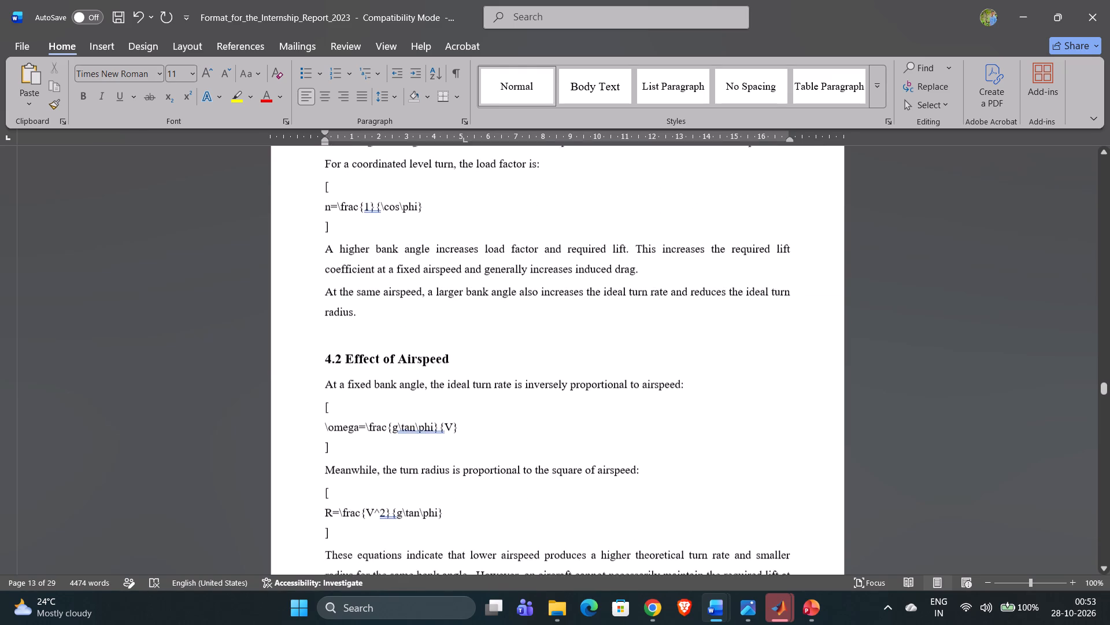
pyautogui.scroll(-4, 436, 442)
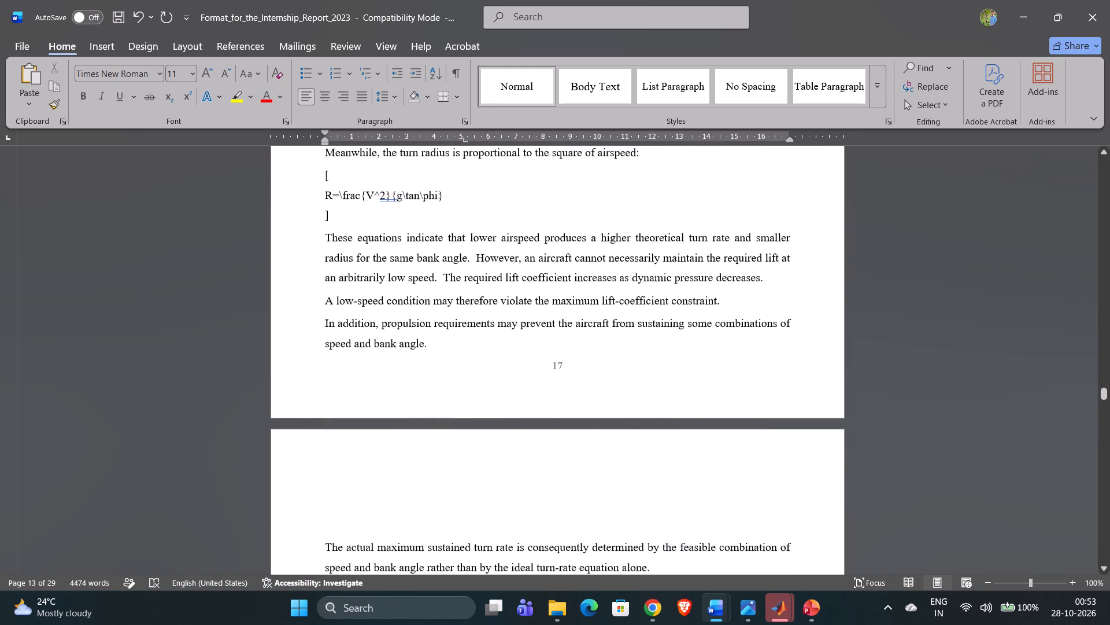
pyautogui.scroll(-1, 436, 442)
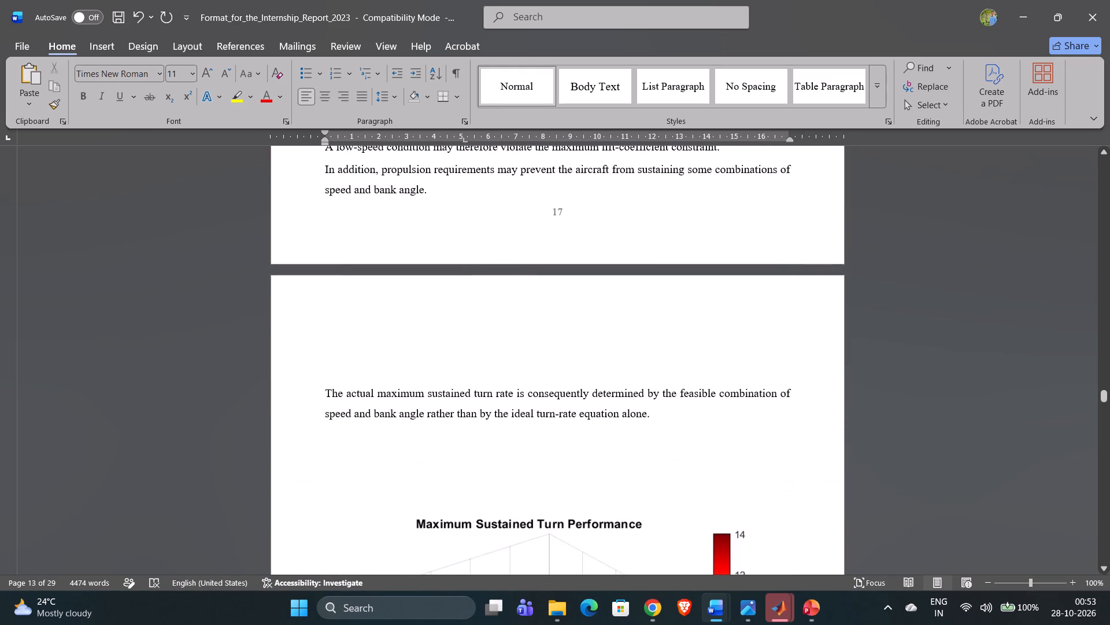
pyautogui.click(331, 378)
pyautogui.moveTo(320, 386); pyautogui.dragTo(516, 433)
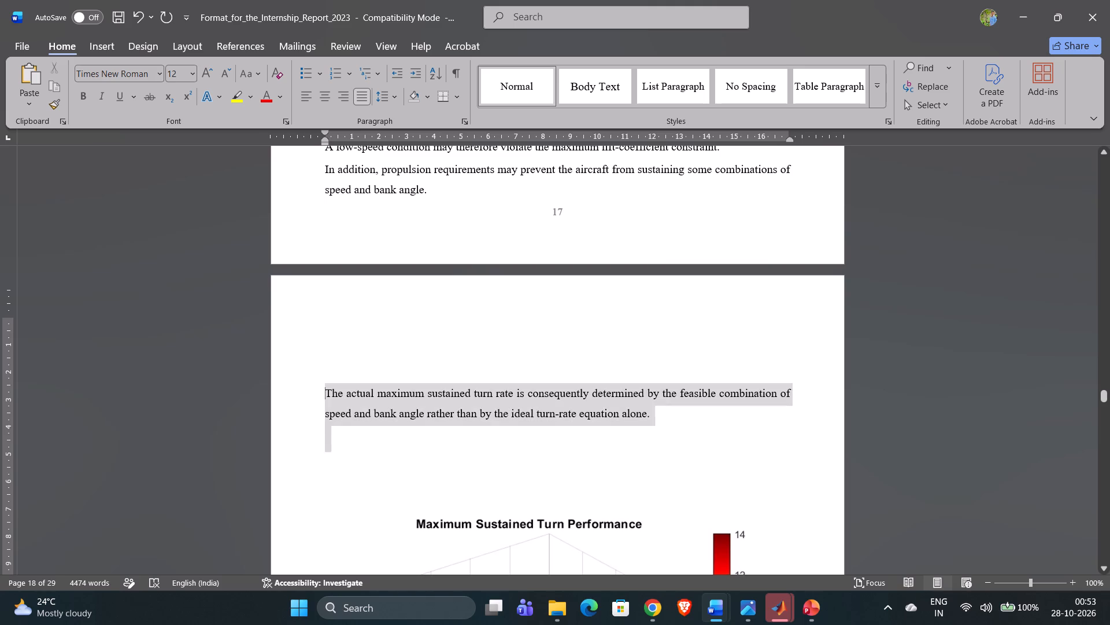
pyautogui.moveTo(516, 433); pyautogui.dragTo(653, 411)
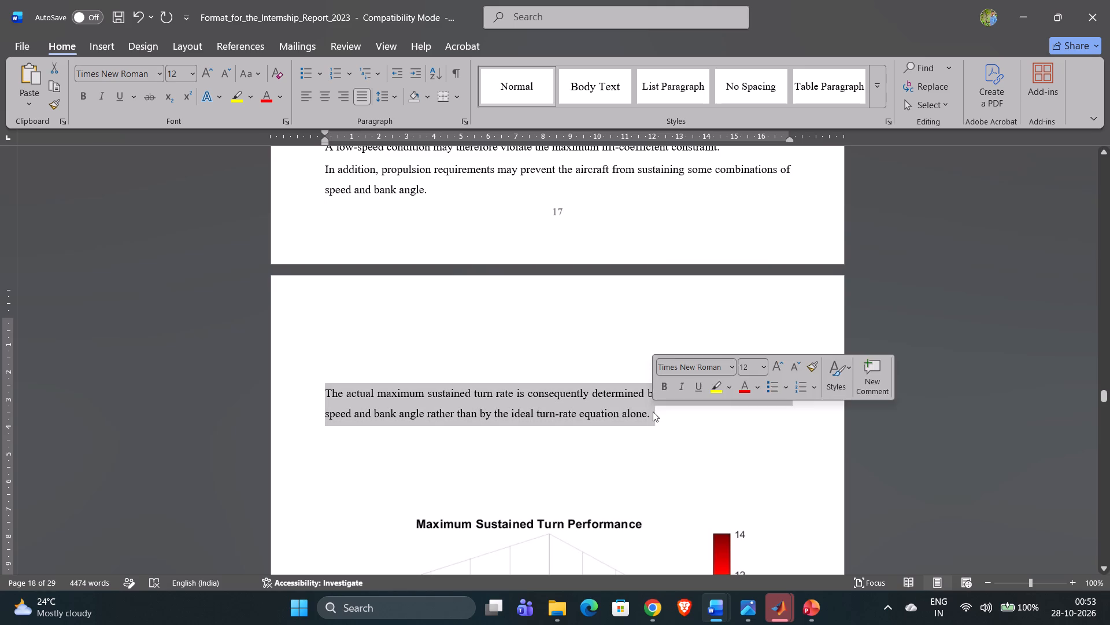
pyautogui.press('BackSpace')
pyautogui.press('BackSpace')
pyautogui.press('BackSpace')
pyautogui.press('BackSpace')
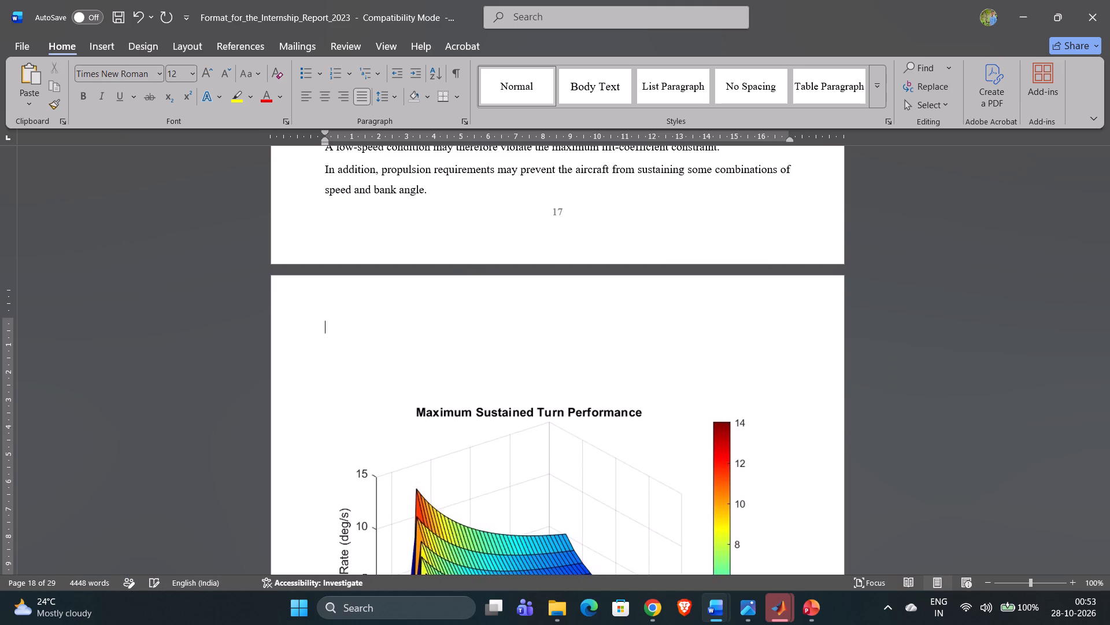
pyautogui.press('BackSpace')
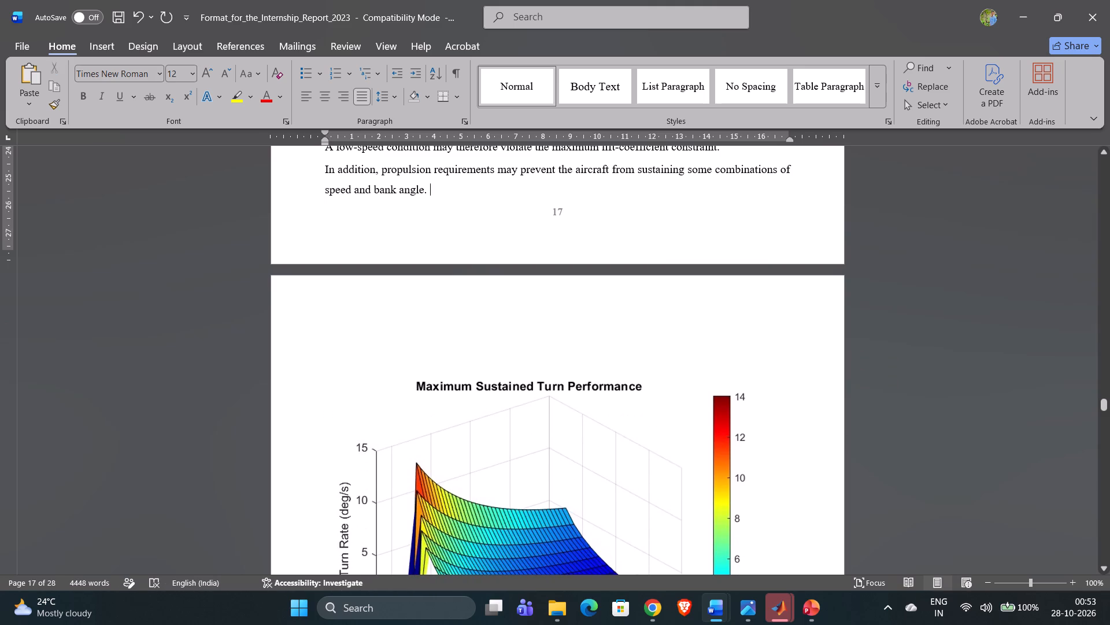
# Remove the remaining blank lines above the "Maximum Sustained Turn Performance" graph so it sits at the top of its page.
pyautogui.click(439, 342)
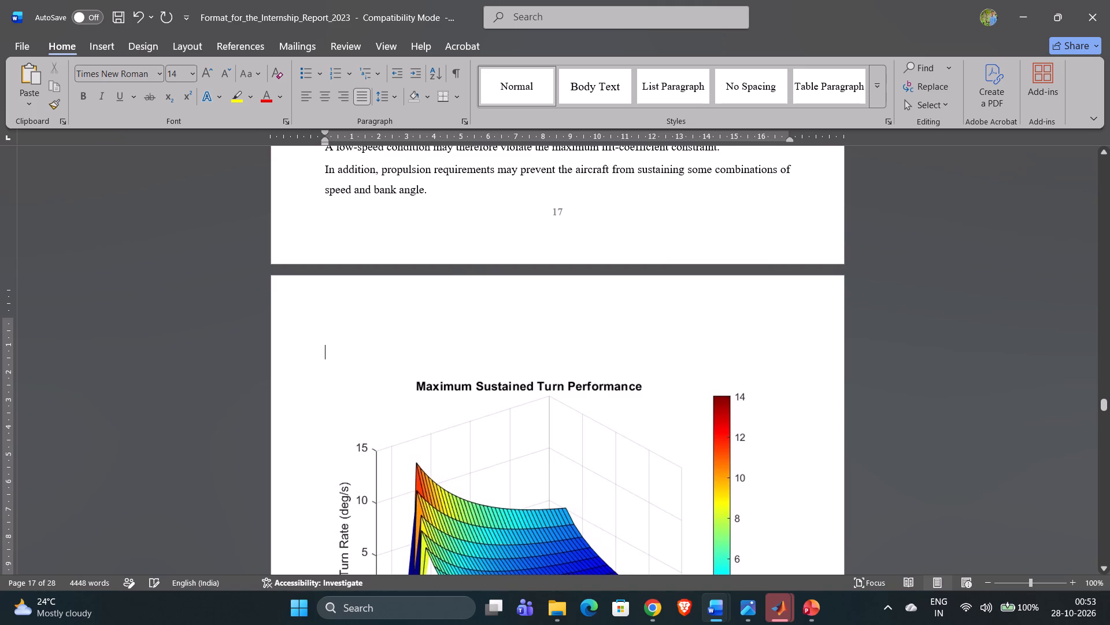
pyautogui.press('BackSpace')
pyautogui.press('BackSpace')
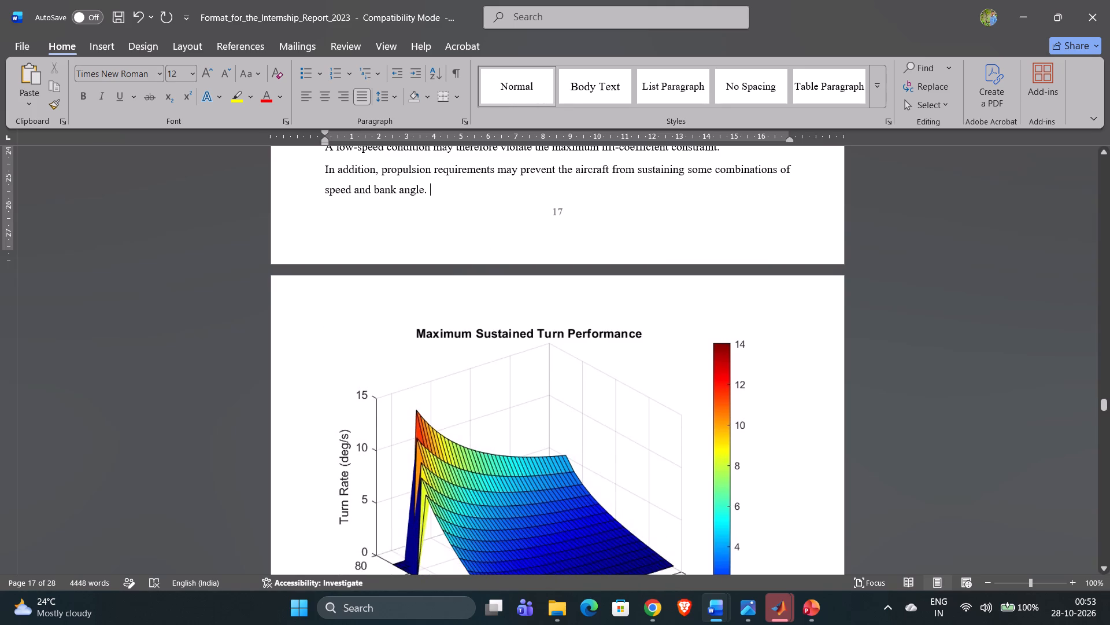
pyautogui.click(427, 297)
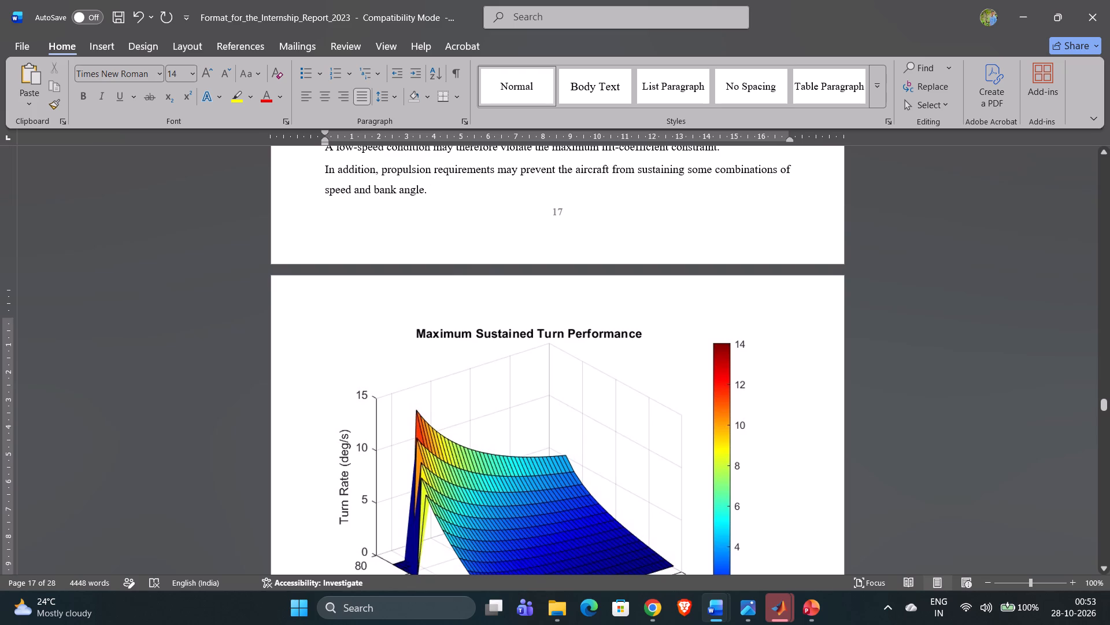
# Remove the extra blank lines between the "Maximum Sustained Turn Performance" graph and the "4.3 Effect of Aircraft Weight" heading.
pyautogui.scroll(-1, 427, 297)
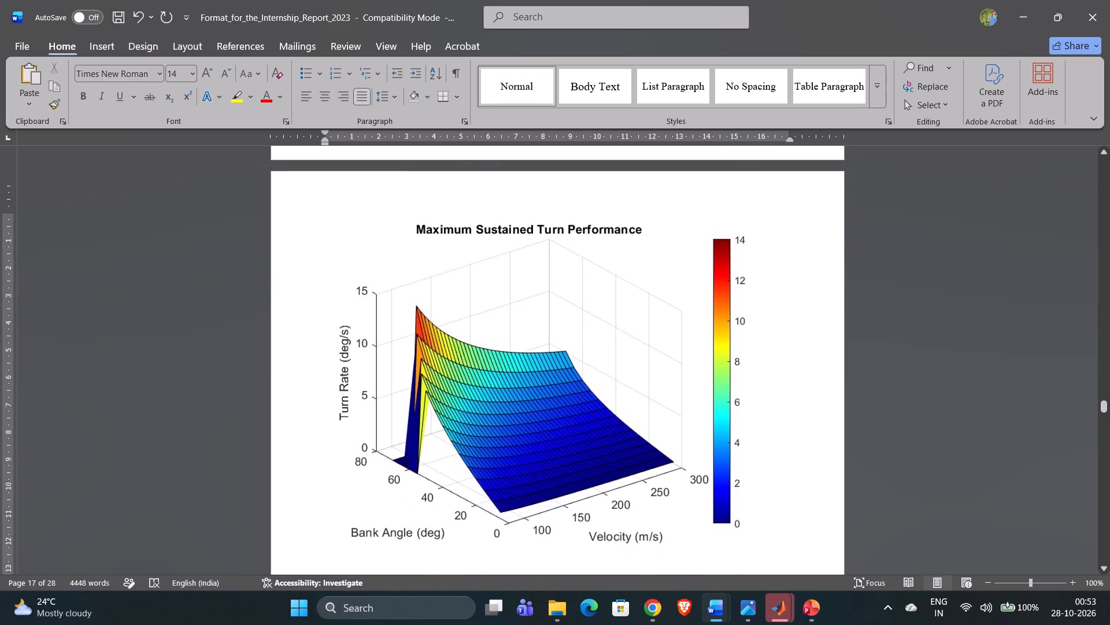
pyautogui.scroll(-2, 427, 297)
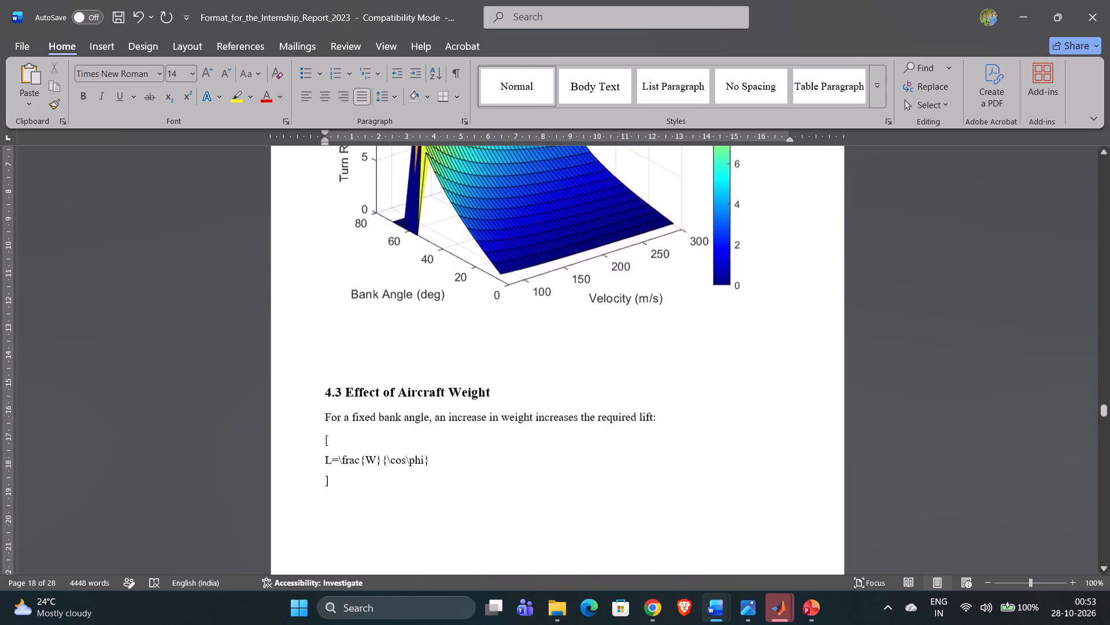
pyautogui.click(329, 376)
pyautogui.press('BackSpace')
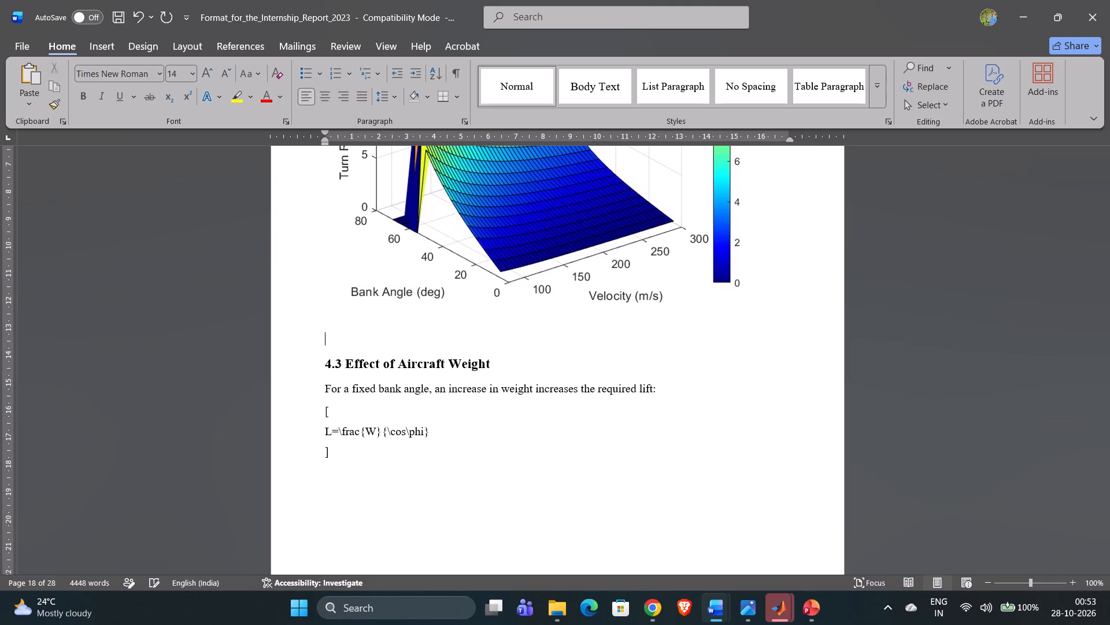
pyautogui.press('BackSpace')
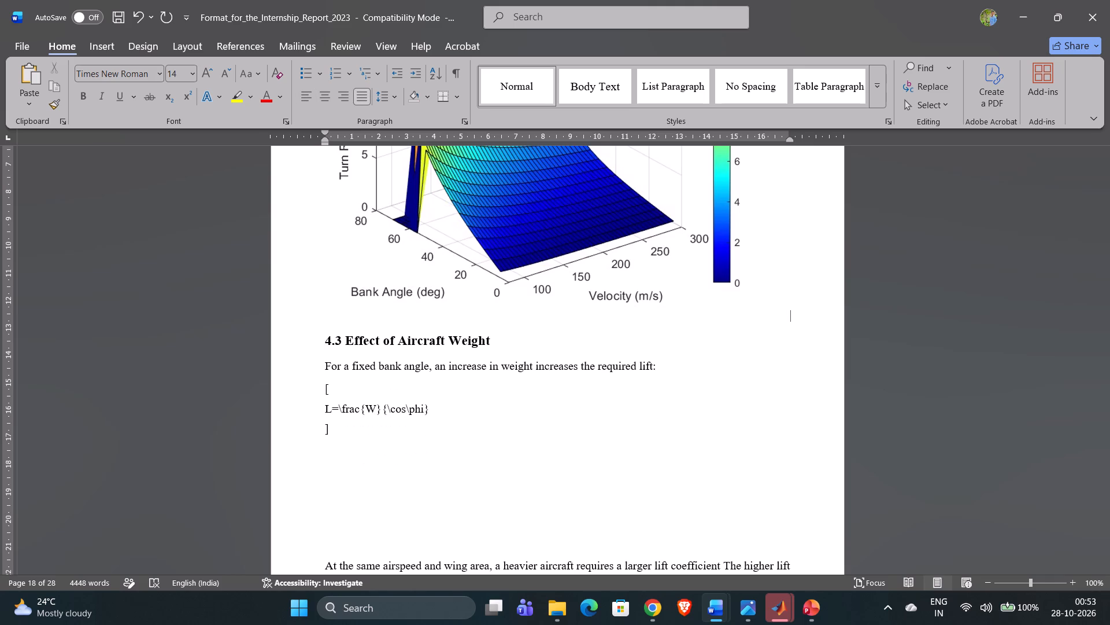
# Remove the blank lines between the lift equation in section 4.3 and the paragraph starting "At the same airspeed and wing area".
pyautogui.scroll(-2, 329, 376)
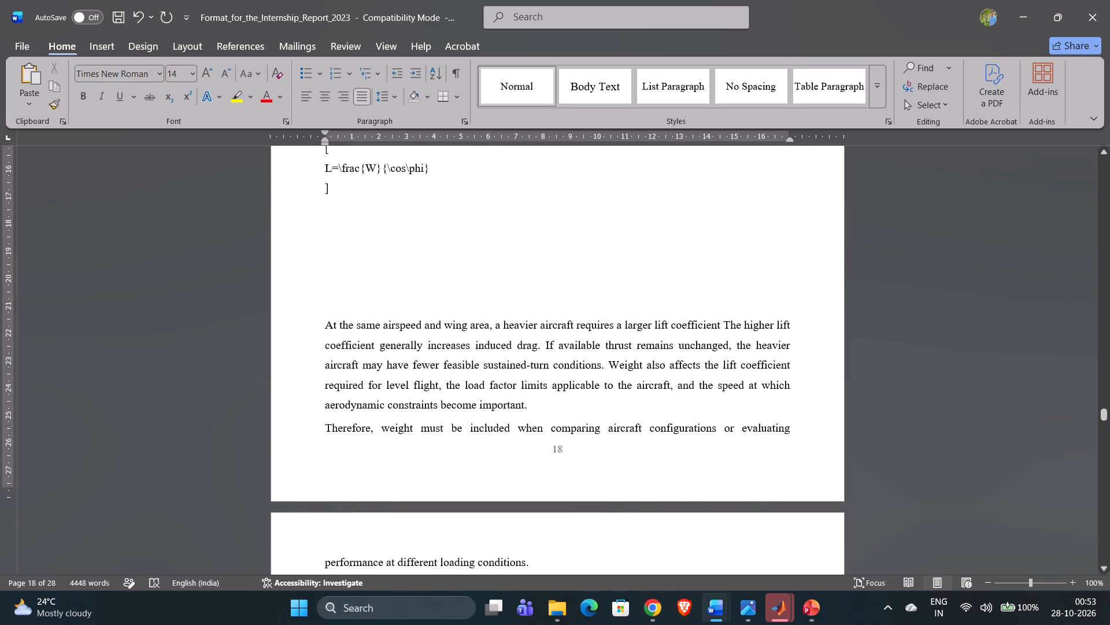
pyautogui.click(328, 318)
pyautogui.click(327, 312)
pyautogui.press('BackSpace')
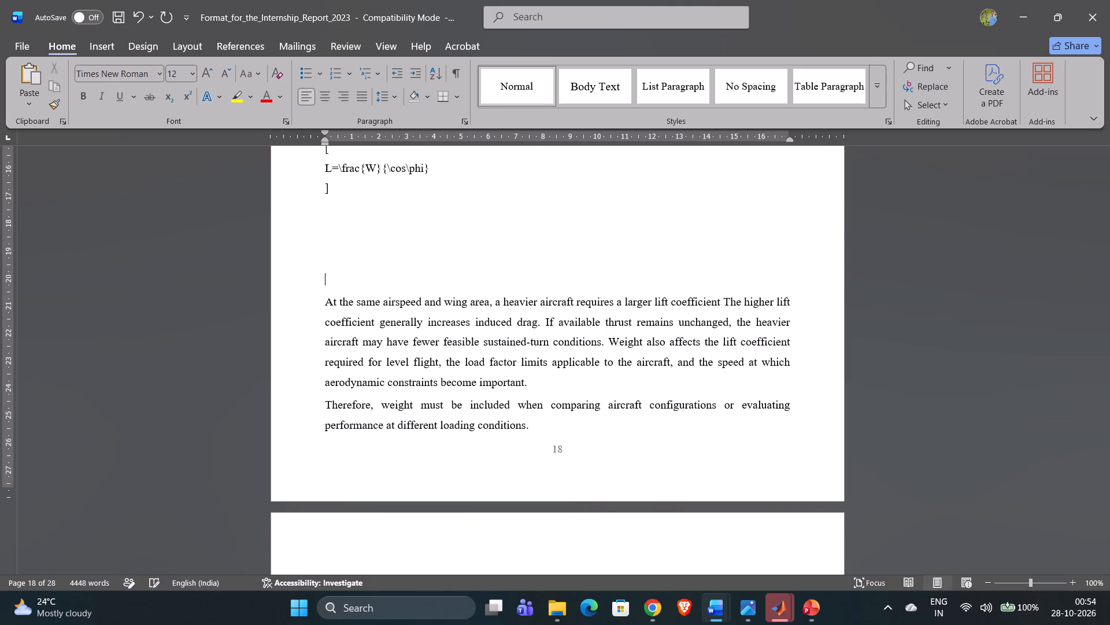
pyautogui.press('BackSpace')
pyautogui.press('BackSpace')
pyautogui.press('BackSpace')
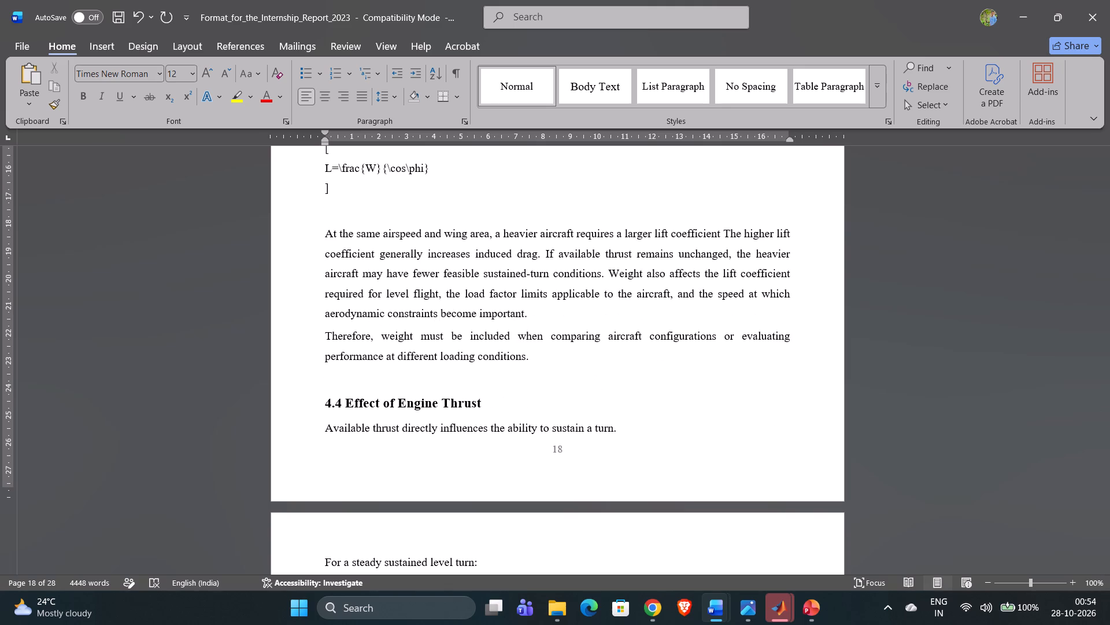
pyautogui.press('BackSpace')
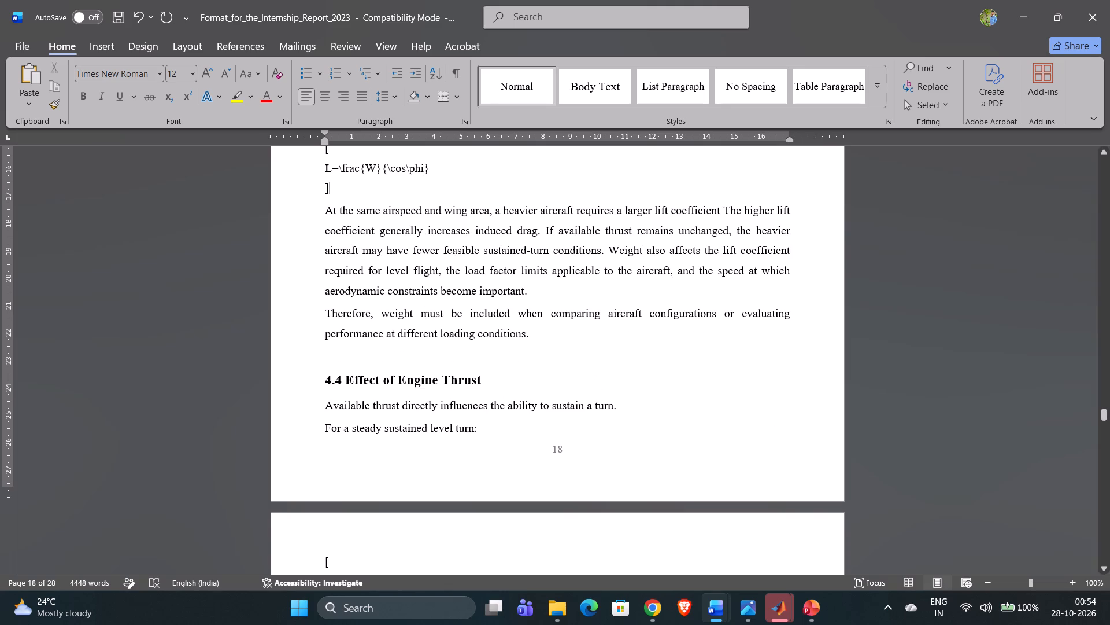
# Remove blank lines between the "Thrust Required vs Available" graph and the paragraph starting "If the available thrust increases" in section 4.4.
pyautogui.scroll(-2, 338, 401)
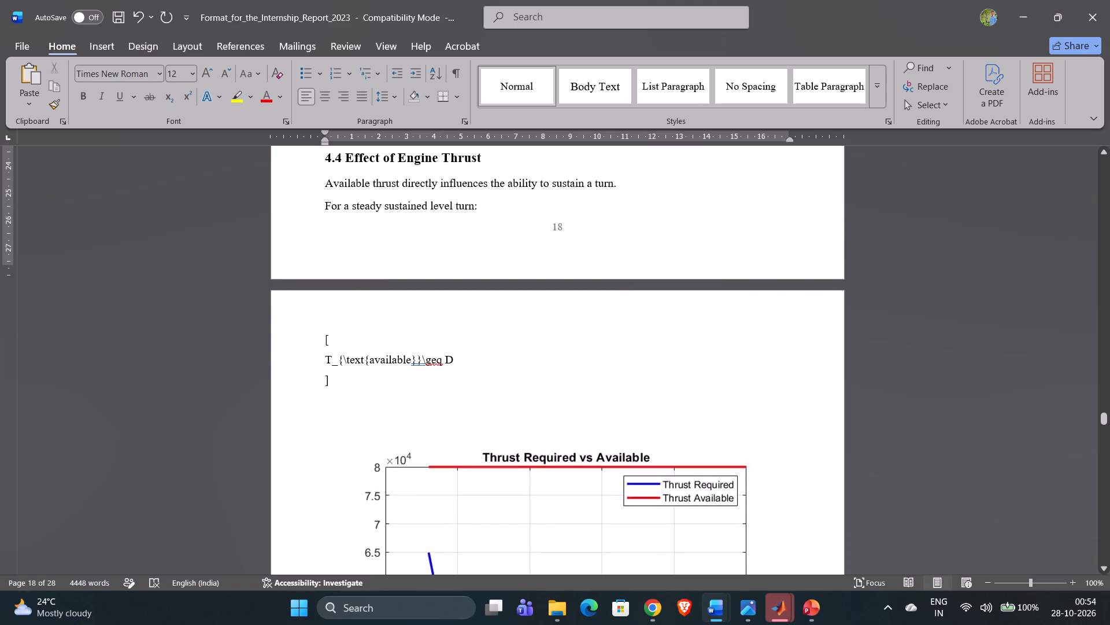
pyautogui.scroll(-1, 361, 356)
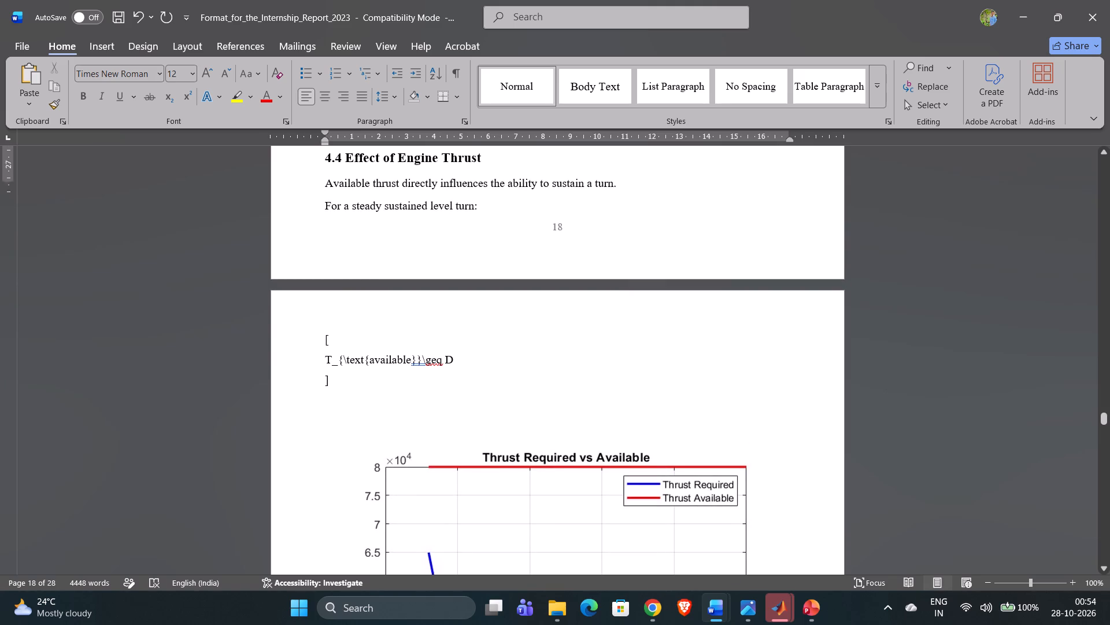
pyautogui.scroll(-3, 361, 356)
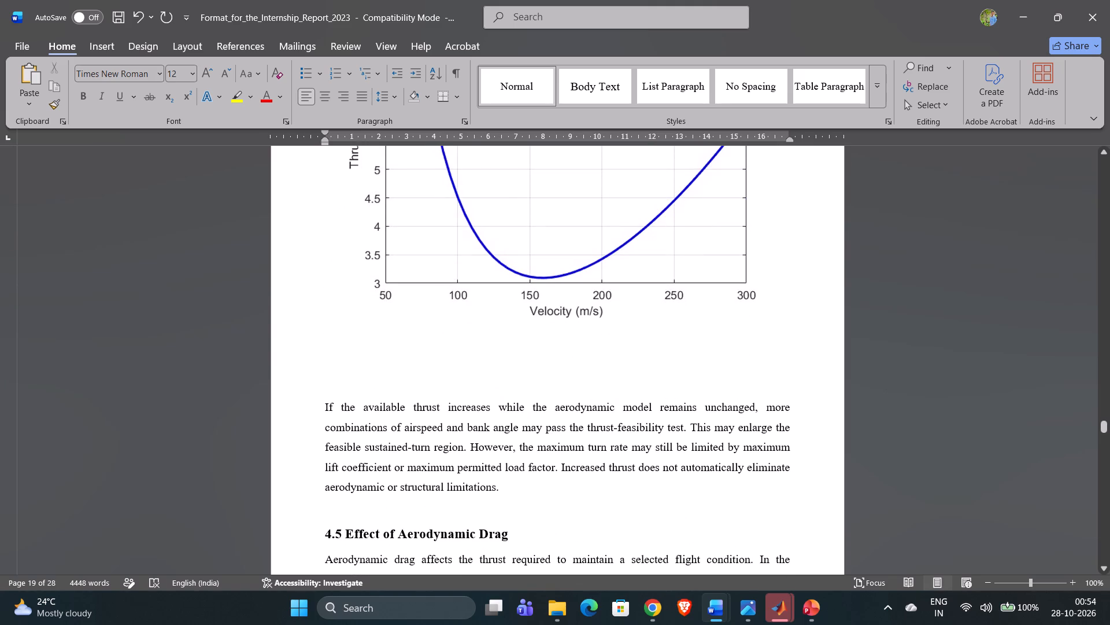
pyautogui.click(322, 393)
pyautogui.press('BackSpace')
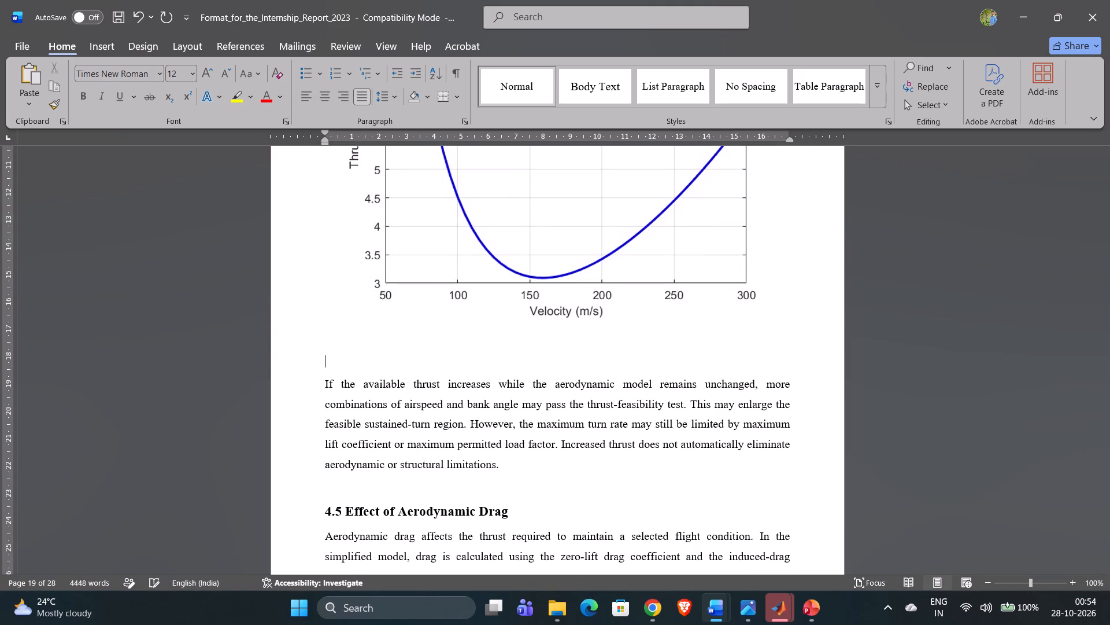
pyautogui.press('BackSpace')
# Review the page layout from section 4.5 through the turn-rate graph and V-n diagram to the "5. APPLICATIONS & ADVANTAGES" heading.
pyautogui.scroll(-3, 322, 393)
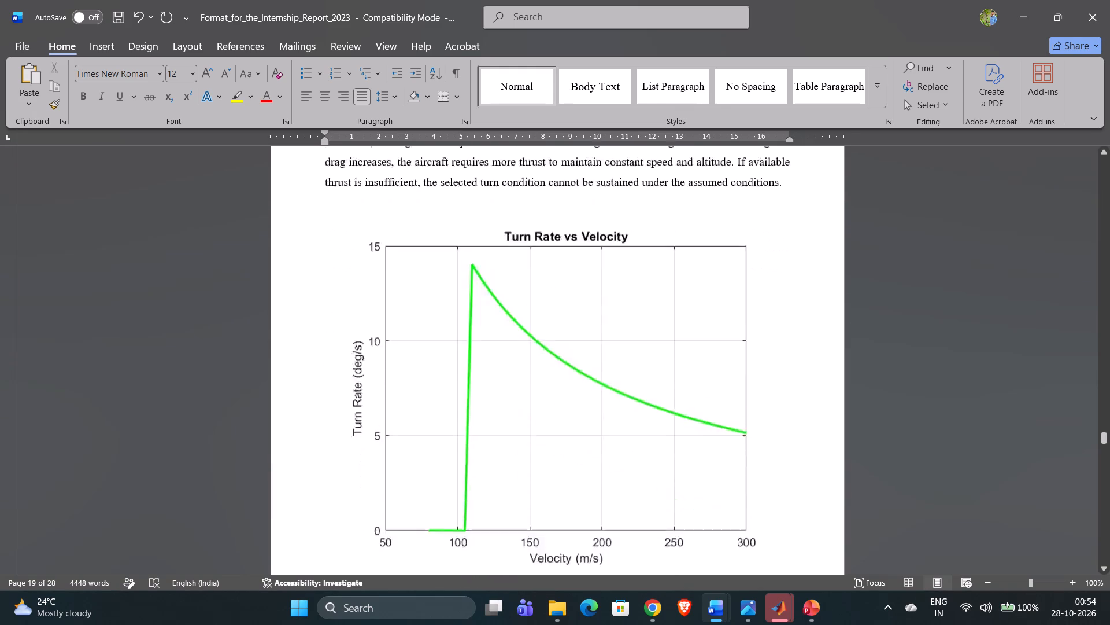
pyautogui.scroll(-4, 322, 393)
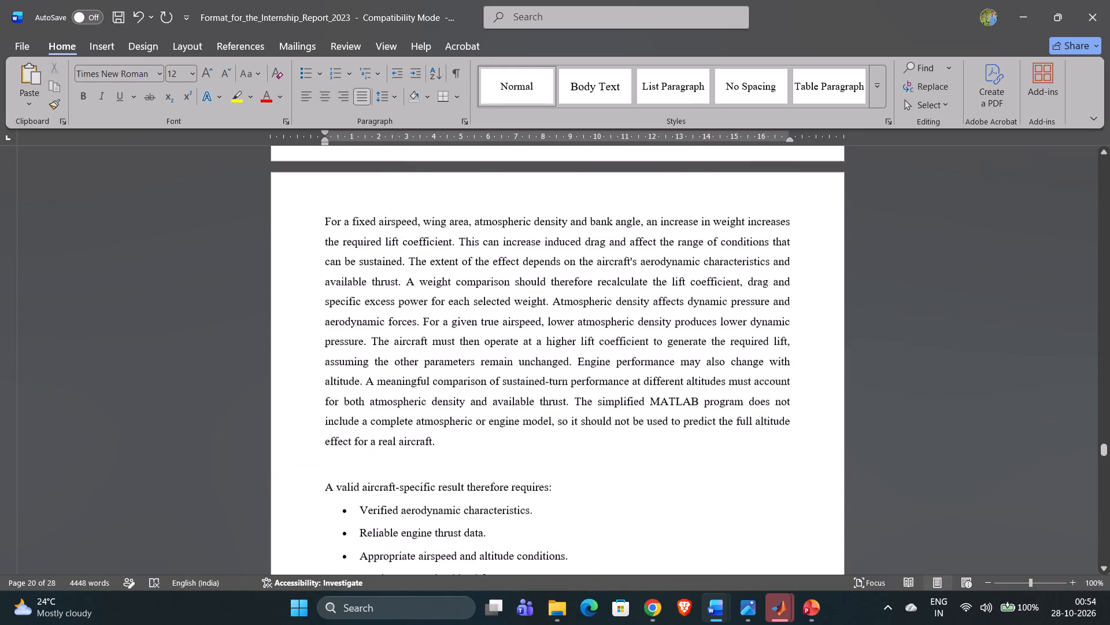
pyautogui.scroll(-2, 322, 393)
pyautogui.scroll(1, 322, 393)
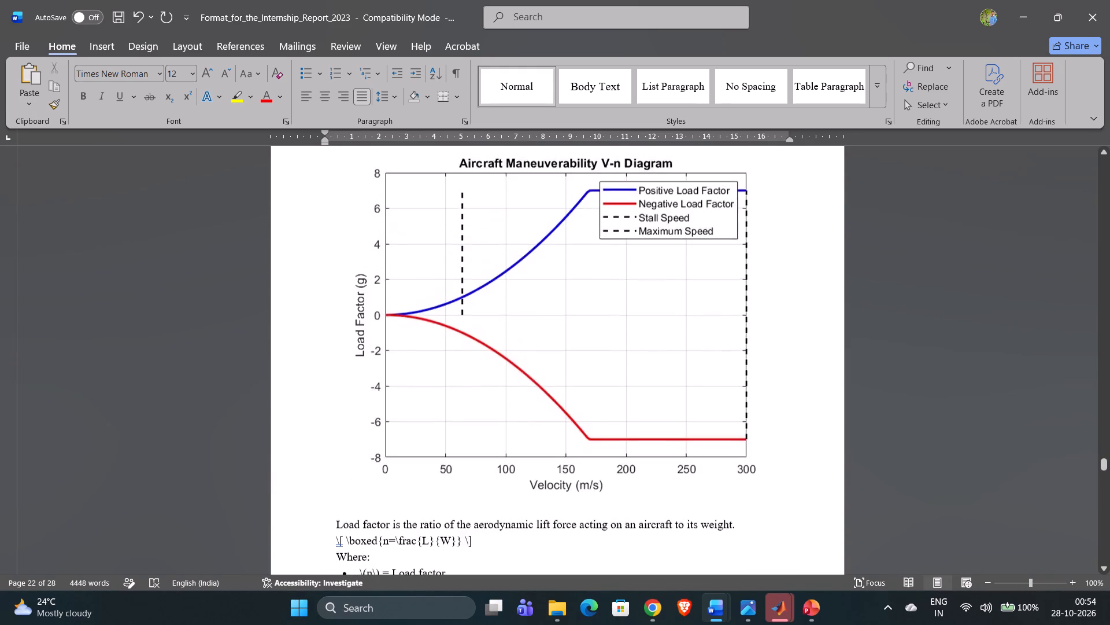
pyautogui.scroll(1, 322, 393)
pyautogui.scroll(-4, 322, 393)
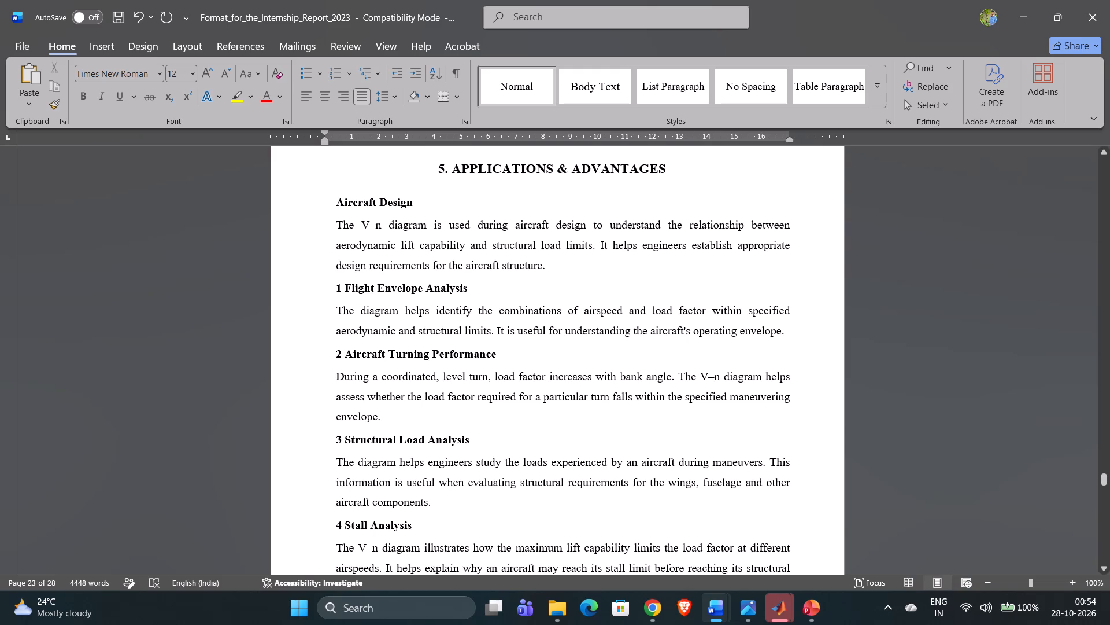
# Review the pages from the applications and advantages through the conclusion and references to the document's end, checking for layout gaps.
pyautogui.scroll(-5, 322, 393)
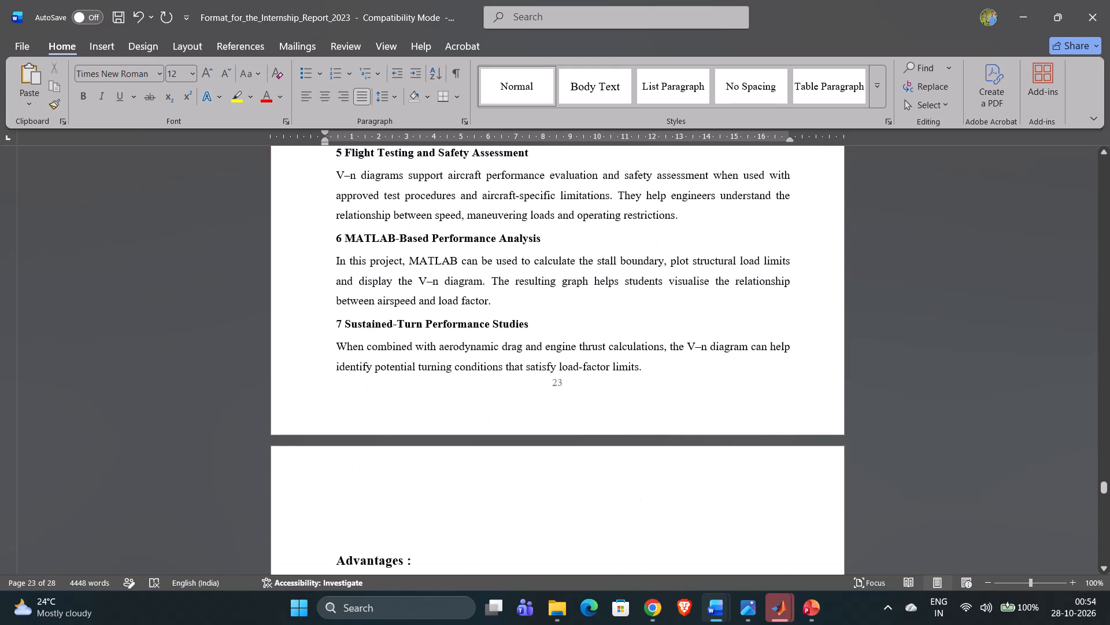
pyautogui.scroll(-3, 322, 393)
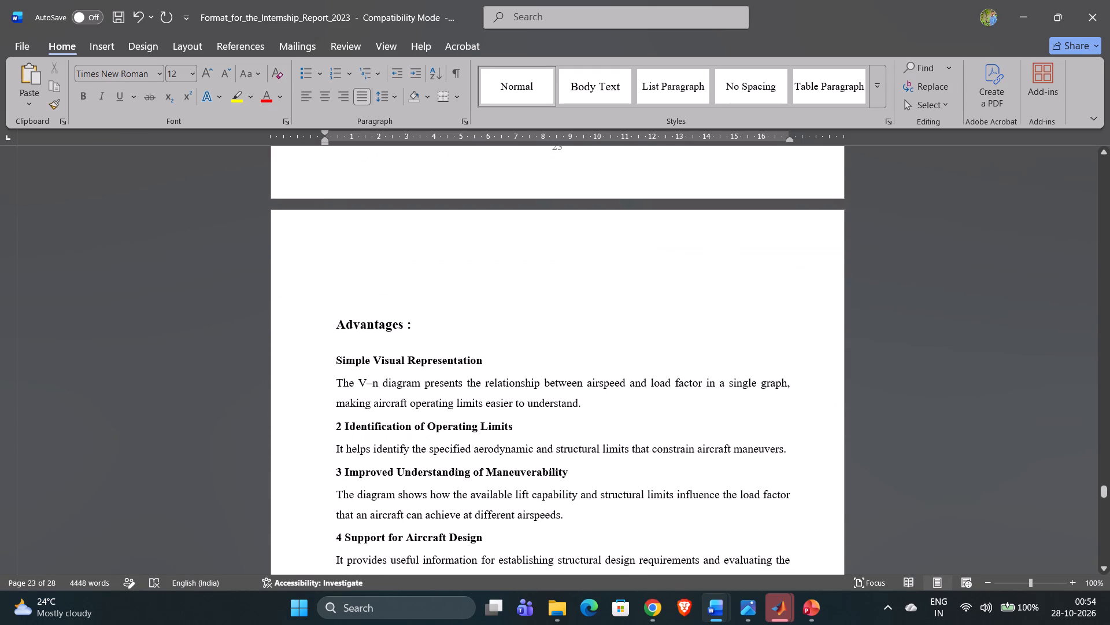
pyautogui.scroll(-5, 322, 393)
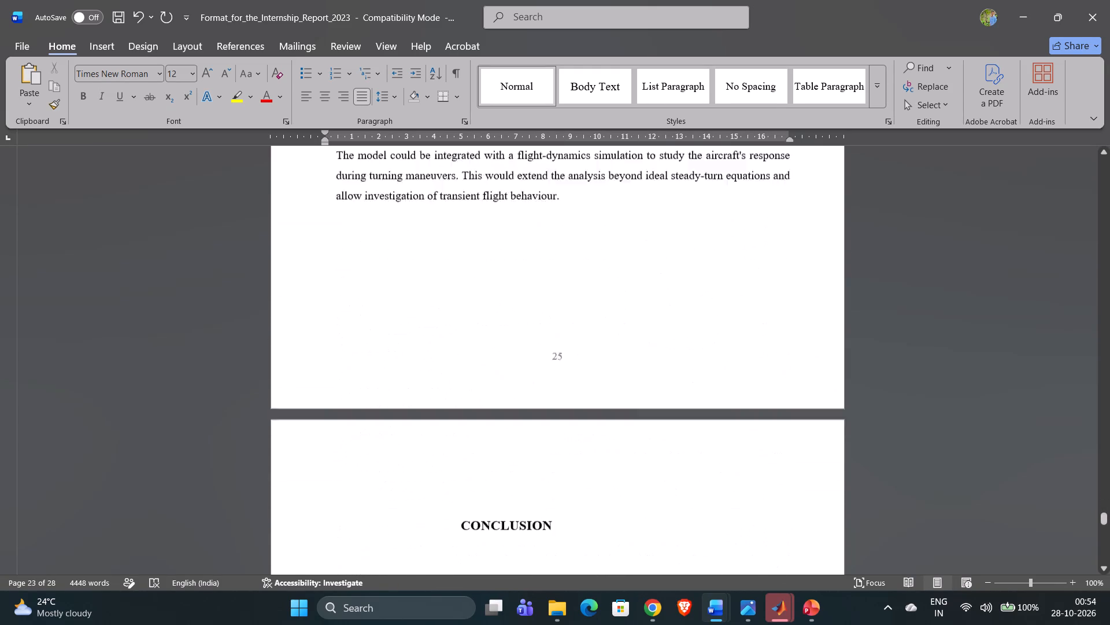
pyautogui.scroll(-3, 322, 393)
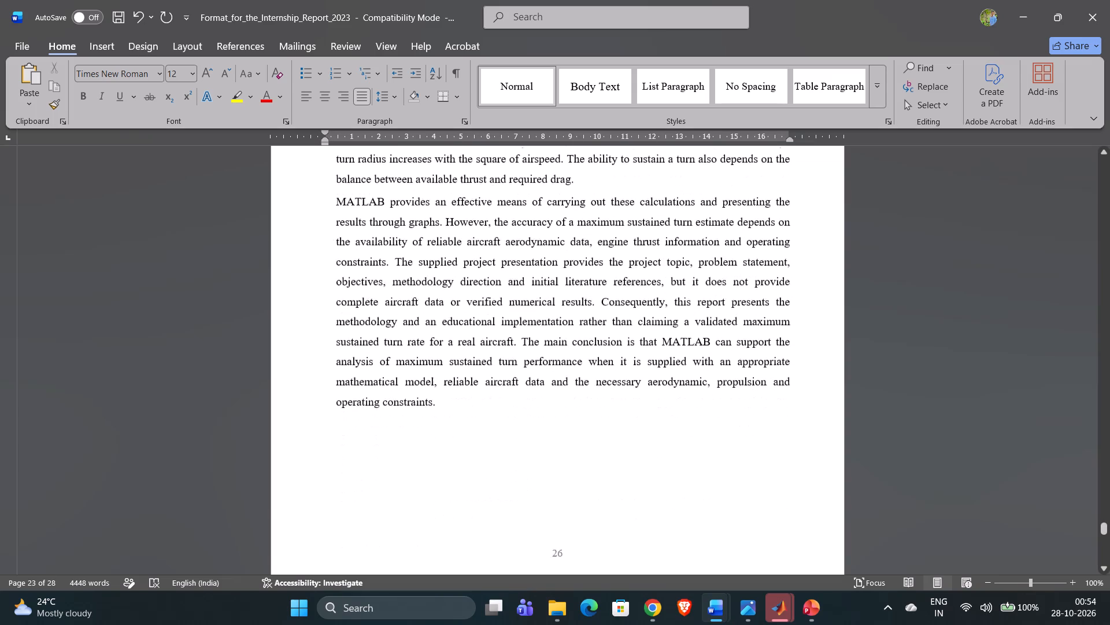
pyautogui.scroll(-3, 322, 393)
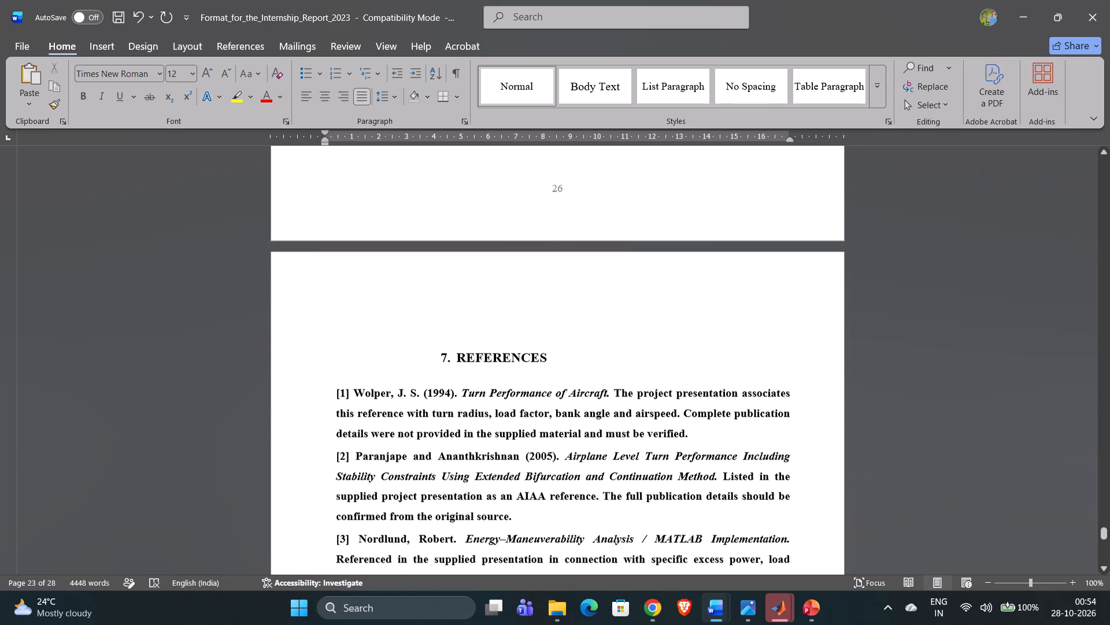
pyautogui.scroll(-5, 322, 393)
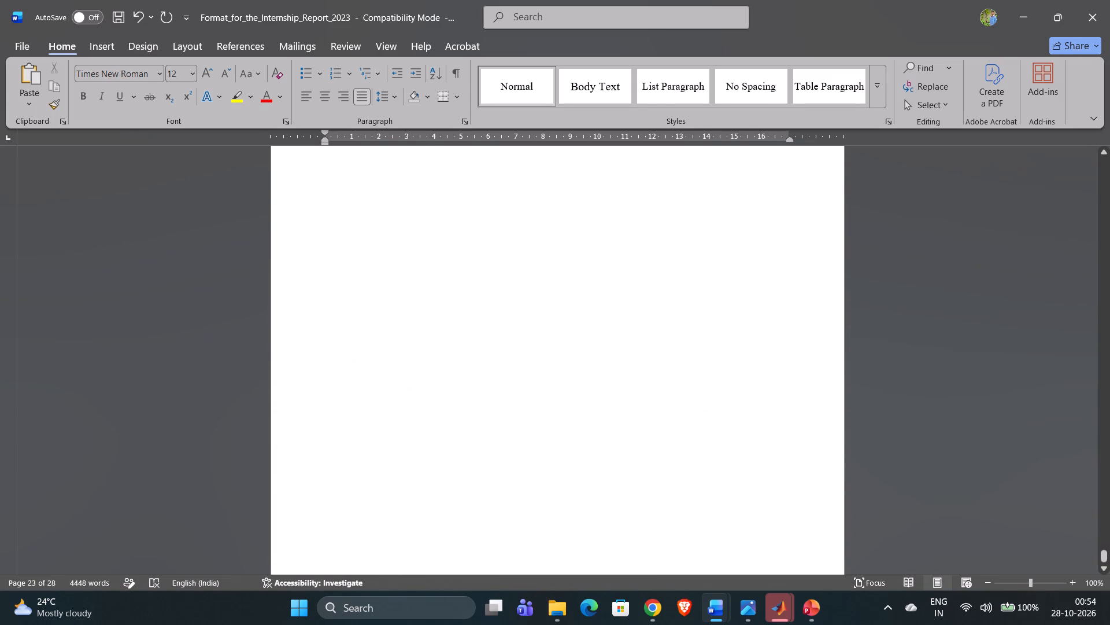
pyautogui.scroll(3, 322, 393)
# Review the page layout backwards from the end of the document through the applications chapter and V-n diagram to section 4.5.
pyautogui.scroll(5, 322, 393)
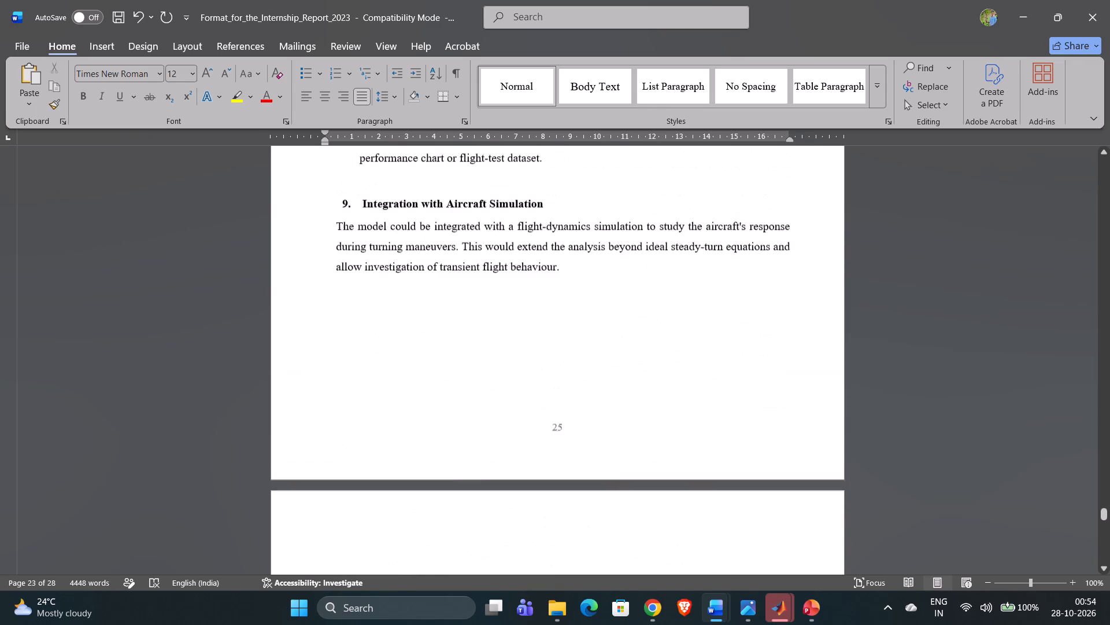
pyautogui.scroll(4, 322, 393)
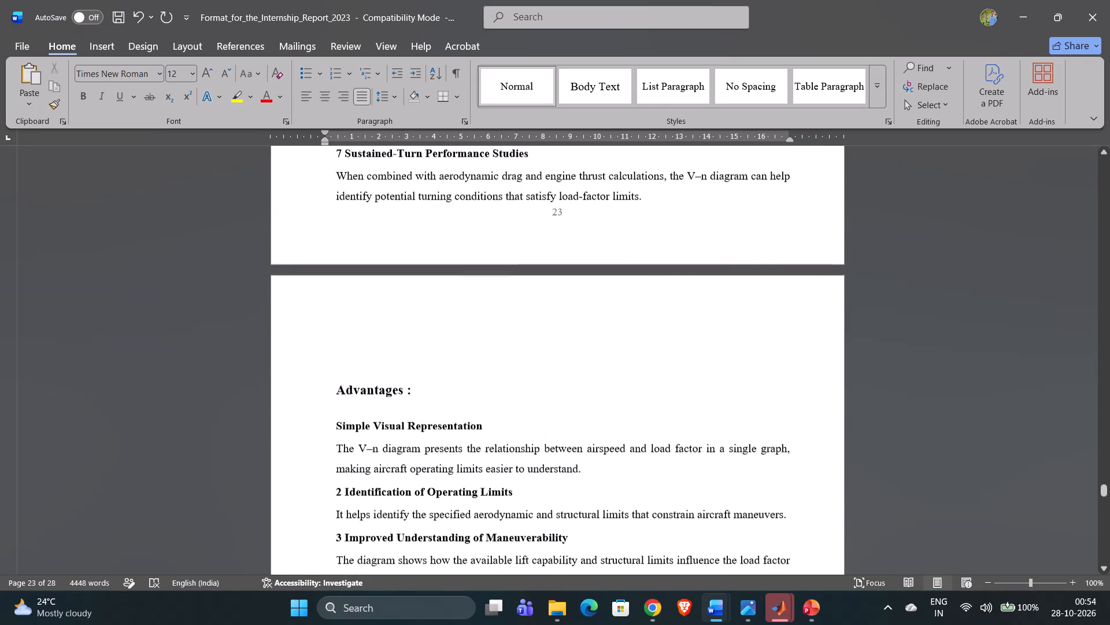
pyautogui.scroll(4, 322, 393)
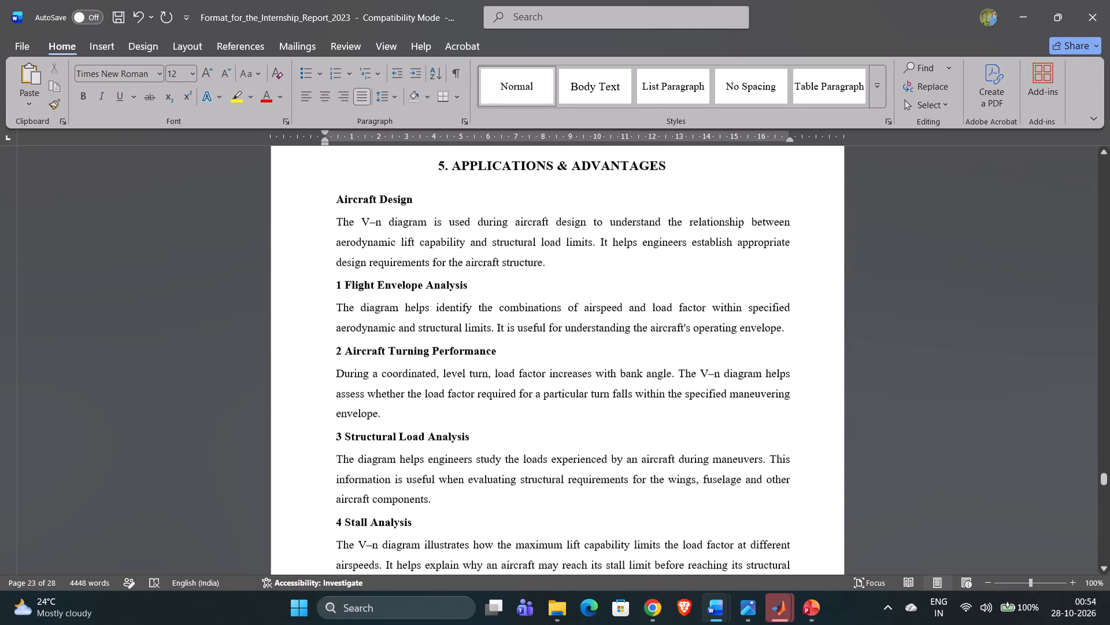
pyautogui.scroll(4, 322, 393)
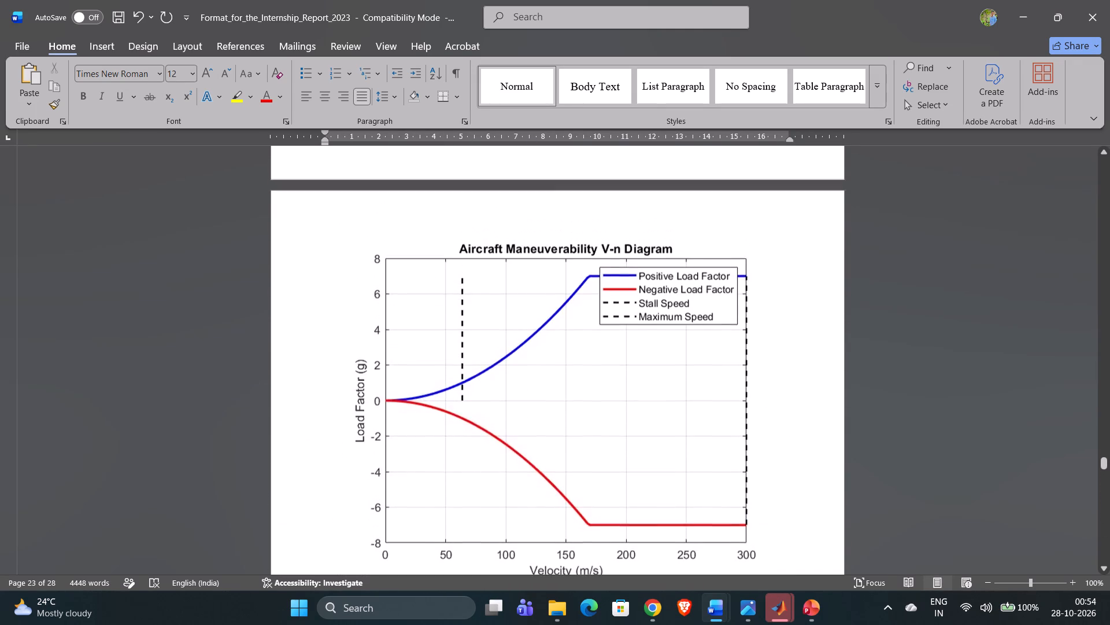
pyautogui.scroll(4, 322, 393)
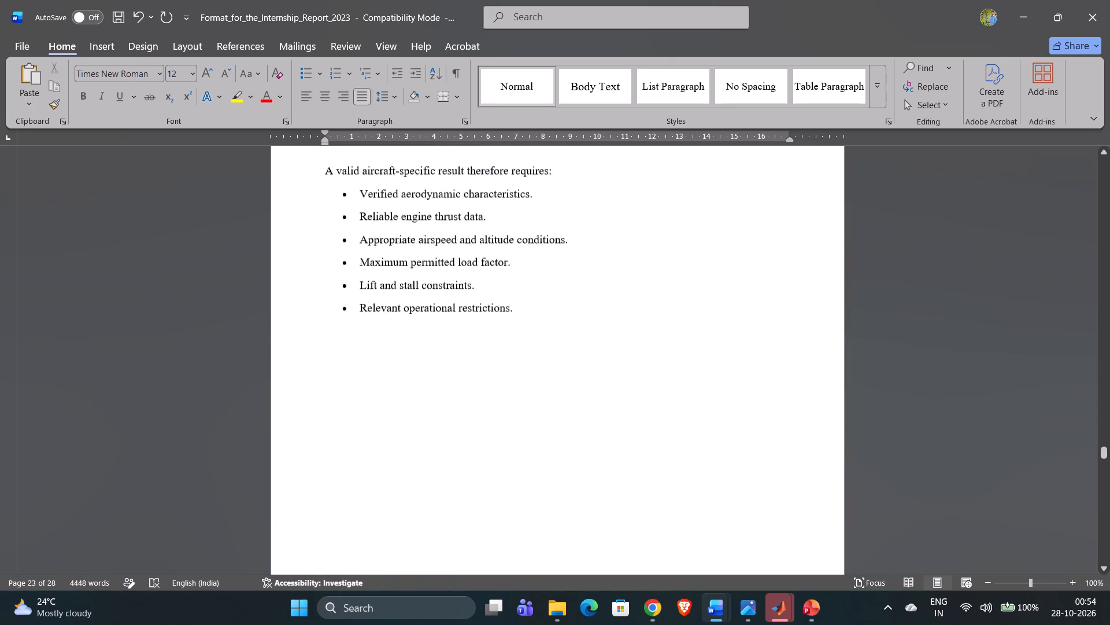
pyautogui.scroll(4, 322, 393)
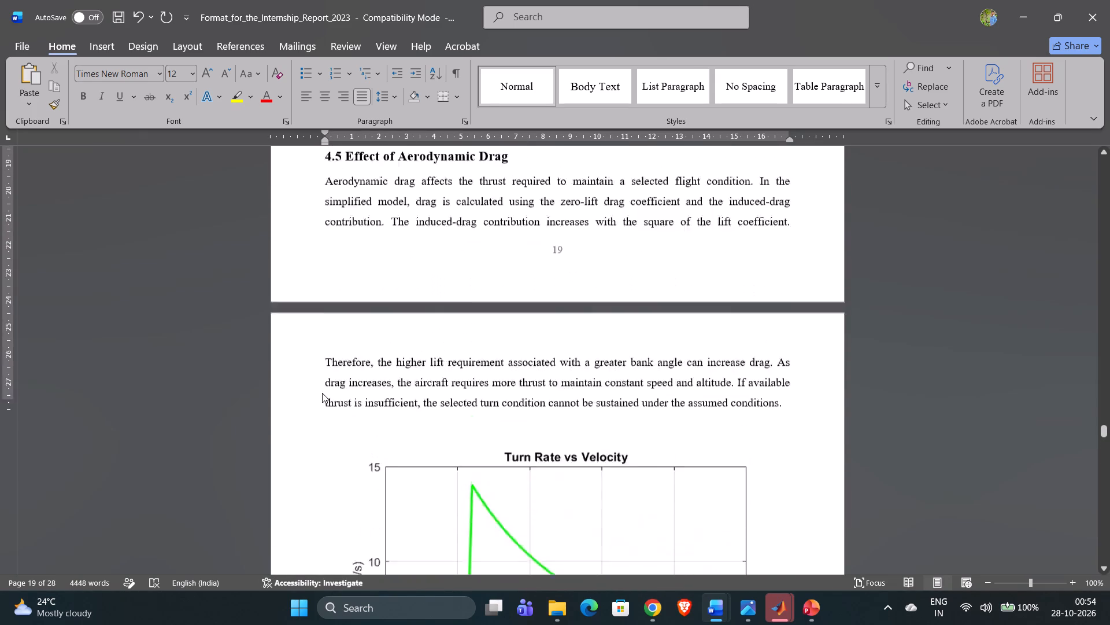
# Review the page layout backwards from section 4.5 through the results chapter to section 3.5, checking for gaps and split sections.
pyautogui.scroll(7, 322, 393)
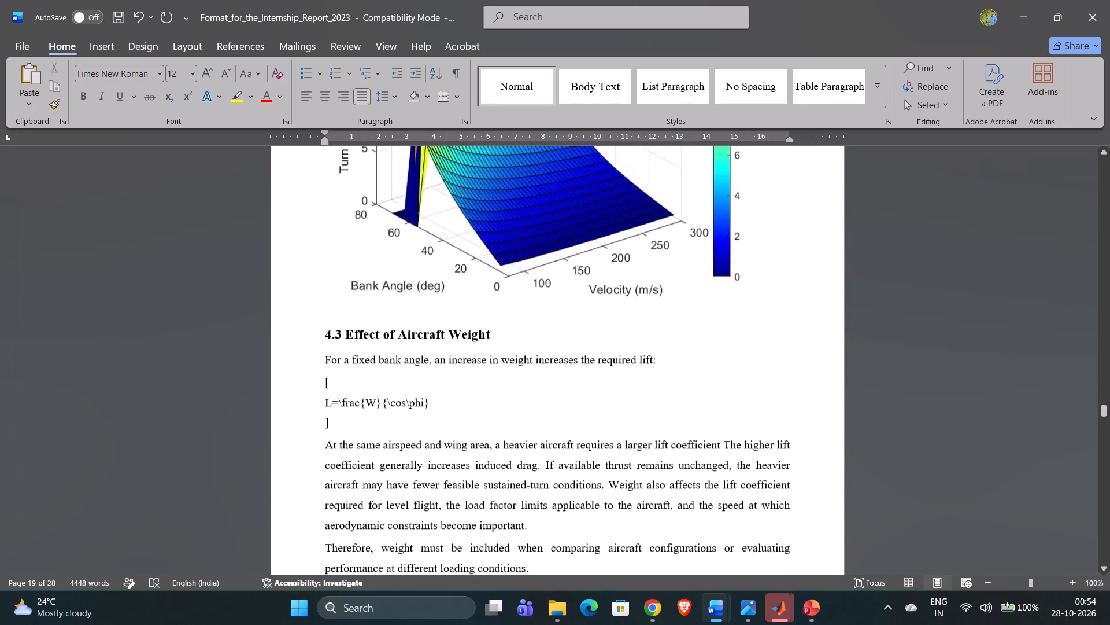
pyautogui.scroll(3, 322, 393)
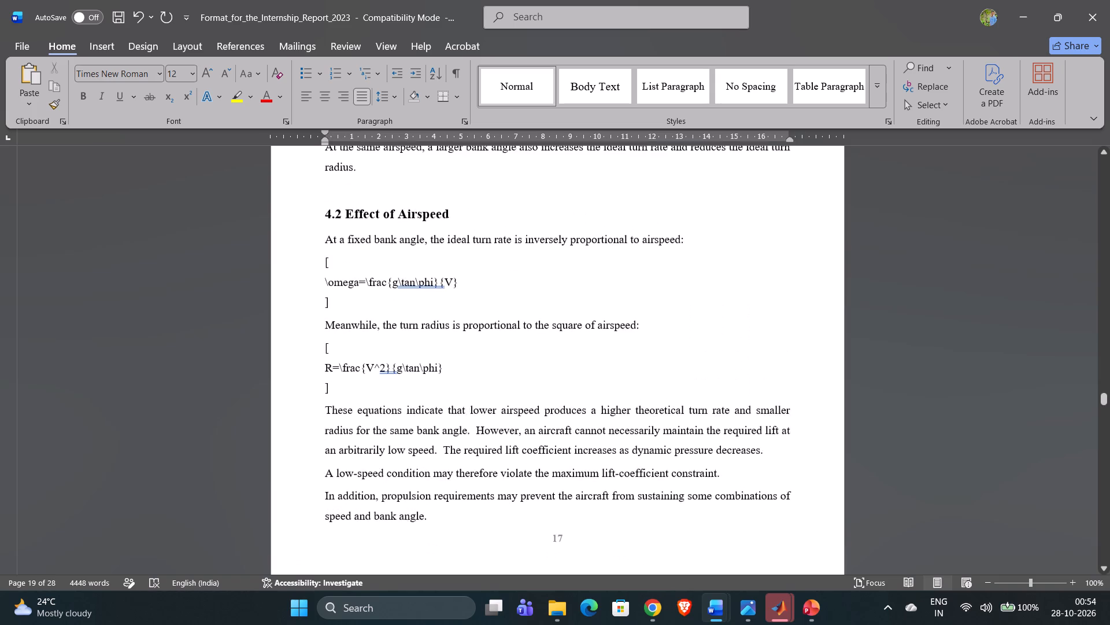
pyautogui.scroll(4, 322, 393)
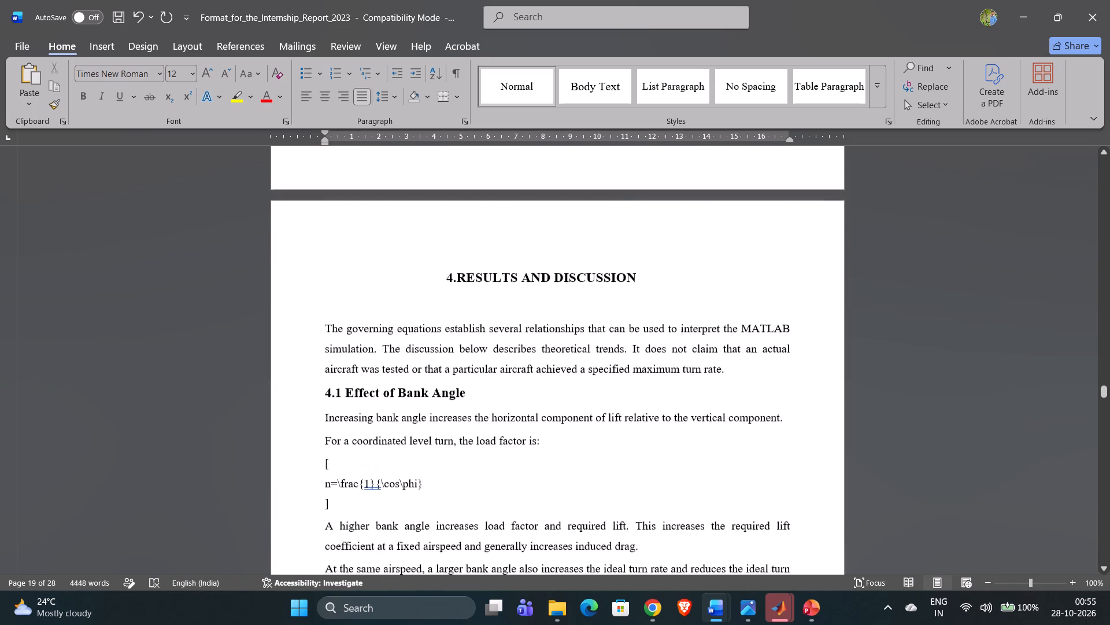
pyautogui.scroll(3, 322, 393)
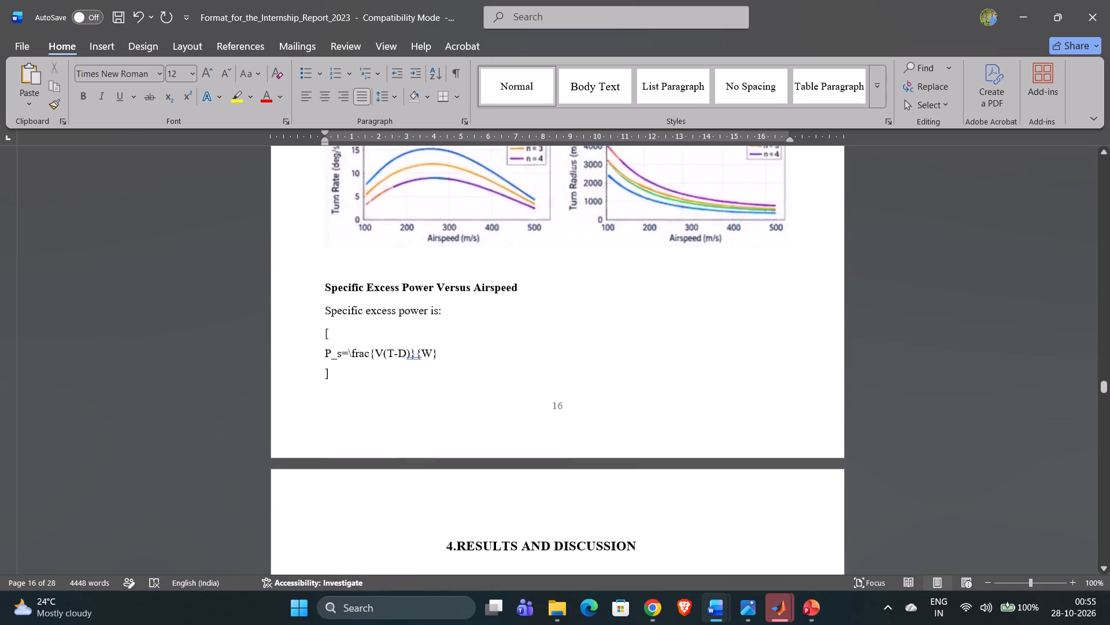
pyautogui.scroll(2, 322, 393)
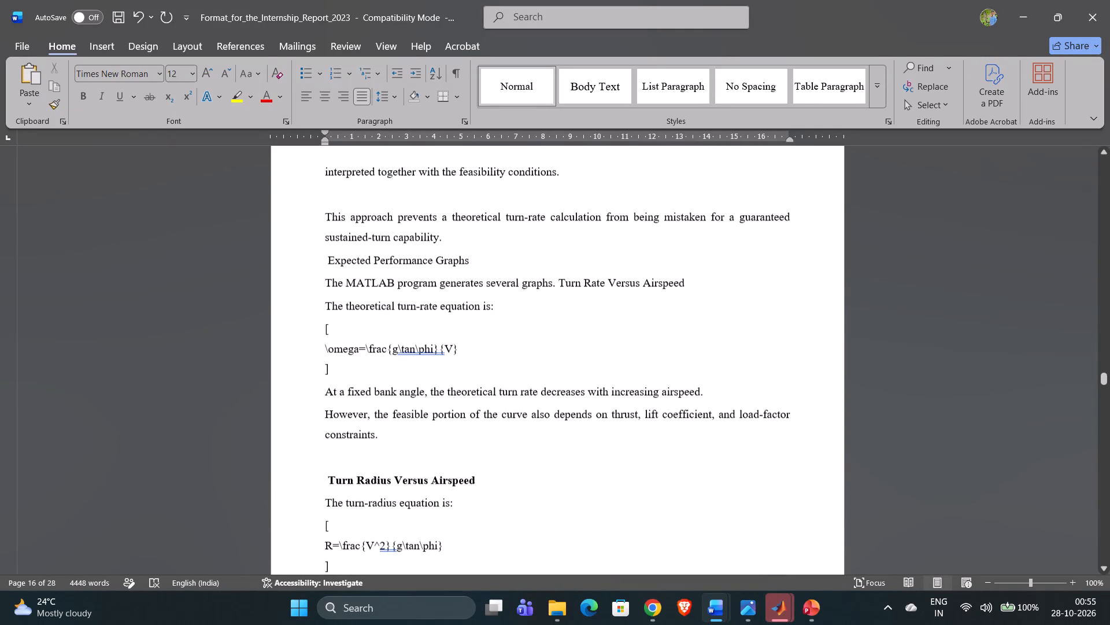
pyautogui.scroll(4, 322, 393)
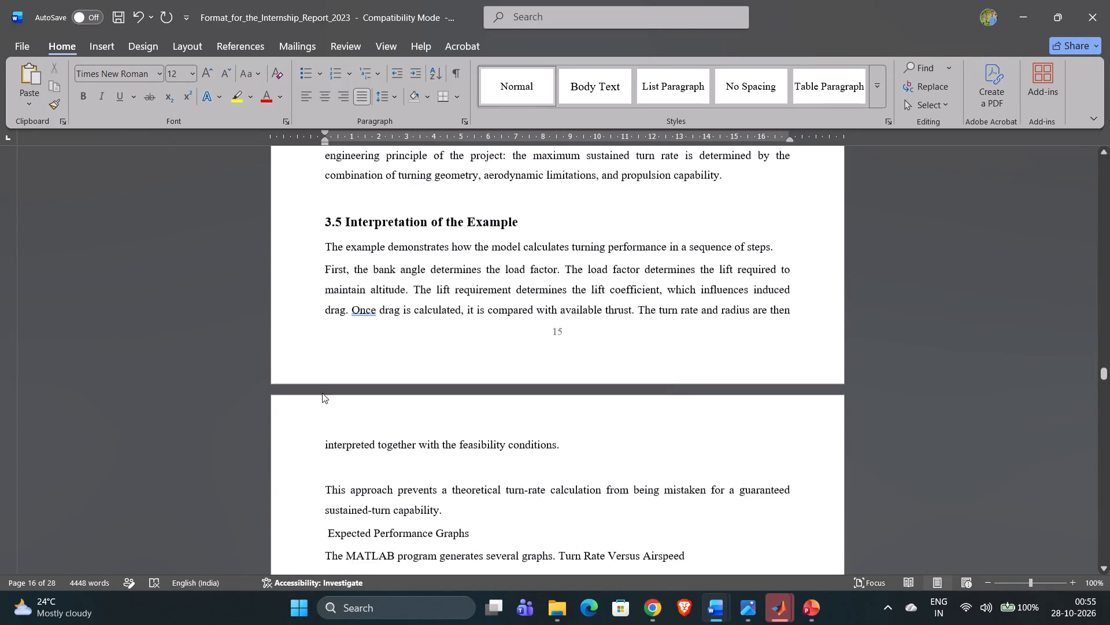
pyautogui.scroll(2, 322, 393)
# Insert three blank lines above the "4.4 Effect of Engine Thrust" heading to move the section onto the next page.
pyautogui.scroll(-2, 322, 393)
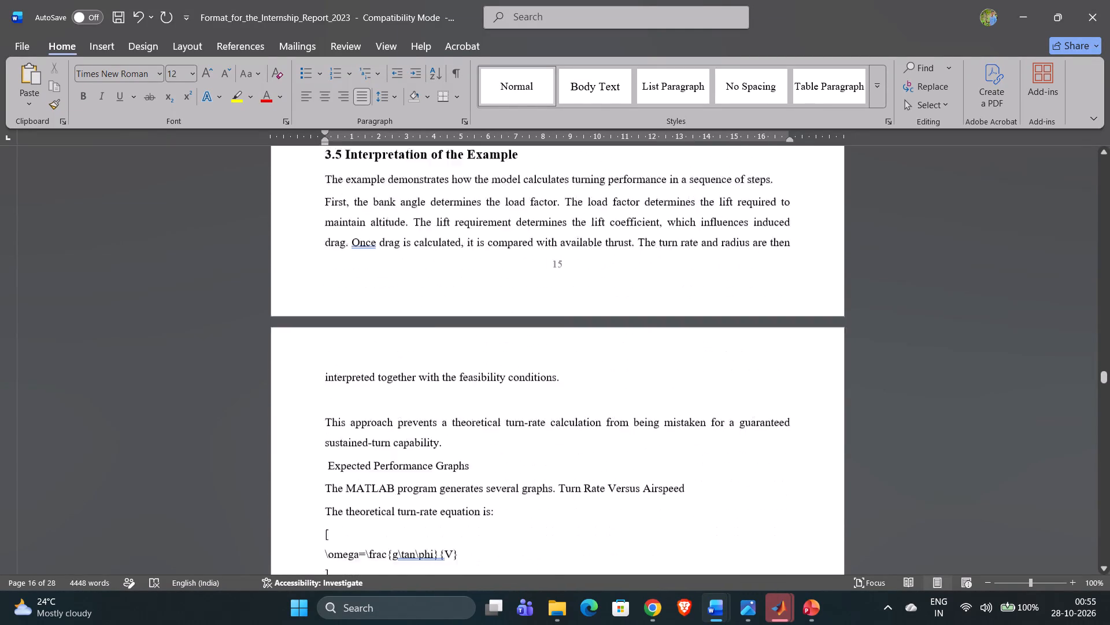
pyautogui.scroll(-5, 322, 393)
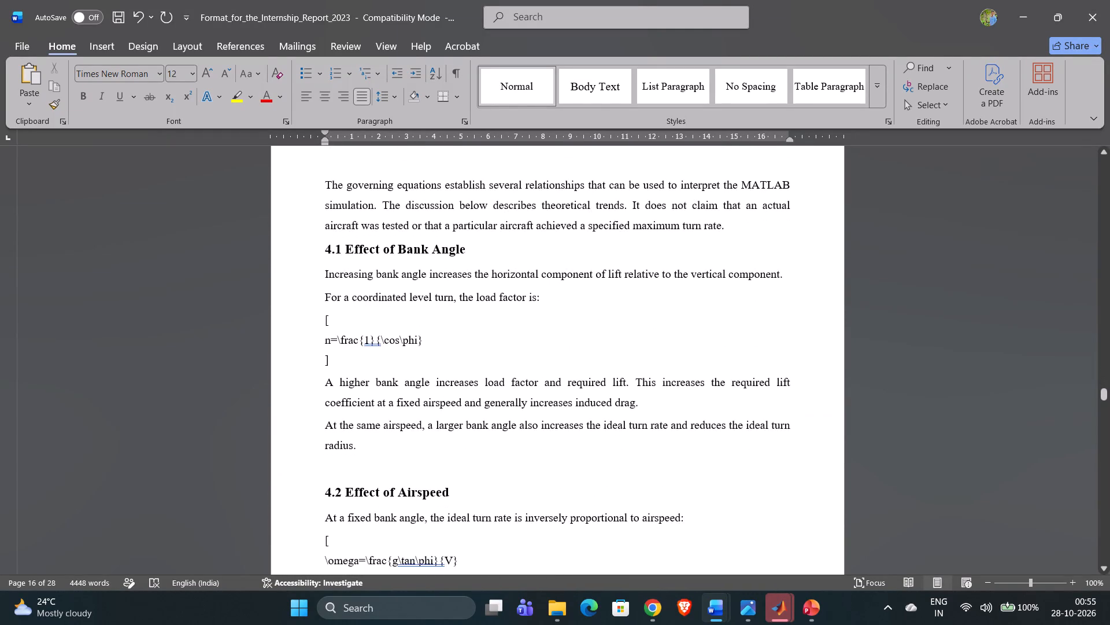
pyautogui.scroll(-8, 322, 393)
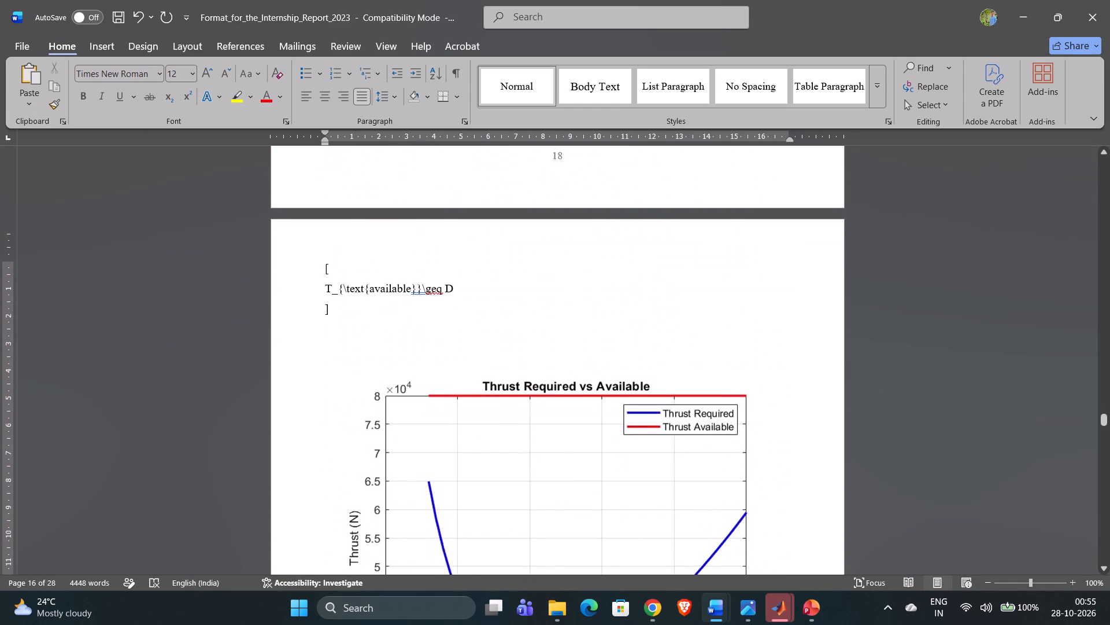
pyautogui.scroll(2, 322, 393)
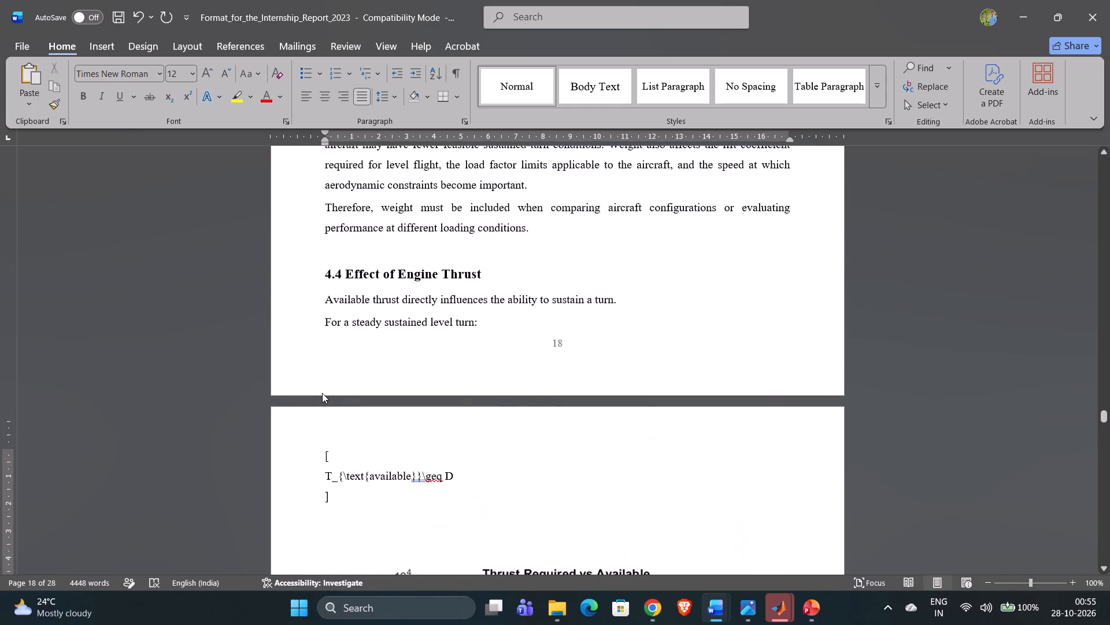
pyautogui.scroll(-1, 322, 393)
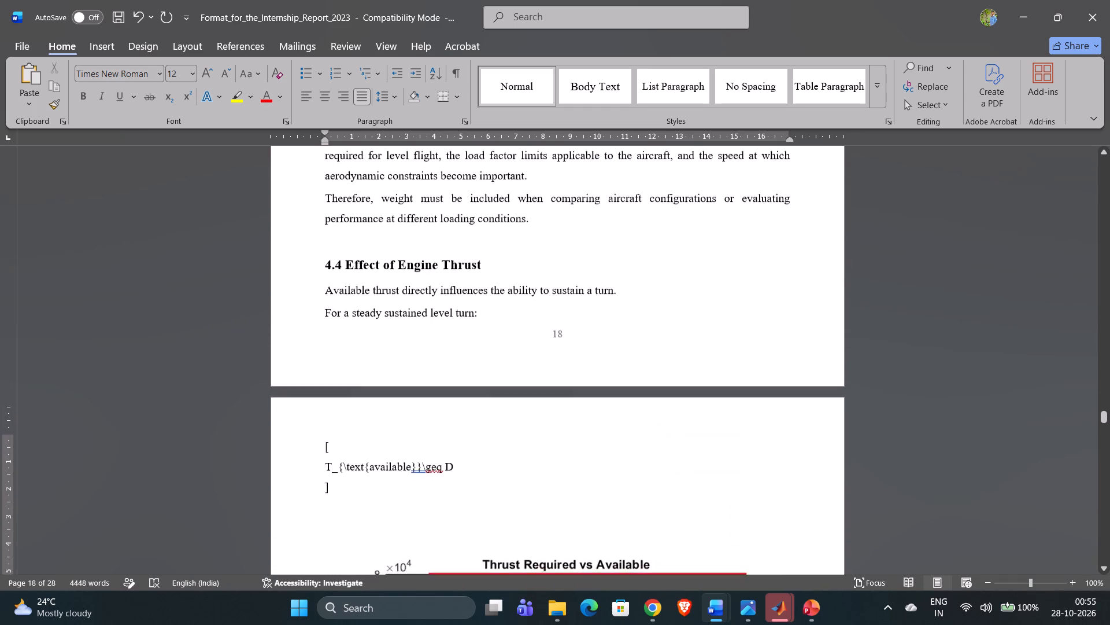
pyautogui.scroll(-1, 322, 393)
pyautogui.scroll(1, 322, 393)
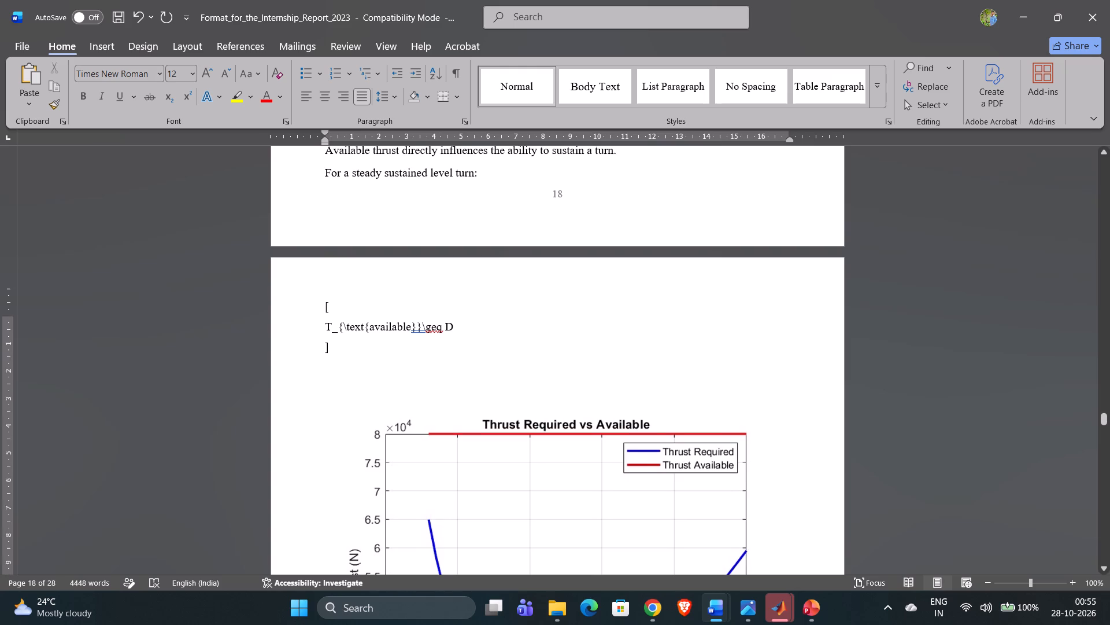
pyautogui.scroll(1, 322, 393)
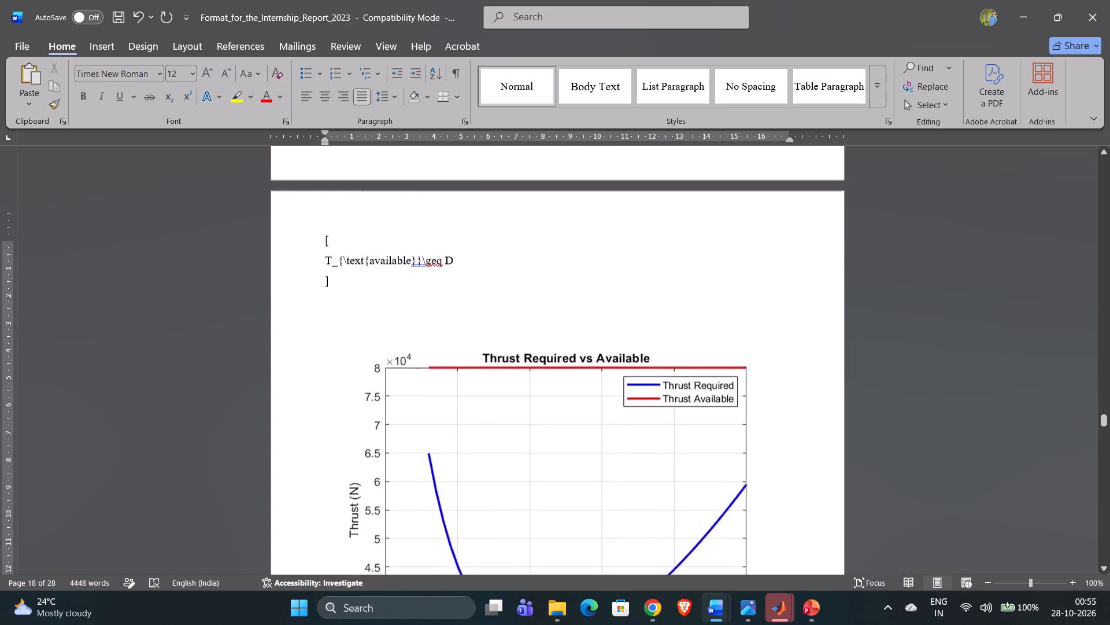
pyautogui.scroll(2, 409, 378)
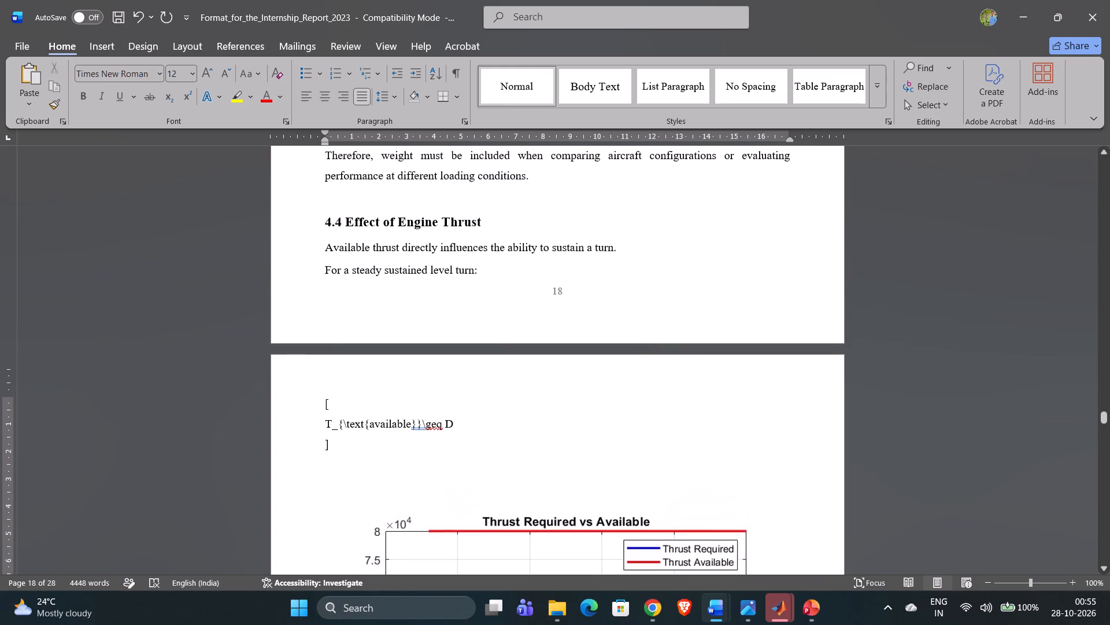
pyautogui.click(330, 208)
pyautogui.press('Return')
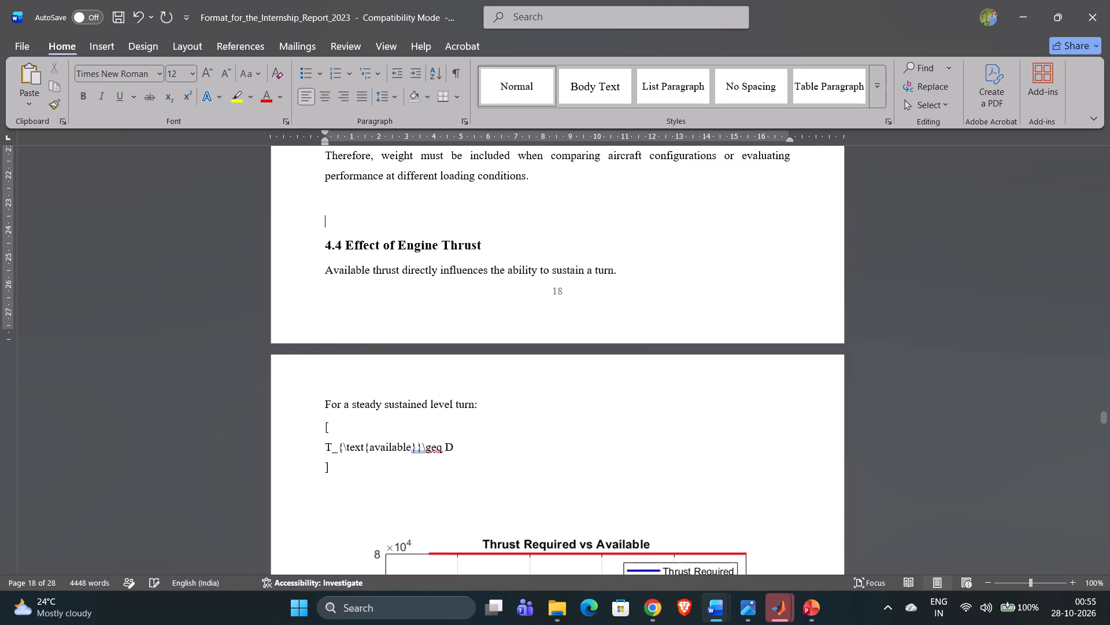
pyautogui.press('Return')
pyautogui.press('Return')
# Insert a blank line above the "4.5 Effect of Aerodynamic Drag" heading to move it onto the next page with its paragraph.
pyautogui.scroll(-2, 330, 208)
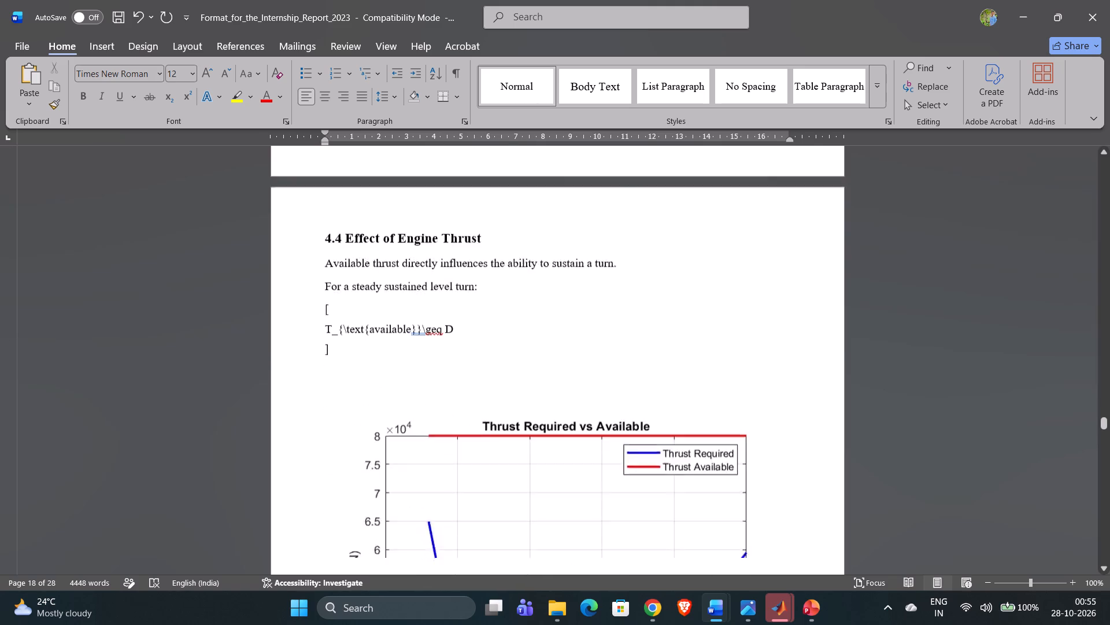
pyautogui.scroll(-5, 330, 208)
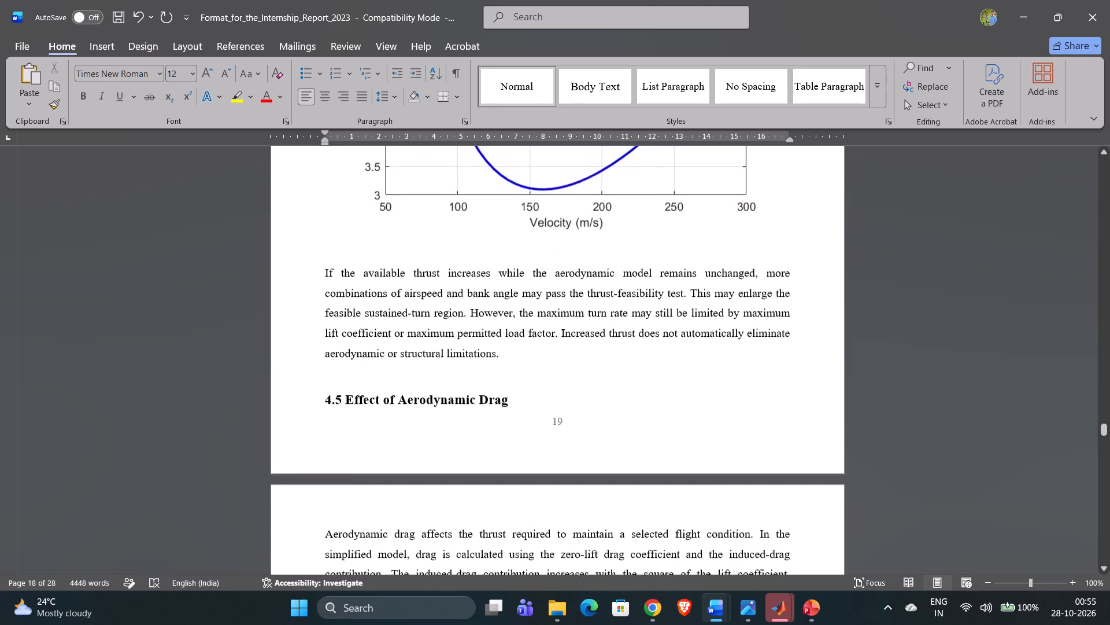
pyautogui.scroll(-2, 330, 208)
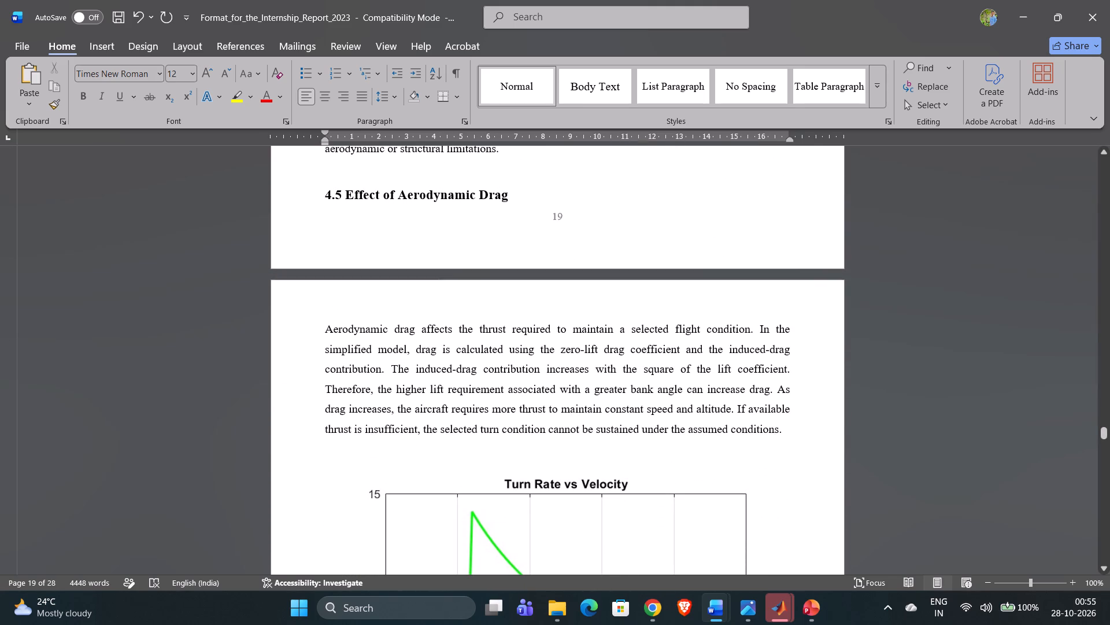
pyautogui.scroll(-2, 330, 208)
pyautogui.scroll(1, 330, 208)
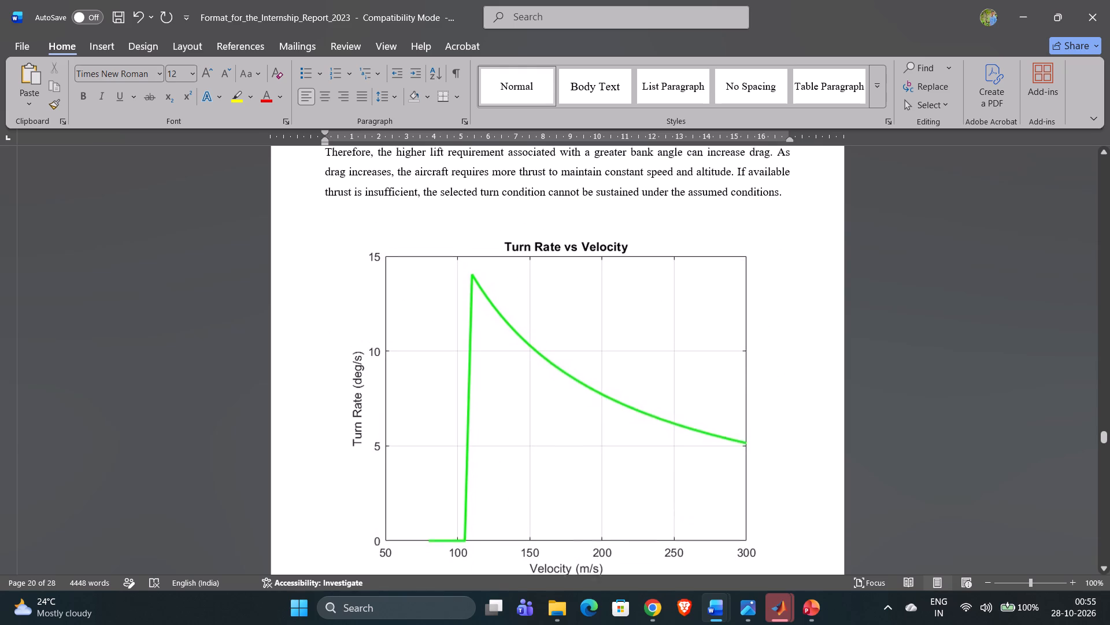
pyautogui.scroll(2, 330, 208)
pyautogui.scroll(1, 138, 218)
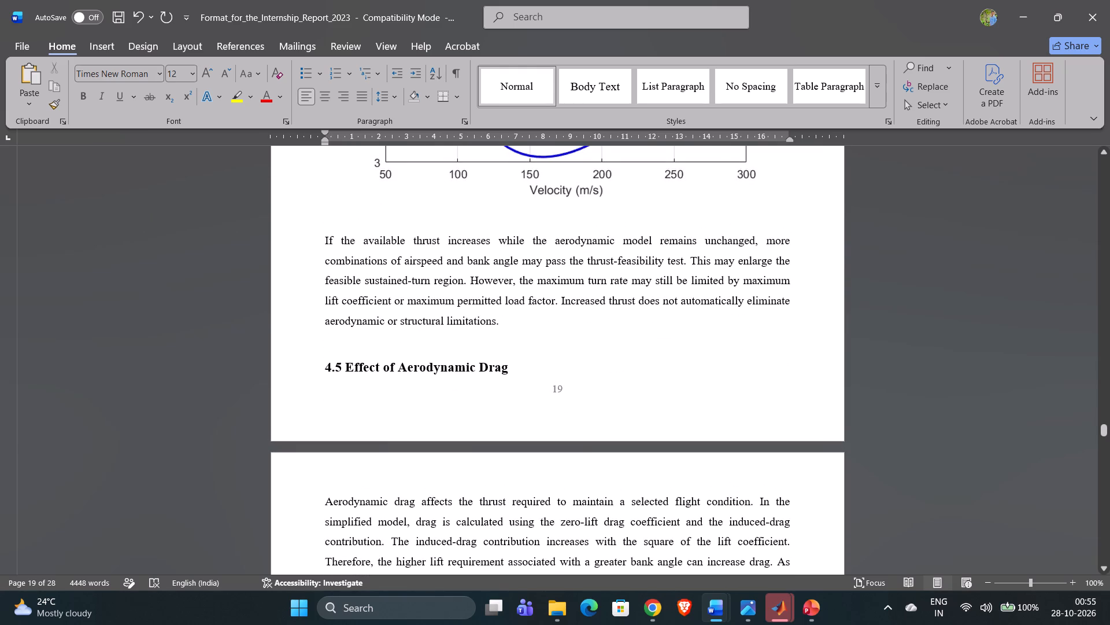
pyautogui.click(323, 354)
pyautogui.press('Return')
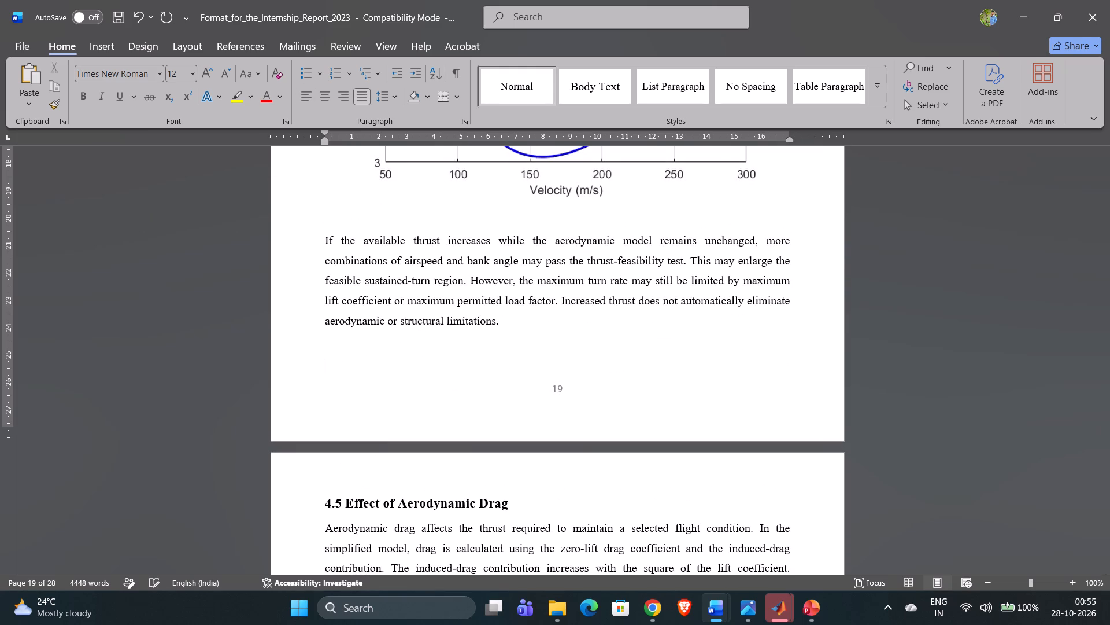
# Review the page layout from section 4.5 through the V-n diagram, applications and advantages to the "6. FUTURE SCOPE & CONCLUSION" heading.
pyautogui.scroll(-6, 323, 354)
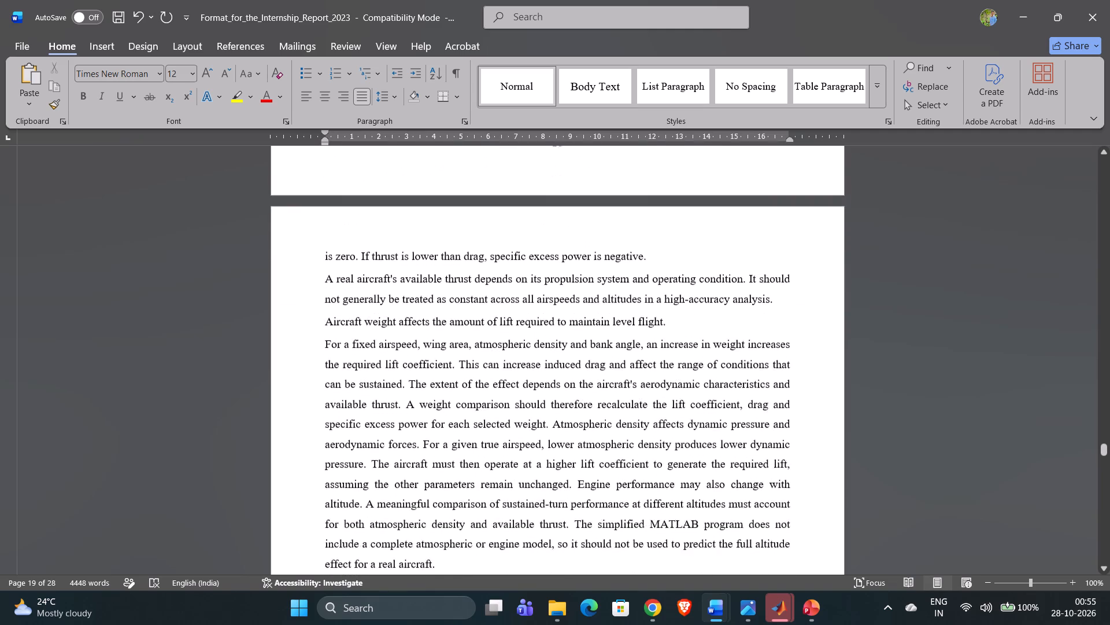
pyautogui.scroll(-7, 323, 354)
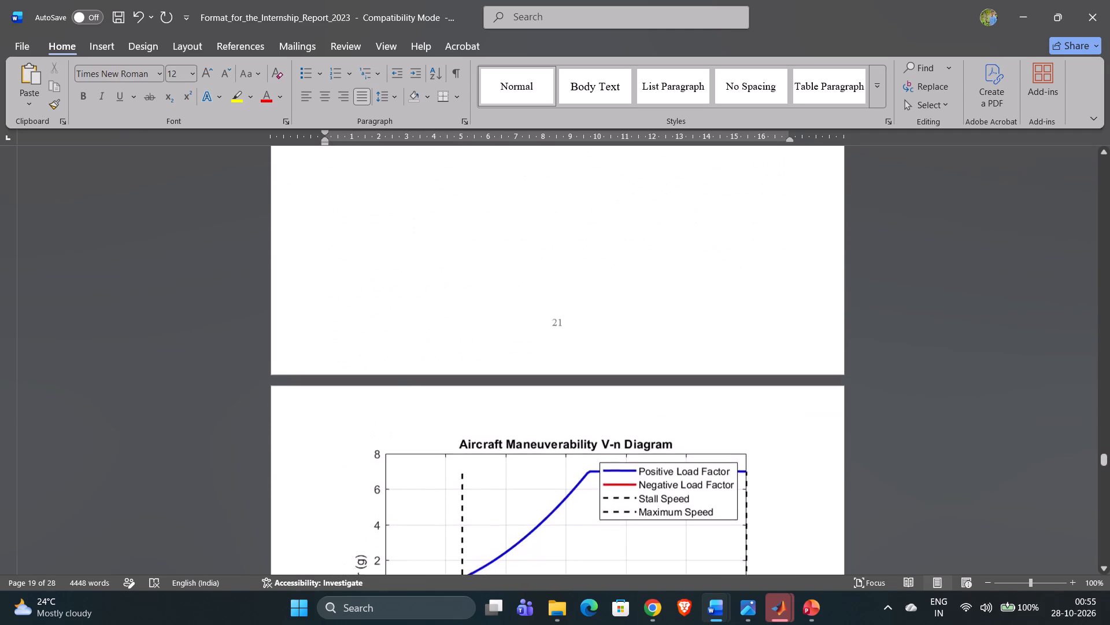
pyautogui.scroll(-5, 323, 354)
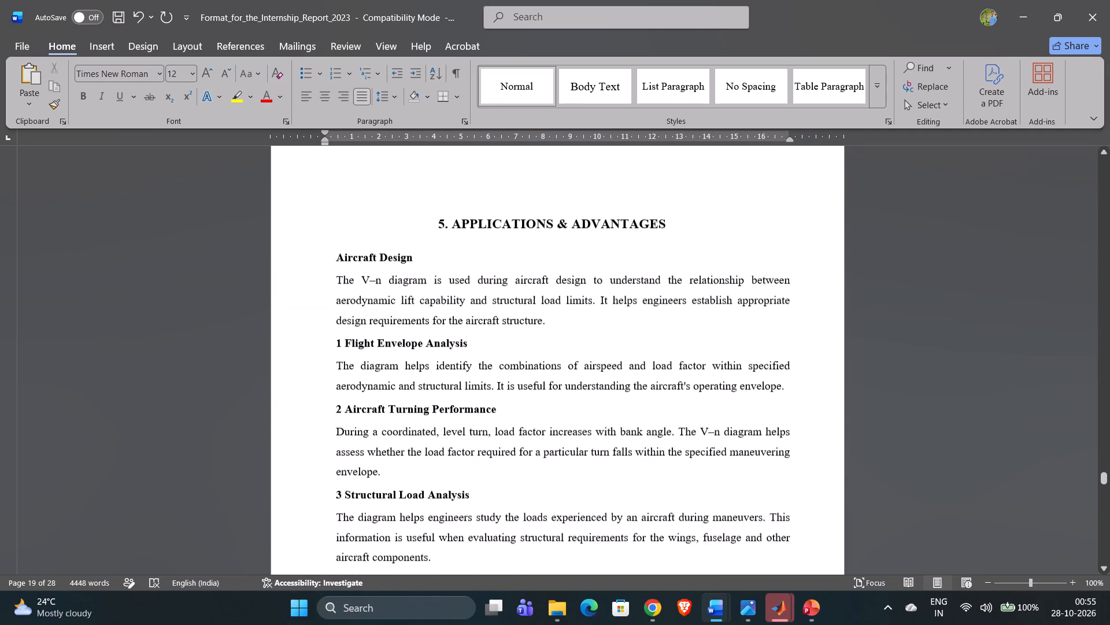
pyautogui.scroll(-1, 323, 354)
pyautogui.hscroll(1, 323, 353)
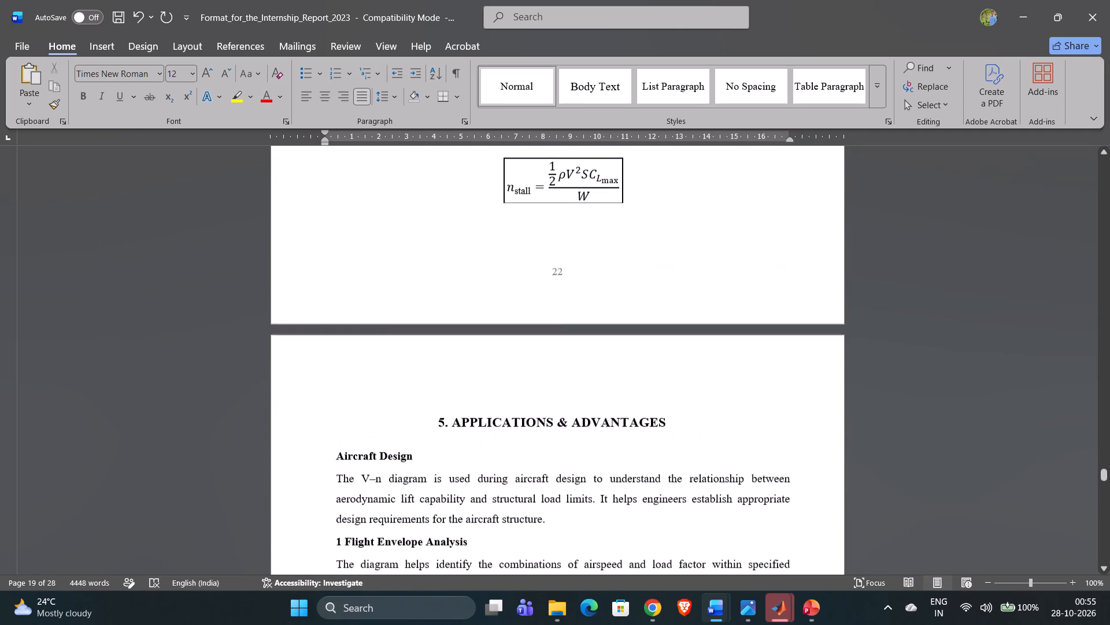
pyautogui.hscroll(1, 323, 353)
pyautogui.scroll(-1, 323, 353)
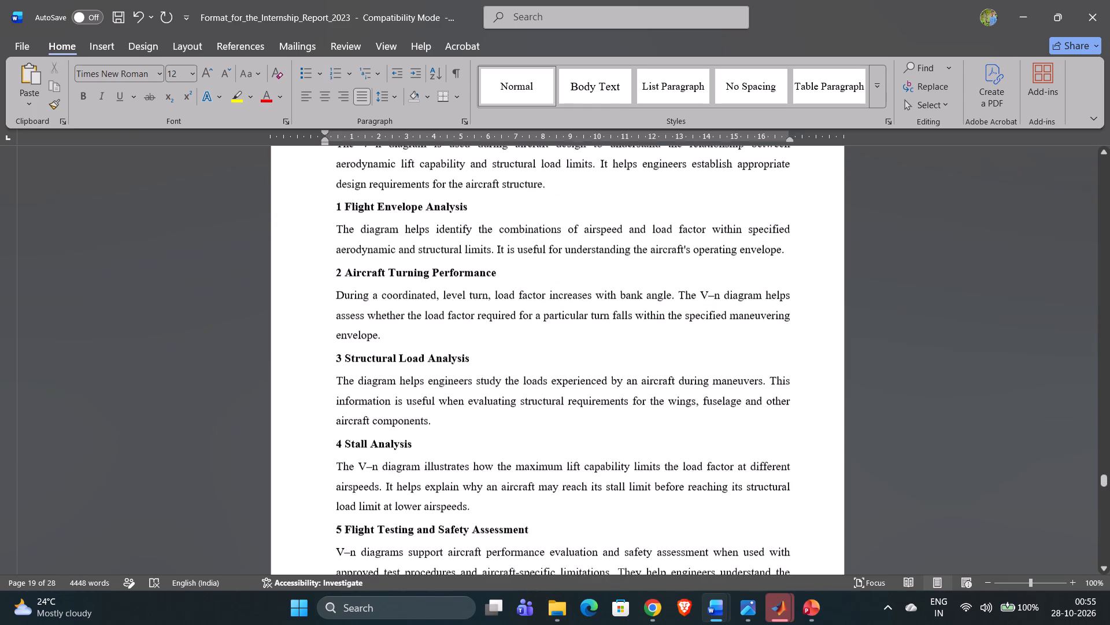
pyautogui.scroll(-5, 323, 353)
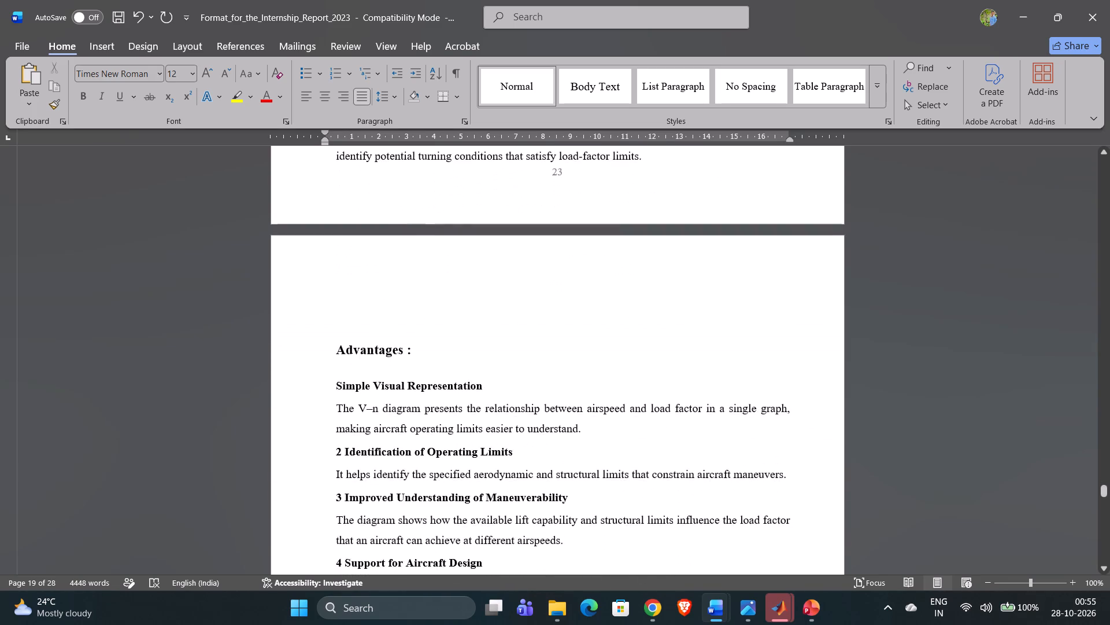
pyautogui.scroll(-5, 323, 353)
pyautogui.scroll(1, 323, 353)
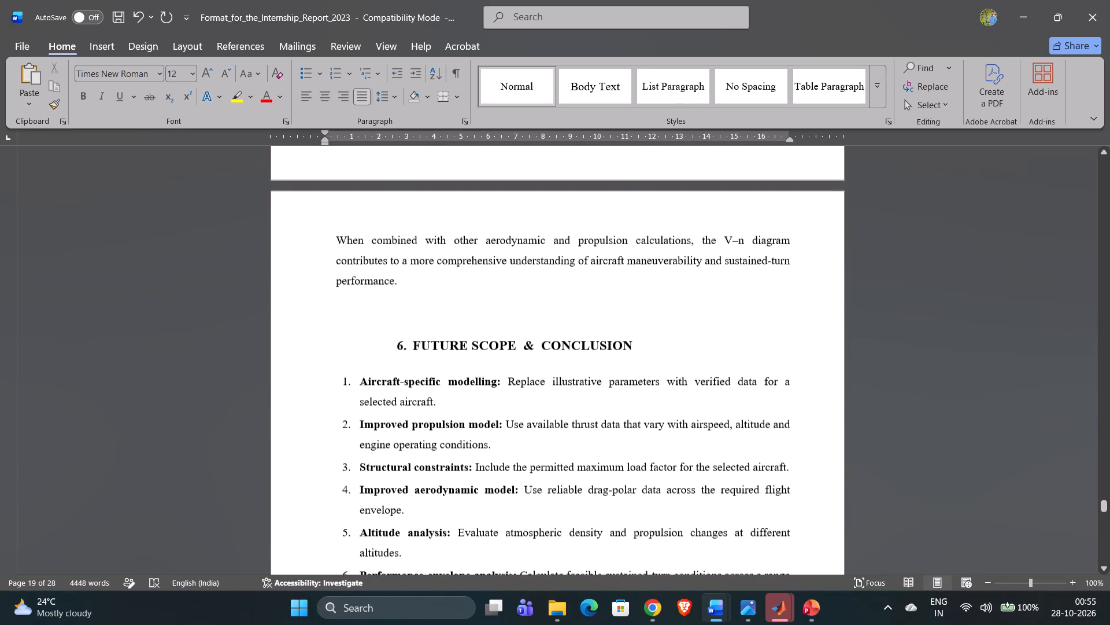
# Delete the "10. Support for Performance Analysis" heading and its paragraph just before the "6. FUTURE SCOPE & CONCLUSION" chapter.
pyautogui.scroll(1, 323, 353)
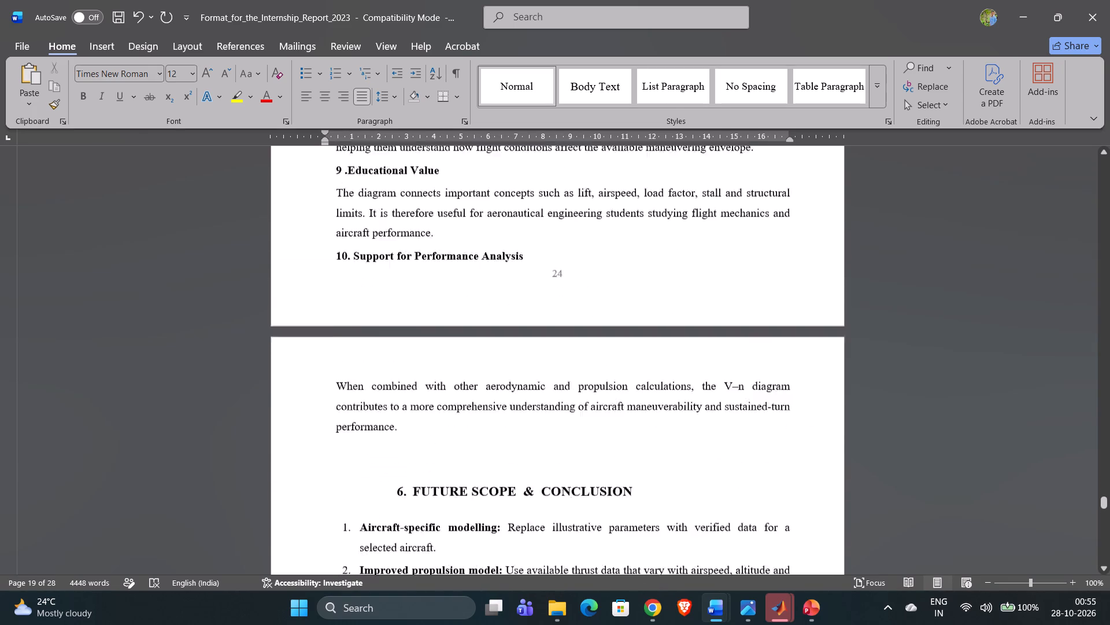
pyautogui.scroll(1, 323, 353)
pyautogui.scroll(-1, 323, 353)
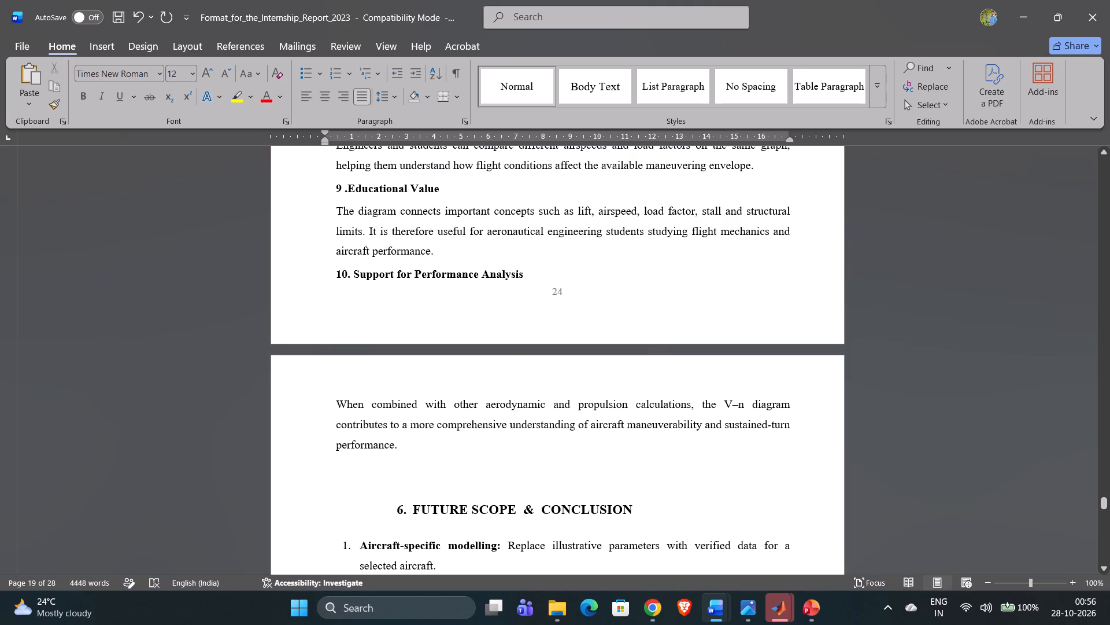
pyautogui.moveTo(334, 274); pyautogui.dragTo(505, 270)
pyautogui.press('BackSpace')
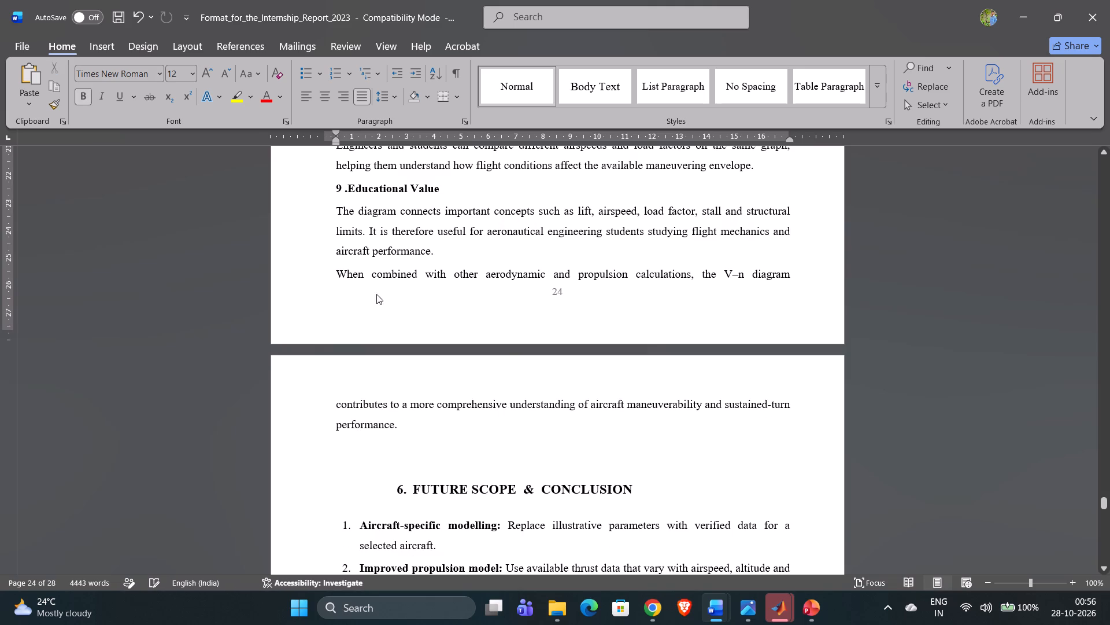
pyautogui.moveTo(333, 273); pyautogui.dragTo(401, 428)
pyautogui.press('BackSpace')
# Insert two blank lines above the "CONCLUSION" heading to move it onto the next page with its text.
pyautogui.scroll(-1, 401, 428)
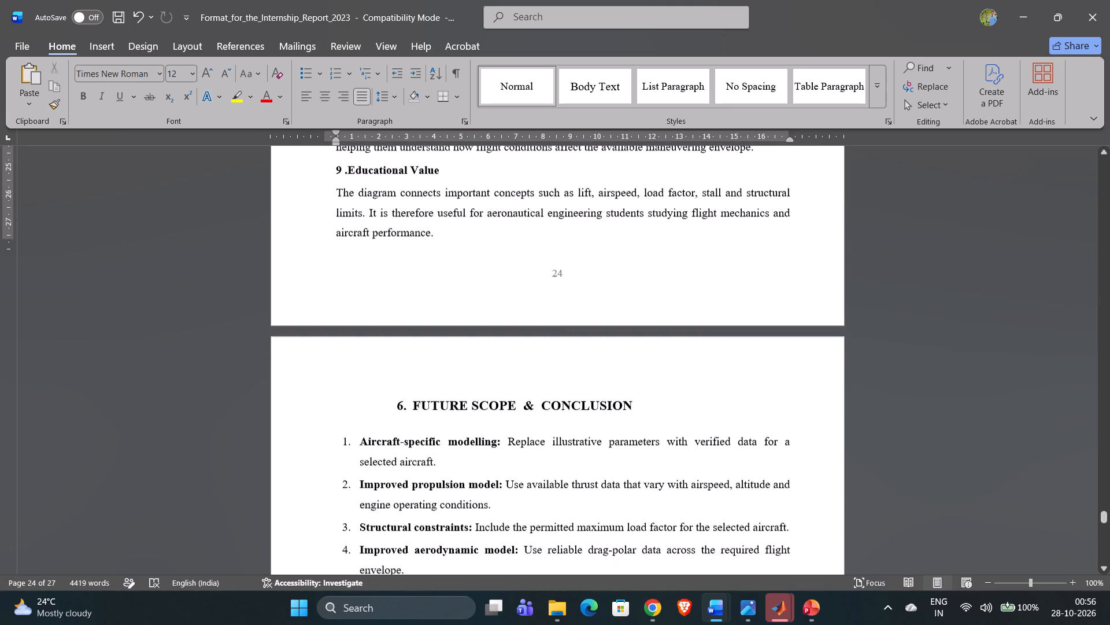
pyautogui.scroll(-3, 401, 428)
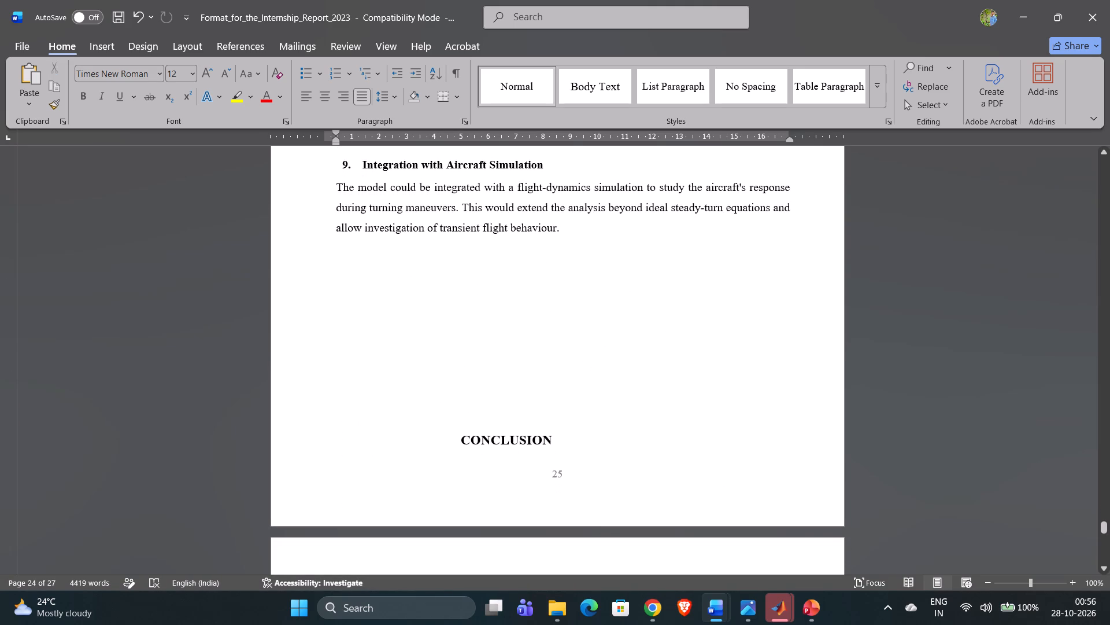
pyautogui.click(458, 434)
pyautogui.press('Return')
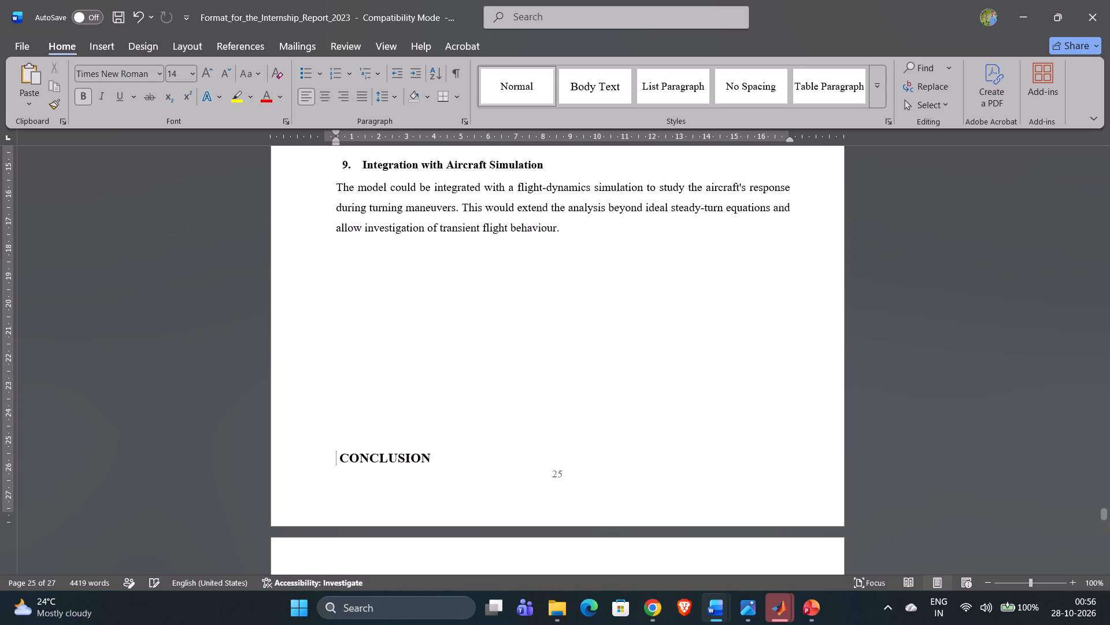
pyautogui.press('Return')
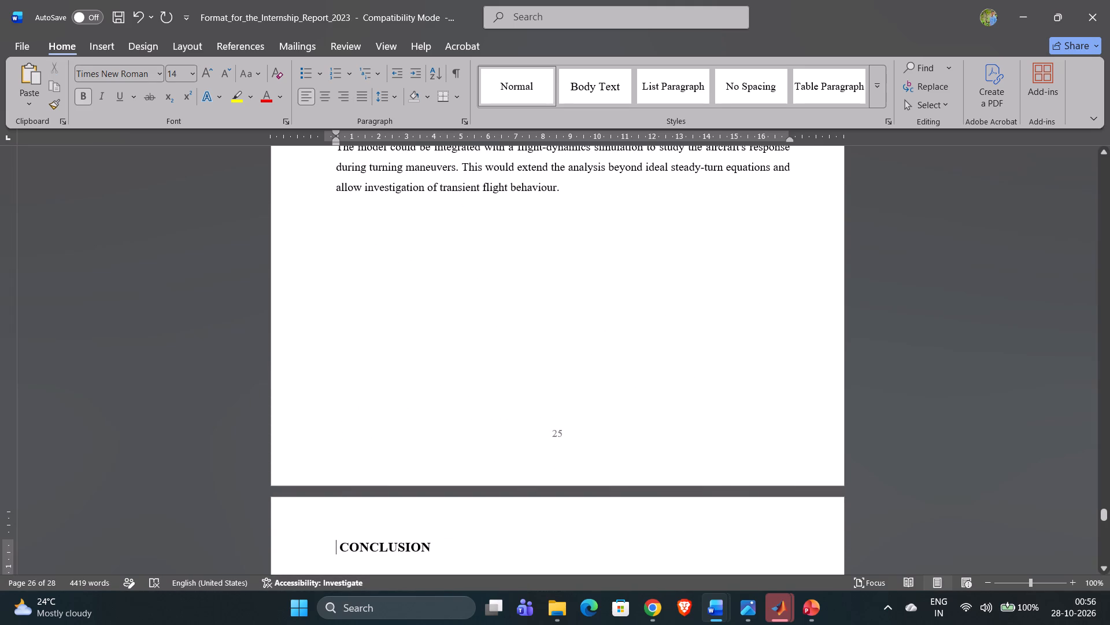
# Shift the "CONCLUSION" heading towards the middle of the line with leading spaces.
pyautogui.press('space')
pyautogui.press('space')
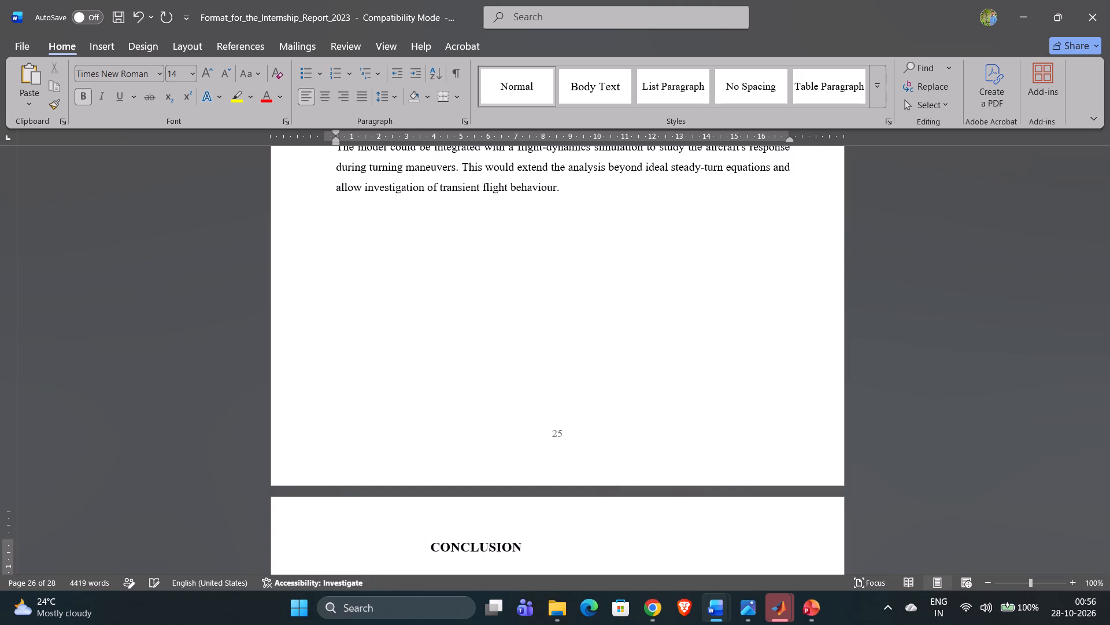
pyautogui.scroll(-2, 458, 434)
pyautogui.press('space')
pyautogui.press('space')
pyautogui.press('space')
pyautogui.press('space')
pyautogui.press('space')
pyautogui.press('space')
pyautogui.press('space')
pyautogui.press('space')
pyautogui.press('space')
pyautogui.press('space')
pyautogui.press('space')
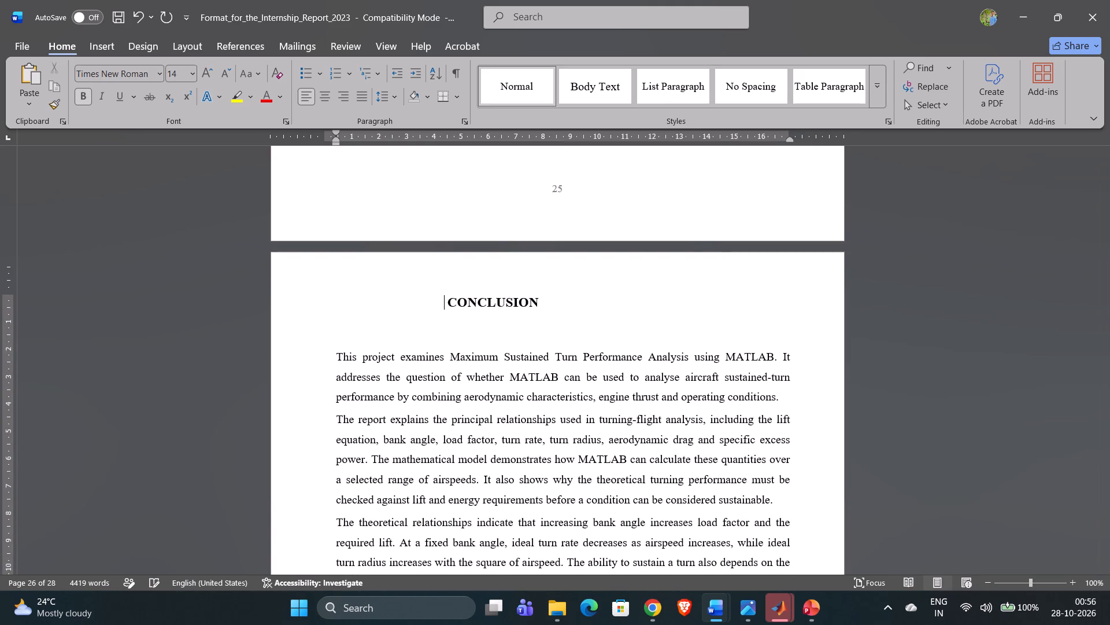
# Review the page layout from the conclusion through the references list to the end of the document.
pyautogui.scroll(-9, 458, 434)
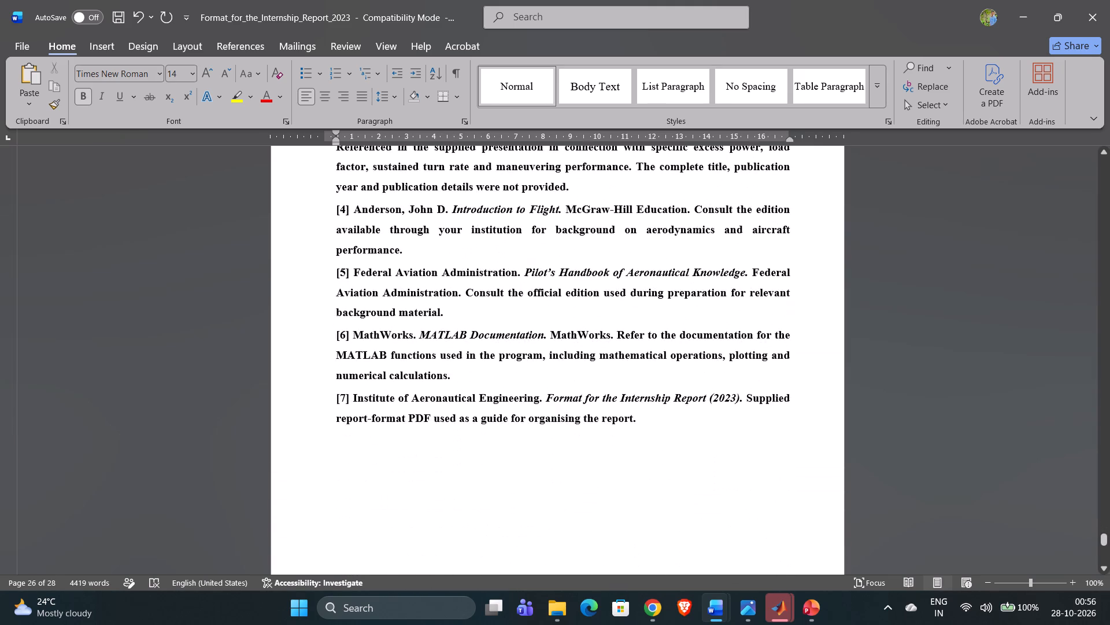
pyautogui.scroll(3, 458, 434)
pyautogui.scroll(-1, 458, 434)
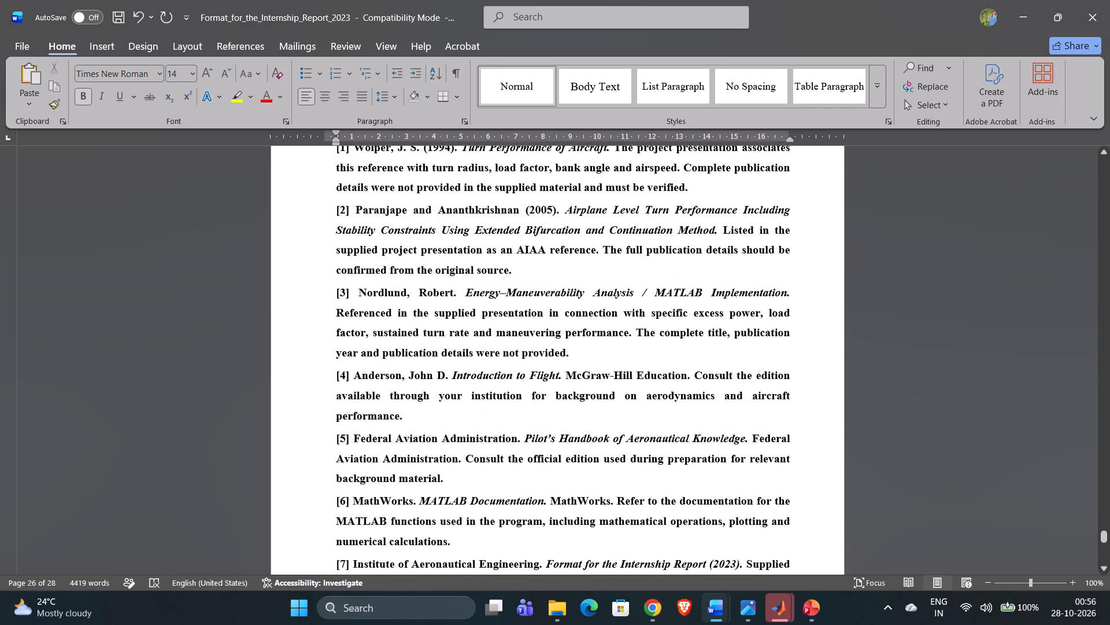
pyautogui.scroll(-3, 458, 434)
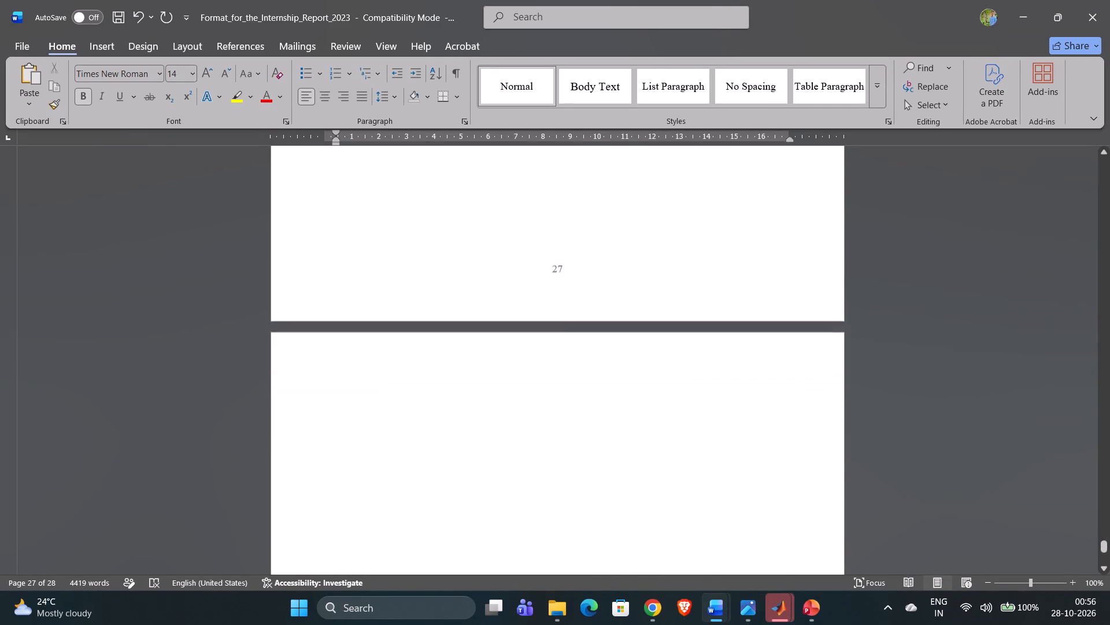
pyautogui.scroll(-1, 458, 434)
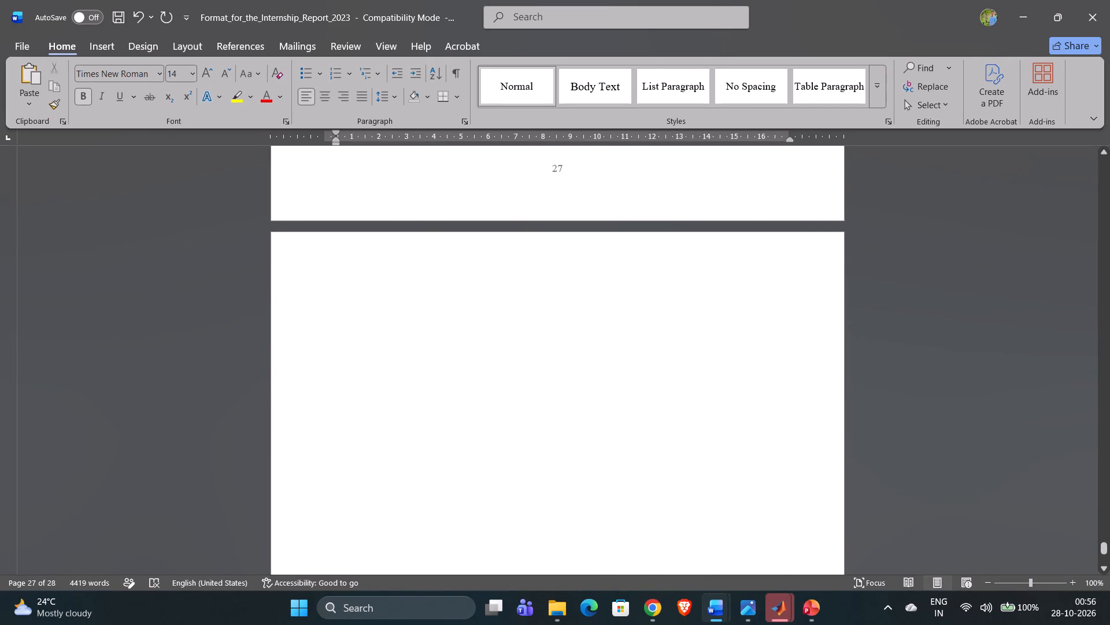
# Review the page layout backwards from the references through the chapters and abstract to the Declaration page.
pyautogui.scroll(5, 458, 436)
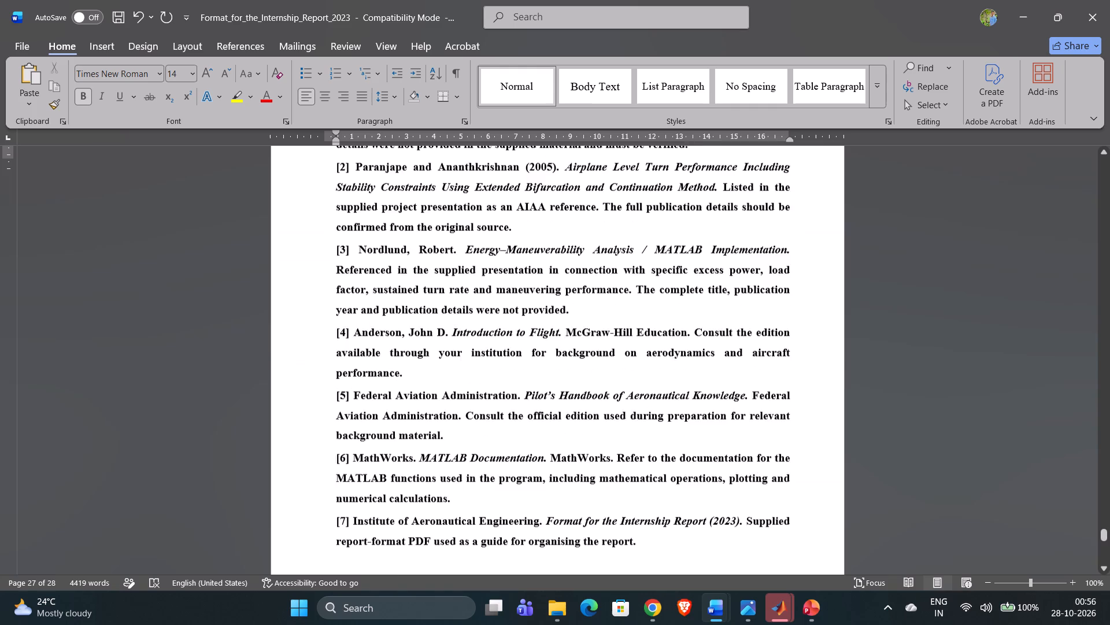
pyautogui.scroll(12, 458, 436)
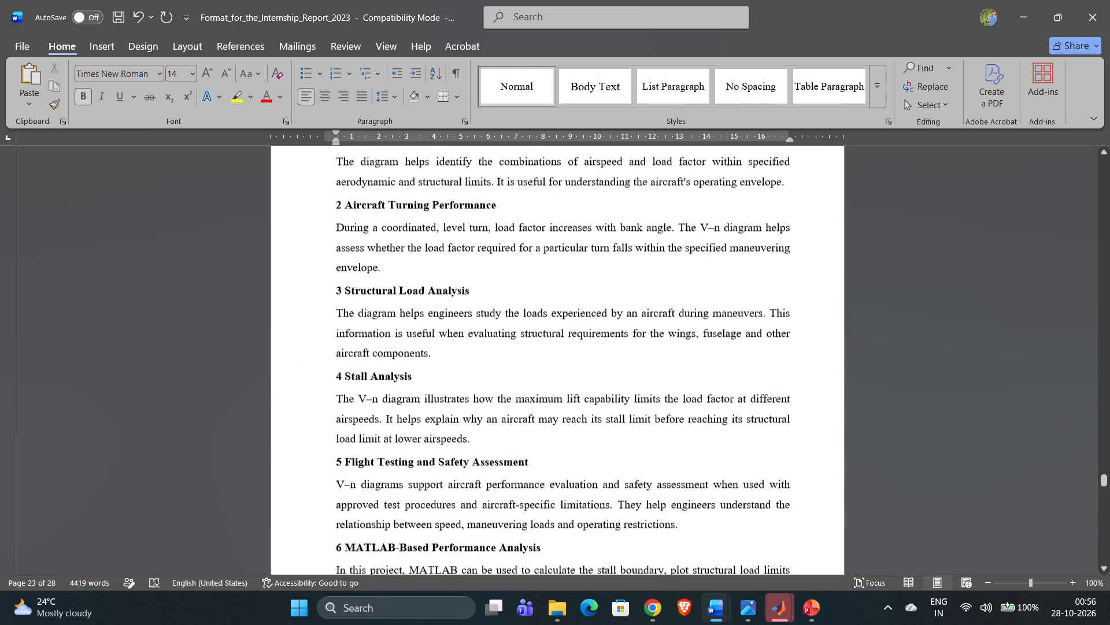
pyautogui.scroll(10, 458, 436)
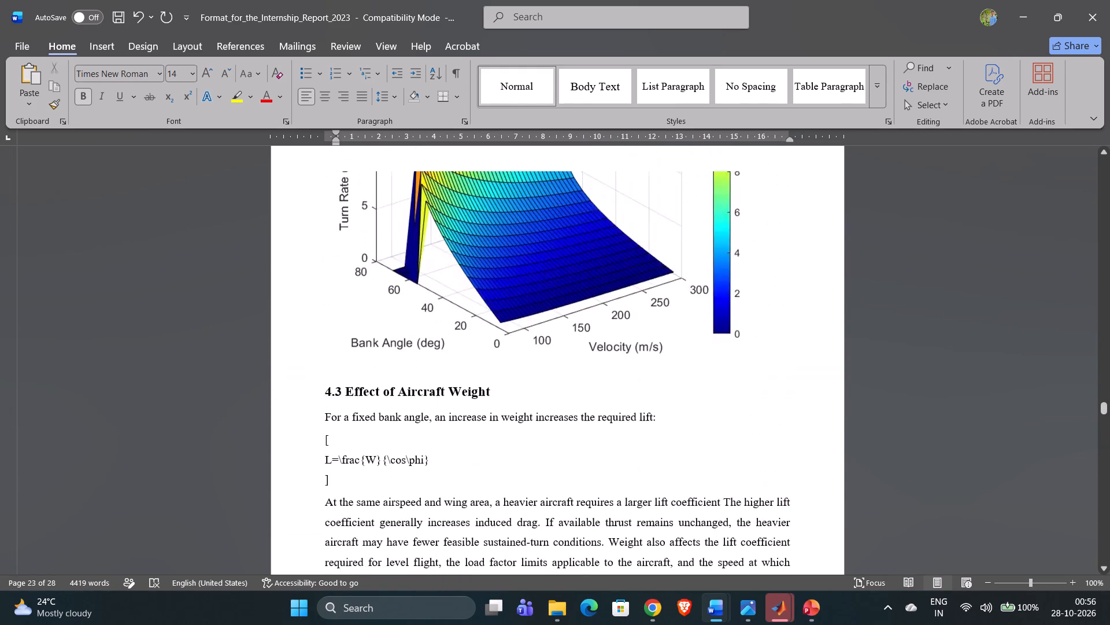
pyautogui.scroll(5, 458, 436)
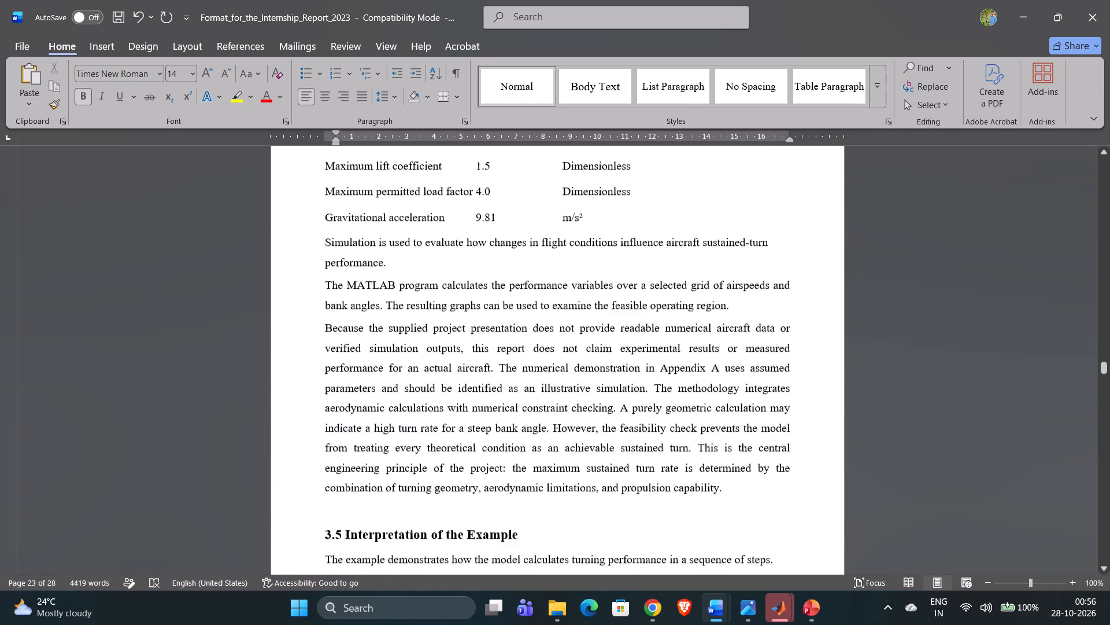
pyautogui.scroll(4, 458, 436)
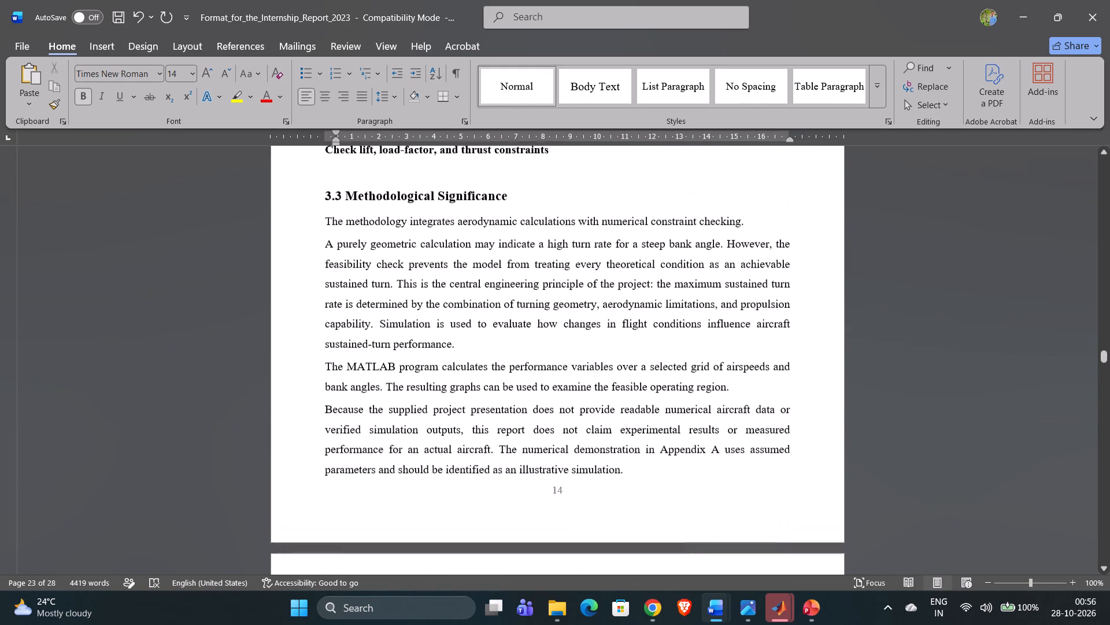
pyautogui.scroll(3, 458, 436)
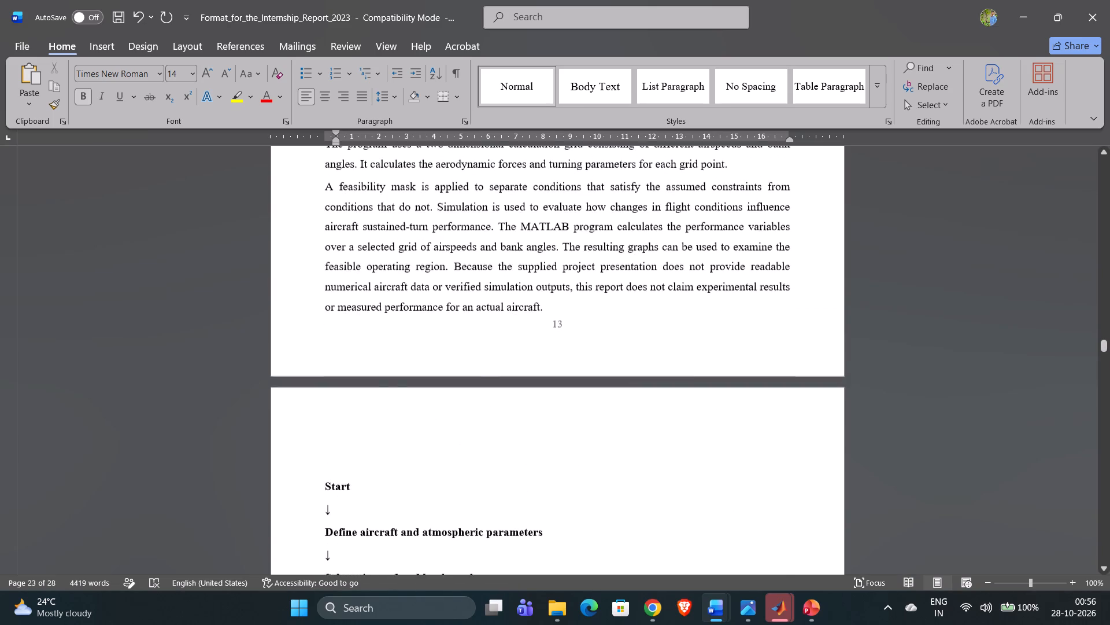
pyautogui.scroll(3, 458, 436)
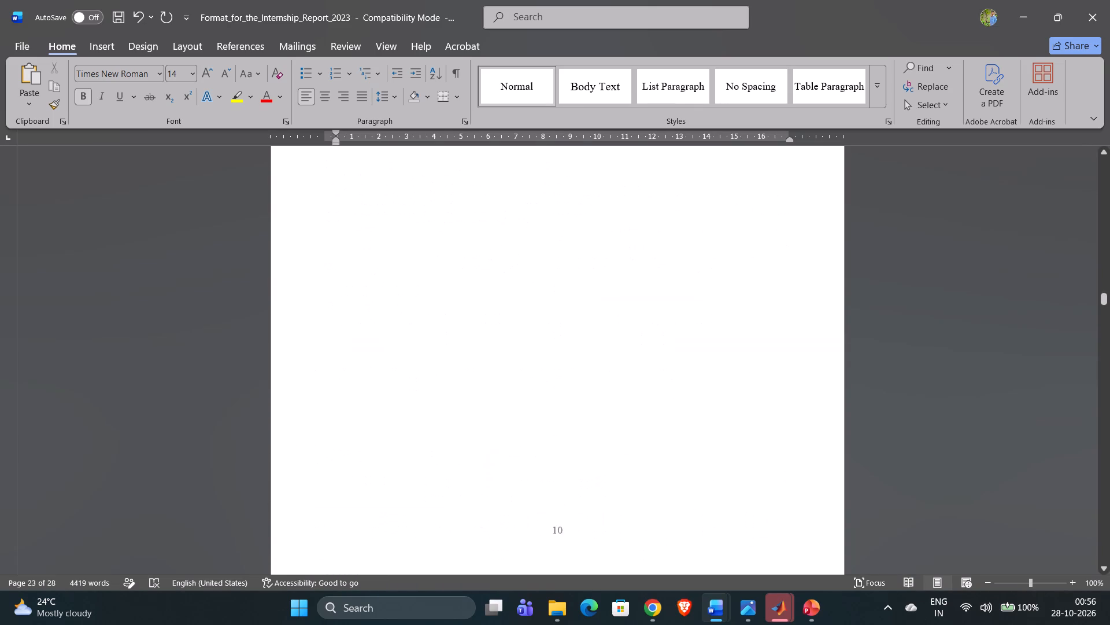
pyautogui.scroll(4, 458, 436)
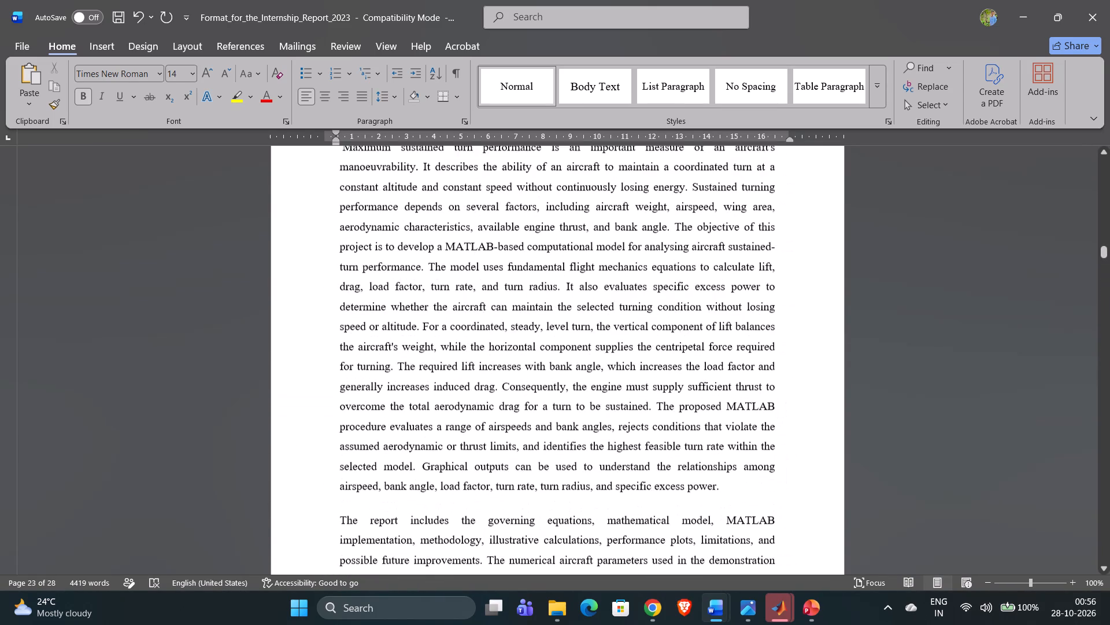
pyautogui.scroll(4, 458, 436)
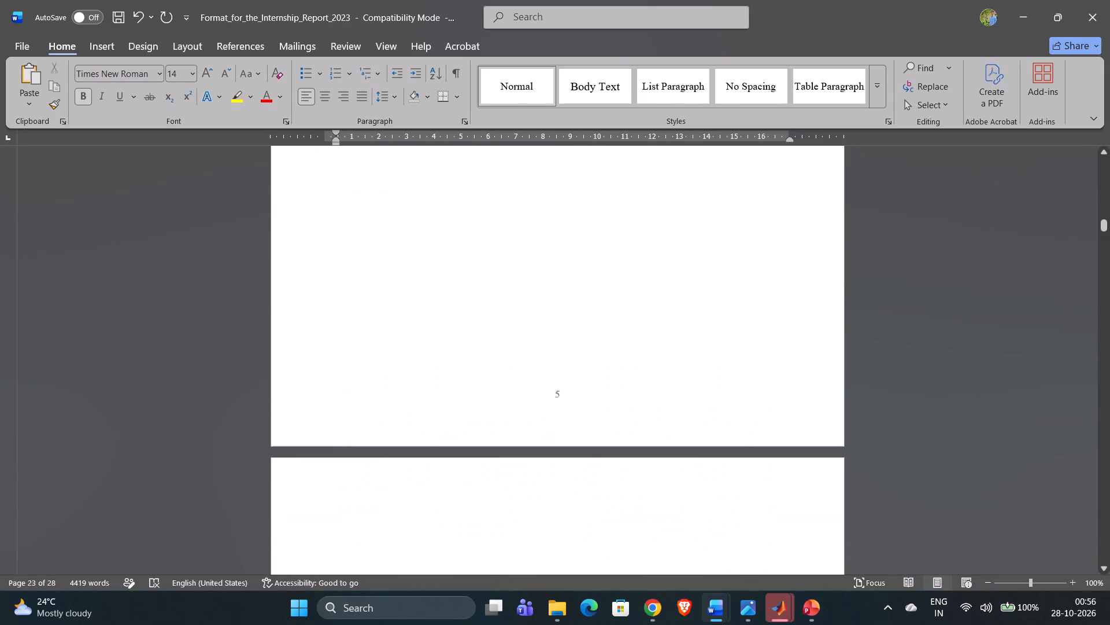
pyautogui.scroll(2, 458, 436)
pyautogui.scroll(-3, 458, 436)
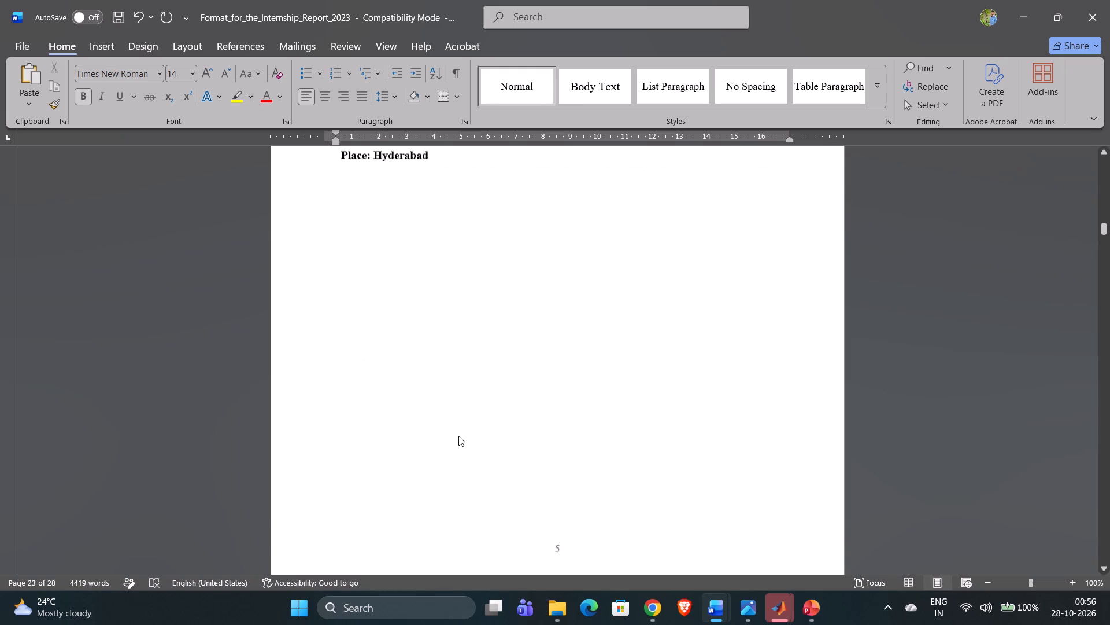
pyautogui.scroll(2, 458, 436)
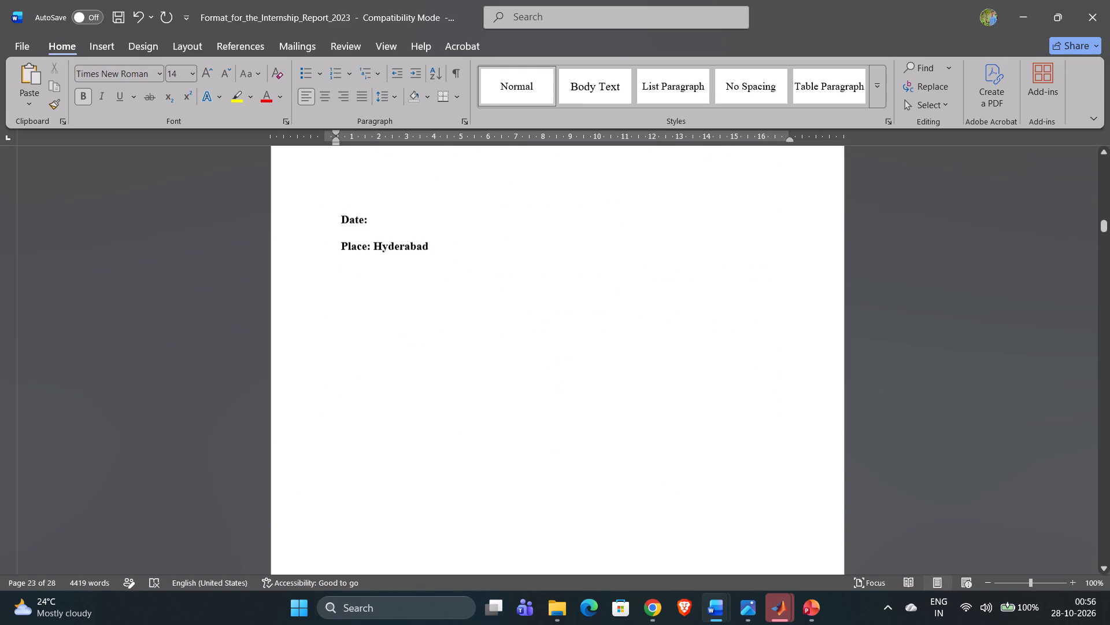
pyautogui.scroll(5, 458, 436)
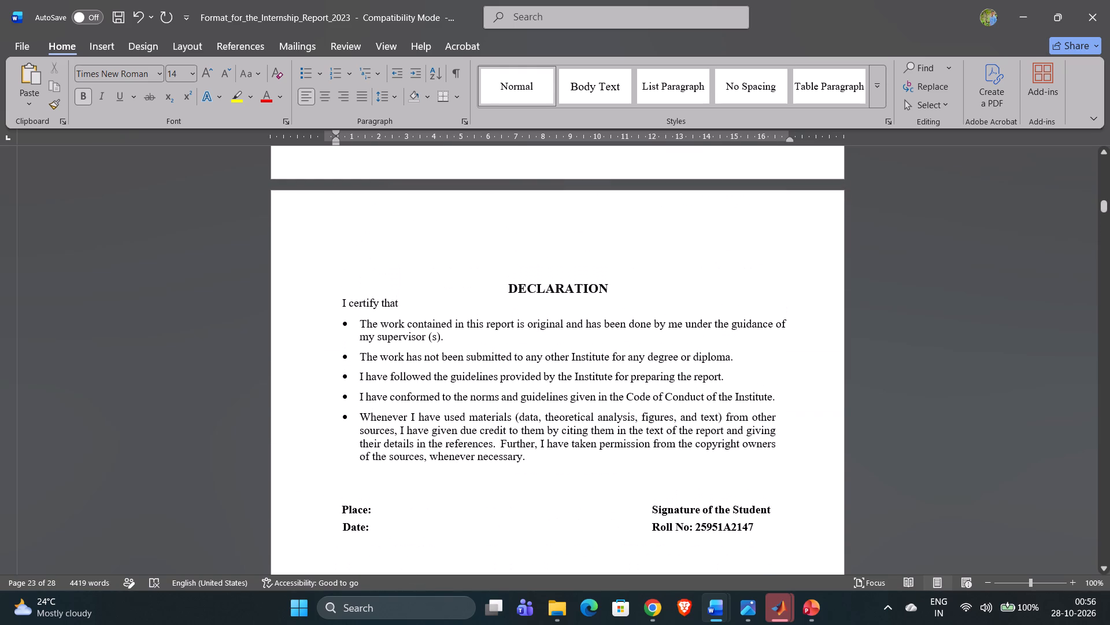
# Examine the front pages between the Declaration, the Approval Sheet and the Abstract for stray gaps and blank pages.
pyautogui.scroll(-4, 458, 436)
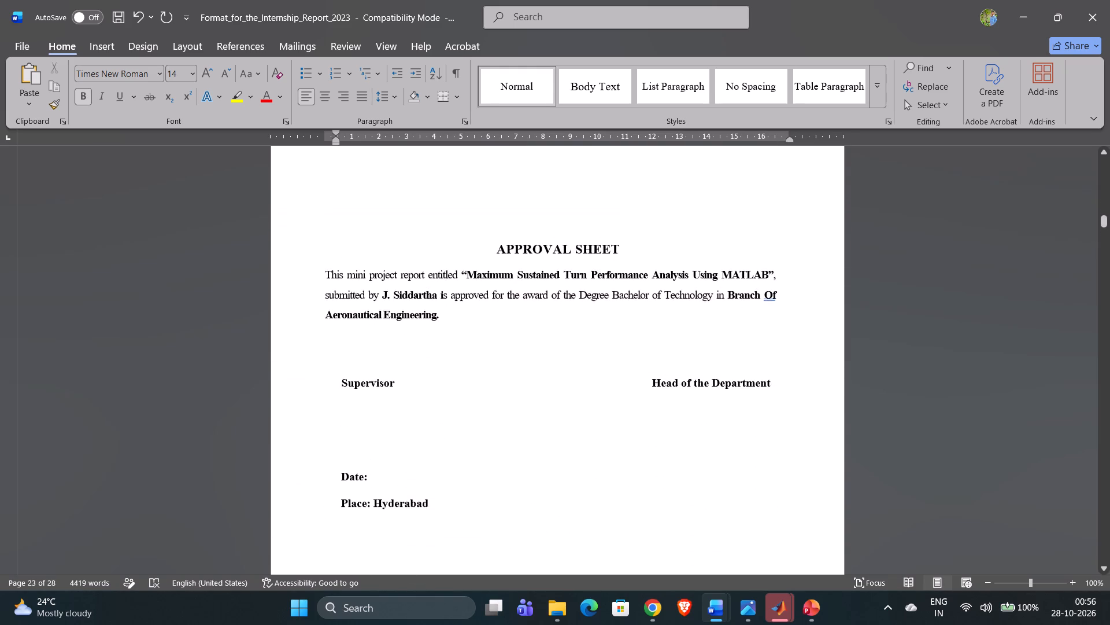
pyautogui.scroll(-4, 458, 436)
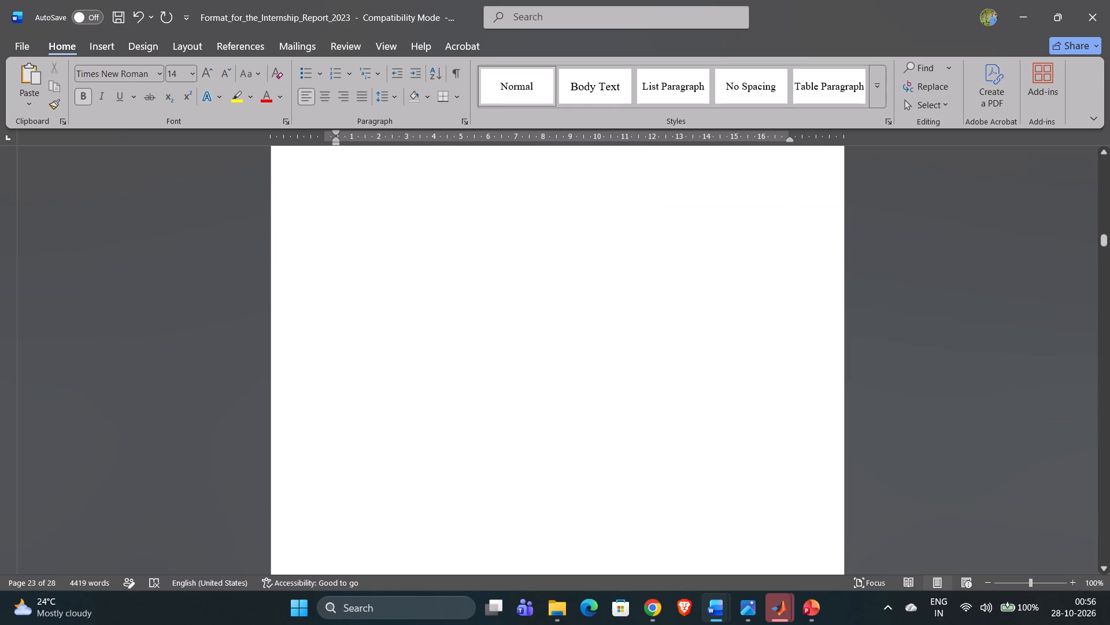
pyautogui.scroll(-2, 458, 436)
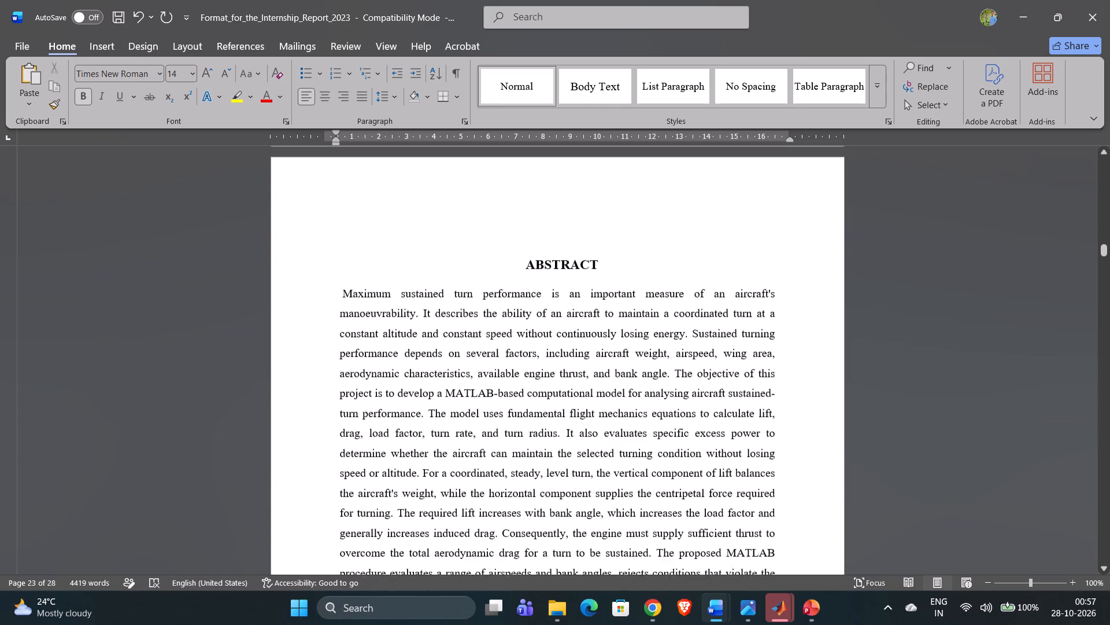
pyautogui.scroll(-3, 458, 436)
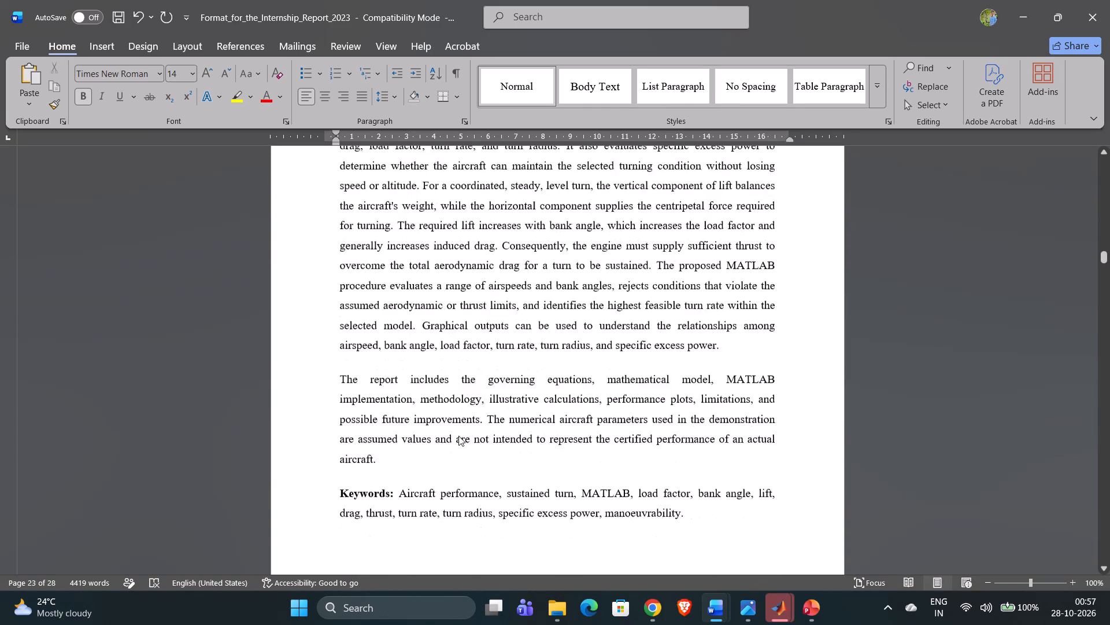
pyautogui.scroll(-1, 458, 436)
pyautogui.scroll(5, 458, 436)
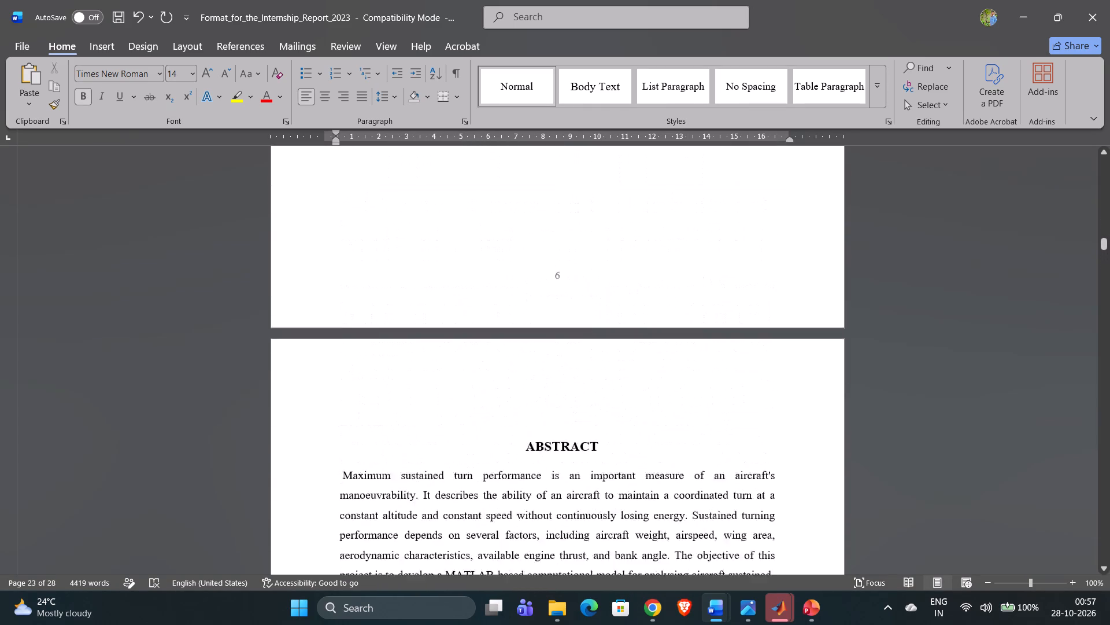
pyautogui.scroll(3, 458, 436)
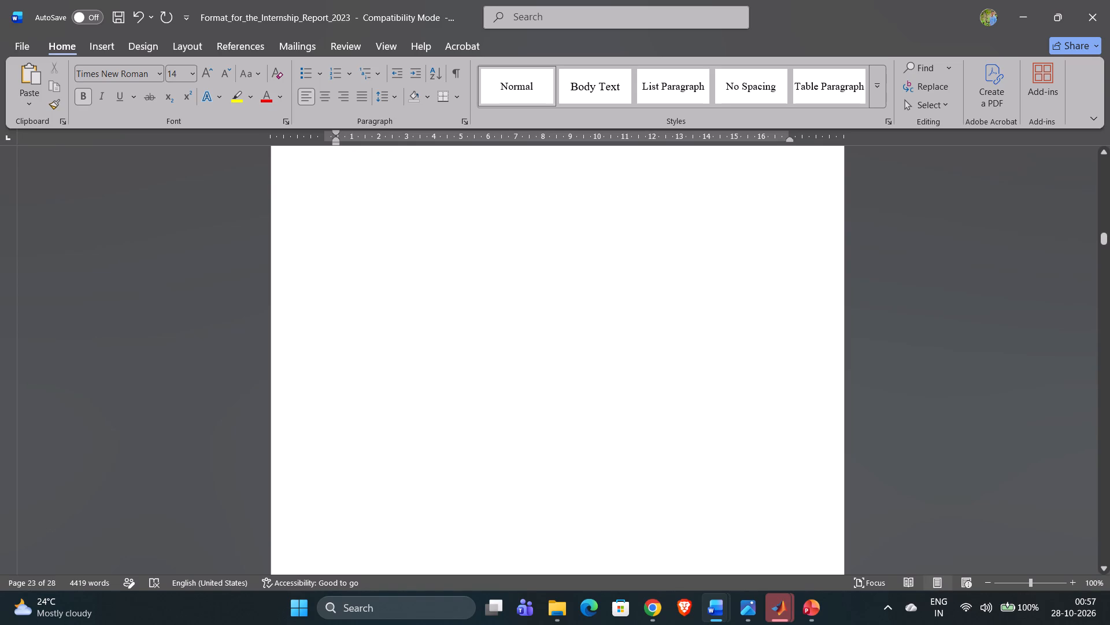
pyautogui.scroll(4, 458, 436)
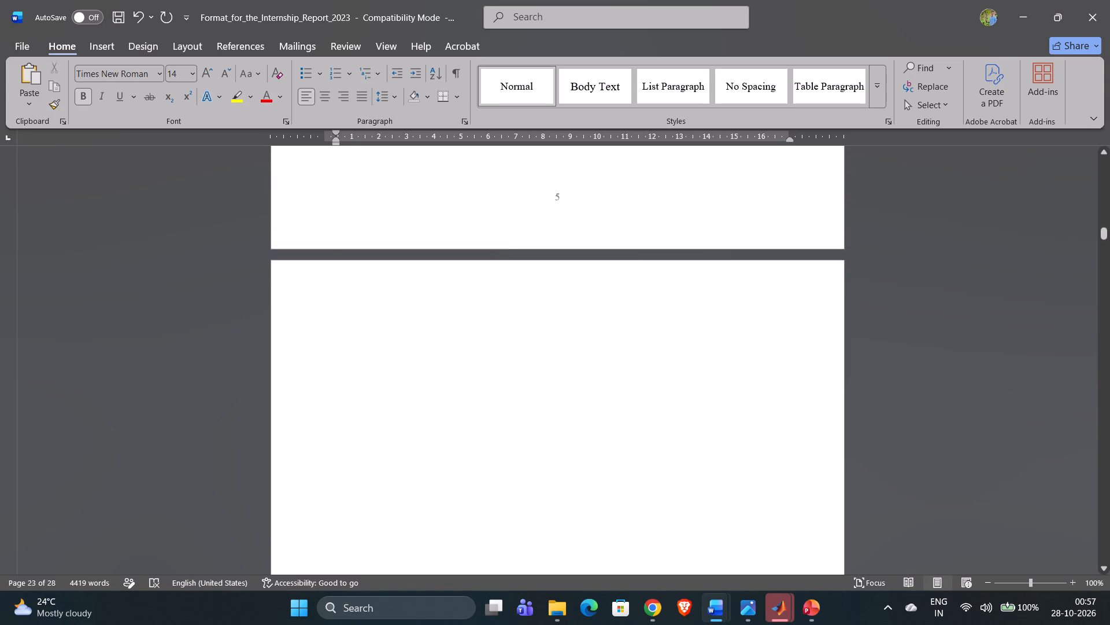
pyautogui.scroll(3, 458, 436)
pyautogui.scroll(-1, 458, 436)
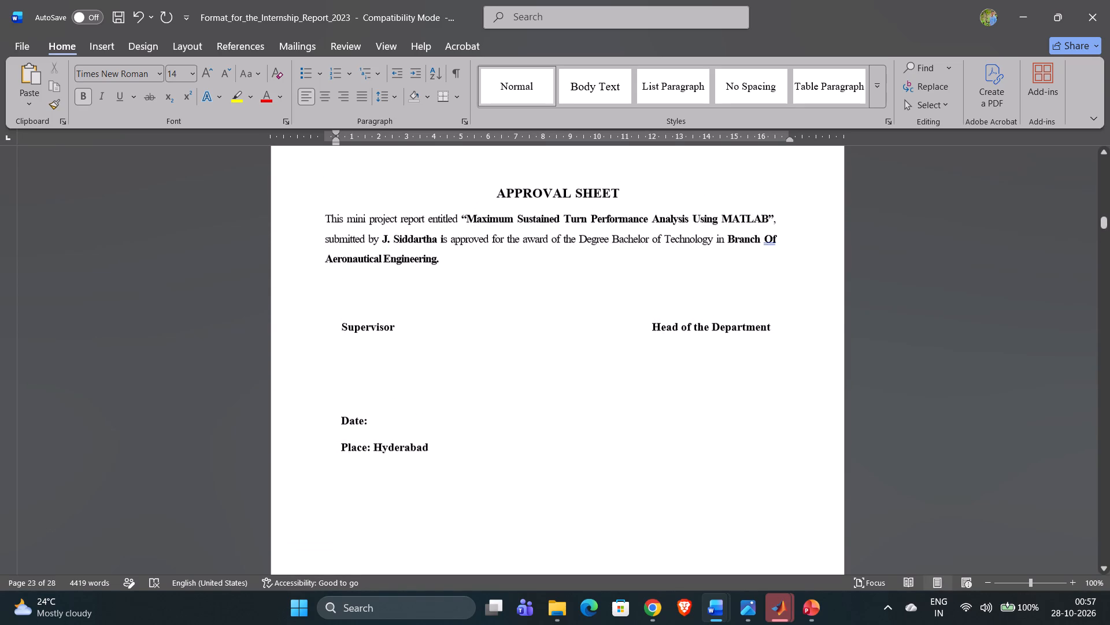
pyautogui.scroll(-5, 458, 436)
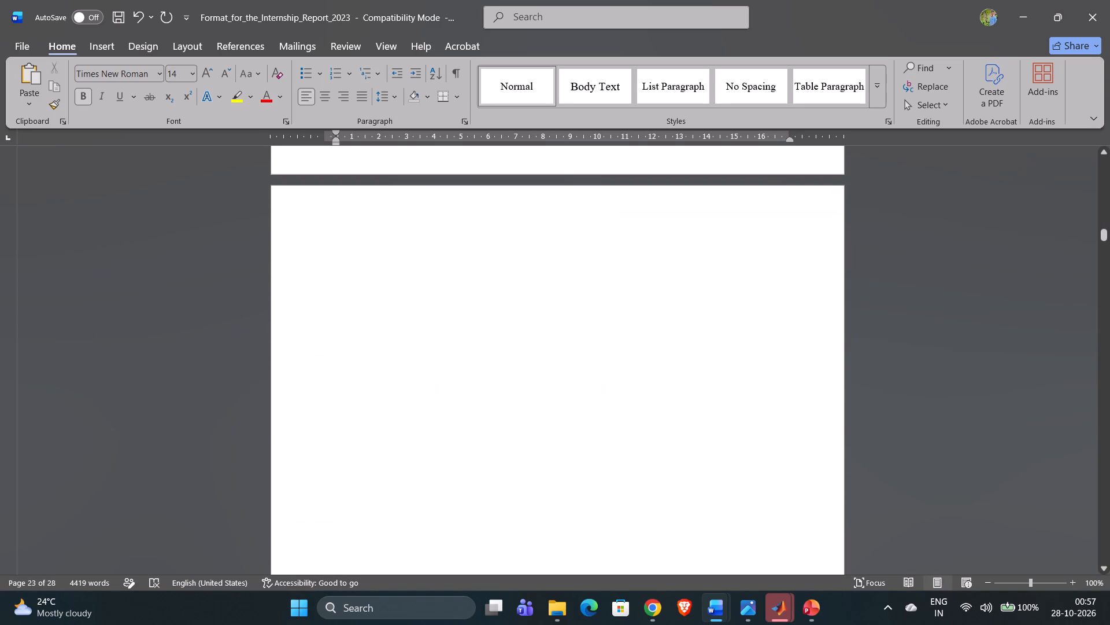
pyautogui.scroll(-1, 458, 436)
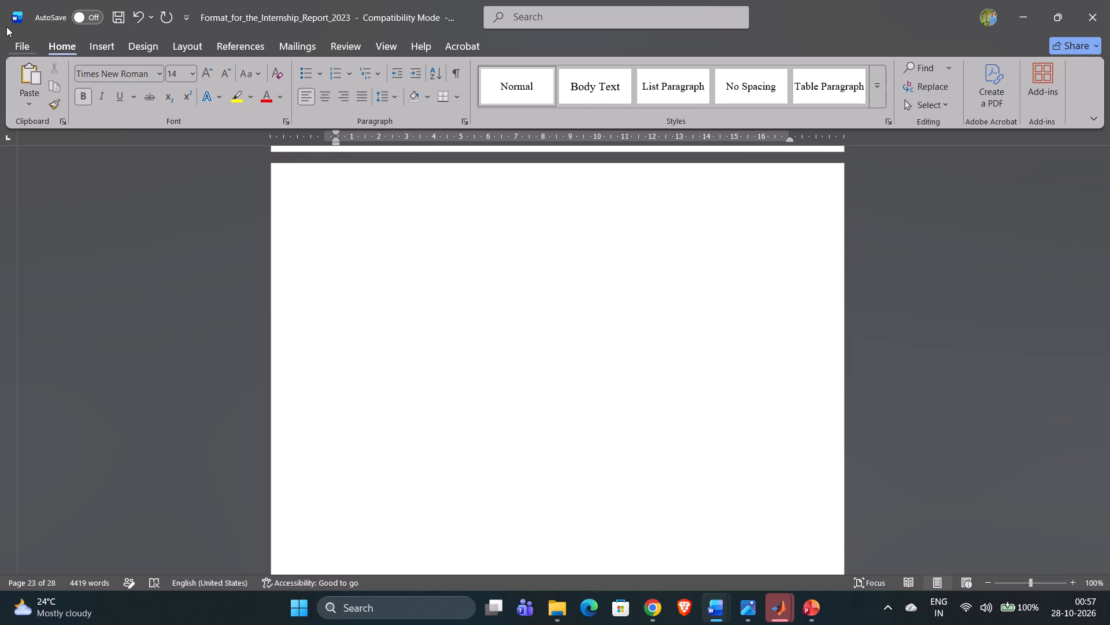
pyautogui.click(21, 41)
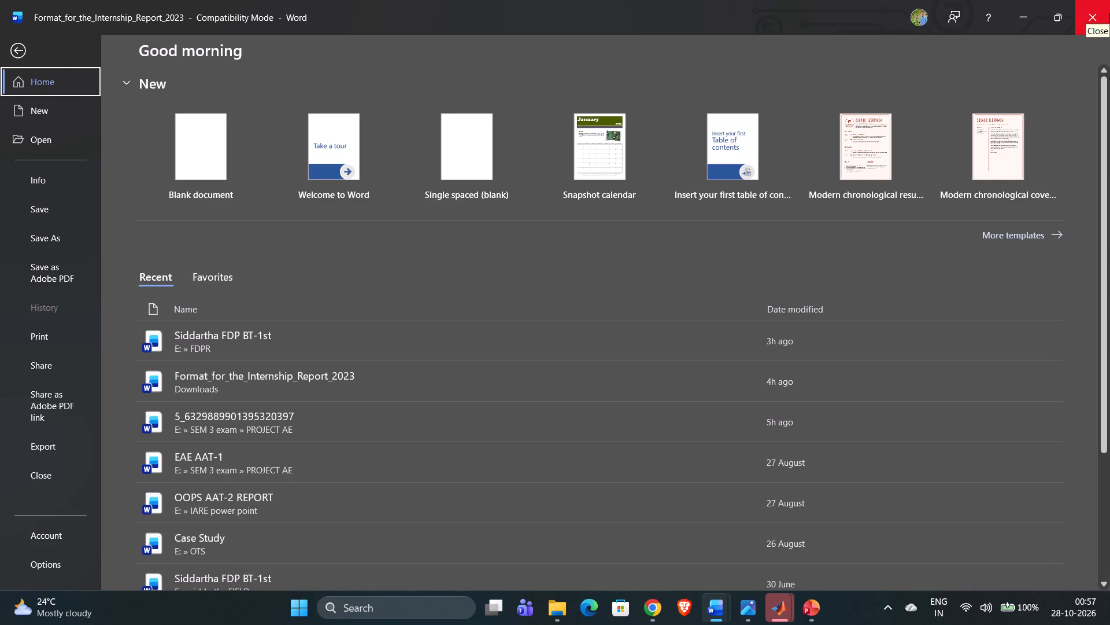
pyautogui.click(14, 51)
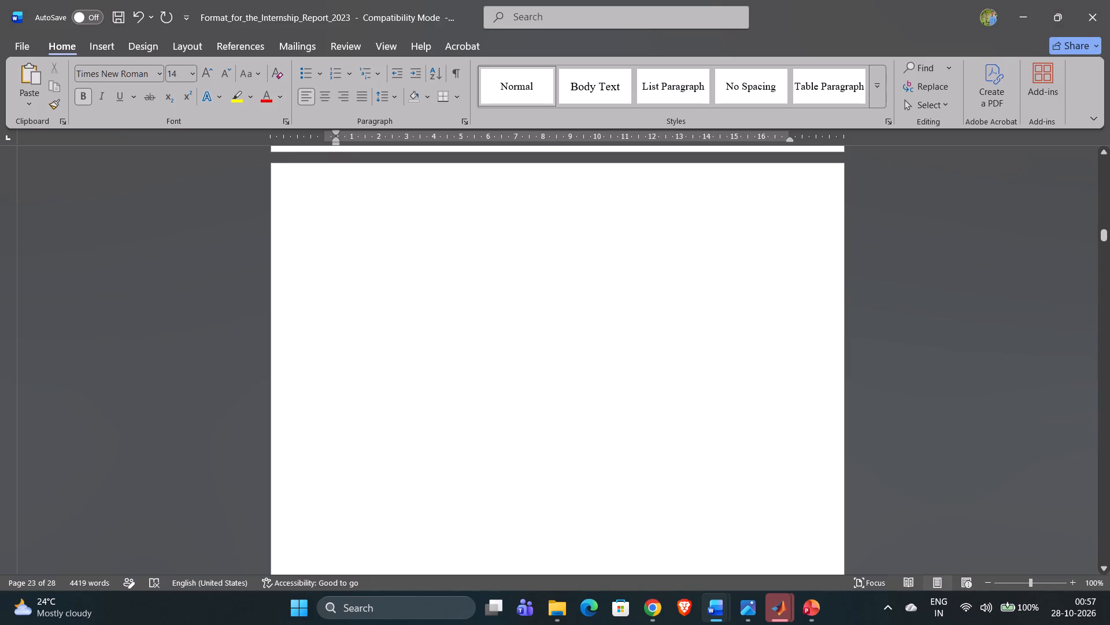
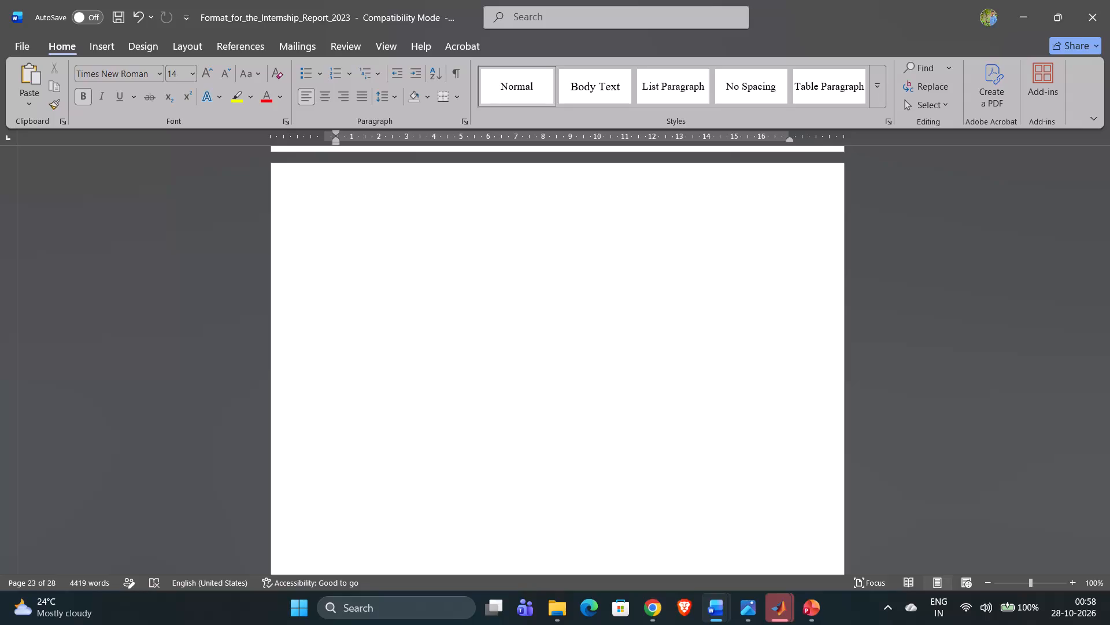
# Show the hidden formatting marks on the blank page before the Abstract.
pyautogui.click(322, 256)
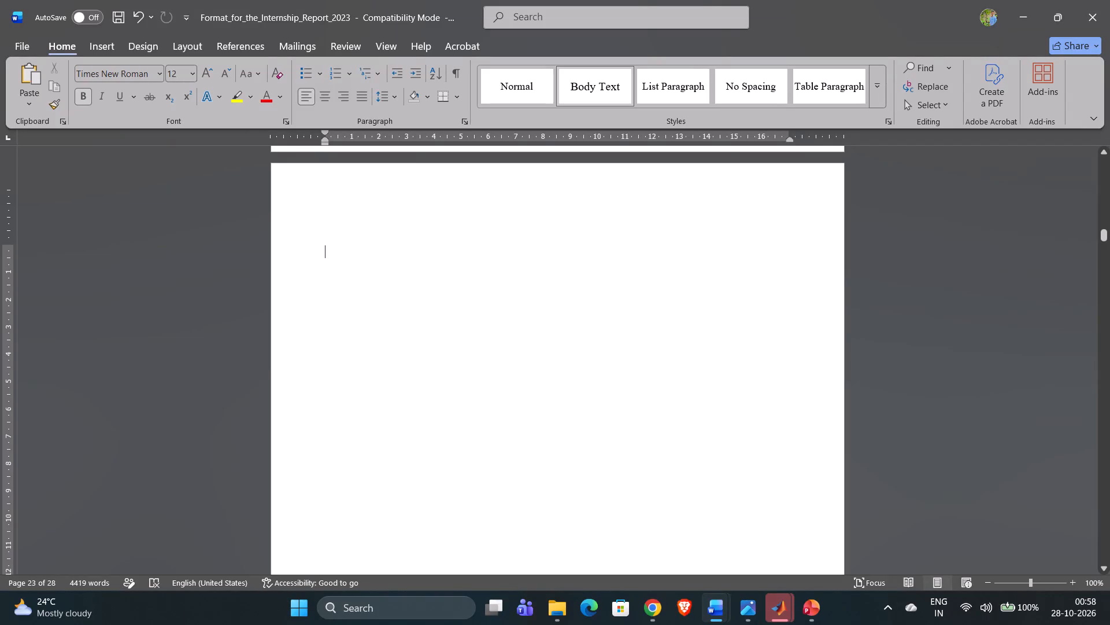
pyautogui.hotkey('ctrl', 'shift', '8')
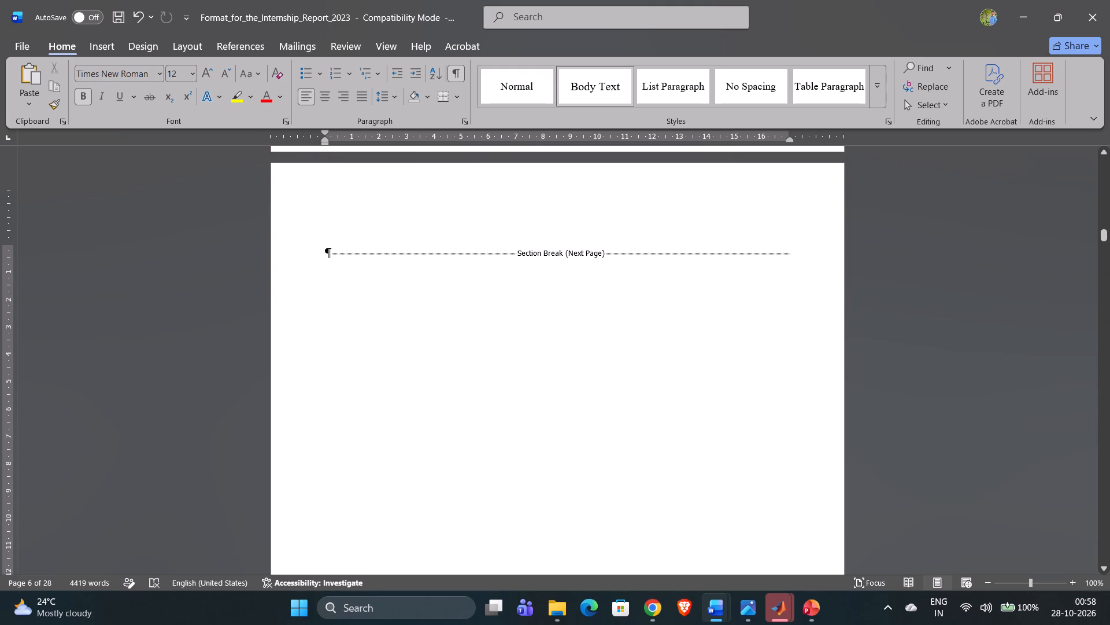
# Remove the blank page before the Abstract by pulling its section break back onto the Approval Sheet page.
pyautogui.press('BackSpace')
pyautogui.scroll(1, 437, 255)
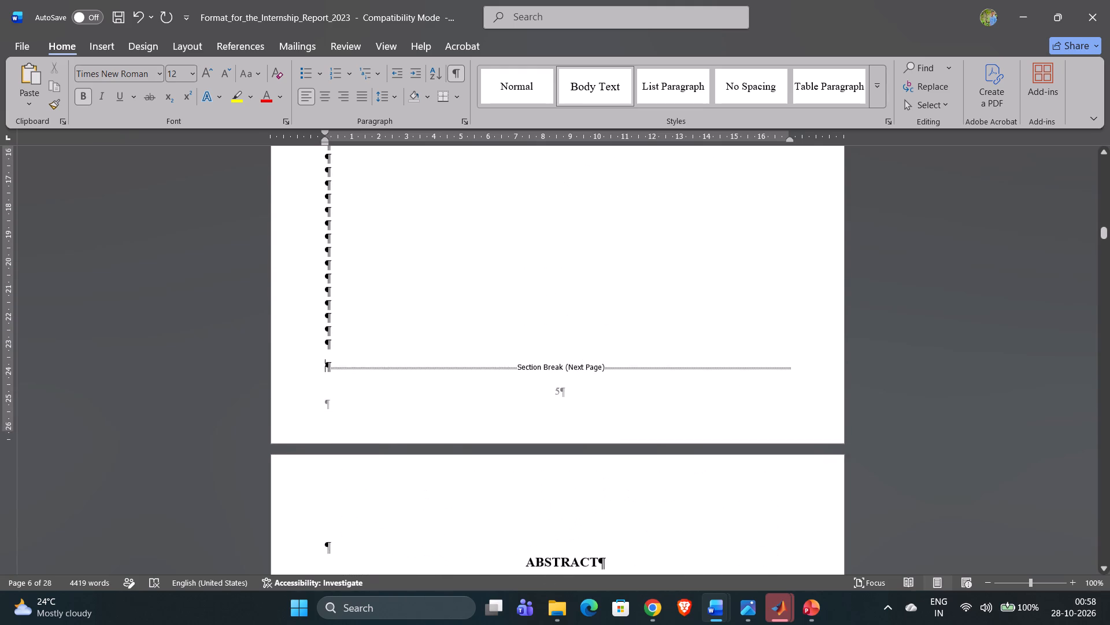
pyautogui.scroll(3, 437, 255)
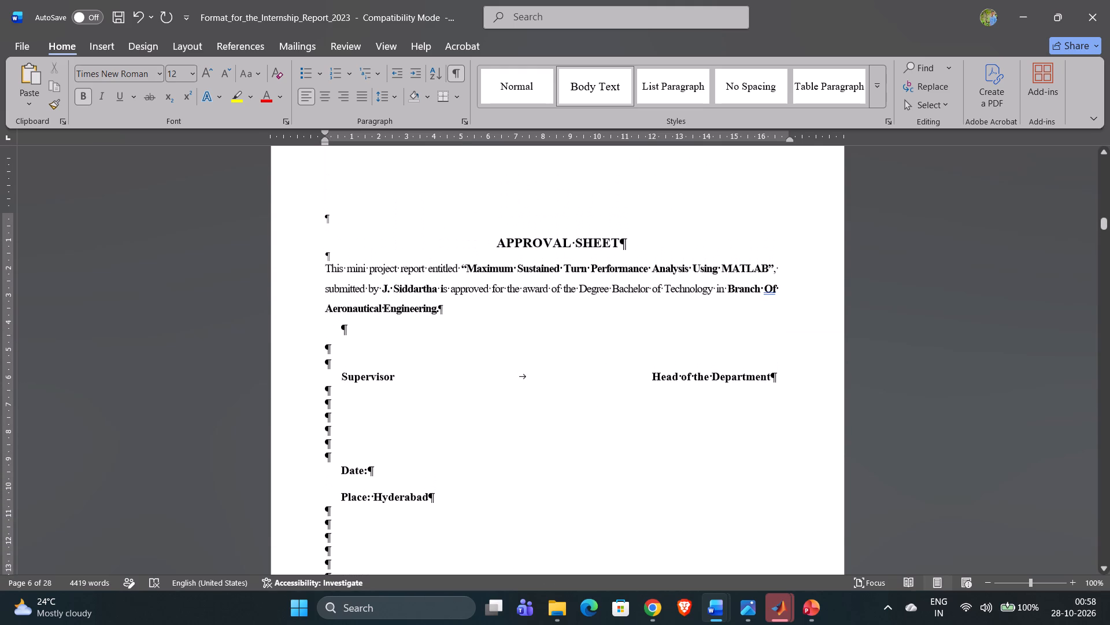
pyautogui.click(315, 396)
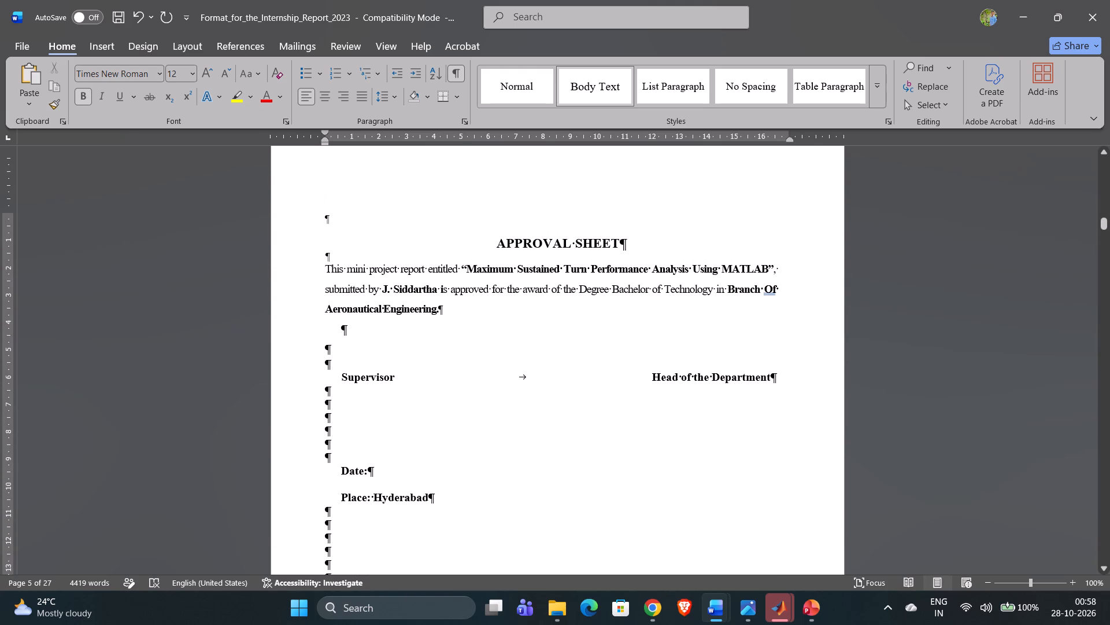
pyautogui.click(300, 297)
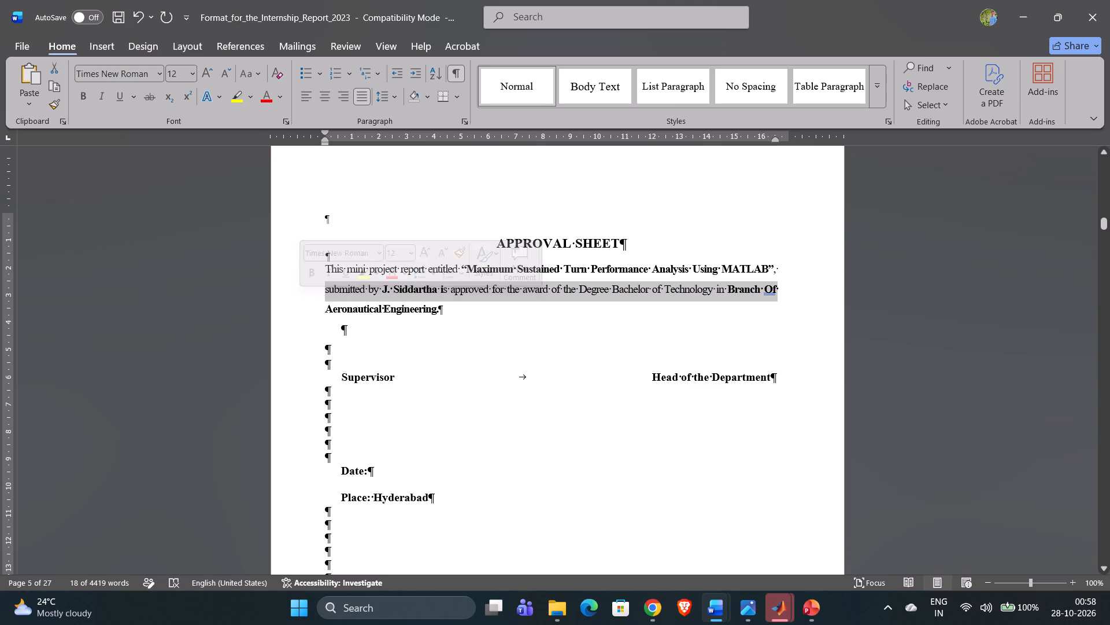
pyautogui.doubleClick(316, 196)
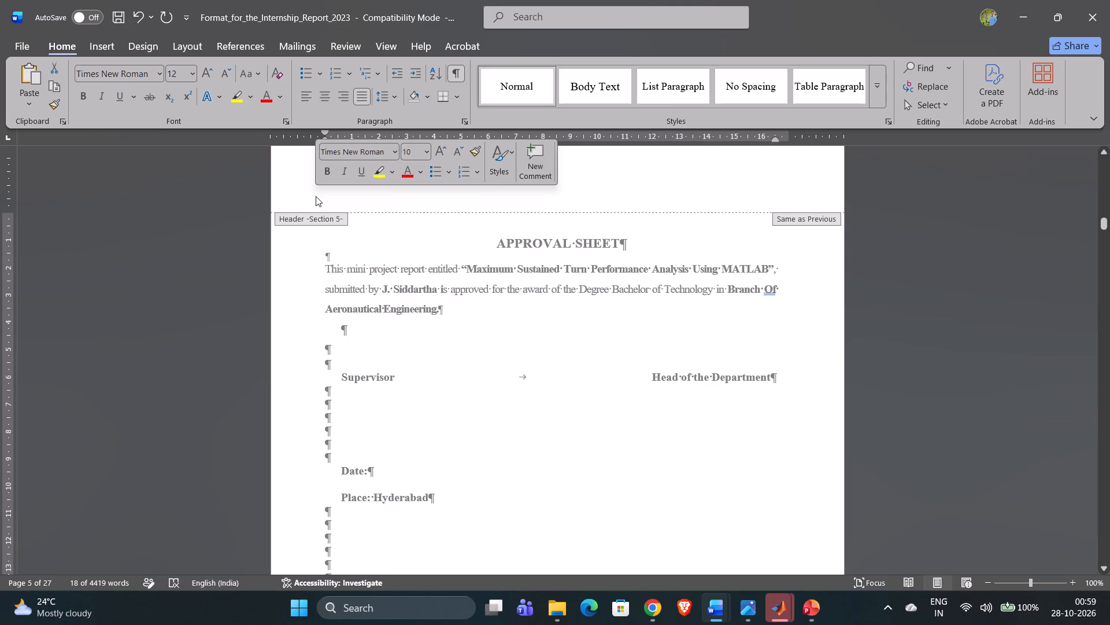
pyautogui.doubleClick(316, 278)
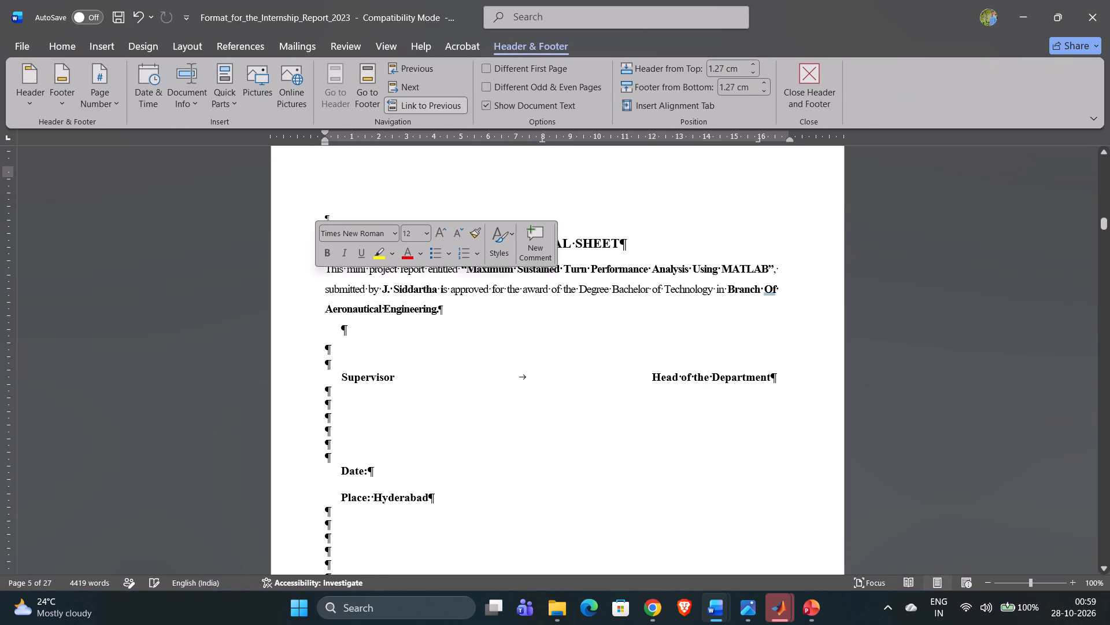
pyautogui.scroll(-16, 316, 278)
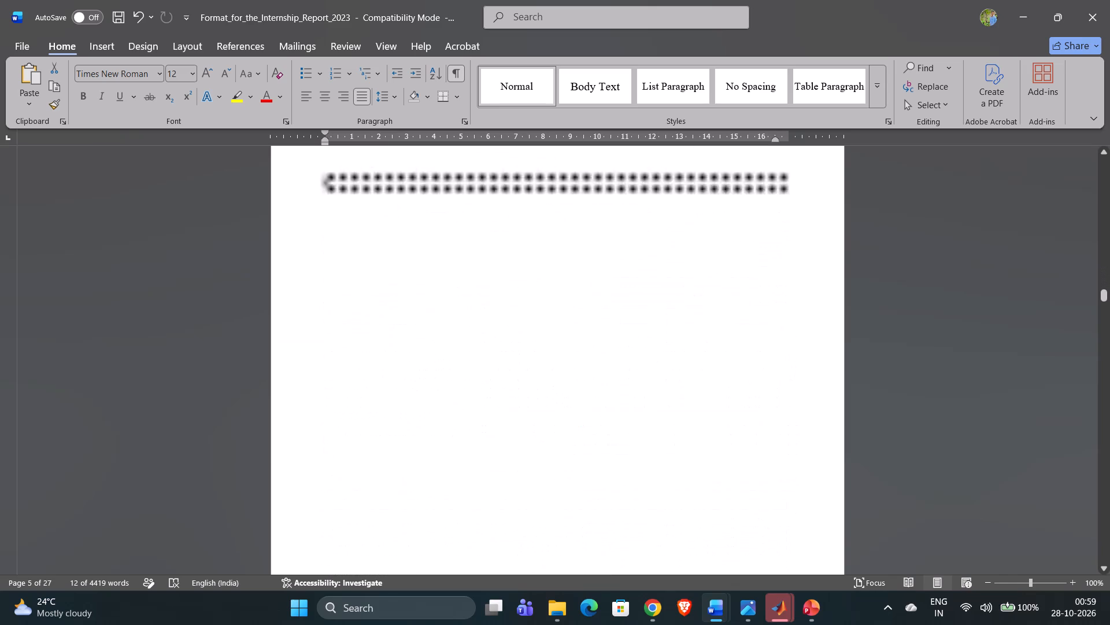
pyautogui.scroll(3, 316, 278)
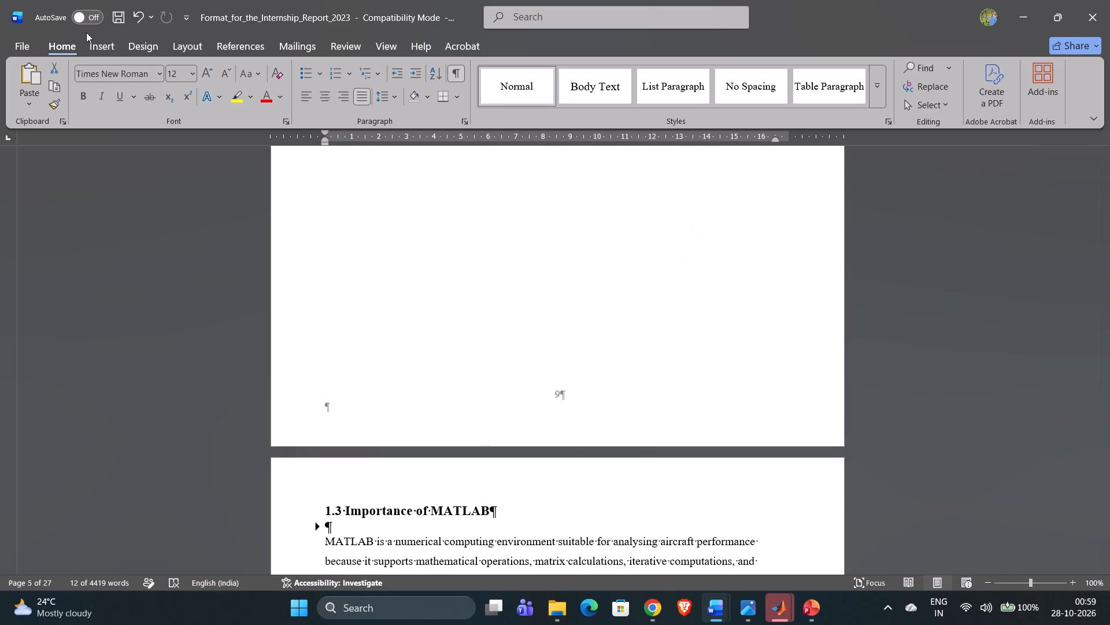
# Undo the blank-page removal and the earlier edits back through the "CONCLUSION" heading, "Support for Performance Analysis" and sections 4.5 and 4.4.
pyautogui.click(132, 20)
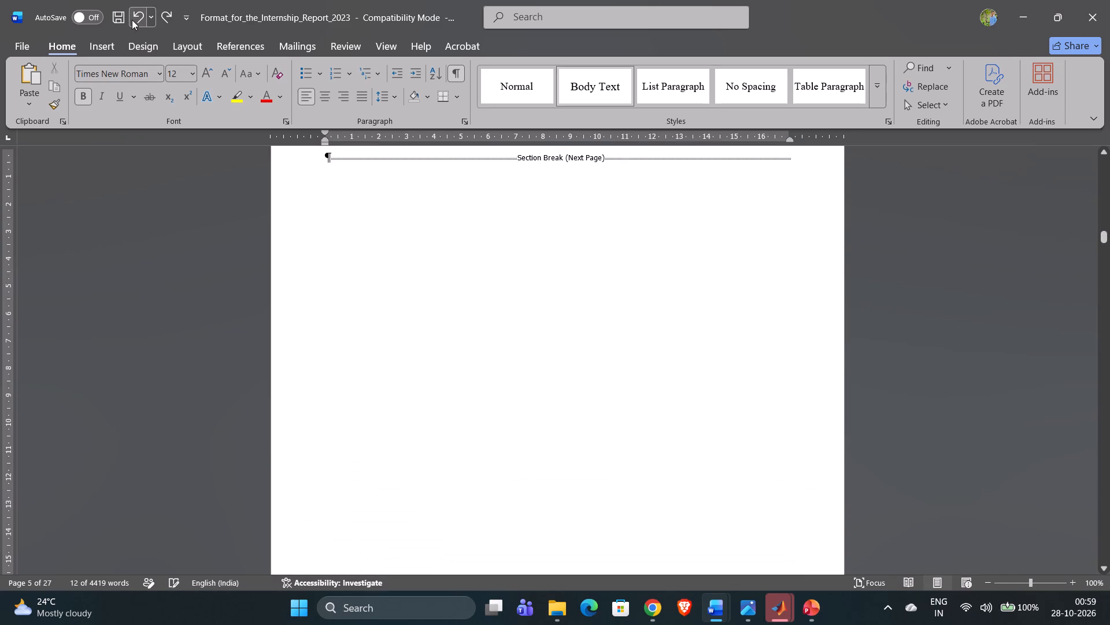
pyautogui.click(132, 20)
pyautogui.click(132, 20)
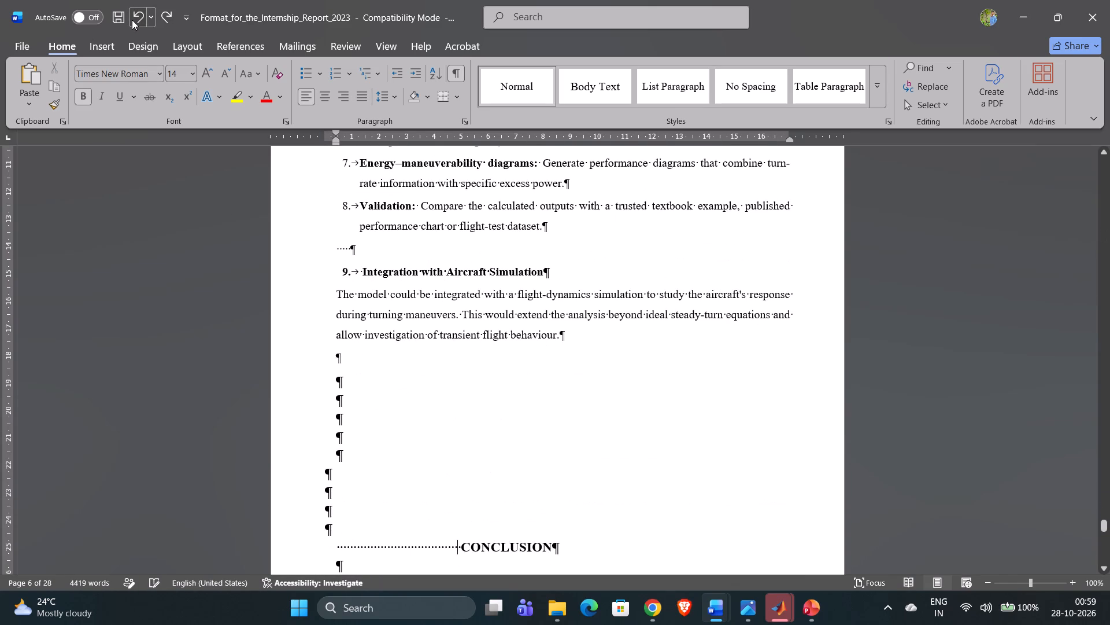
pyautogui.click(132, 20)
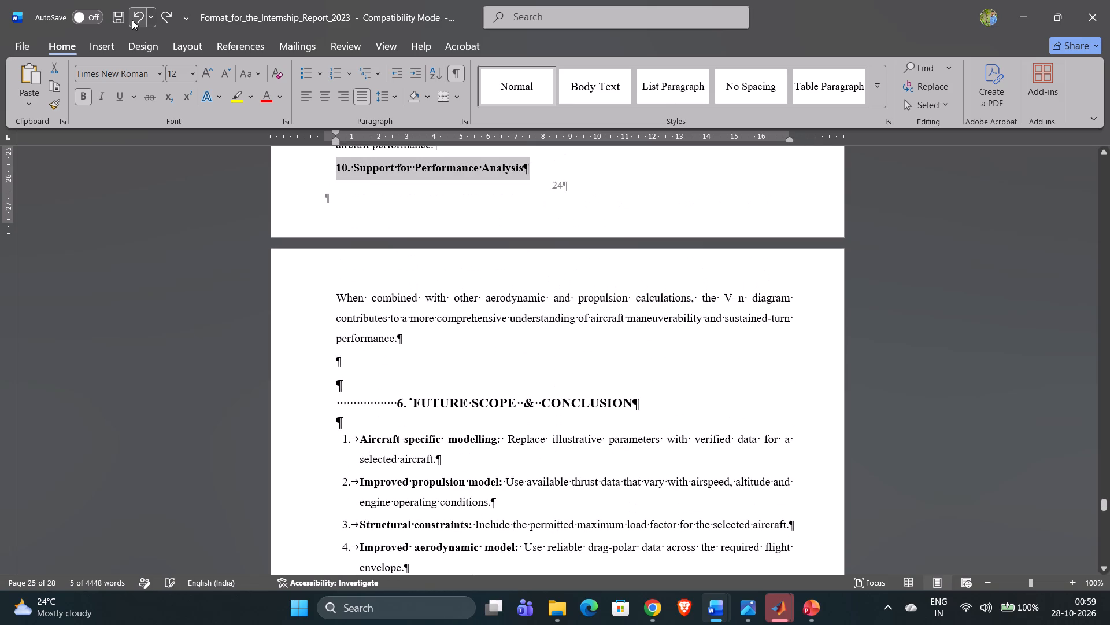
pyautogui.click(132, 20)
pyautogui.click(132, 20)
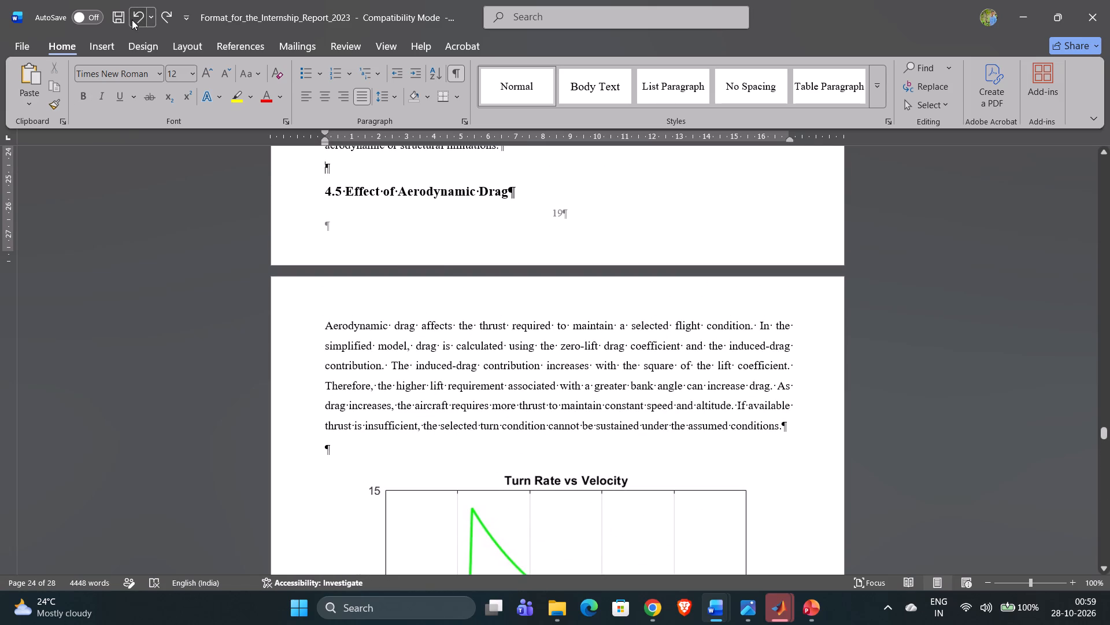
pyautogui.click(132, 20)
pyautogui.click(132, 20)
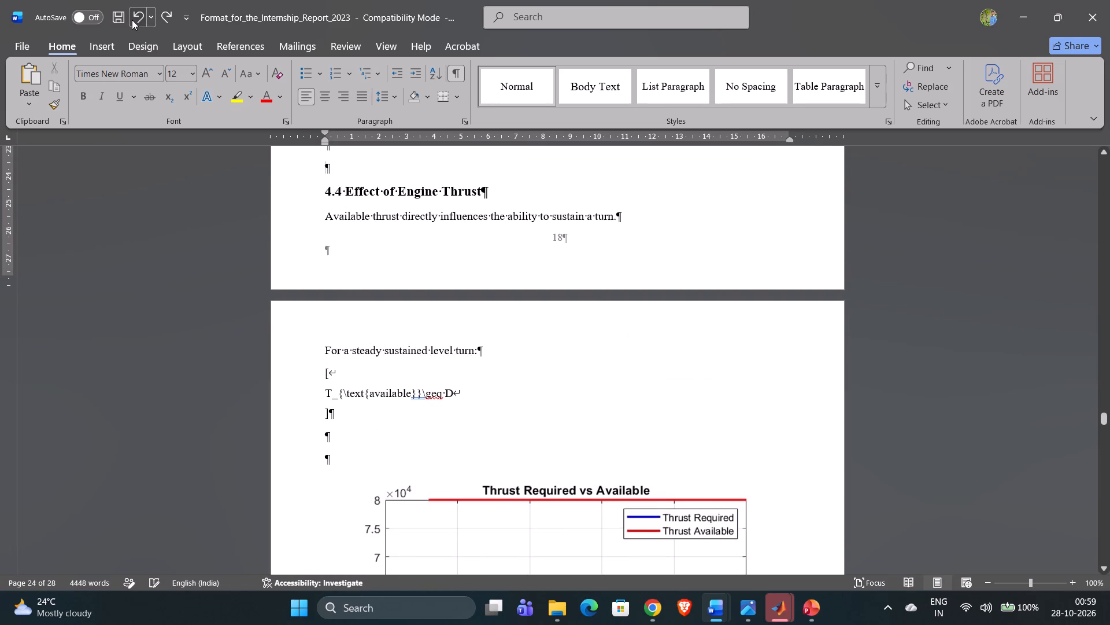
pyautogui.click(132, 20)
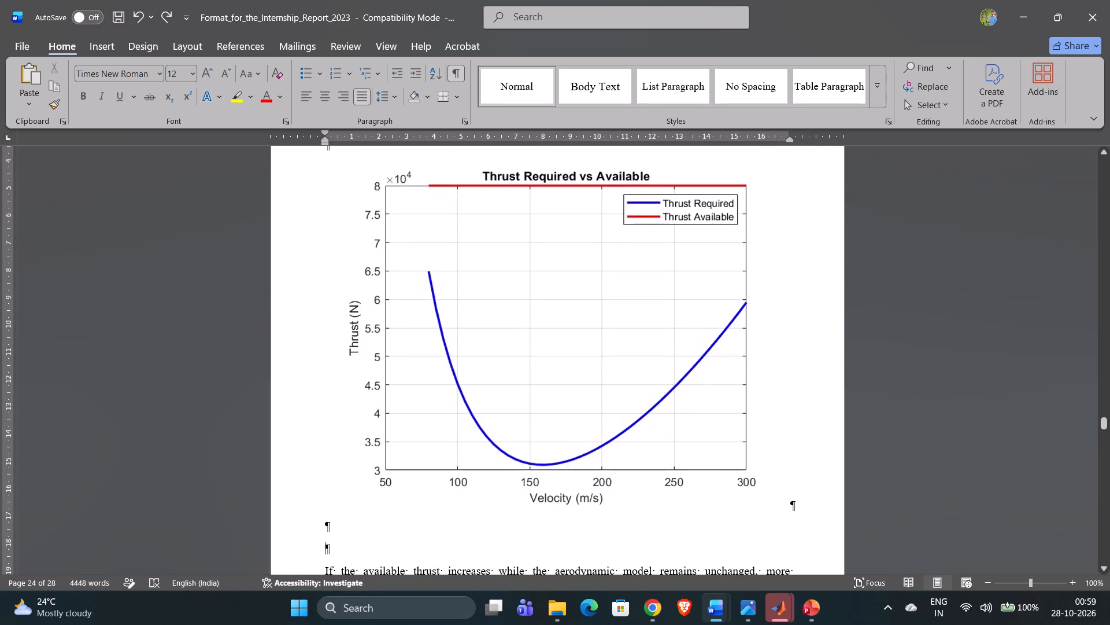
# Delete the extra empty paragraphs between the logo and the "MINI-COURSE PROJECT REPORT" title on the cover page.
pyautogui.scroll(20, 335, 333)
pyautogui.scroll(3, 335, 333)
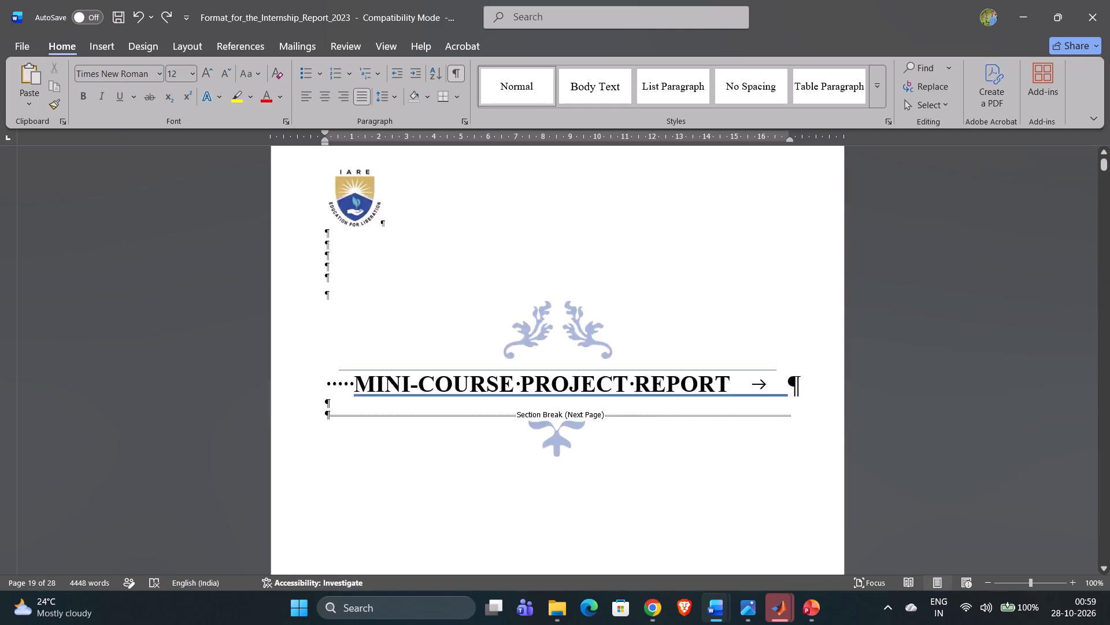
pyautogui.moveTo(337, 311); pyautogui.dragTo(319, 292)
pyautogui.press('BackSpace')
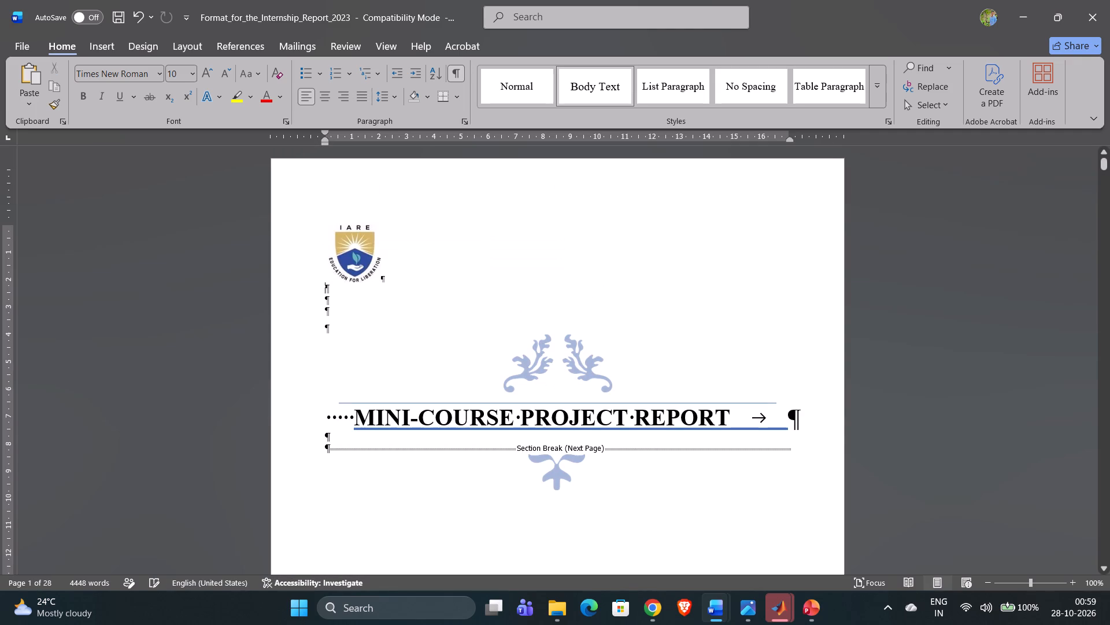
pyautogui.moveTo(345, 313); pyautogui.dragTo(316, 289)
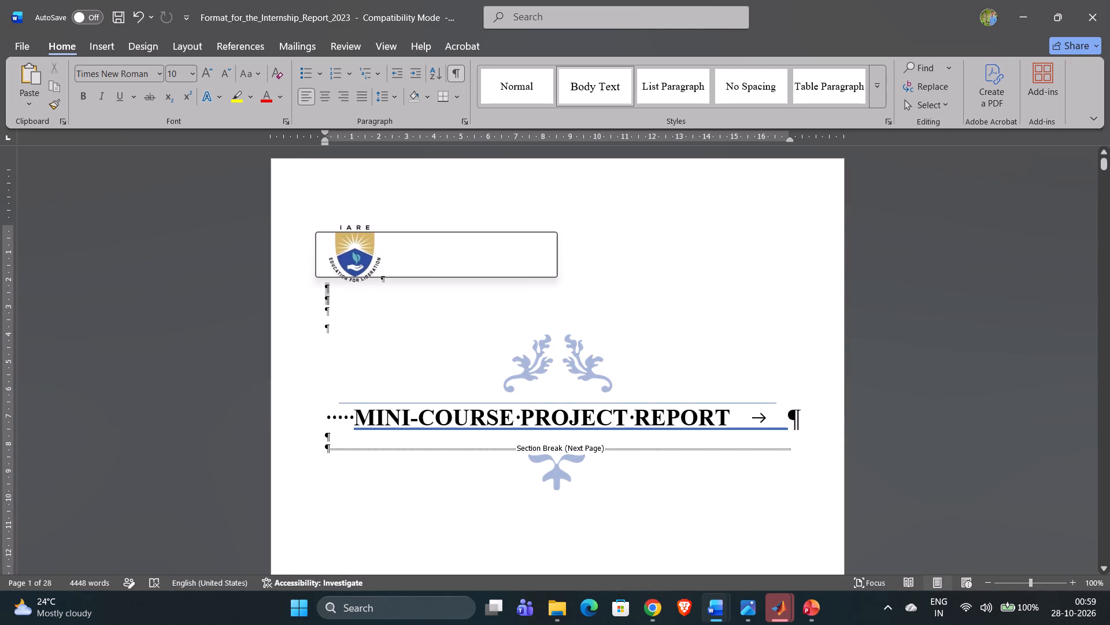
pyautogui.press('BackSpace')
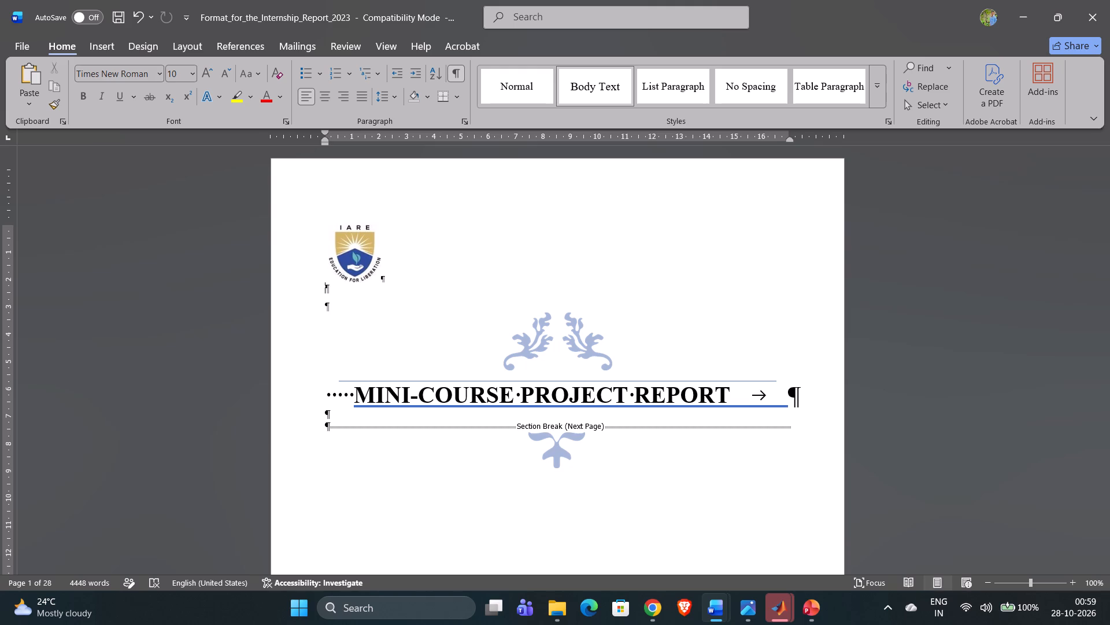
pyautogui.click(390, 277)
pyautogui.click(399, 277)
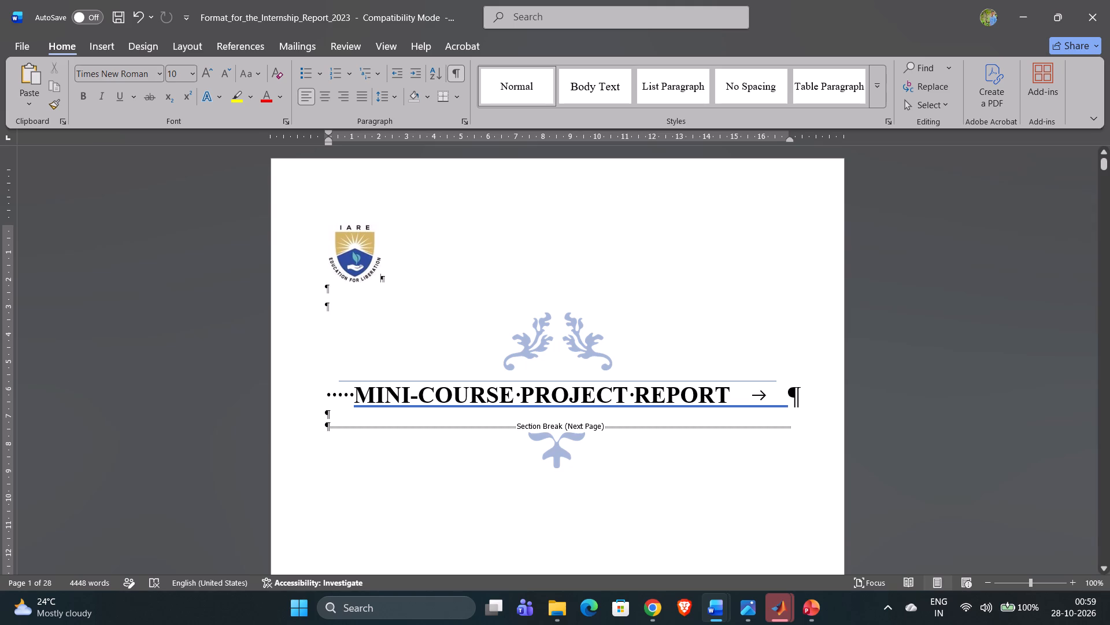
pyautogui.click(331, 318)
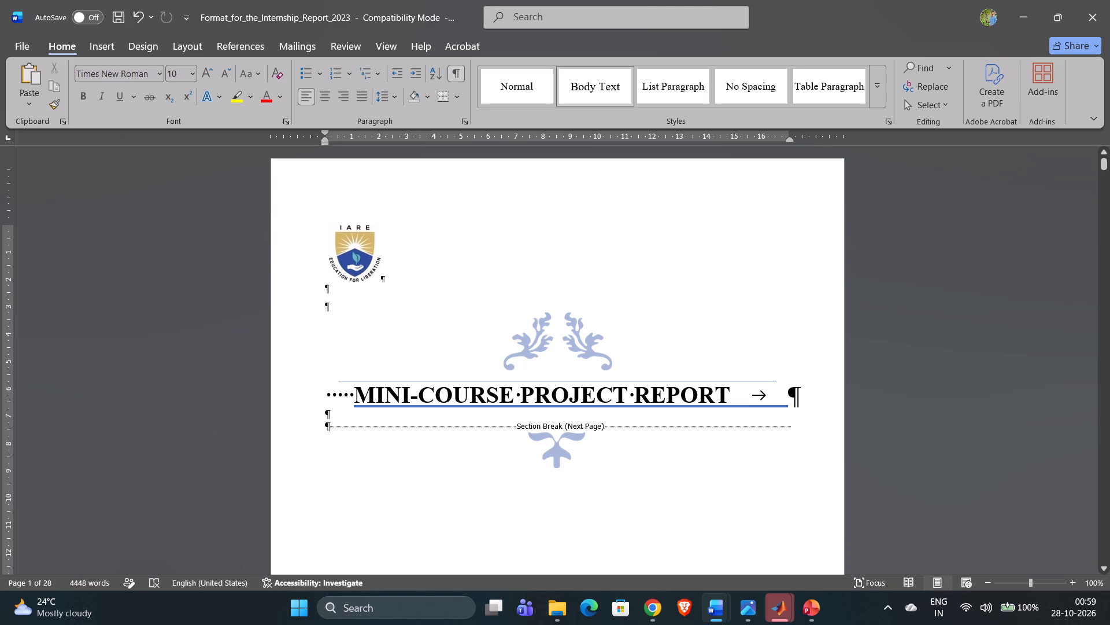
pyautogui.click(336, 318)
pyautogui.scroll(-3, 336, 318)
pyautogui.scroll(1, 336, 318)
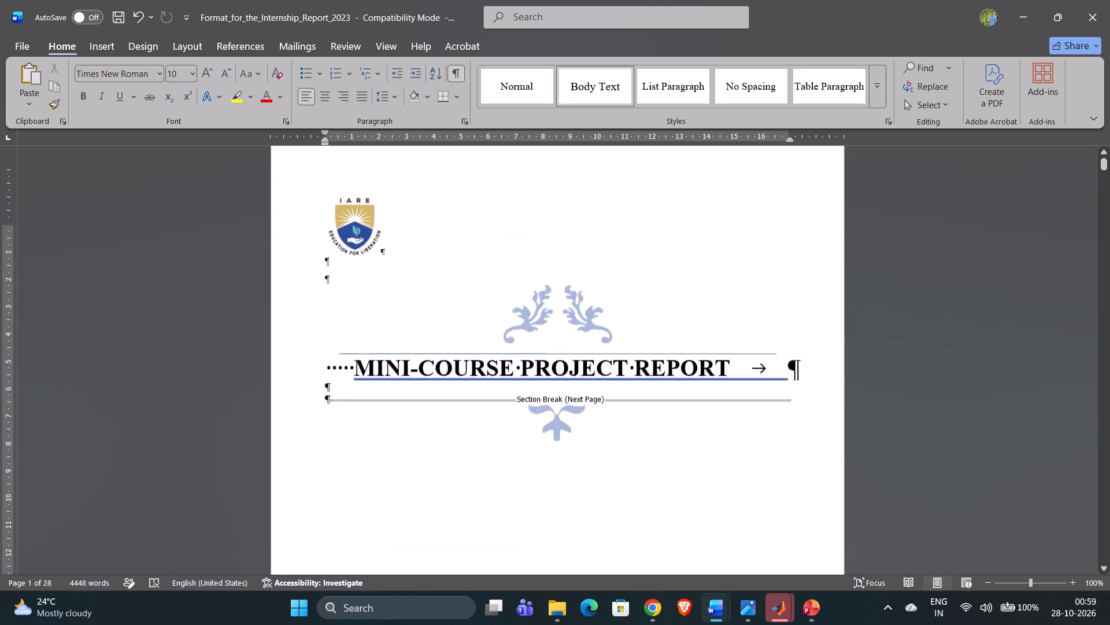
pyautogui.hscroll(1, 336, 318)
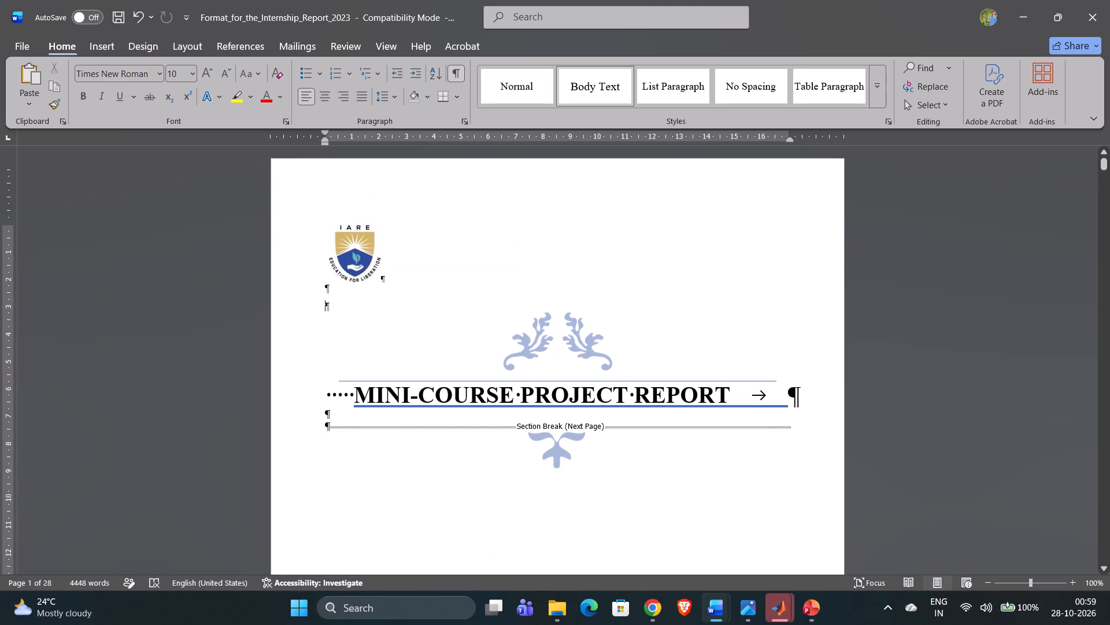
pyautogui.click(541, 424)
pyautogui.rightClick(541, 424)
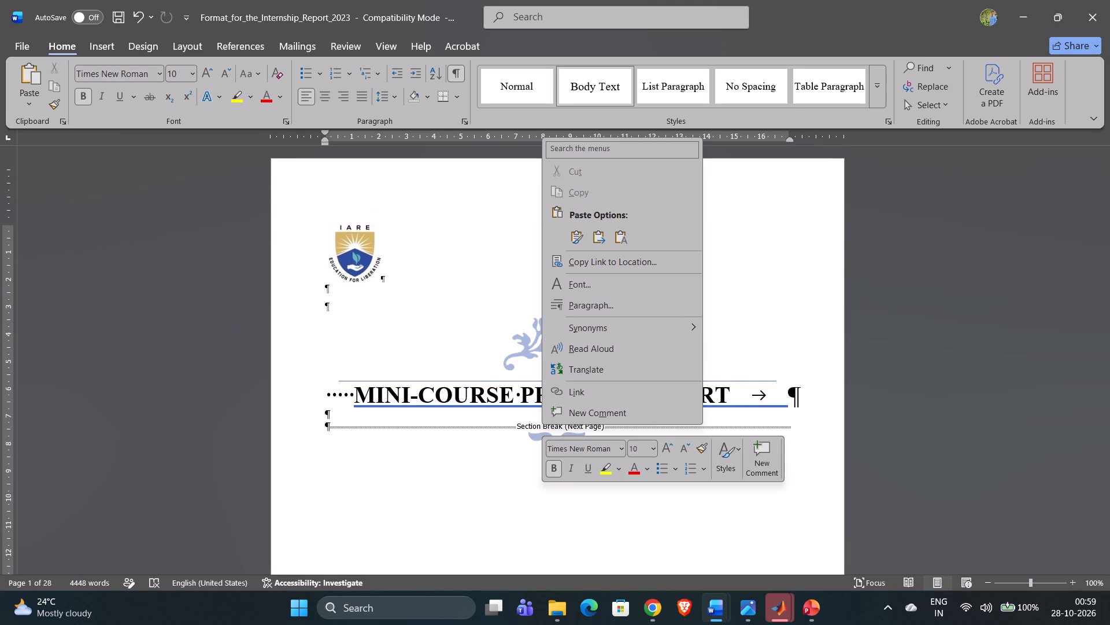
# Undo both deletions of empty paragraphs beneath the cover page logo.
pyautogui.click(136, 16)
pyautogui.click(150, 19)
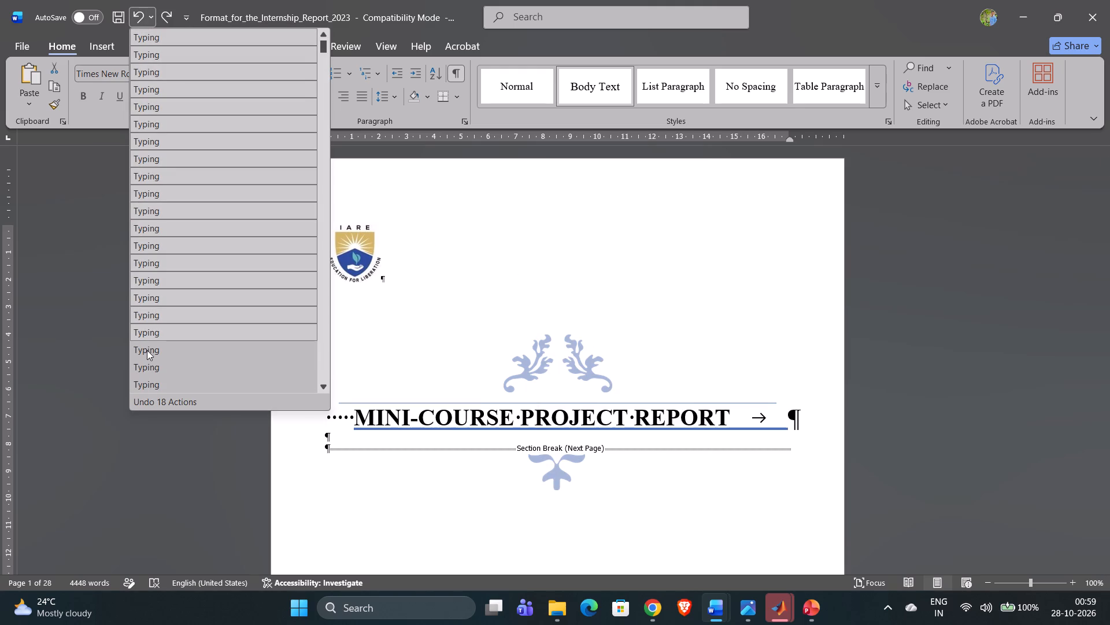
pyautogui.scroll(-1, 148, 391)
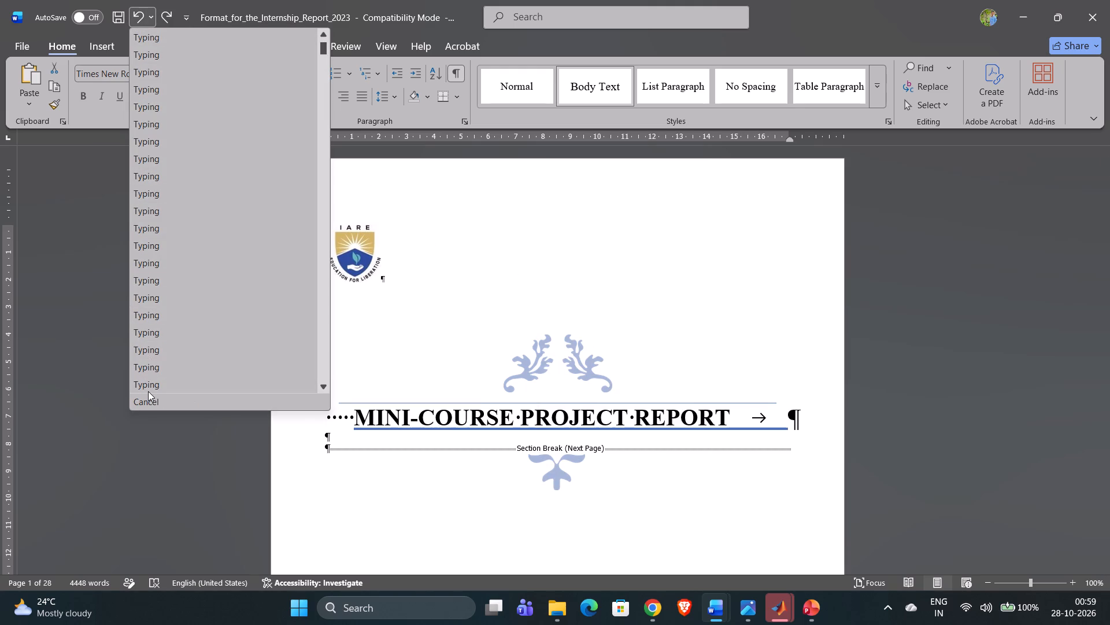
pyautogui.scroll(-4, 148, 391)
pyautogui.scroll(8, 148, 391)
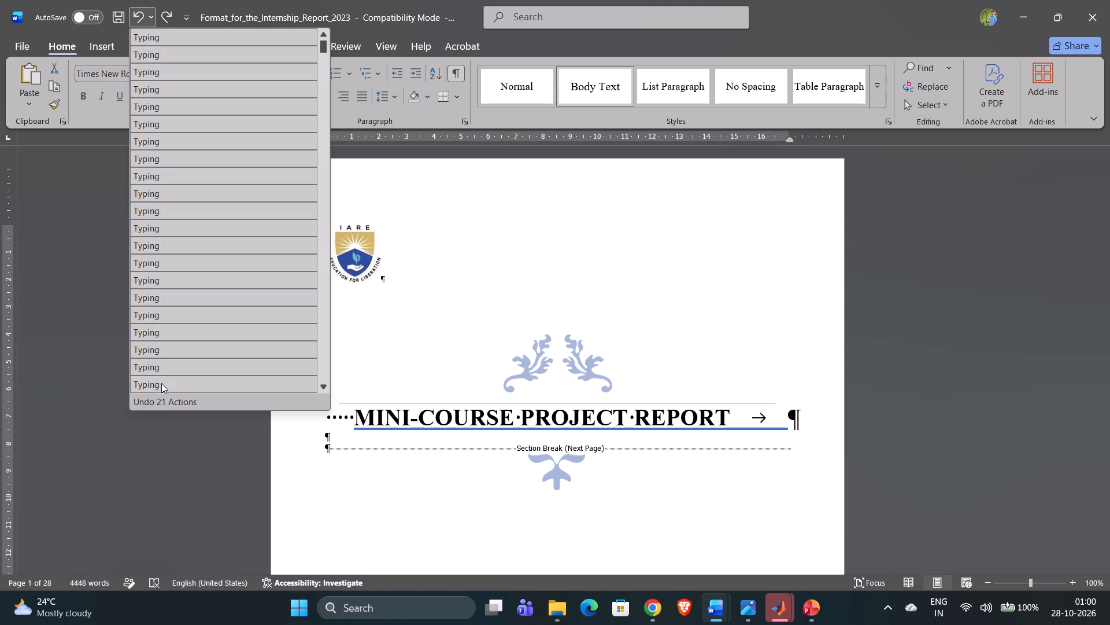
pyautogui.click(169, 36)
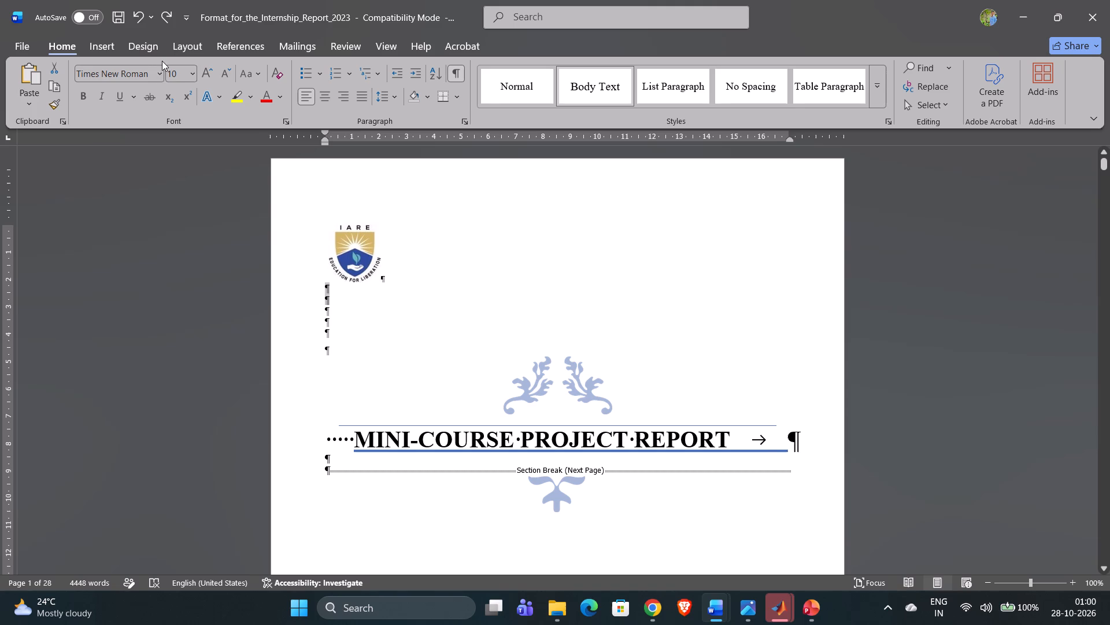
# Undo the earlier spacing edits around the thrust plot, section 4.4 and the "Maximum Sustained Turn Performance" figure.
pyautogui.click(182, 12)
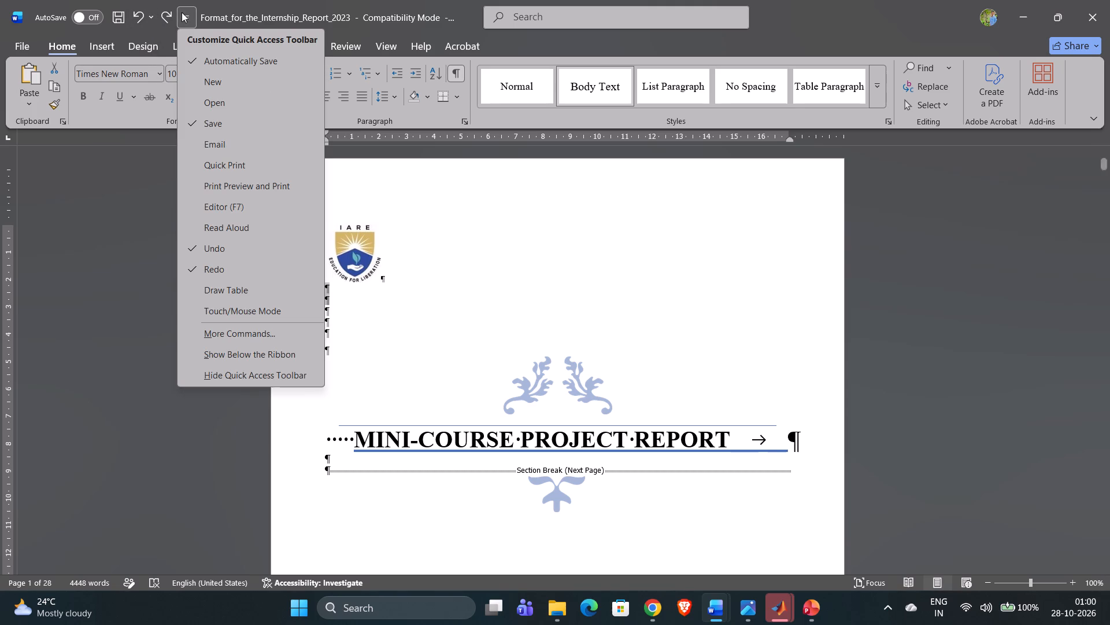
pyautogui.click(149, 18)
pyautogui.click(142, 17)
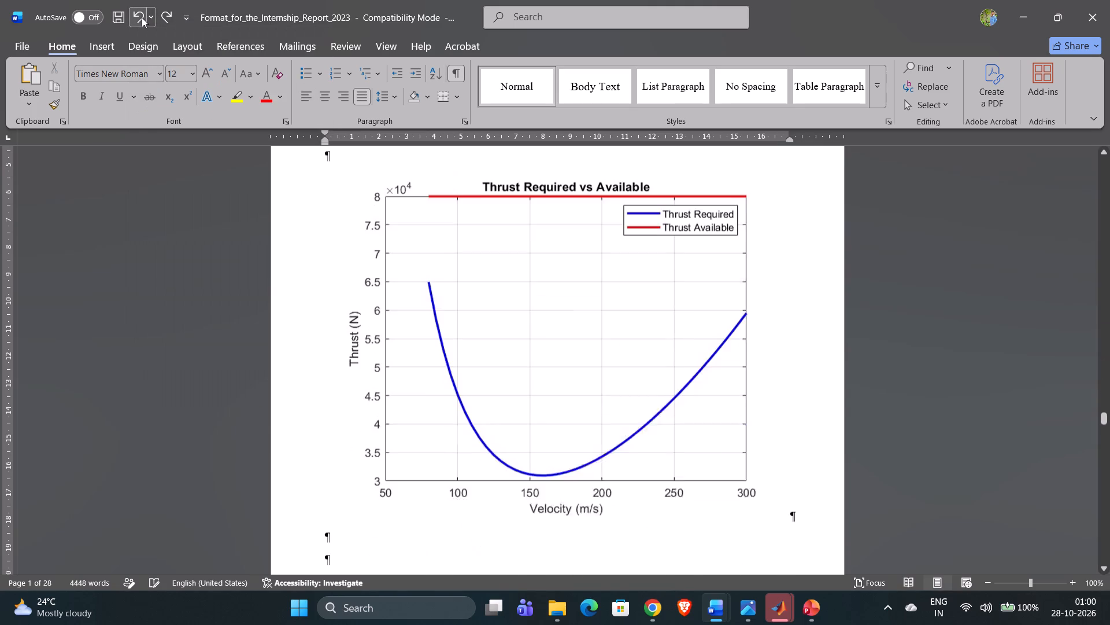
pyautogui.tripleClick(142, 17)
pyautogui.tripleClick(142, 17)
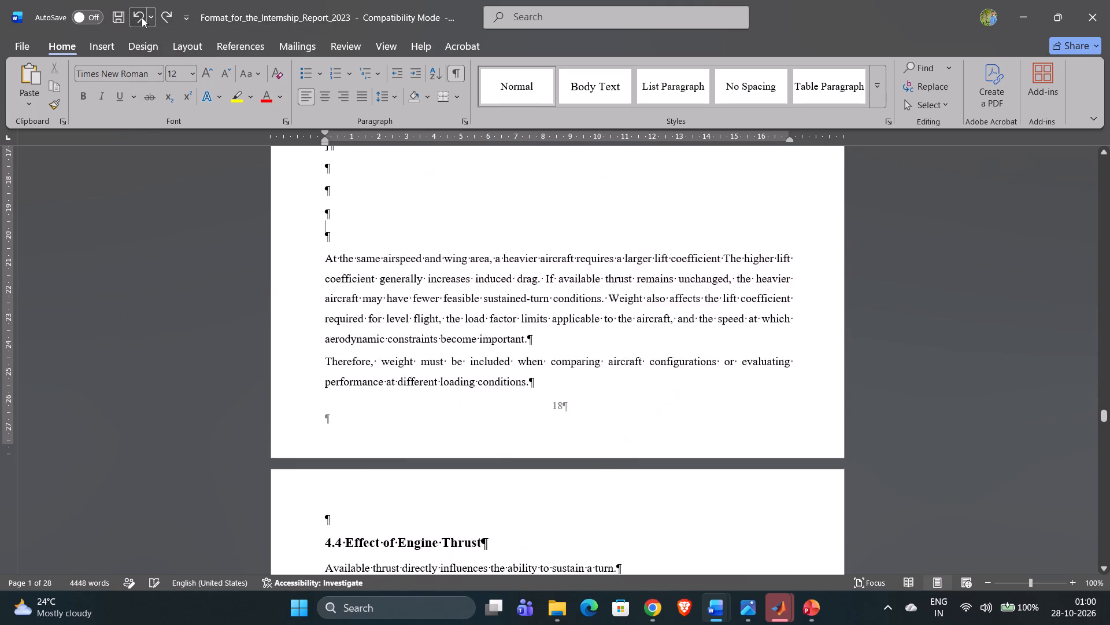
pyautogui.tripleClick(142, 17)
pyautogui.click(142, 17)
pyautogui.tripleClick(142, 17)
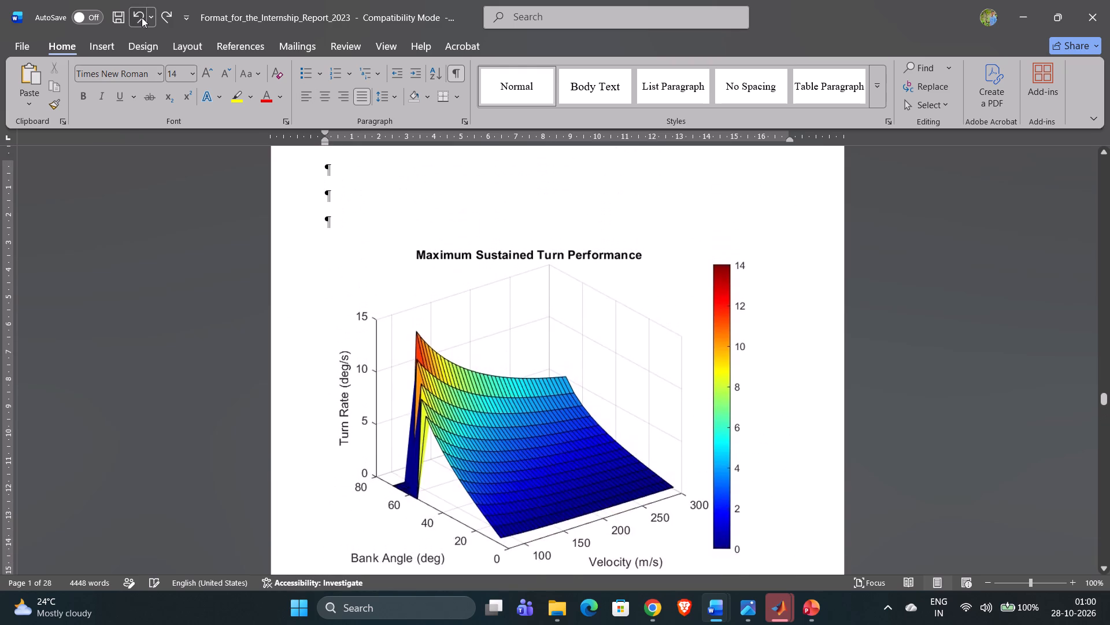
pyautogui.tripleClick(142, 17)
pyautogui.click(142, 17)
# Undo the deleted spaces on the line above the "2.LITERATURE SURVEY" heading.
pyautogui.tripleClick(142, 17)
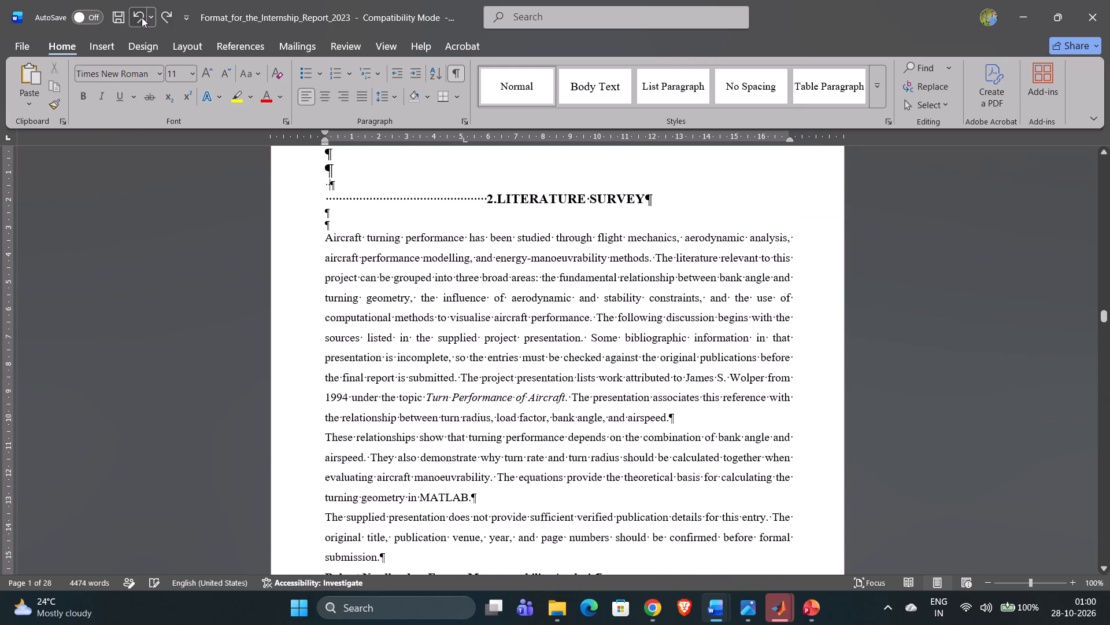
pyautogui.click(142, 17)
pyautogui.tripleClick(142, 17)
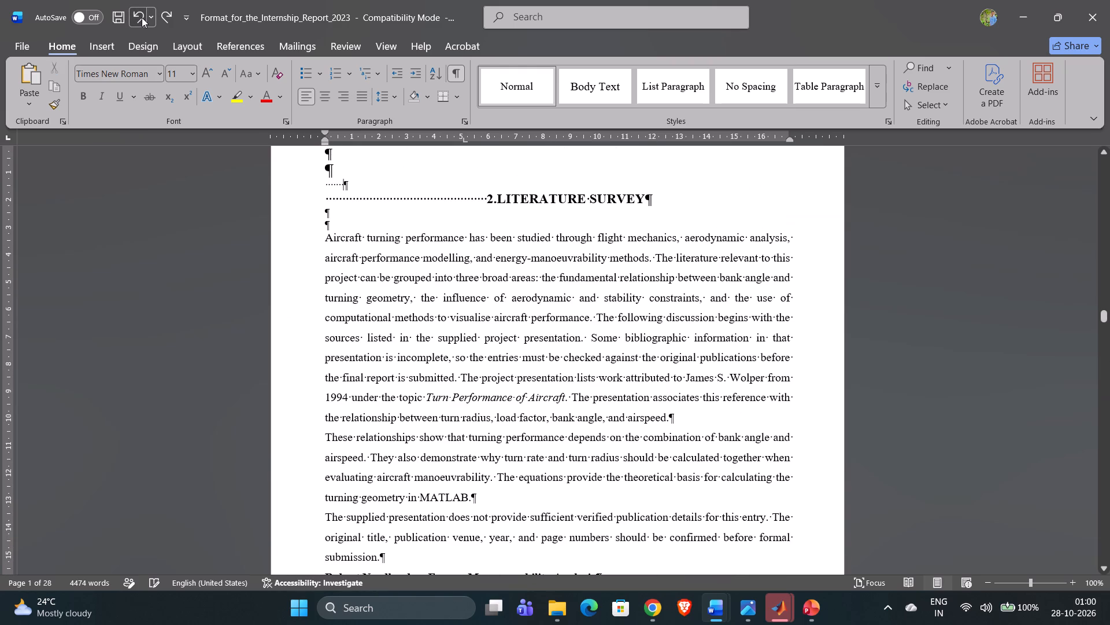
pyautogui.tripleClick(142, 17)
pyautogui.click(142, 17)
pyautogui.tripleClick(142, 17)
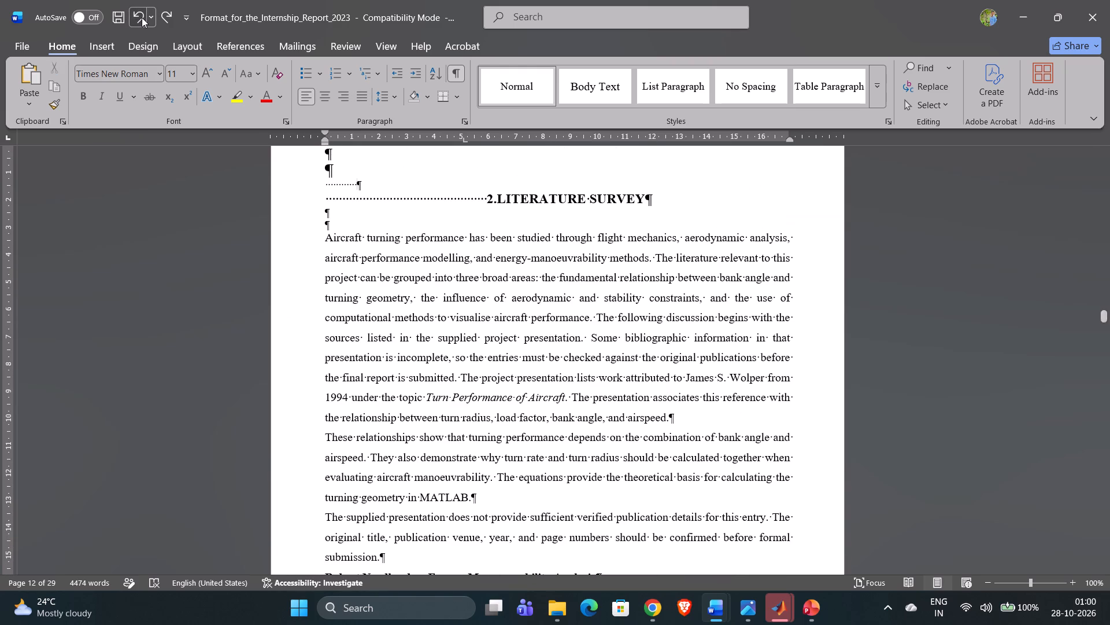
# Undo the edits to the Introduction's closing paragraph and its following breaks, back through "or descend. Such a condition is not a sustained level turn.".
pyautogui.tripleClick(135, 17)
pyautogui.tripleClick(135, 17)
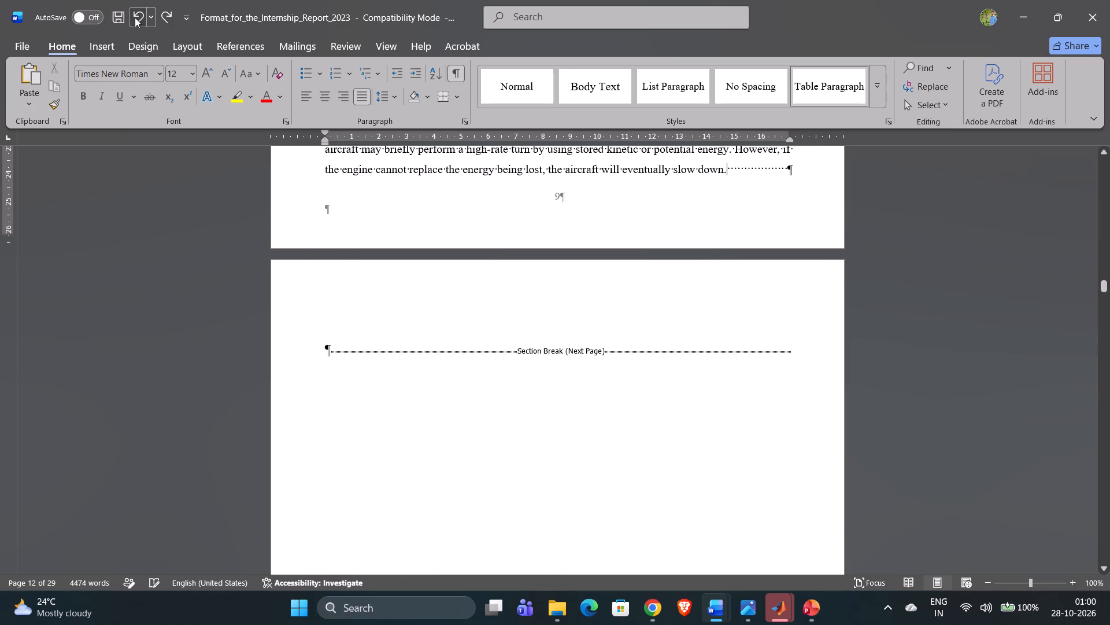
pyautogui.tripleClick(135, 17)
pyautogui.tripleClick(135, 17)
pyautogui.tripleClick(135, 17)
pyautogui.tripleClick(135, 17)
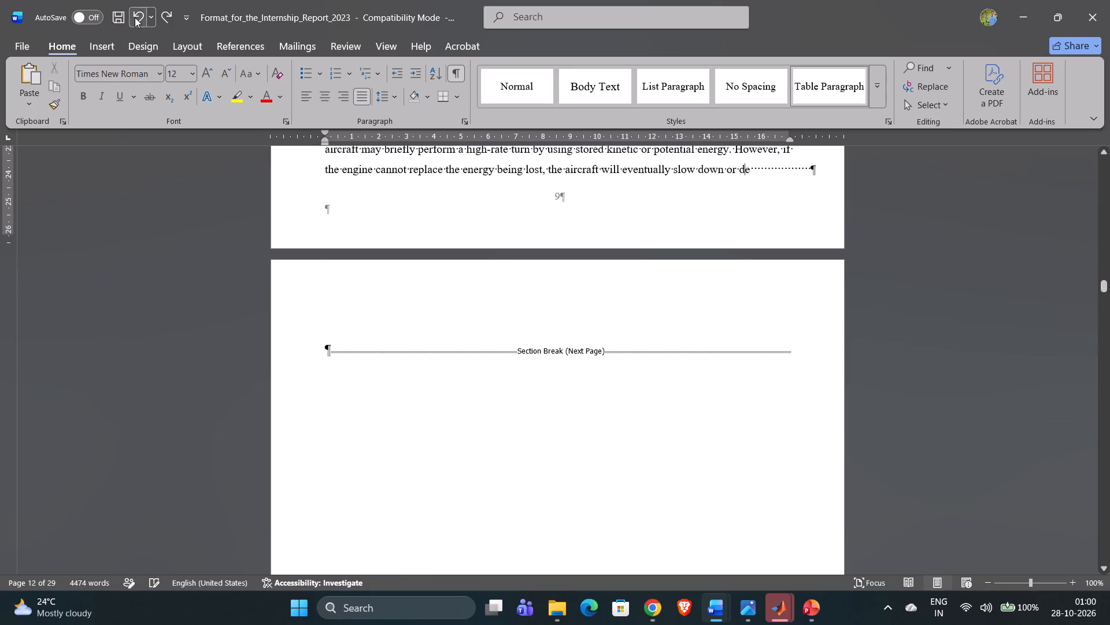
pyautogui.tripleClick(135, 17)
pyautogui.tripleClick(135, 17)
pyautogui.tripleClick(135, 17)
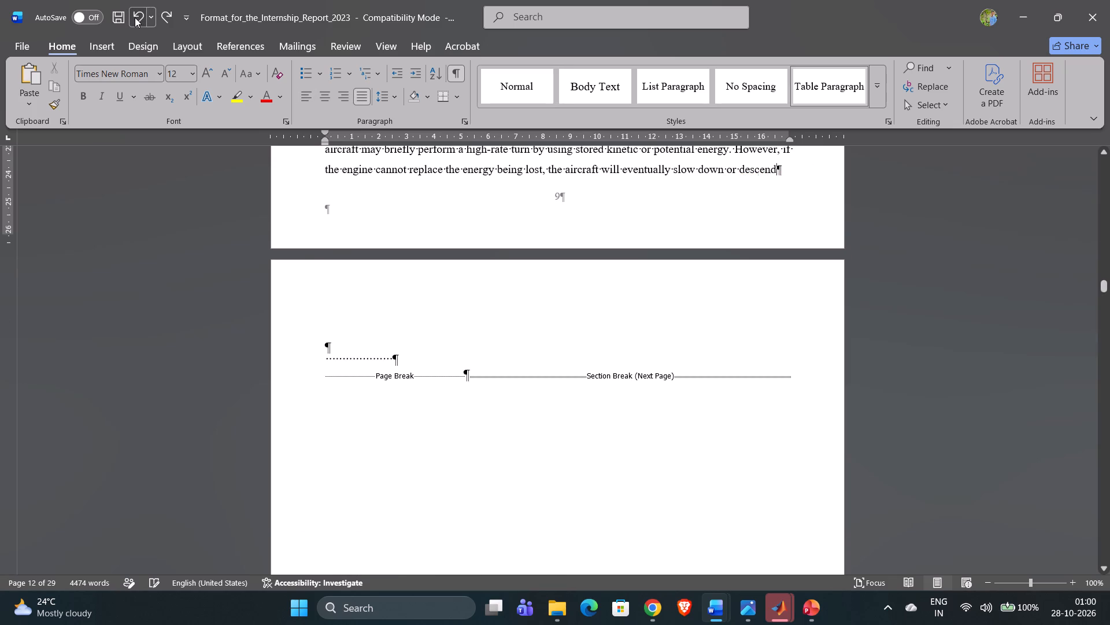
pyautogui.tripleClick(135, 17)
pyautogui.tripleClick(135, 17)
pyautogui.click(135, 17)
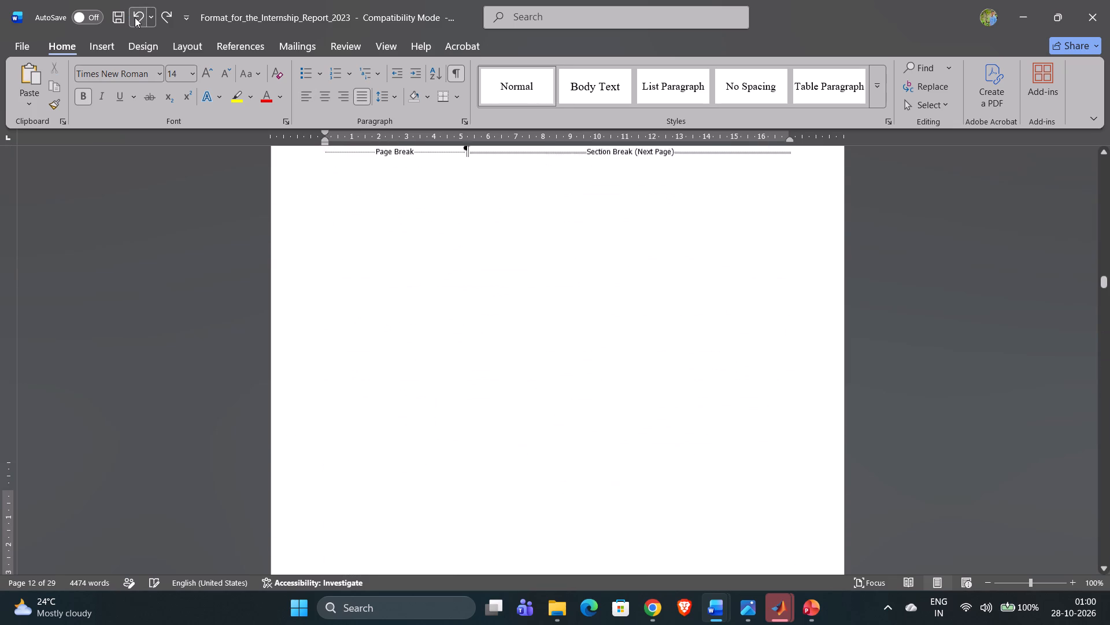
# Delete several spaces from the space-only line above the page break that follows the Introduction.
pyautogui.scroll(2, 379, 244)
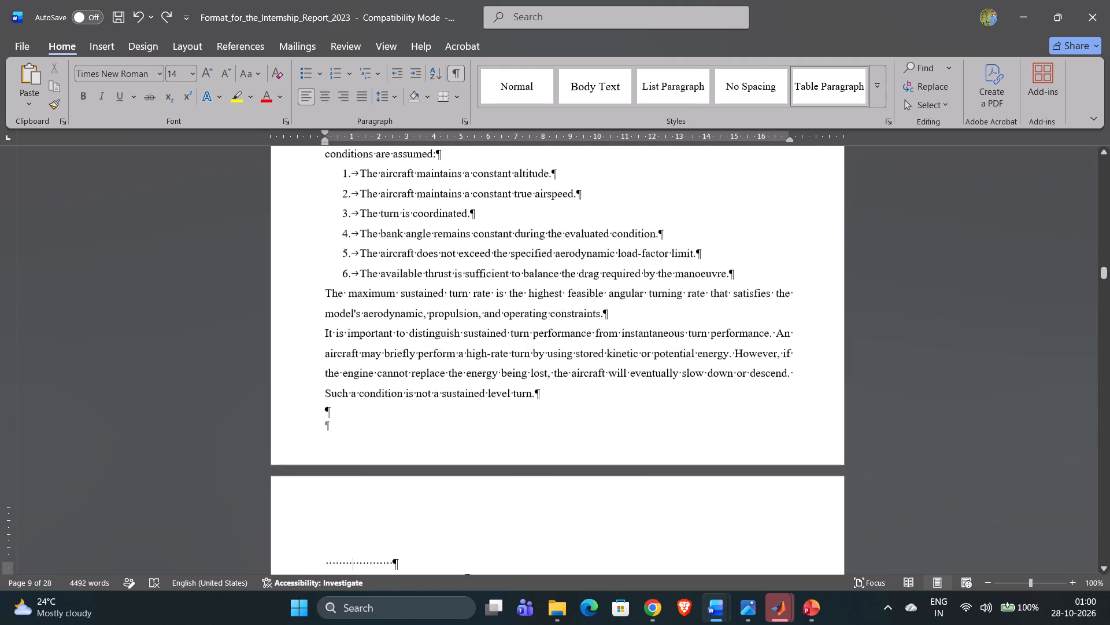
pyautogui.scroll(1, 379, 244)
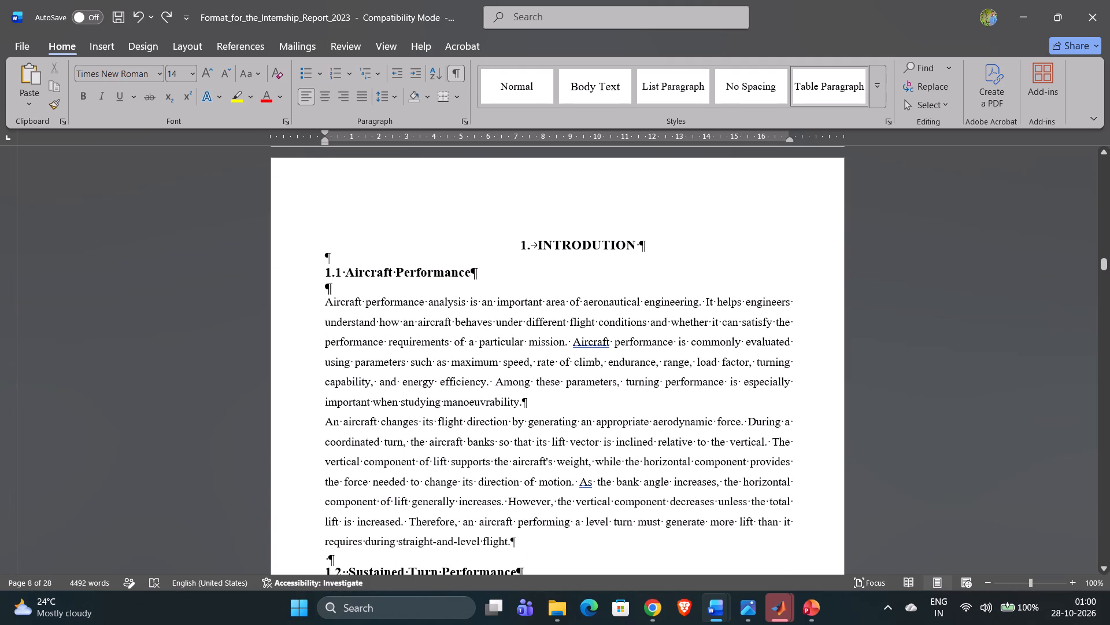
pyautogui.press('BackSpace')
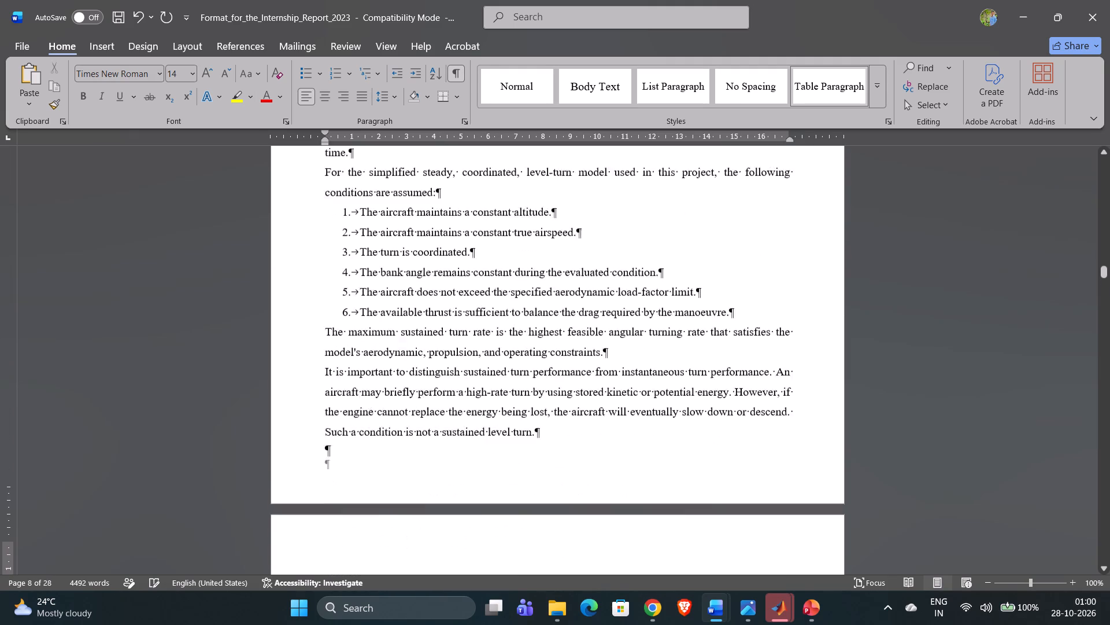
pyautogui.press('BackSpace')
pyautogui.press('BackSpace')
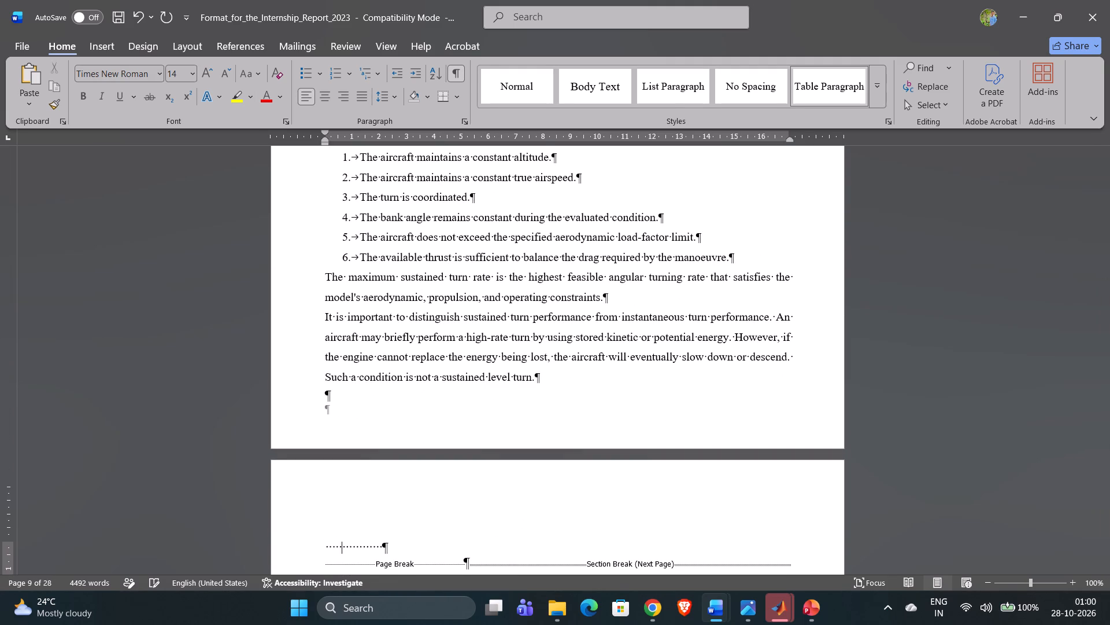
pyautogui.press('BackSpace')
pyautogui.press('BackSpace')
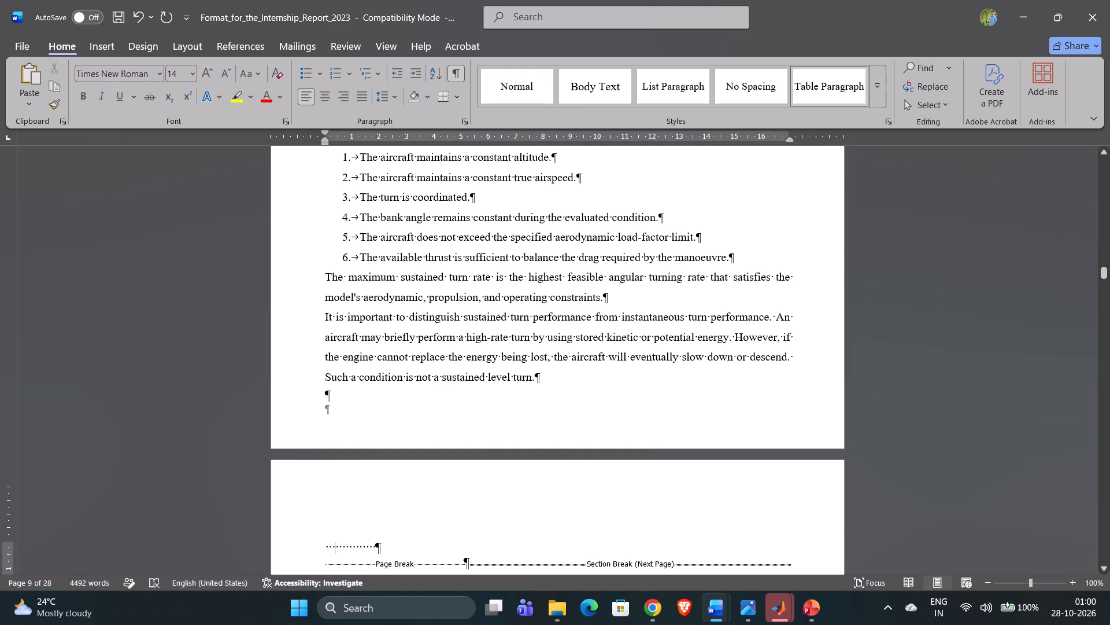
# Delete the extra empty paragraphs between the cover page logo and the title, keeping one.
pyautogui.scroll(20, 421, 304)
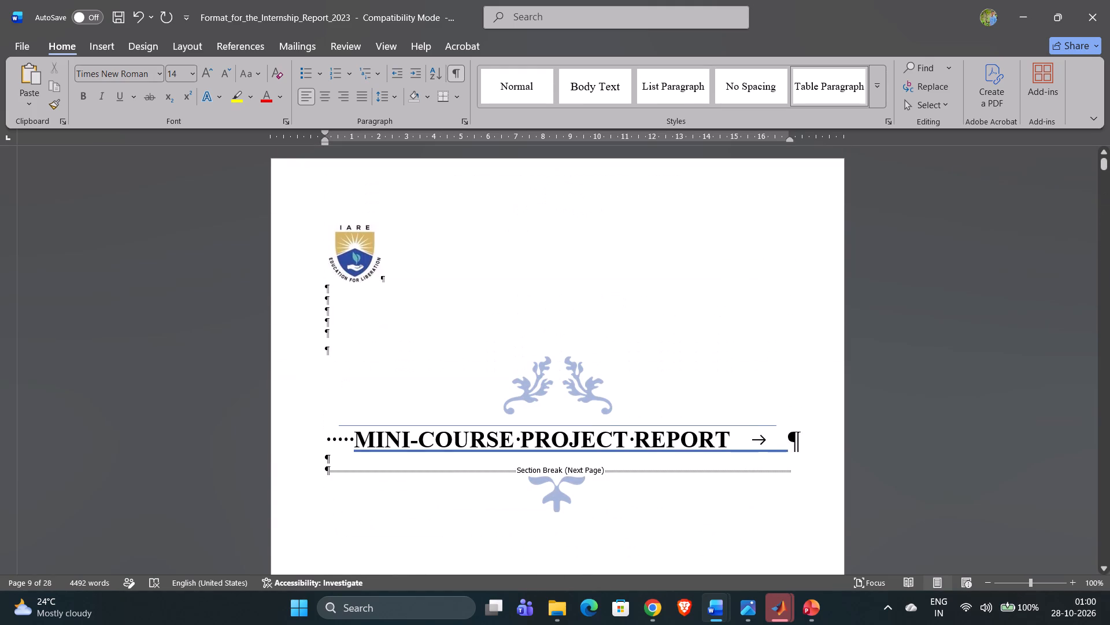
pyautogui.moveTo(339, 359); pyautogui.dragTo(323, 291)
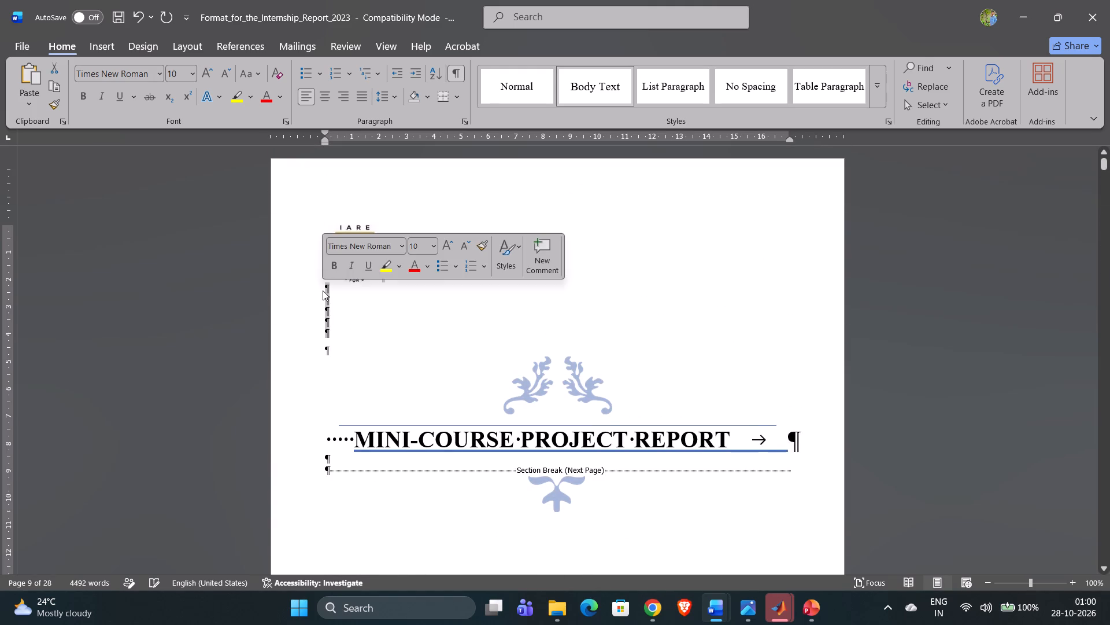
pyautogui.press('BackSpace')
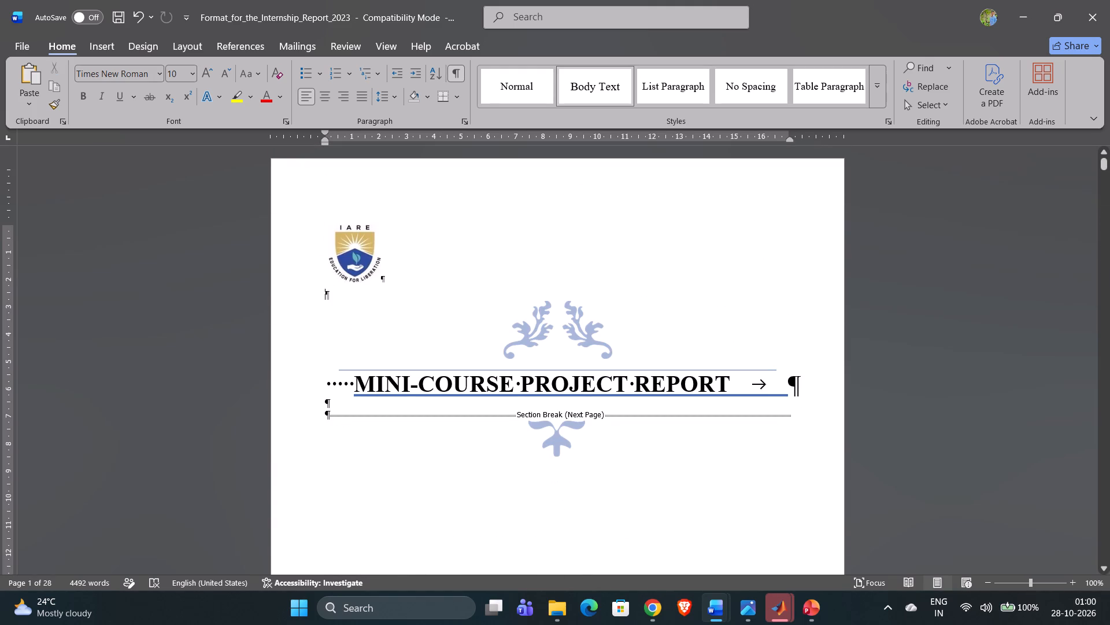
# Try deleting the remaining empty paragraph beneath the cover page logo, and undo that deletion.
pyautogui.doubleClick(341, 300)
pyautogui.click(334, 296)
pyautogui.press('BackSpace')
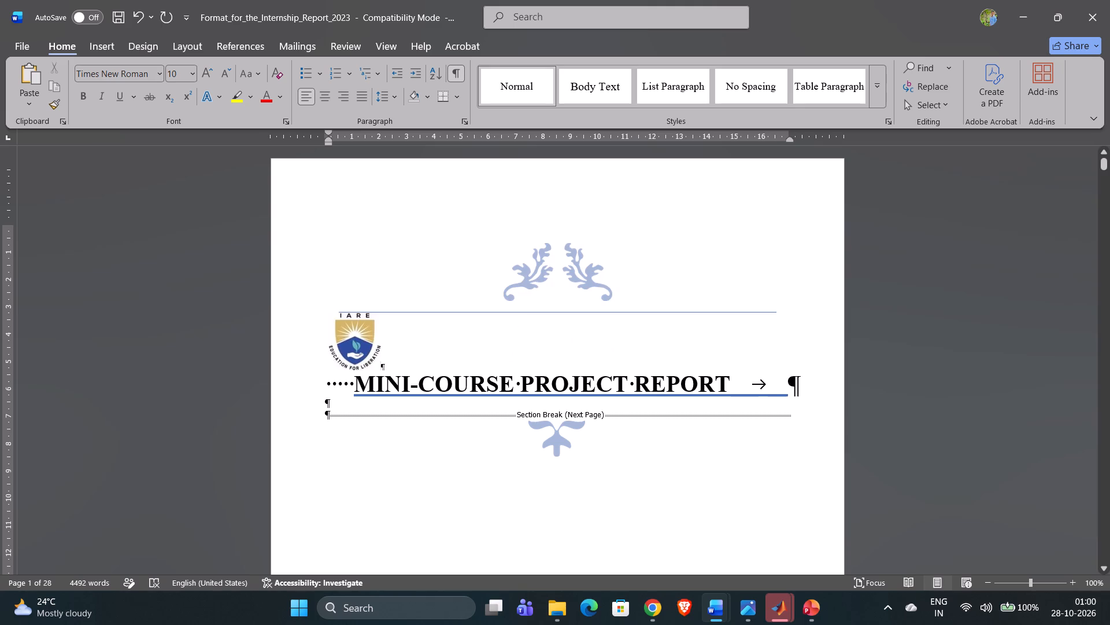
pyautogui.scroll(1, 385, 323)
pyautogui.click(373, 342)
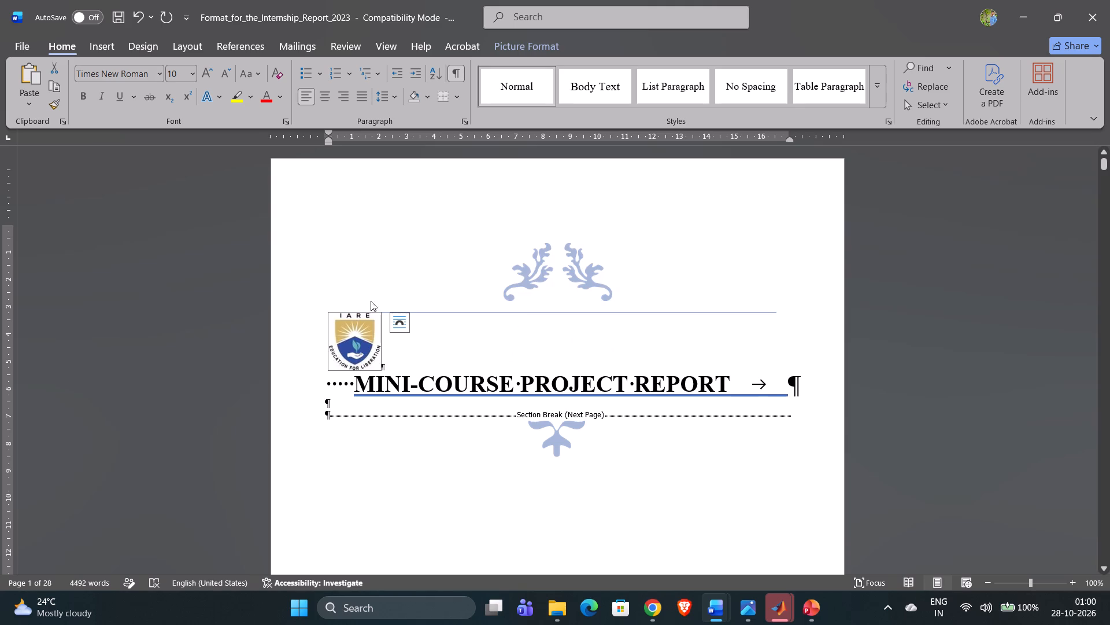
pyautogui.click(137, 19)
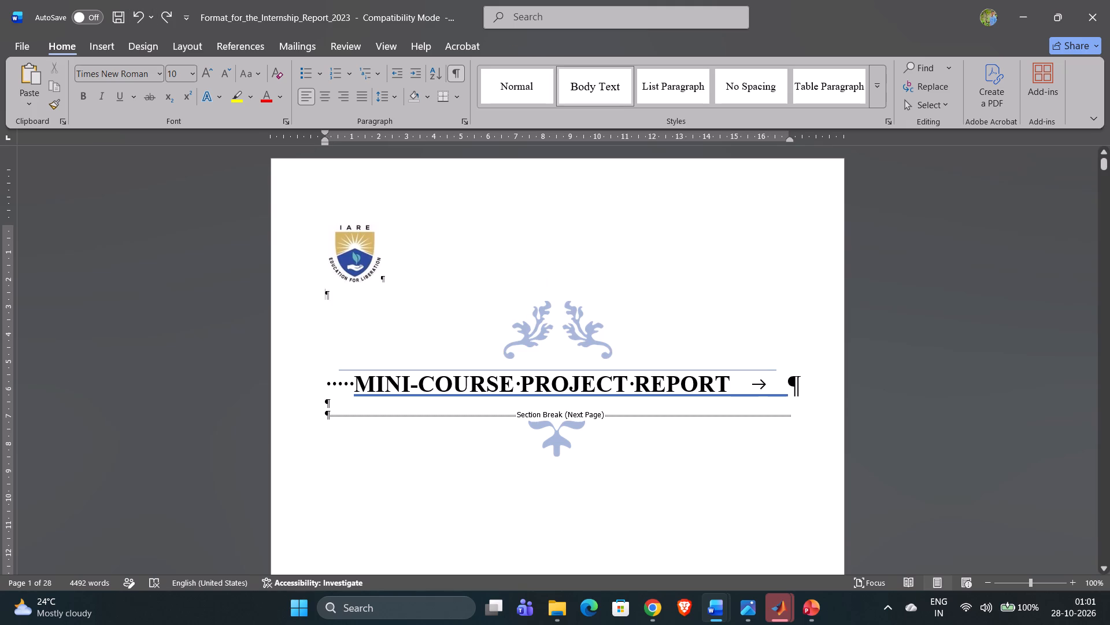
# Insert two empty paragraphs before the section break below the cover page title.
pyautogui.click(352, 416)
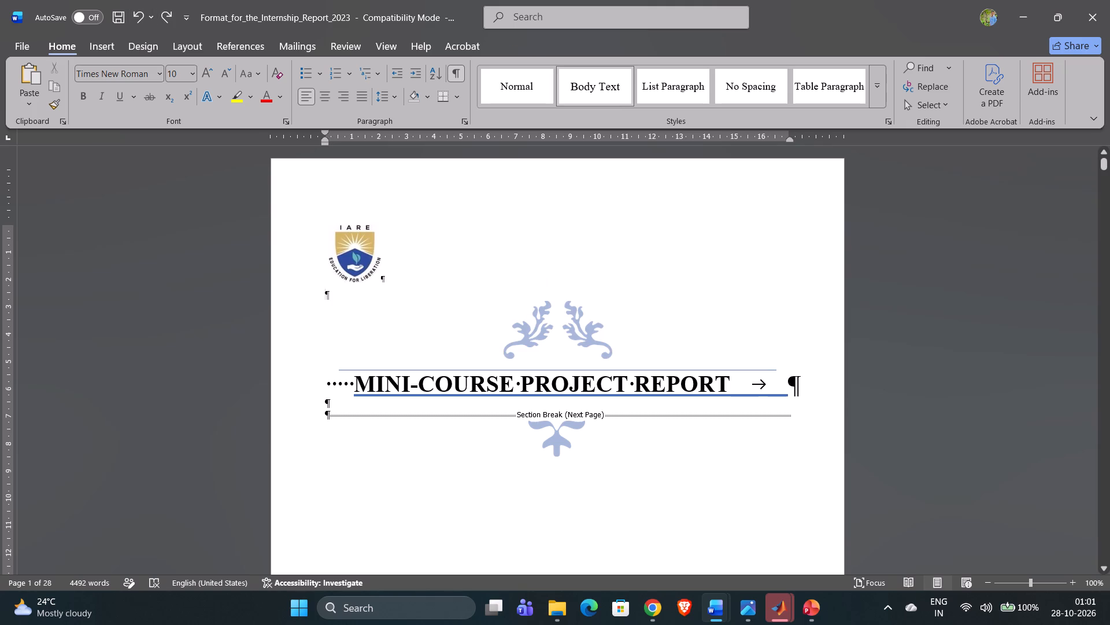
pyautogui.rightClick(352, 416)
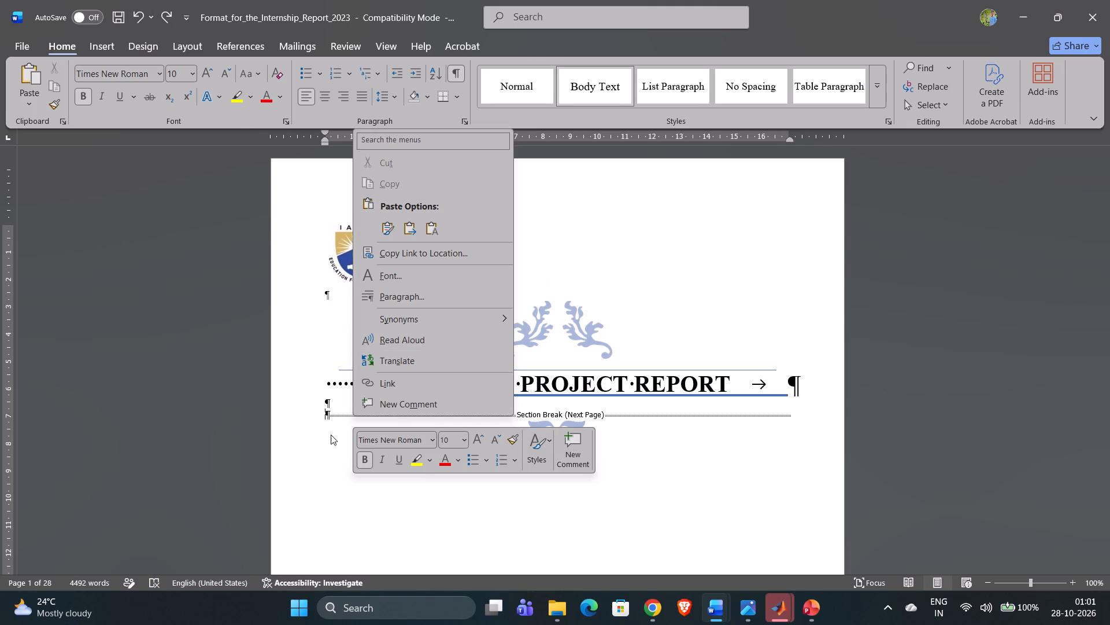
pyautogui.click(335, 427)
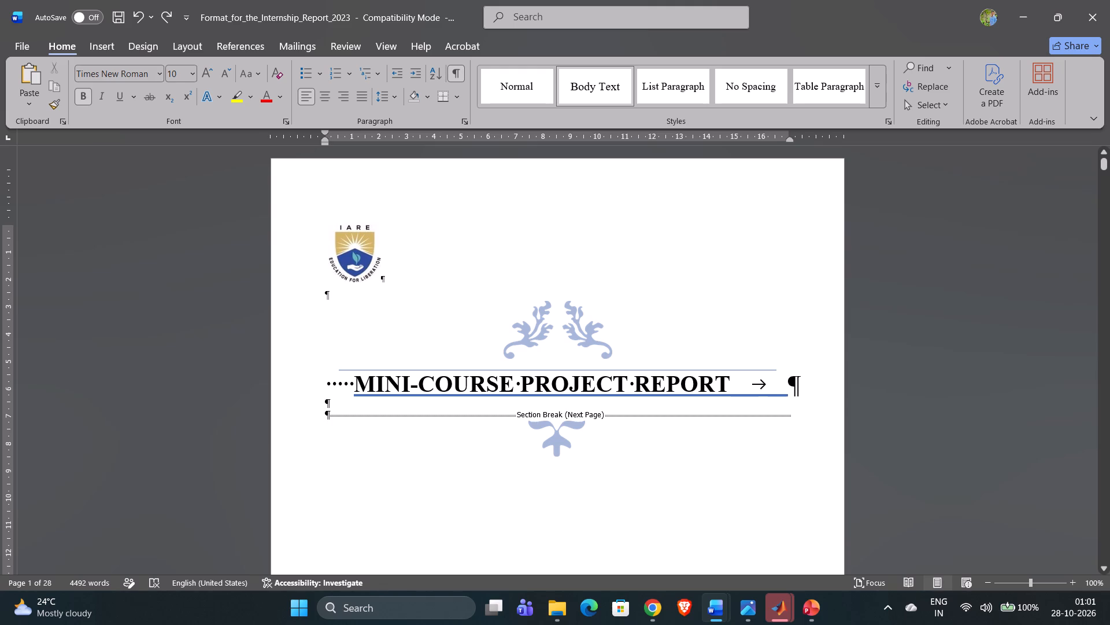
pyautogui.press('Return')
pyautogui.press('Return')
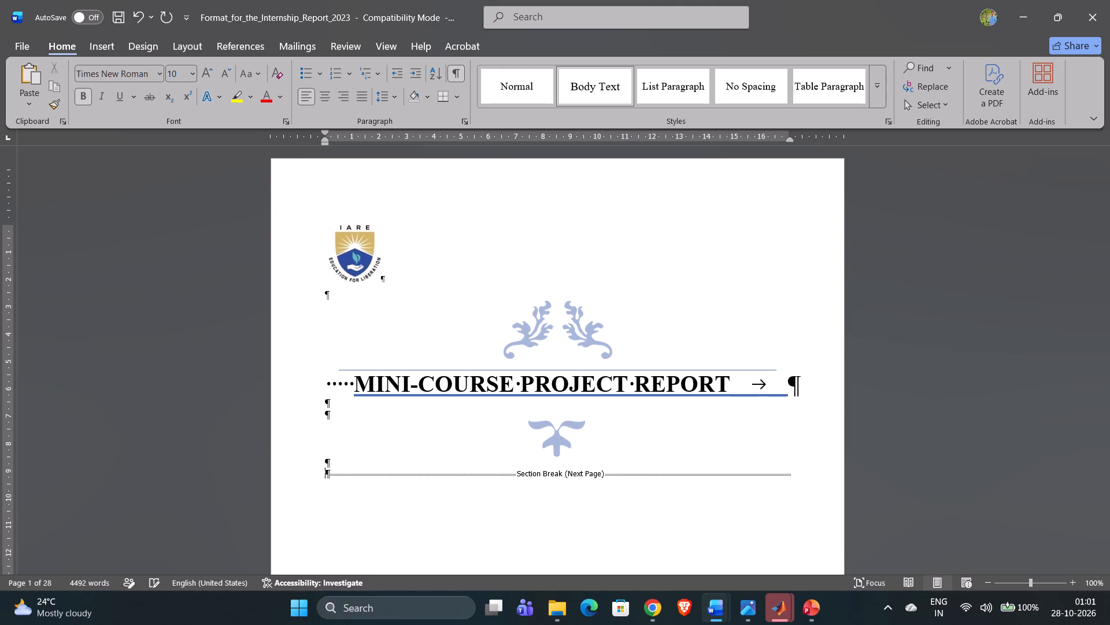
# Delete the empty paragraphs, the lower ornament and the section break beneath the "MINI-COURSE PROJECT REPORT" title.
pyautogui.click(657, 472)
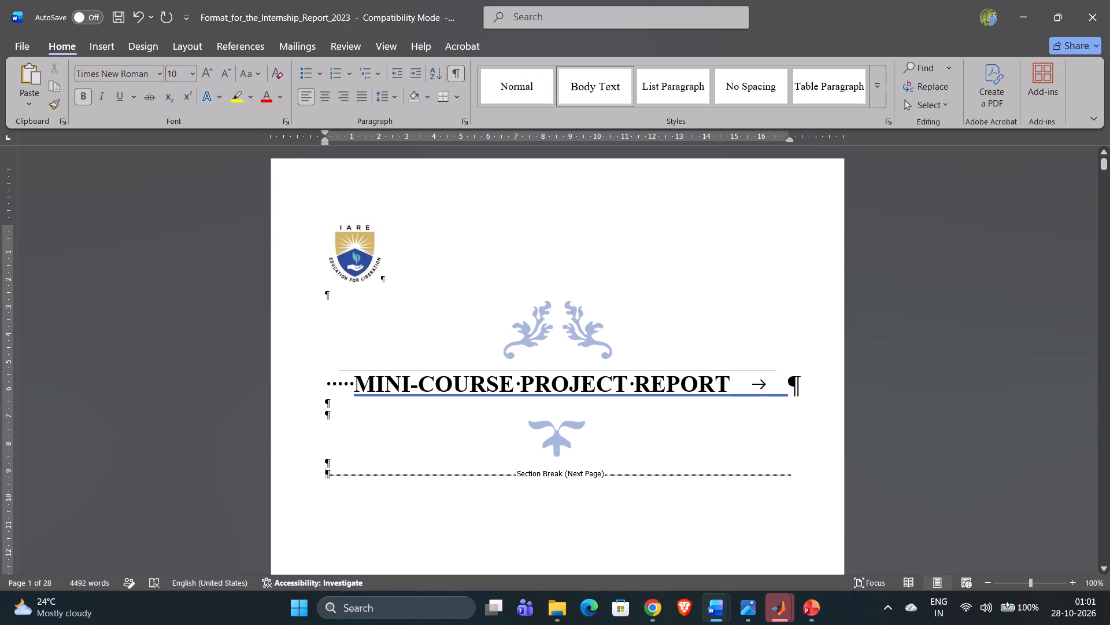
pyautogui.rightClick(657, 472)
pyautogui.click(546, 451)
pyautogui.moveTo(324, 401); pyautogui.dragTo(338, 483)
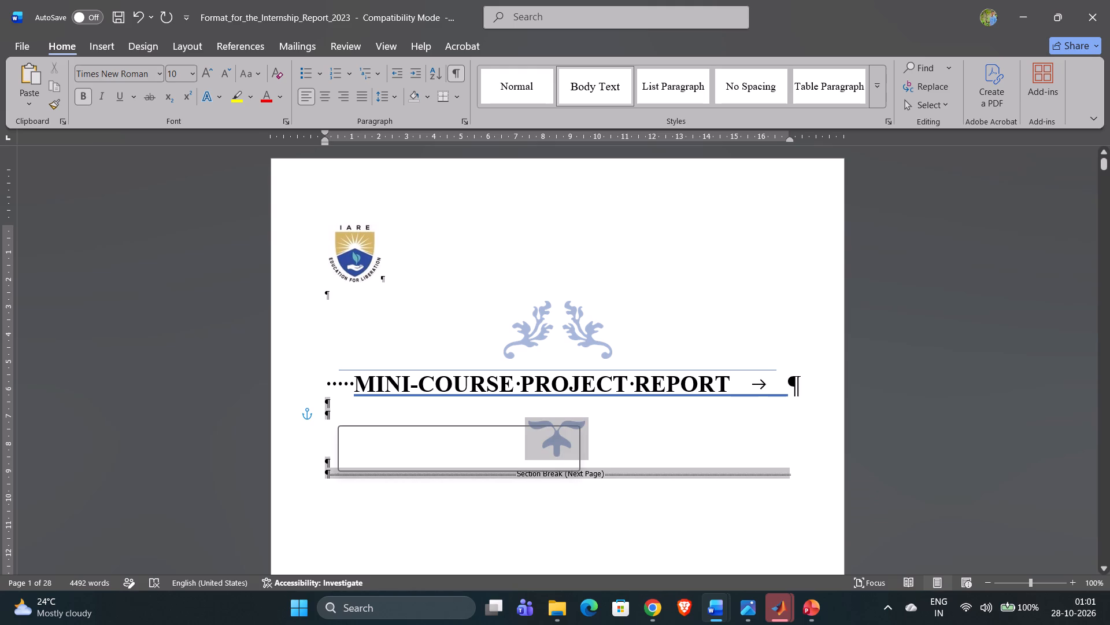
pyautogui.press('BackSpace')
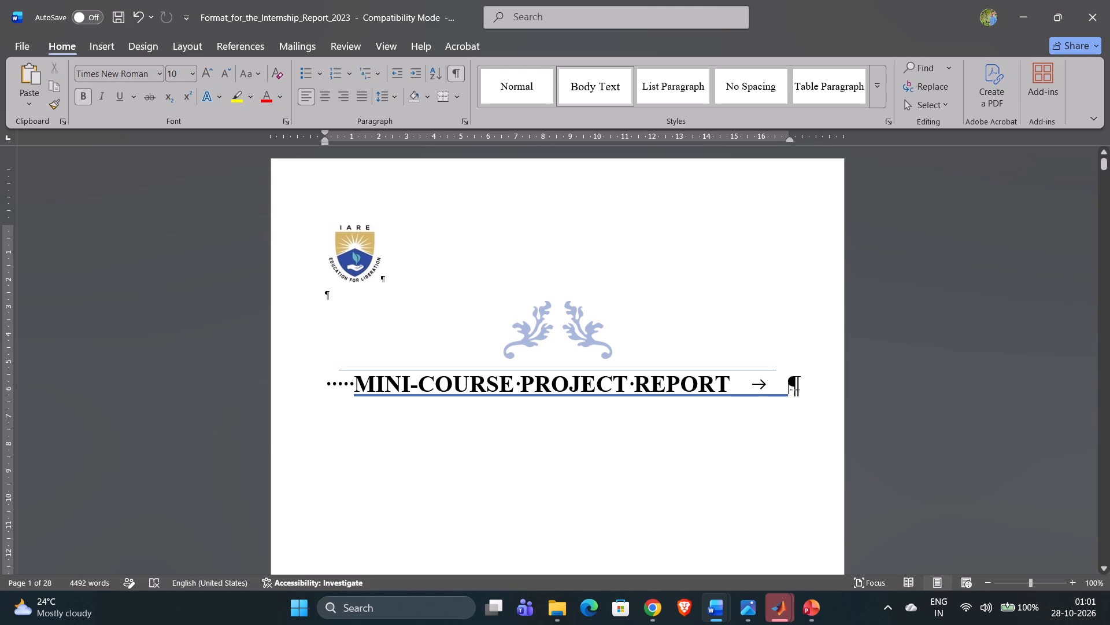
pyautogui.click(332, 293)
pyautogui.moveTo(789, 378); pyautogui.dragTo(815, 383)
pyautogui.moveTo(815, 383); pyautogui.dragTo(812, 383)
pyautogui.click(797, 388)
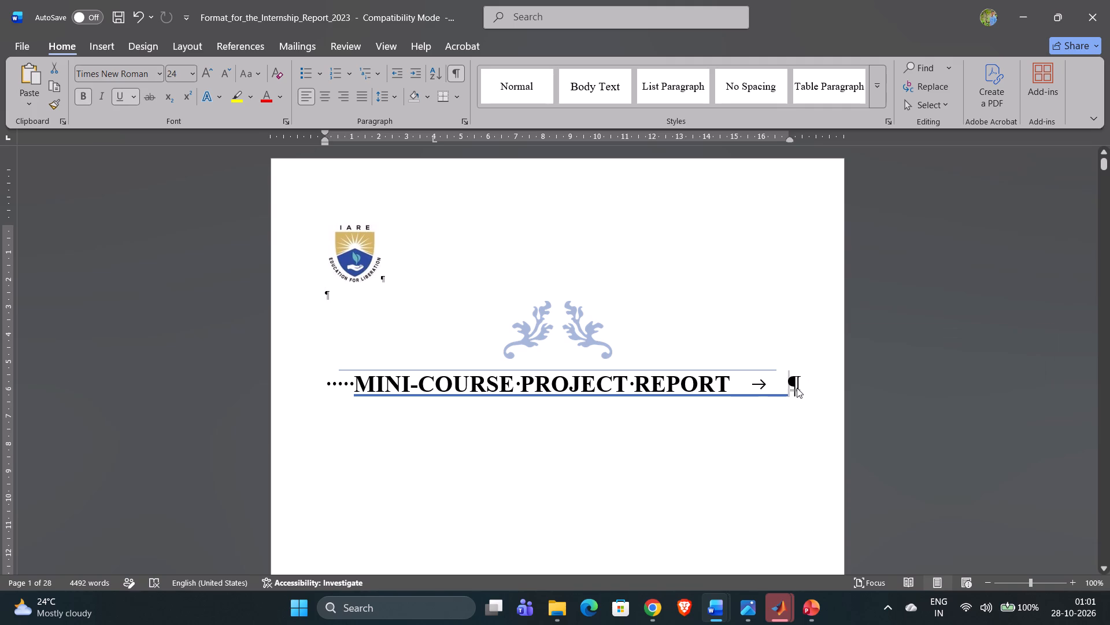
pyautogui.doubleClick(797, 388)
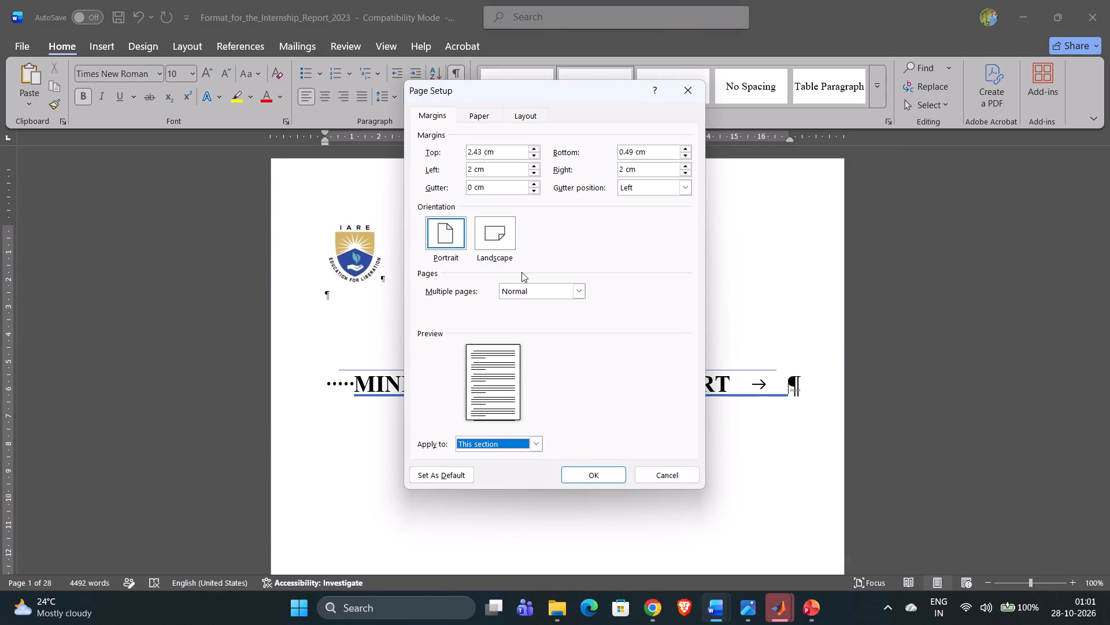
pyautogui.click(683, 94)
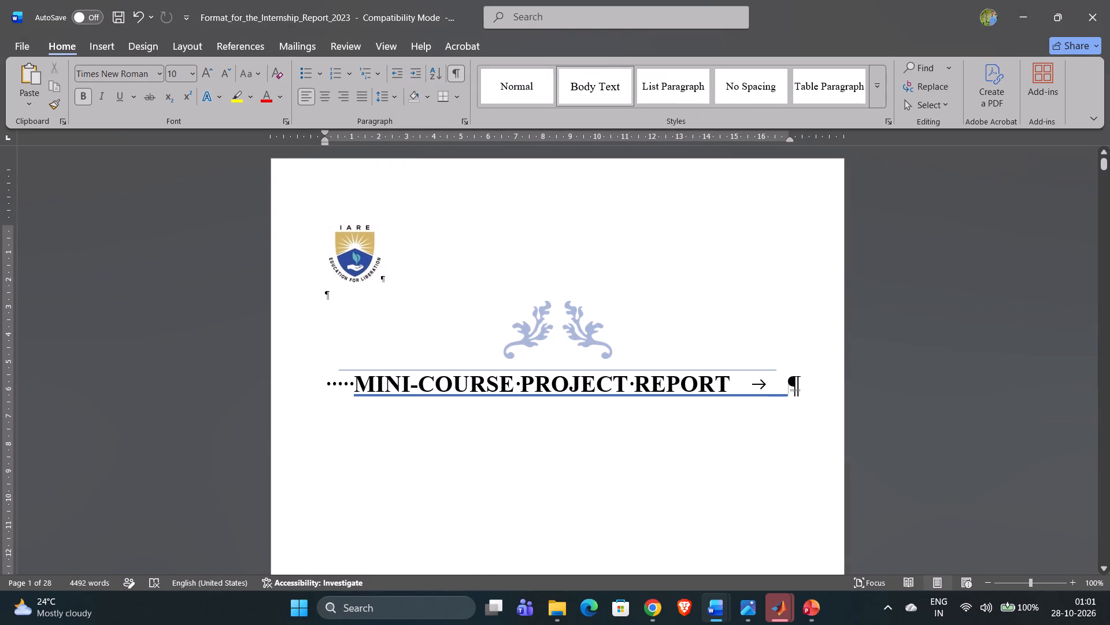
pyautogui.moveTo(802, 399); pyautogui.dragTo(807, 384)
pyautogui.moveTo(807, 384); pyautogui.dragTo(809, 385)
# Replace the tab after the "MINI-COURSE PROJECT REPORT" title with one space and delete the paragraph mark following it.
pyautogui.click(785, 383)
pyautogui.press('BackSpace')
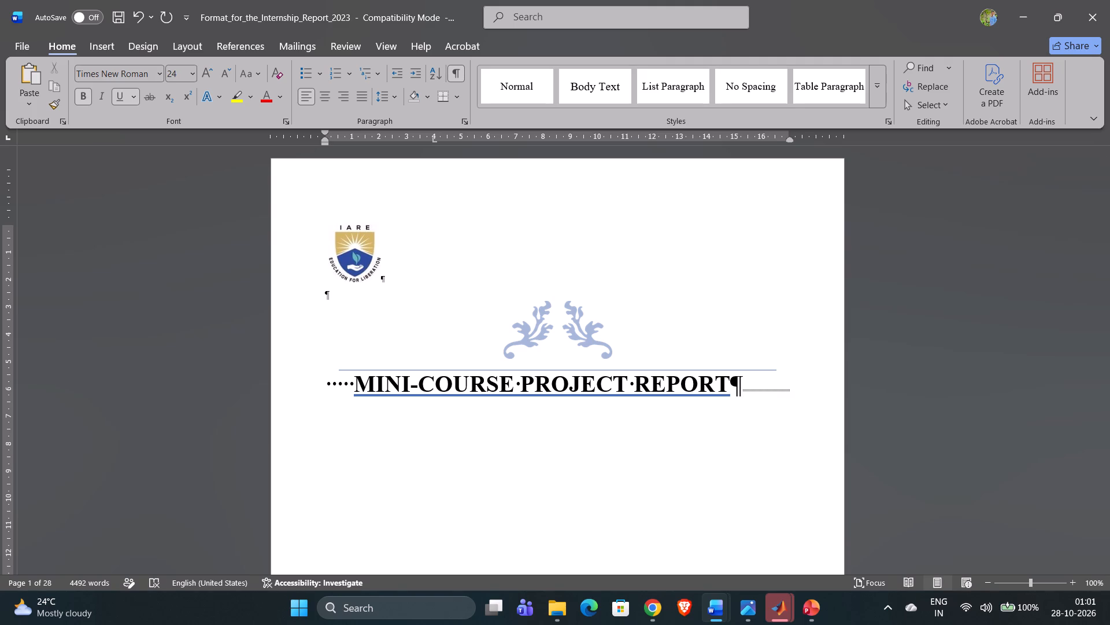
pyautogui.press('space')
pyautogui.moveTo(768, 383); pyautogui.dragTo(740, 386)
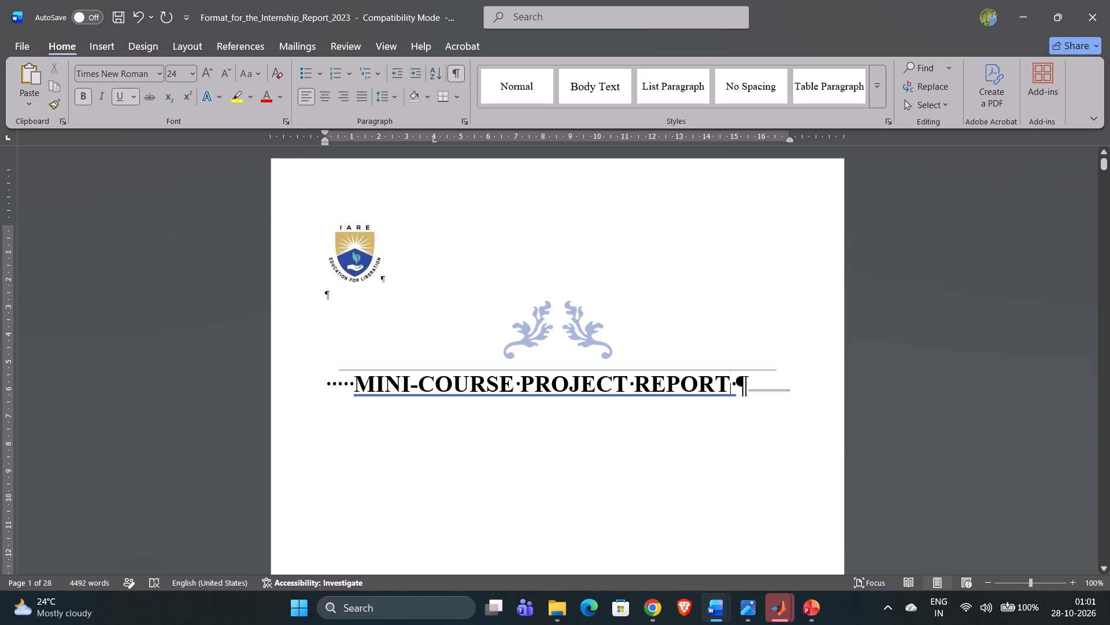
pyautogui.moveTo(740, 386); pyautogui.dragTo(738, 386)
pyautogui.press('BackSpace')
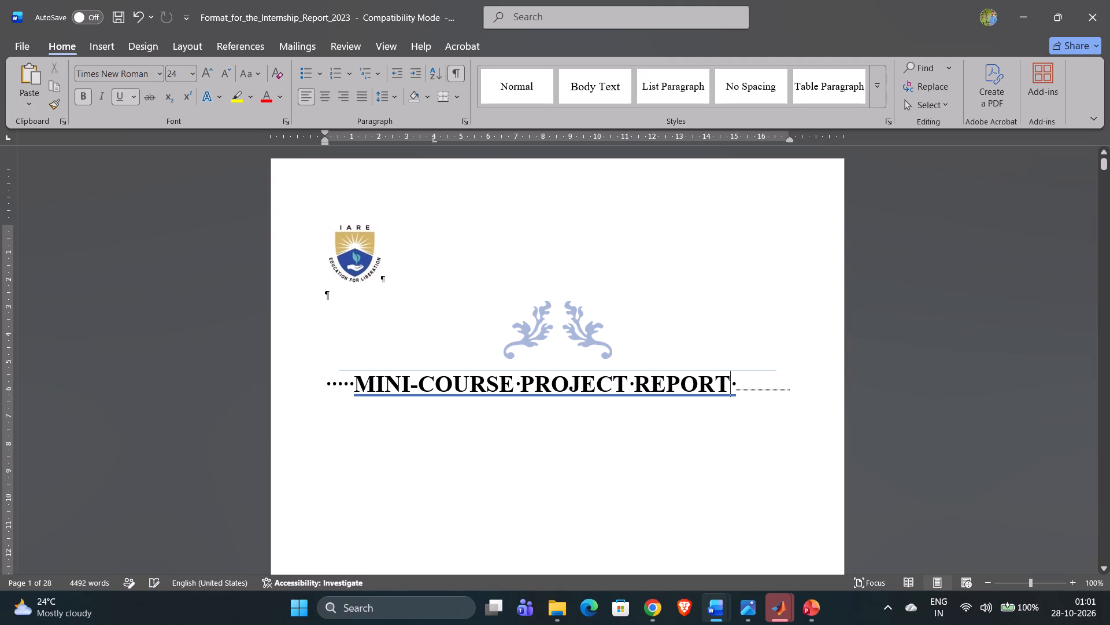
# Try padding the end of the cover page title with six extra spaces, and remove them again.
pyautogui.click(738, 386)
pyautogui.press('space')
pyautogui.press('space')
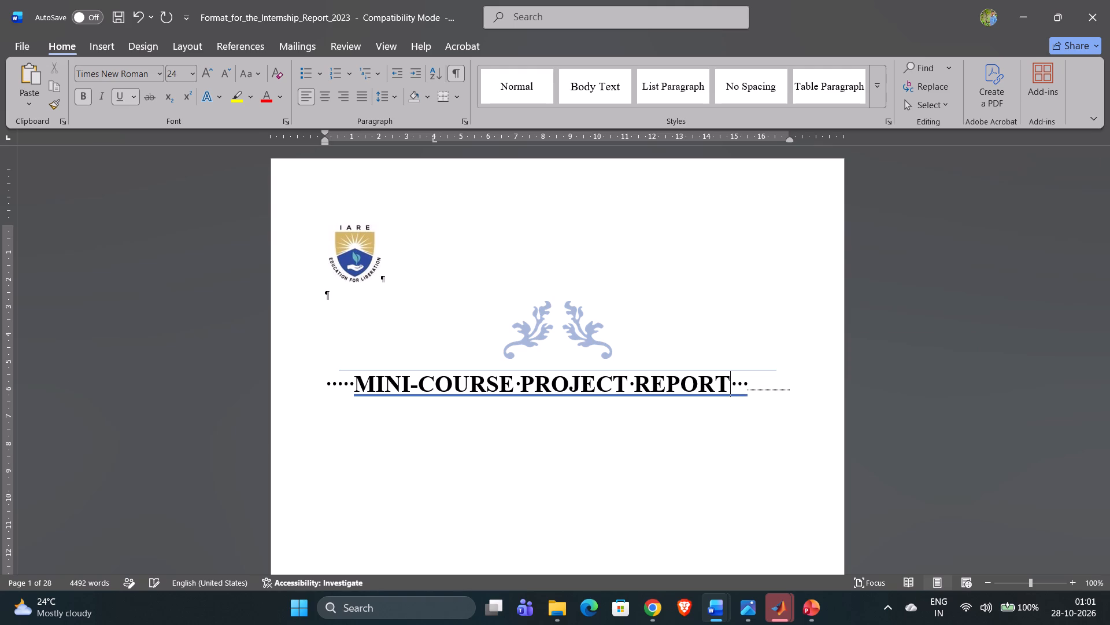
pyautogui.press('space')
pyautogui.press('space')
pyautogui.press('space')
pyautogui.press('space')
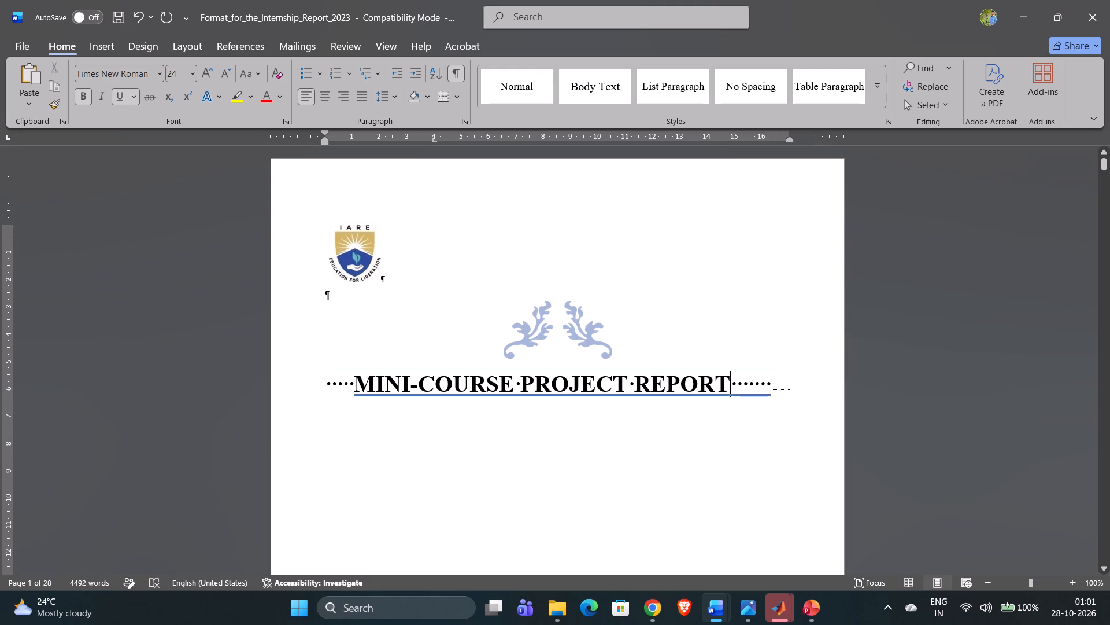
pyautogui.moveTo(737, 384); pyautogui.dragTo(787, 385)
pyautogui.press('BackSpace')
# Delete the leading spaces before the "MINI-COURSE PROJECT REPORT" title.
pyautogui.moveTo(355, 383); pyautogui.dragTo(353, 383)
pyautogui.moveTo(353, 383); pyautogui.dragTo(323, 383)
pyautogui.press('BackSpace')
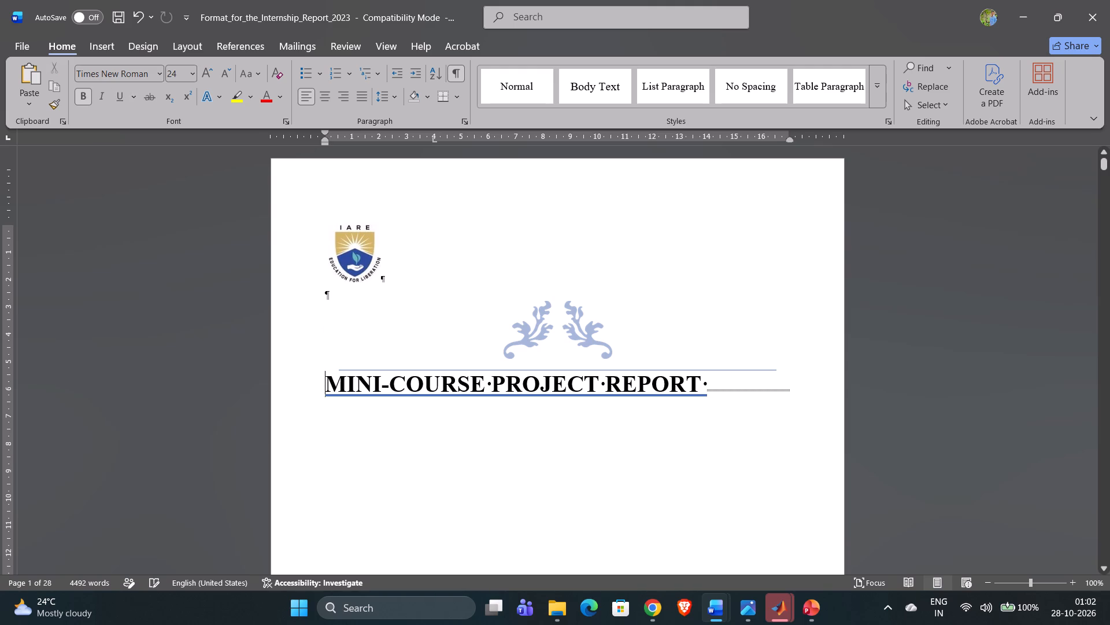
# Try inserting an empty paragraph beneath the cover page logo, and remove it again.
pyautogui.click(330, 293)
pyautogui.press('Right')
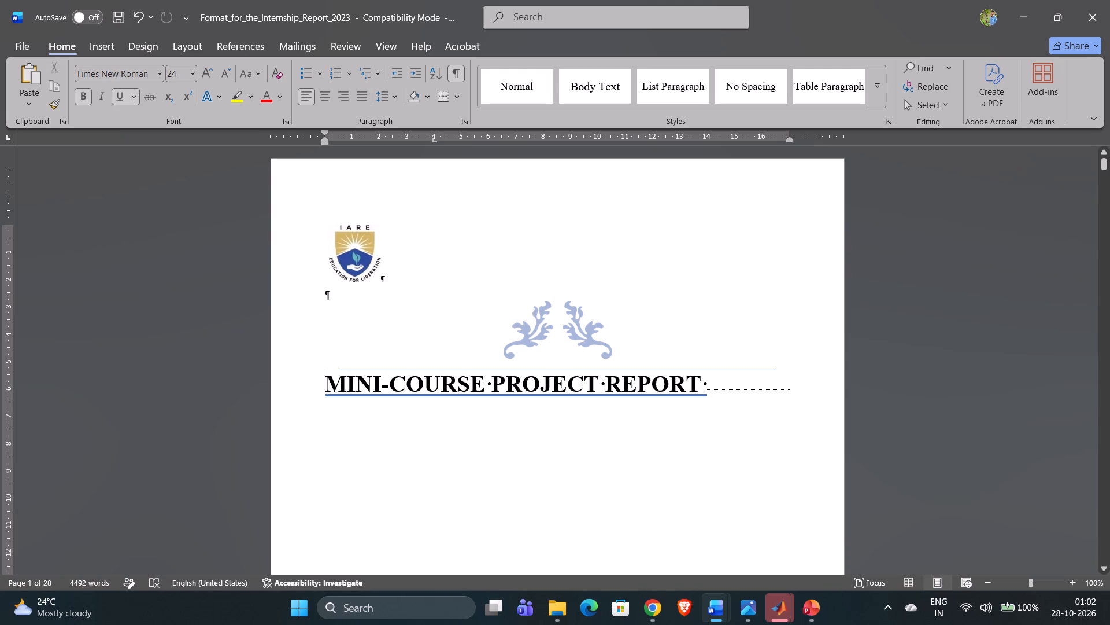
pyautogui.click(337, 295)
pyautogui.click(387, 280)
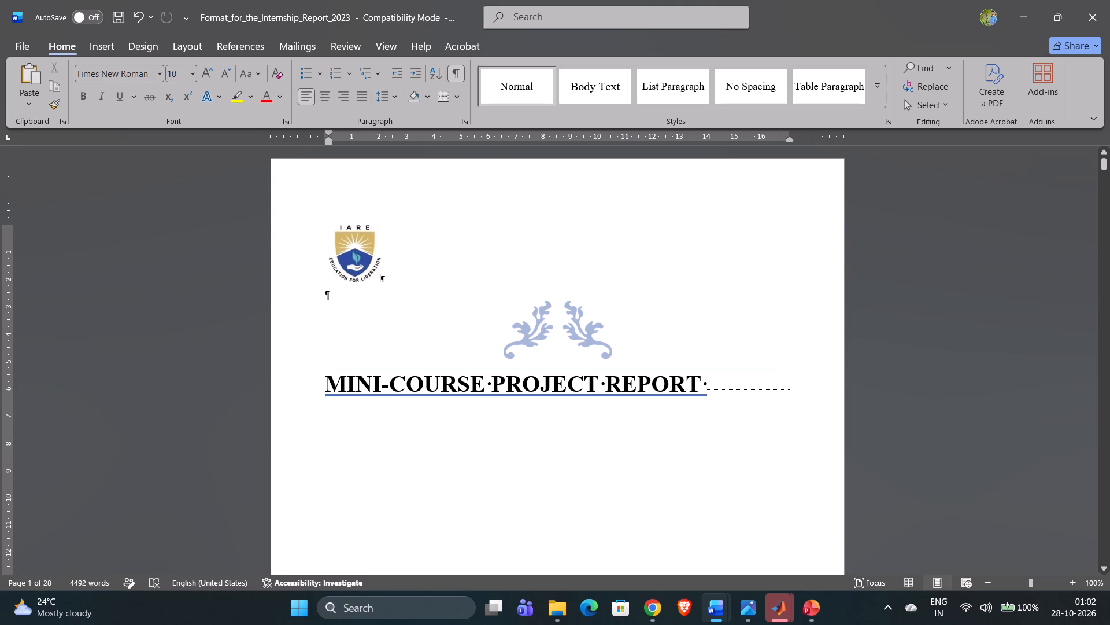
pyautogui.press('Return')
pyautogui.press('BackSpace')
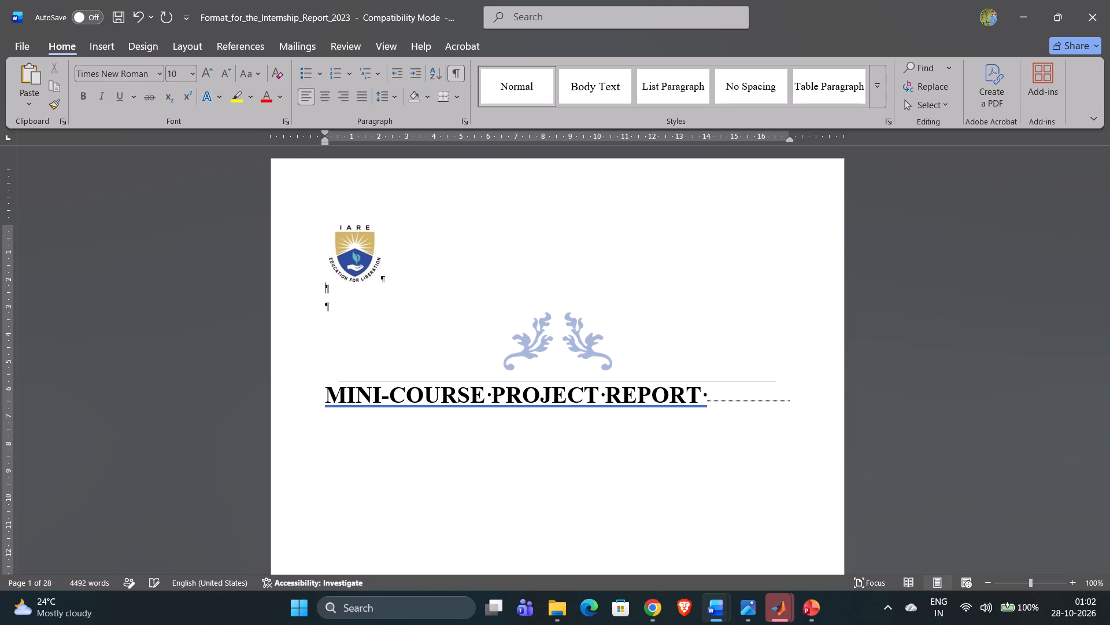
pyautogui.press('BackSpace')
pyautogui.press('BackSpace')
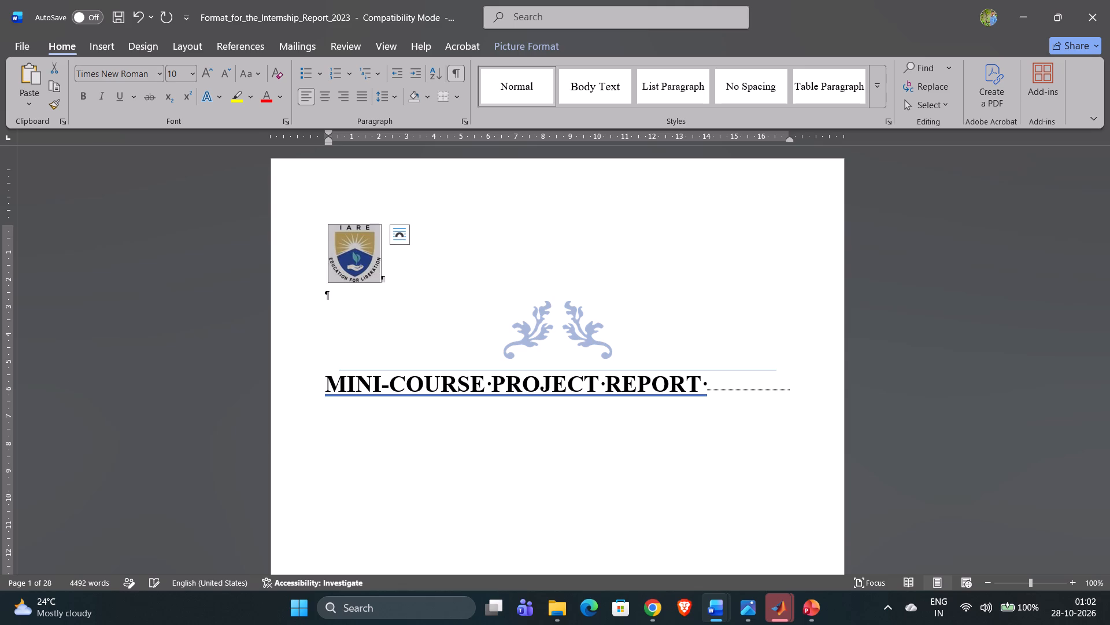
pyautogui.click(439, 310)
# Examine the page layout, empty paragraphs and section breaks from the cover page through the approval sheet.
pyautogui.scroll(-2, 439, 310)
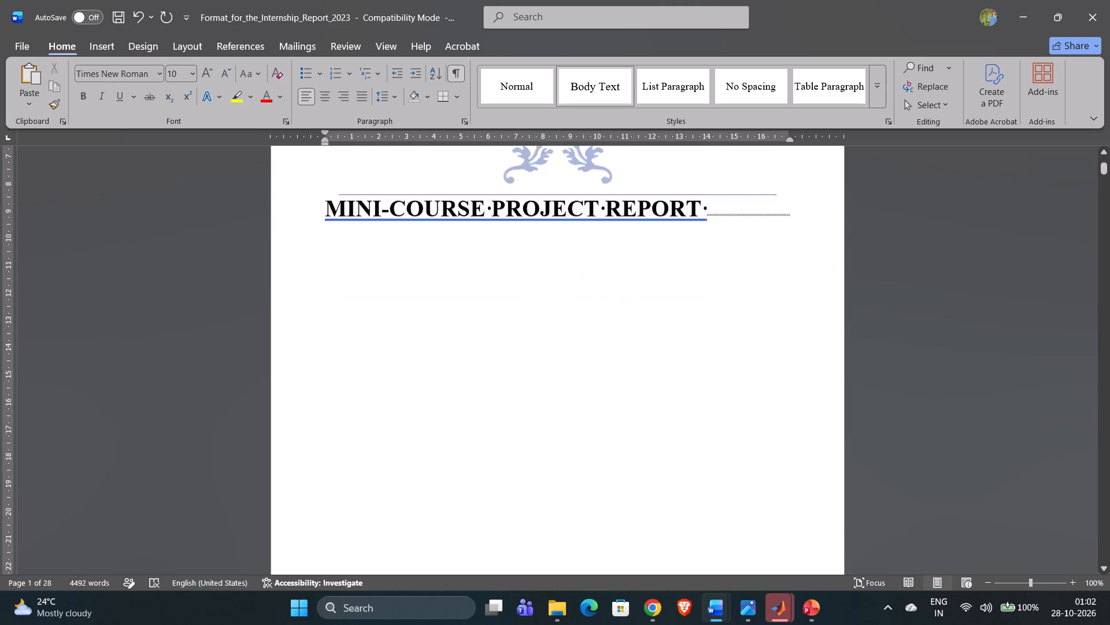
pyautogui.scroll(-2, 439, 310)
pyautogui.click(350, 310)
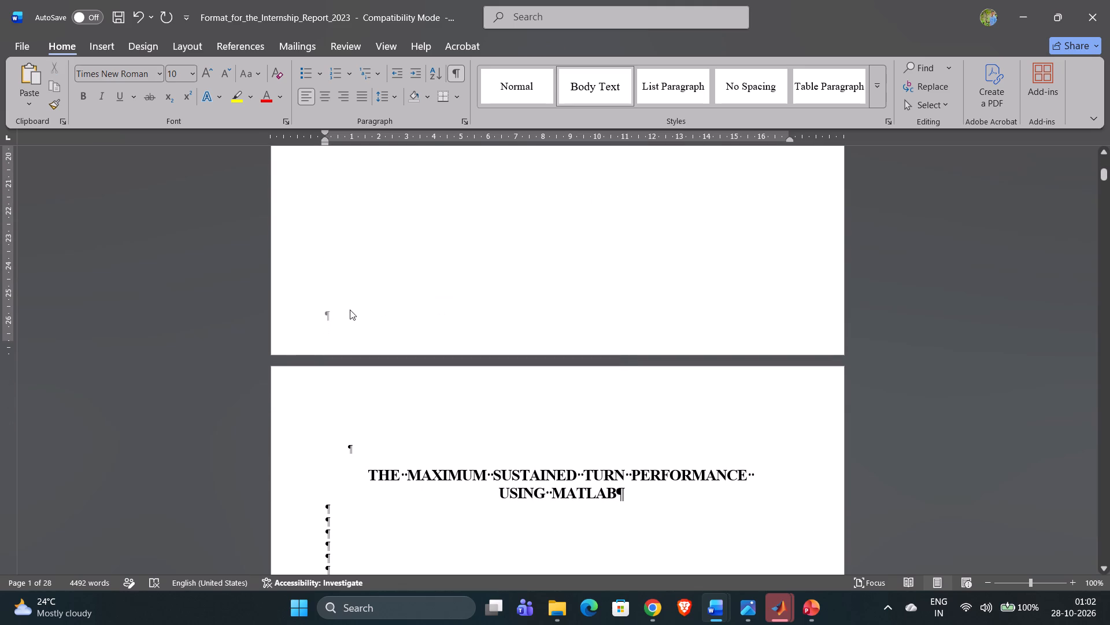
pyautogui.click(335, 318)
pyautogui.click(363, 441)
pyautogui.press('Right')
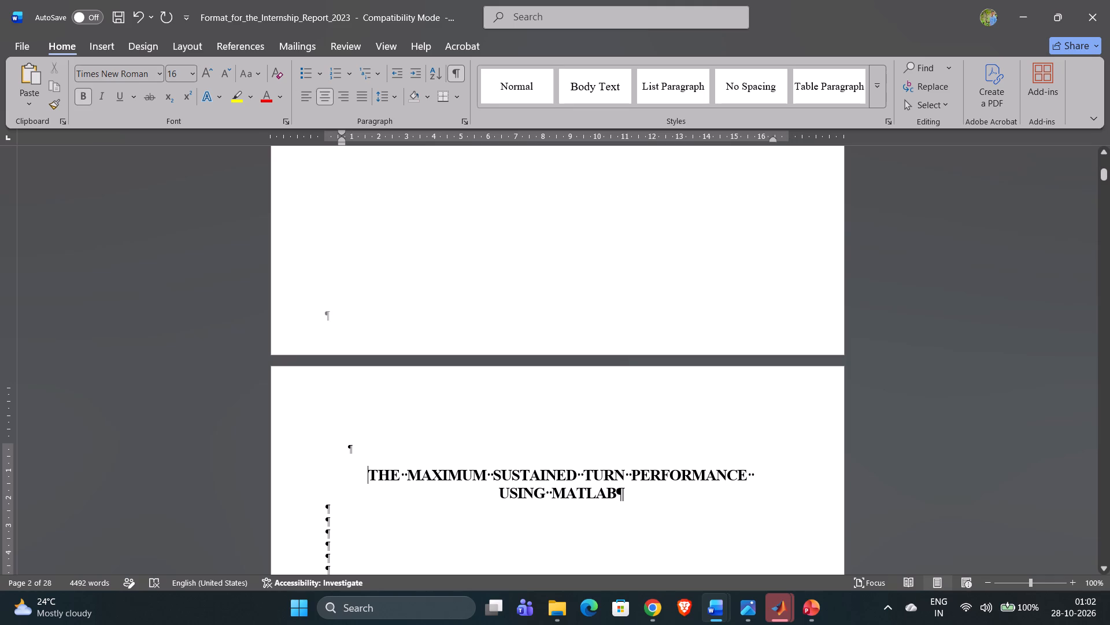
pyautogui.click(352, 439)
pyautogui.scroll(-6, 352, 439)
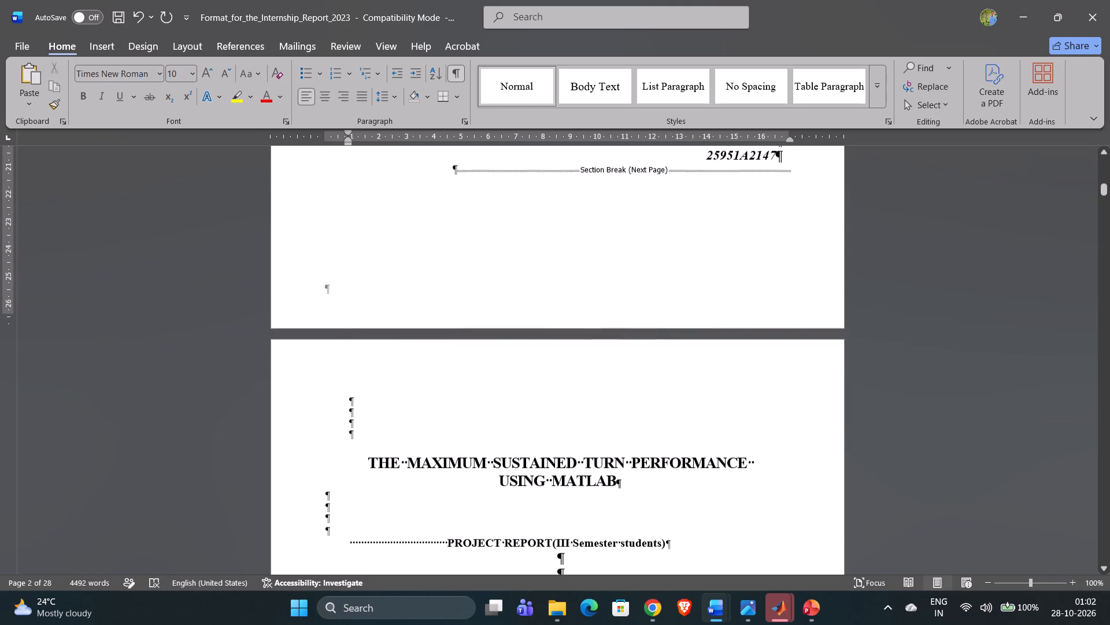
pyautogui.scroll(-3, 352, 439)
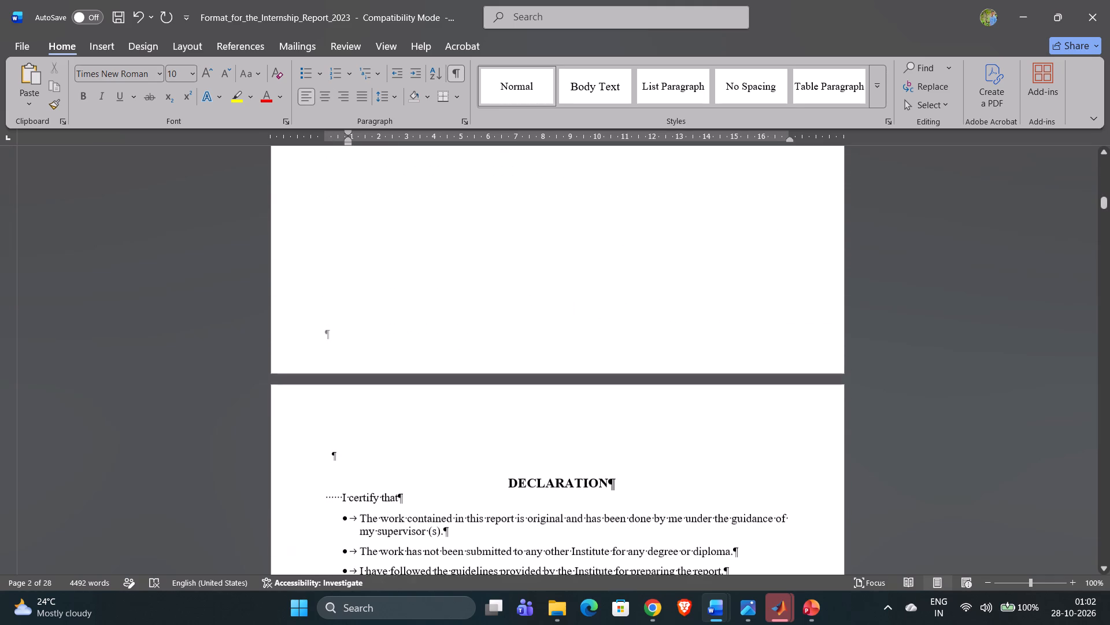
pyautogui.scroll(-3, 352, 439)
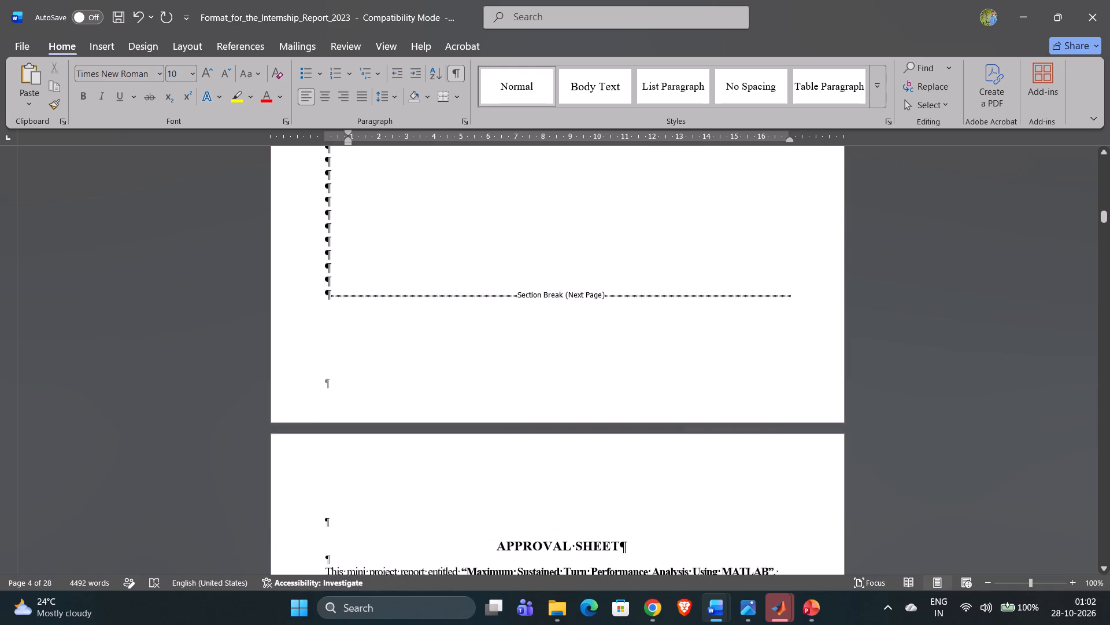
pyautogui.scroll(-2, 352, 439)
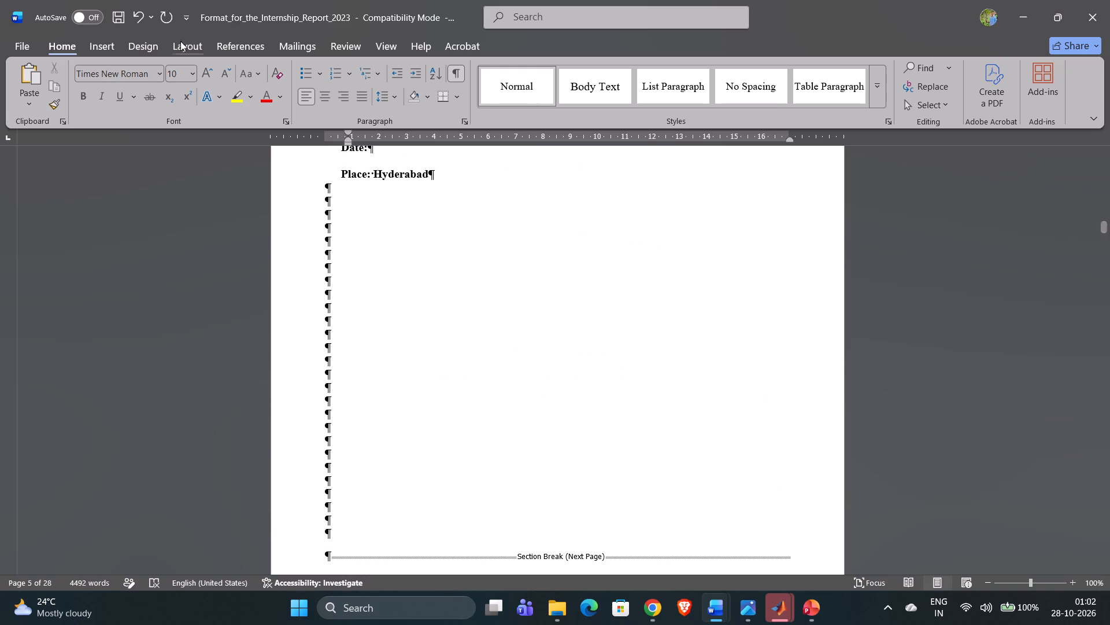
# Undo the recent cover page edits in one go, back through the page break insertion.
pyautogui.click(147, 21)
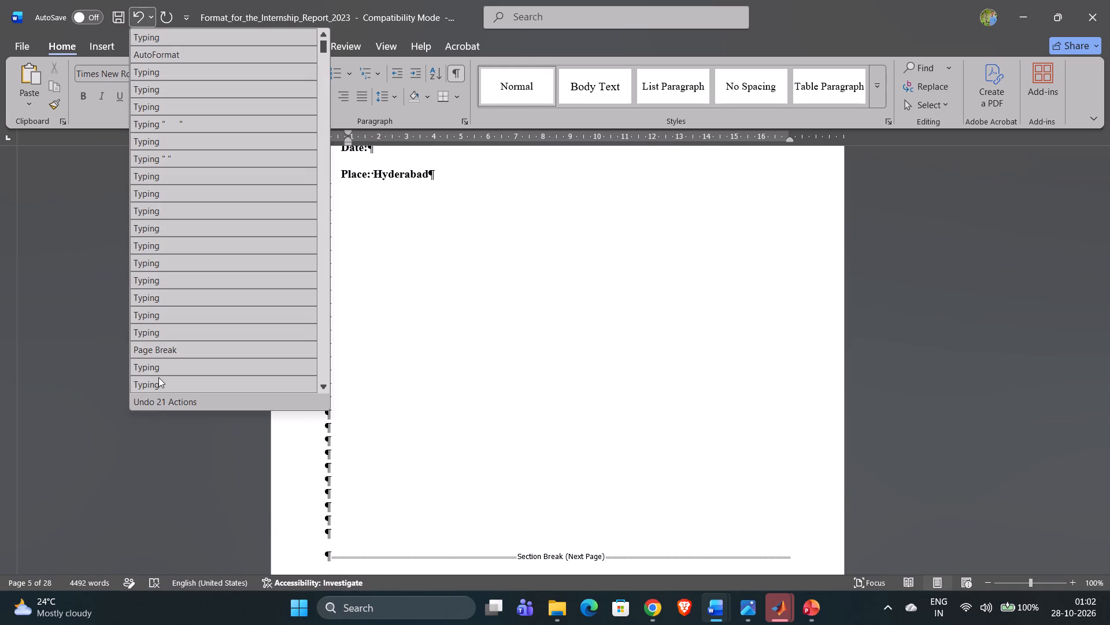
pyautogui.click(151, 344)
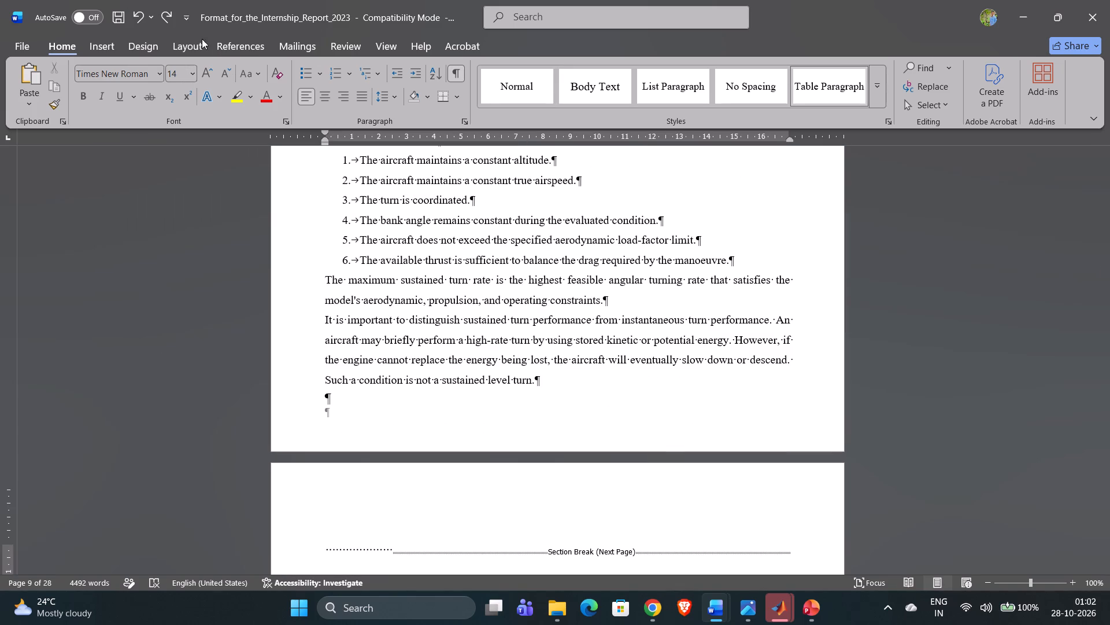
# Undo another long run of earlier typing edits in the report in one go.
pyautogui.click(147, 14)
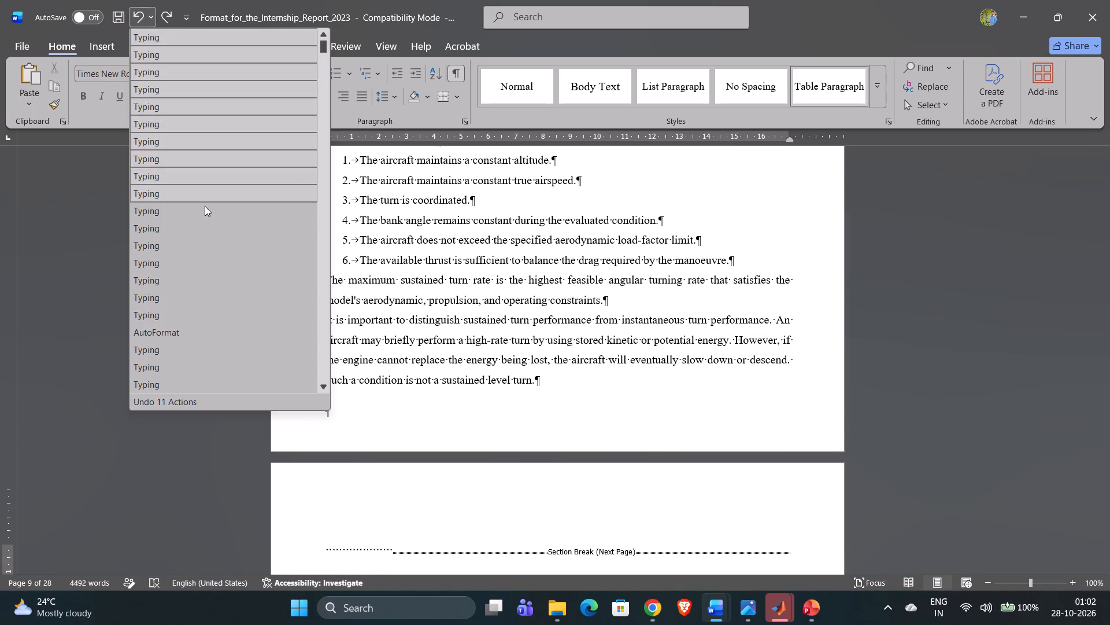
pyautogui.scroll(-3, 205, 206)
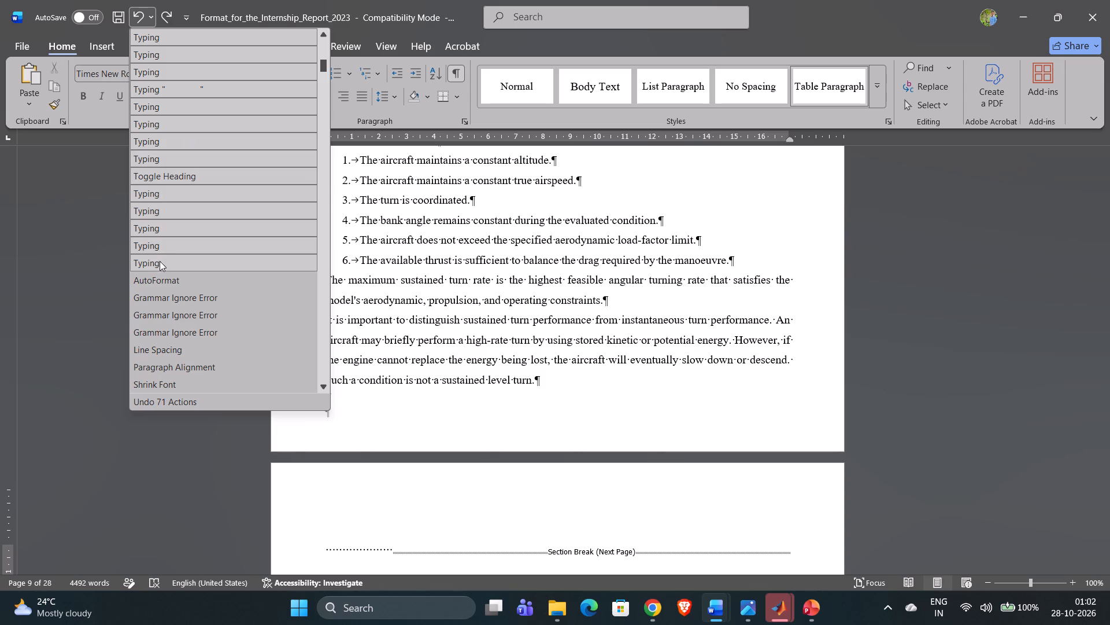
pyautogui.scroll(1, 183, 171)
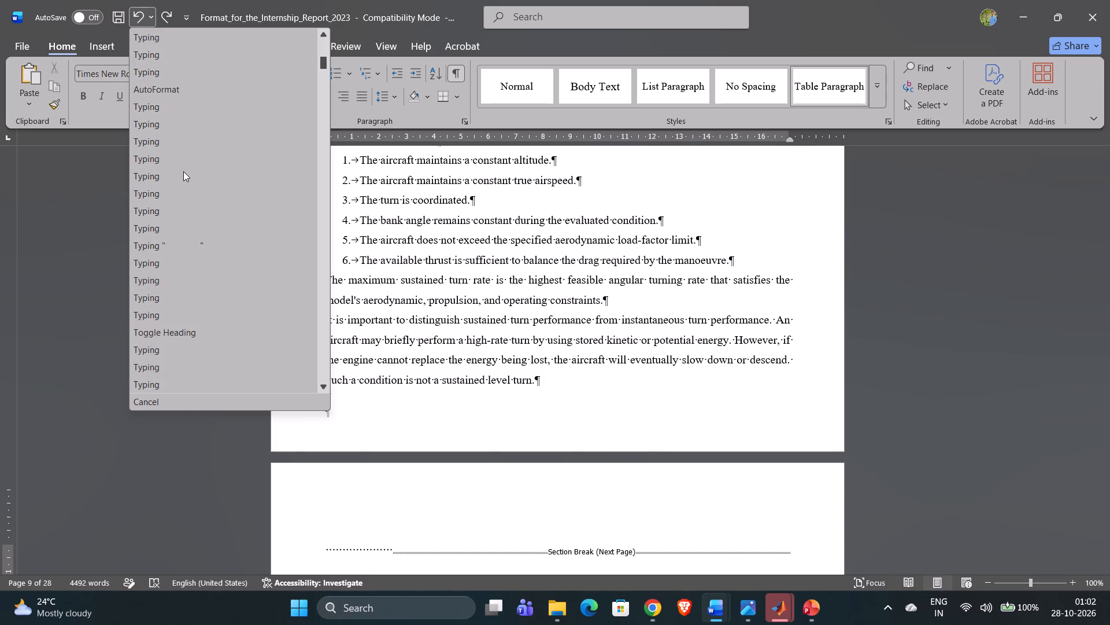
pyautogui.scroll(1, 164, 103)
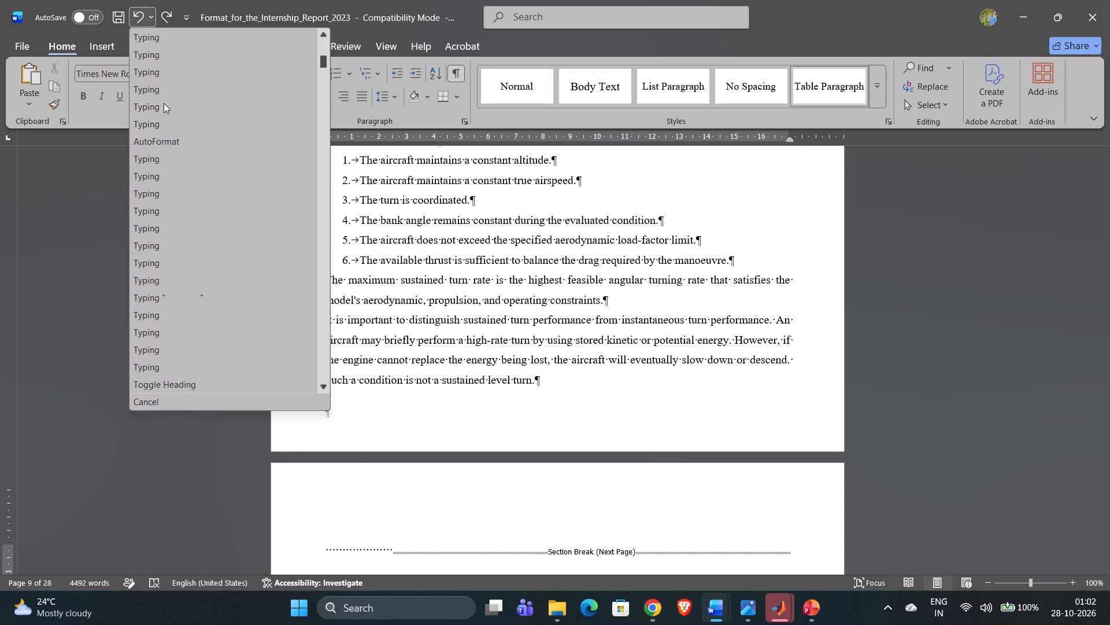
pyautogui.scroll(2, 159, 115)
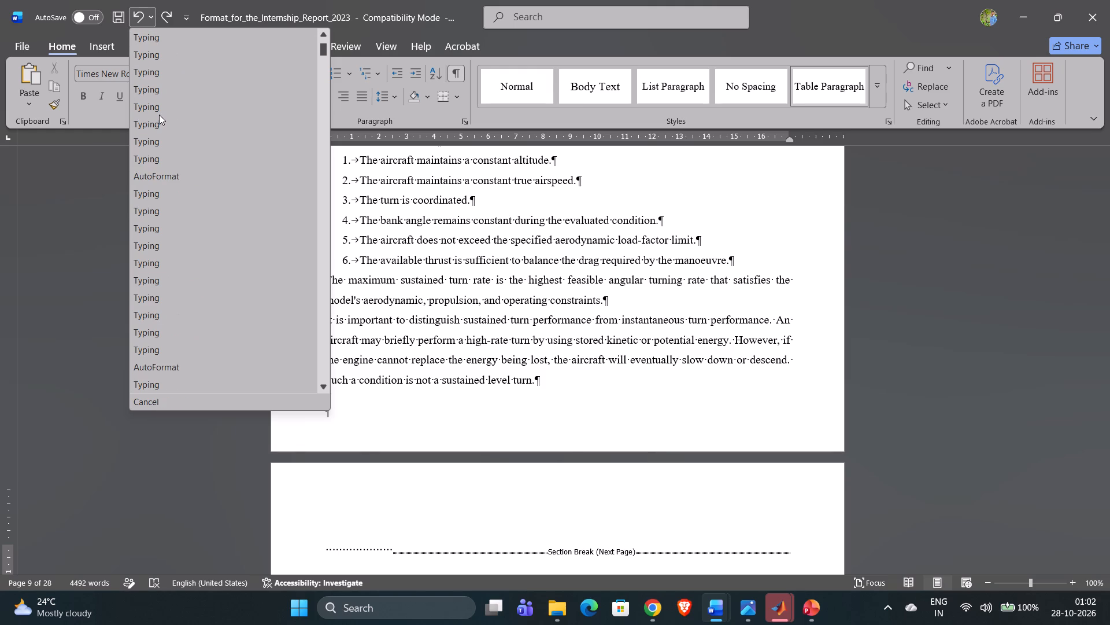
pyautogui.click(156, 128)
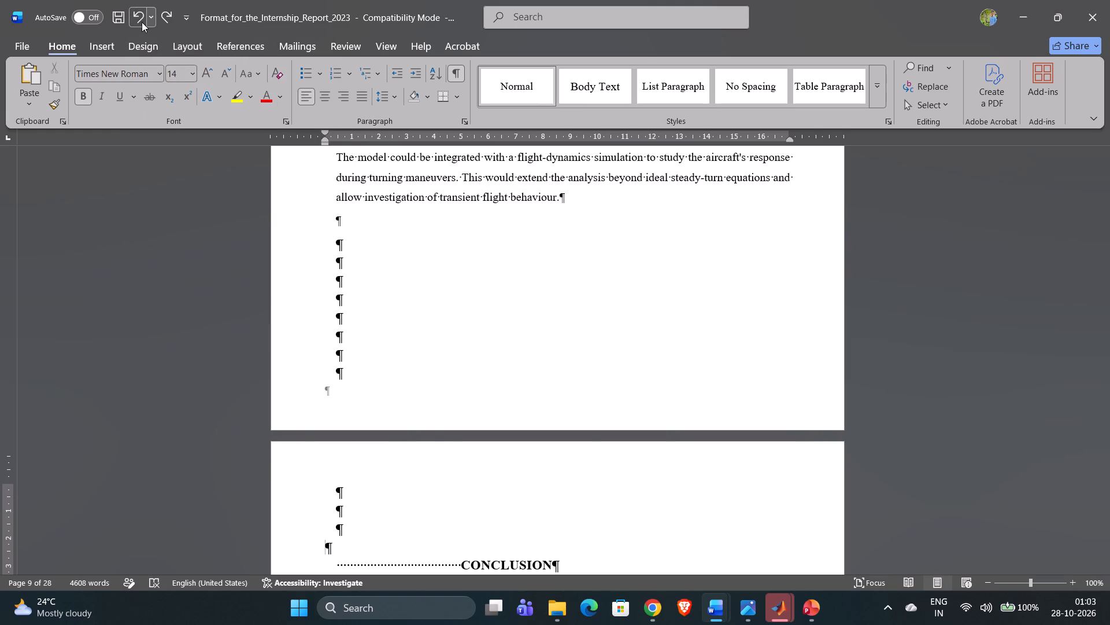
# Examine the rolled-back report's spacing, headings and empty paragraphs from the references back to the Results and Discussion chapter.
pyautogui.scroll(-16, 312, 233)
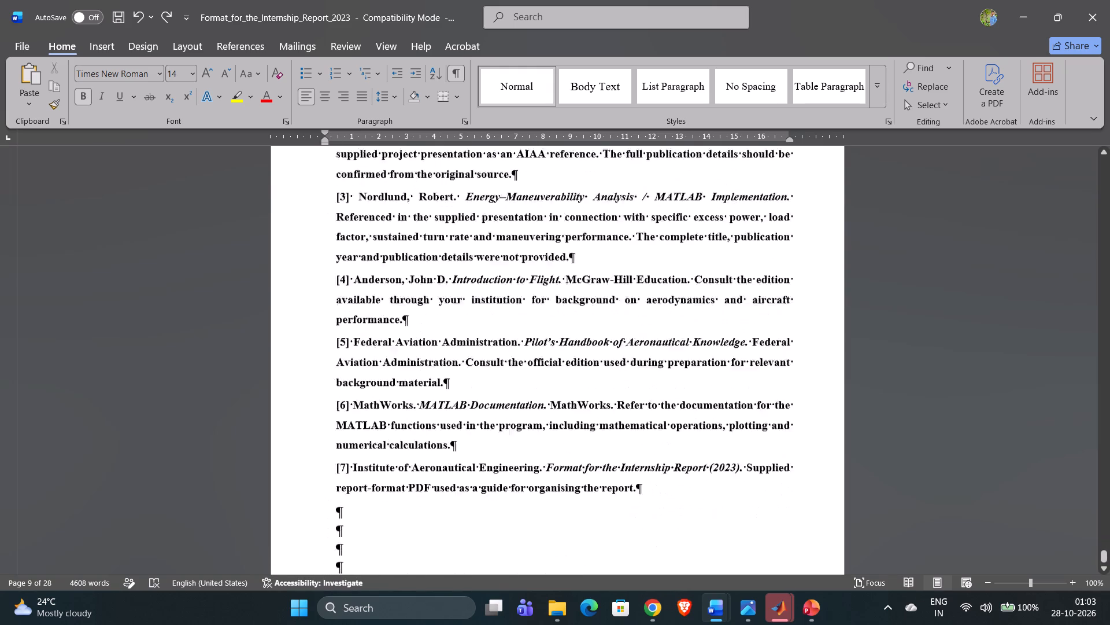
pyautogui.scroll(-1, 312, 233)
pyautogui.scroll(3, 312, 233)
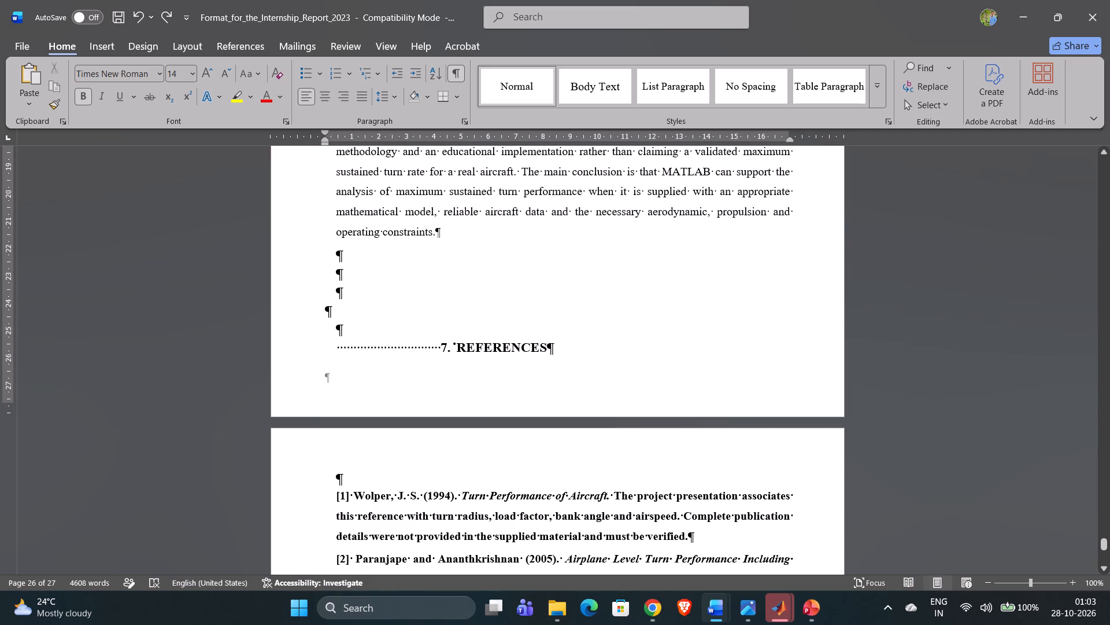
pyautogui.scroll(9, 505, 336)
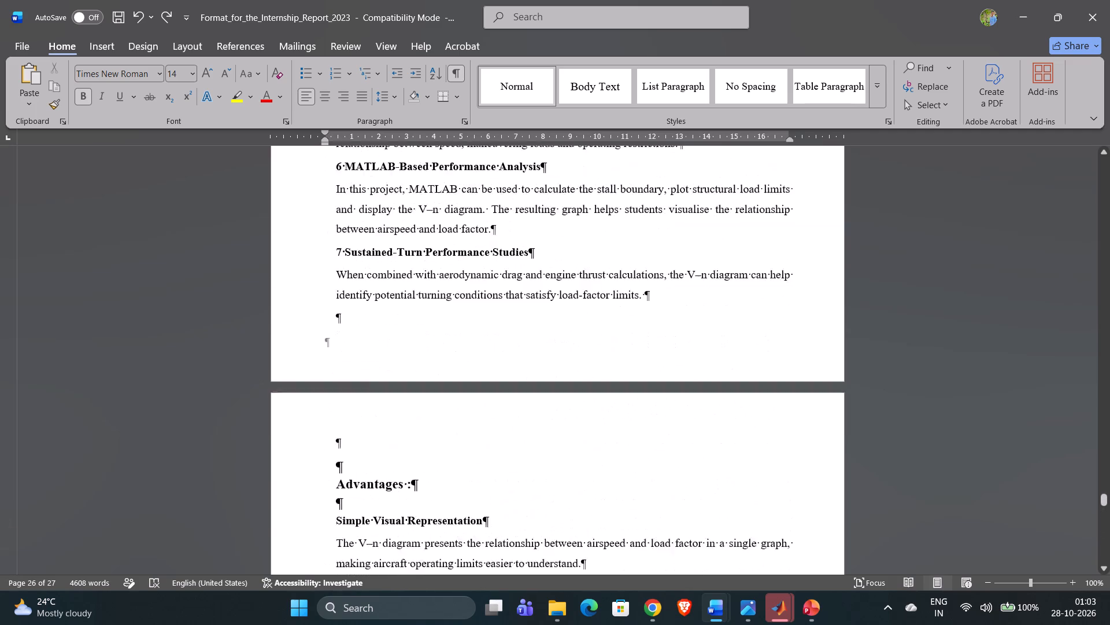
pyautogui.scroll(10, 505, 336)
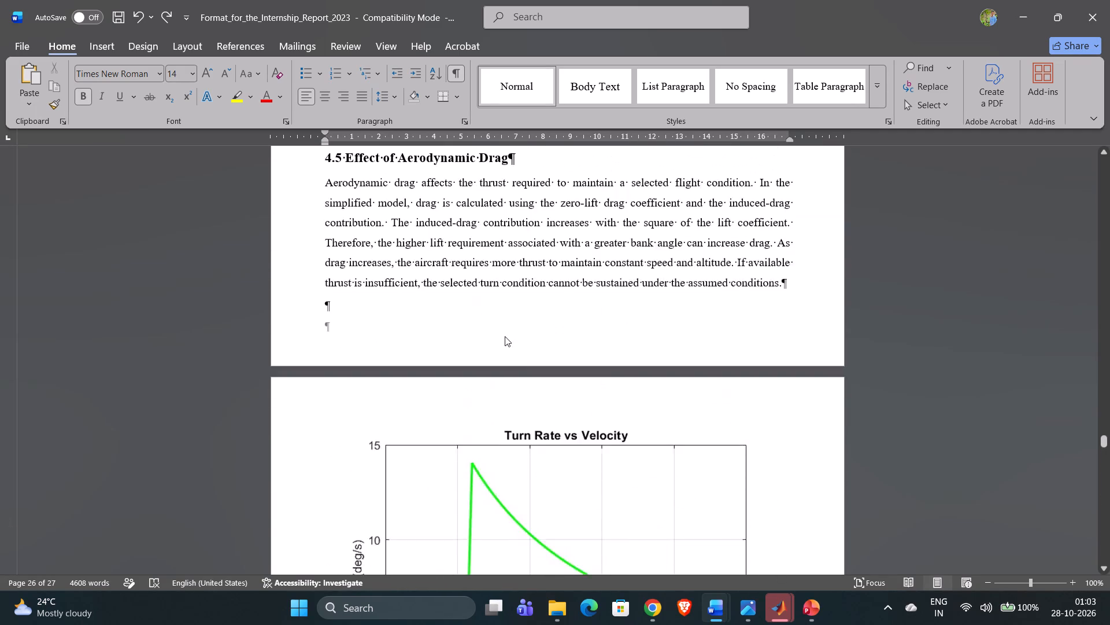
pyautogui.scroll(7, 505, 336)
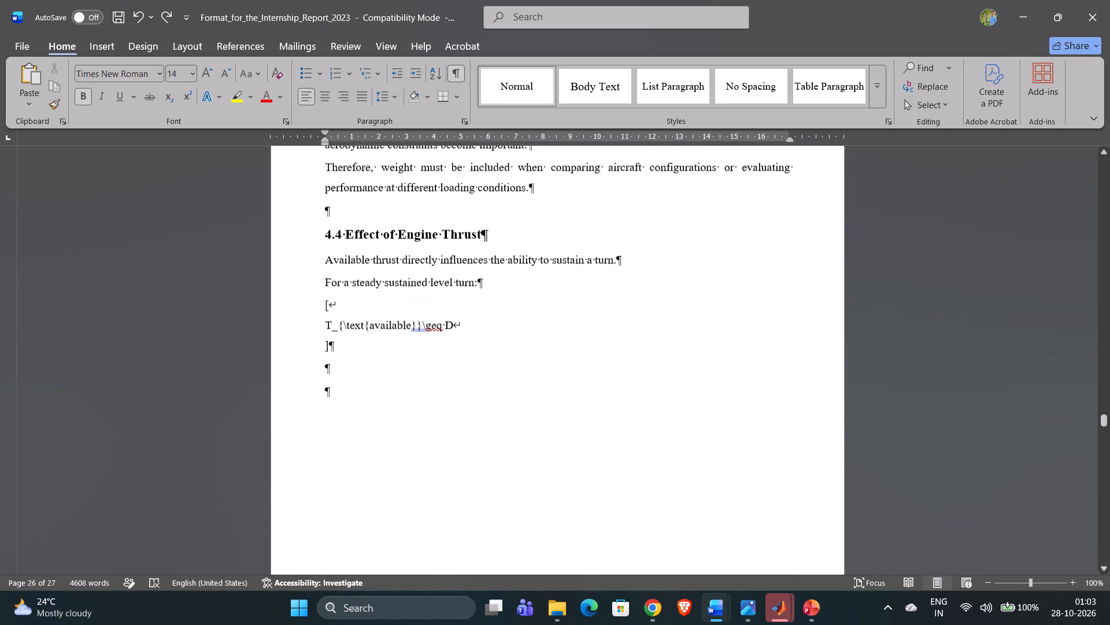
pyautogui.scroll(1, 505, 336)
pyautogui.click(532, 249)
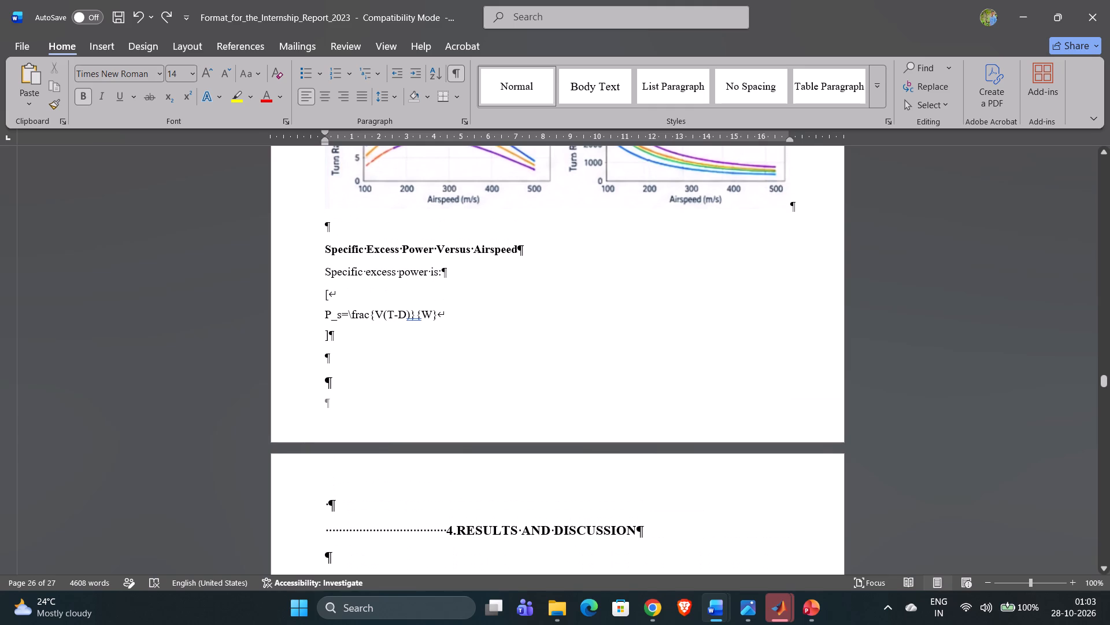
pyautogui.scroll(-3, 532, 249)
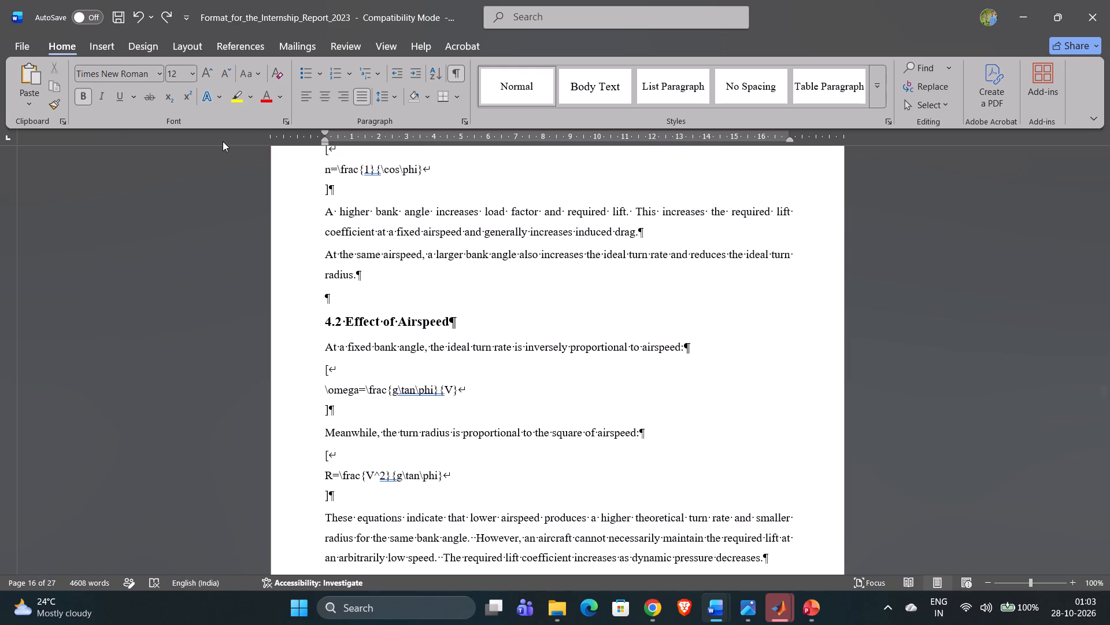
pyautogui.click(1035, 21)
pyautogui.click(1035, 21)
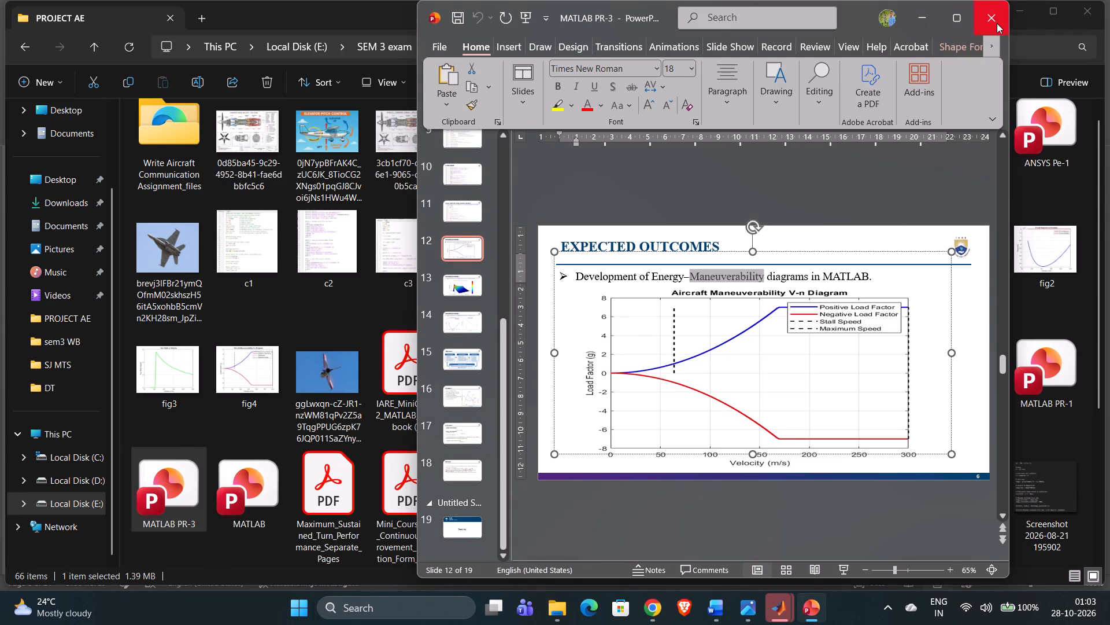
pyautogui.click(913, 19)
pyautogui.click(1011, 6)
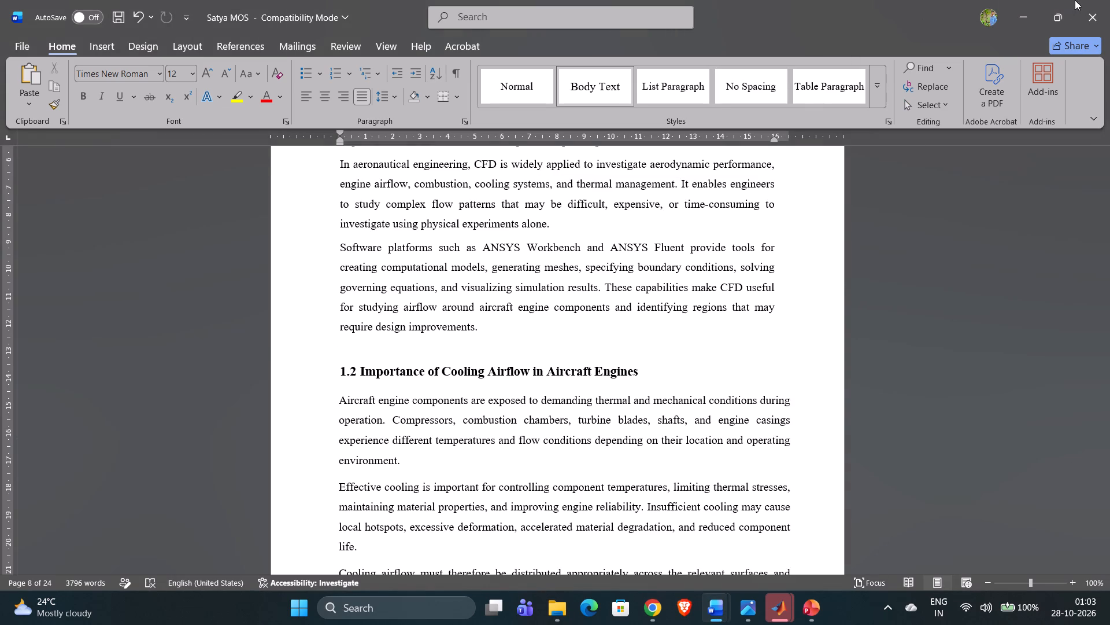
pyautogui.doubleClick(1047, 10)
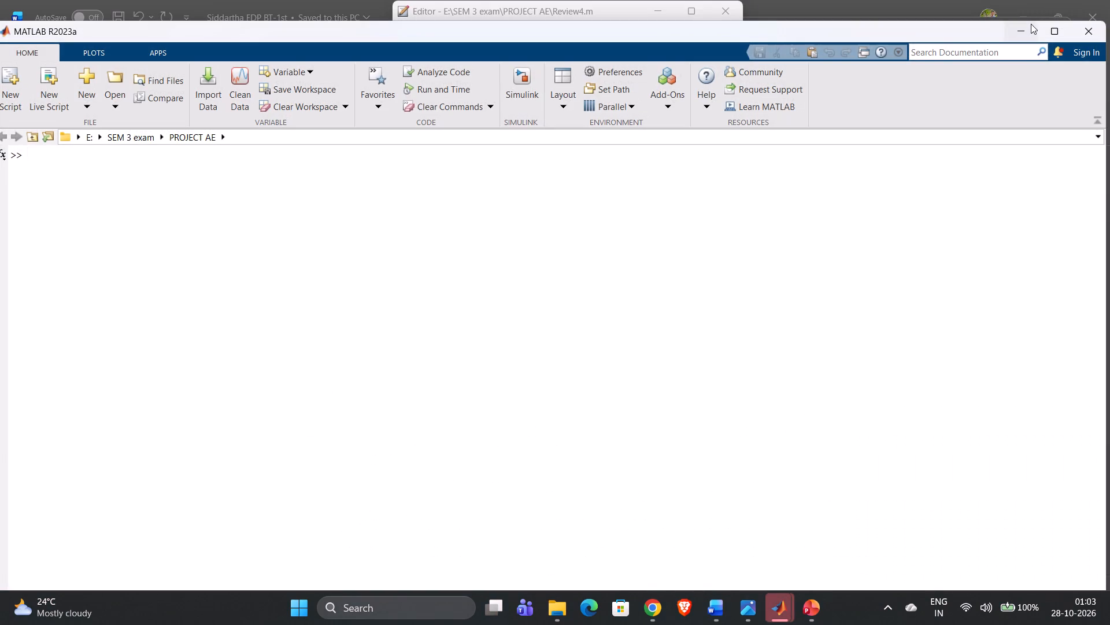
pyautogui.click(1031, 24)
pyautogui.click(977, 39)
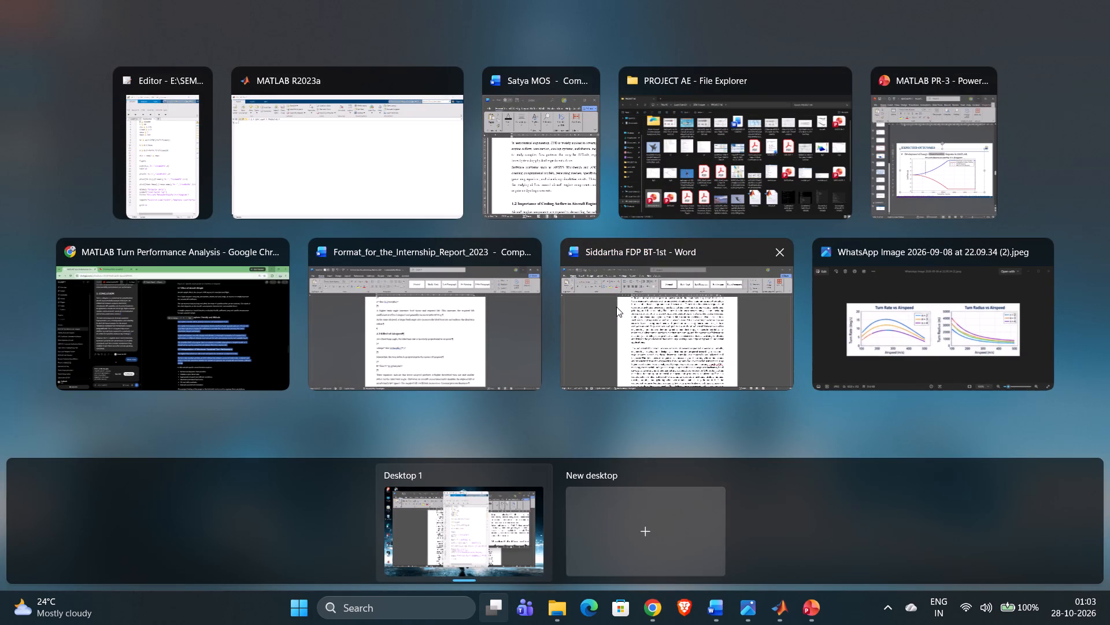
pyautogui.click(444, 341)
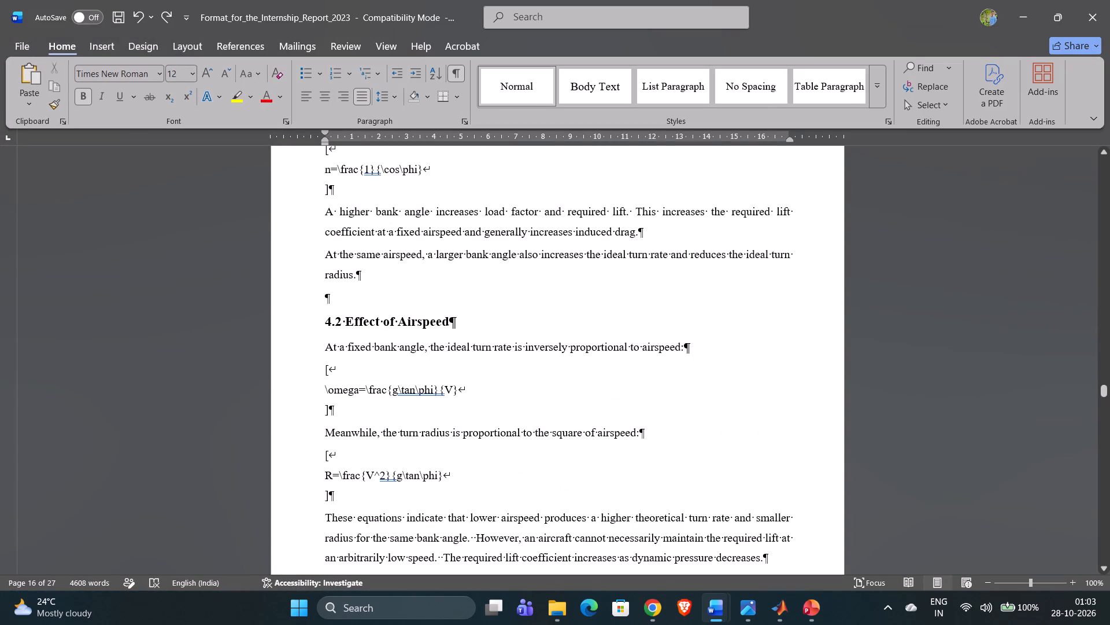
# Examine the page gaps, empty paragraphs and section breaks from section 4.2 back to the start of the Methodology chapter.
pyautogui.scroll(8, 408, 321)
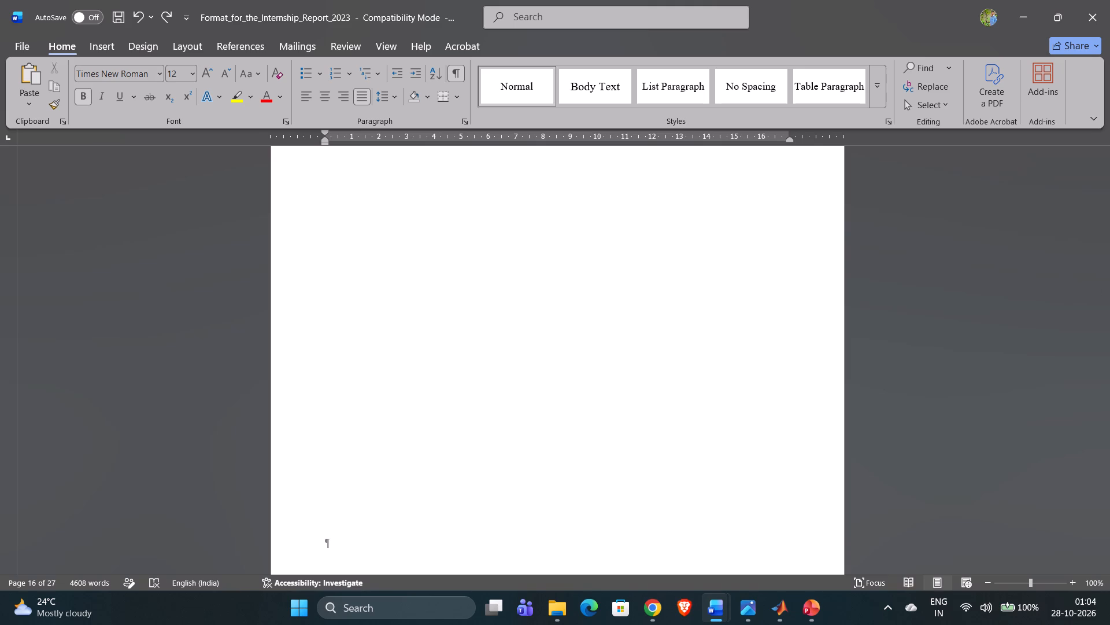
pyautogui.keyDown('ctrl'); pyautogui.scroll(3, 408, 321); pyautogui.keyUp('ctrl')
pyautogui.scroll(1, 408, 321)
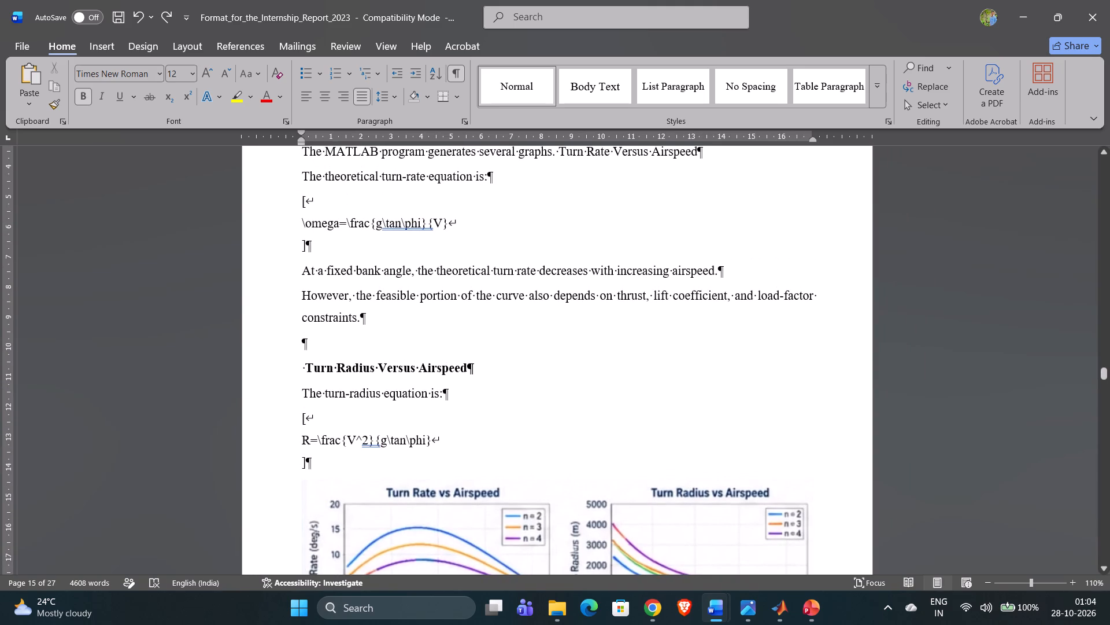
pyautogui.scroll(2, 408, 321)
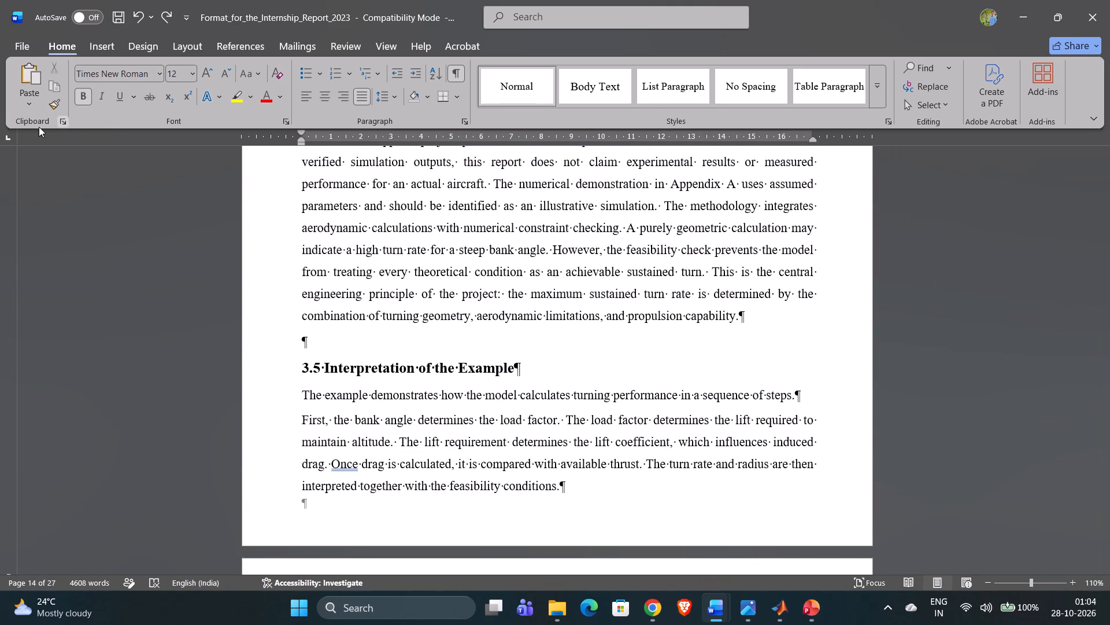
pyautogui.scroll(3, 288, 285)
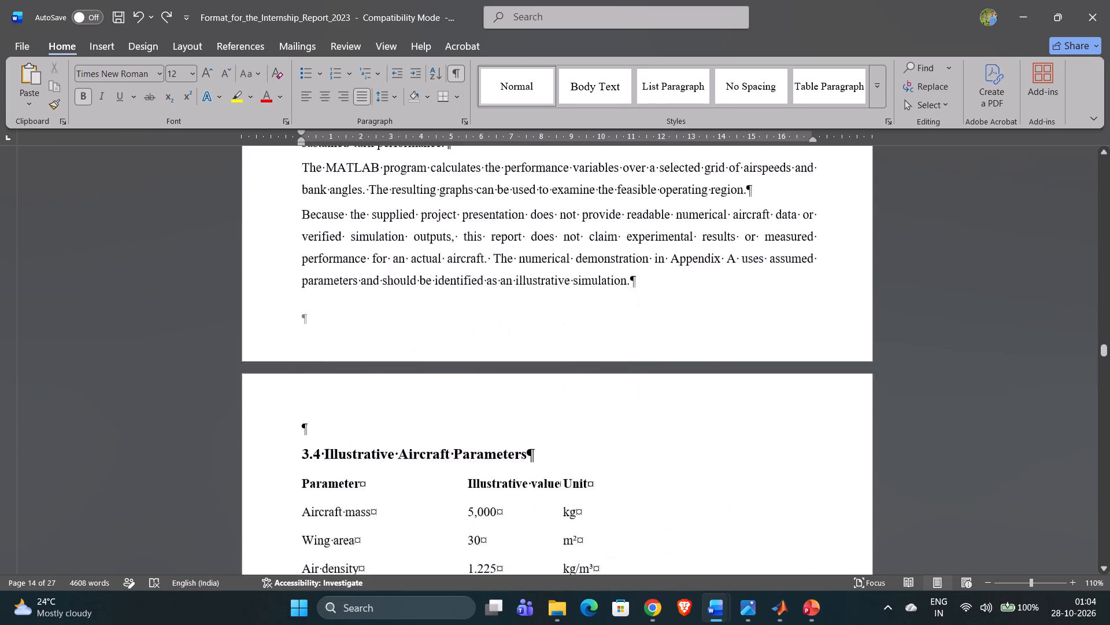
pyautogui.scroll(4, 288, 285)
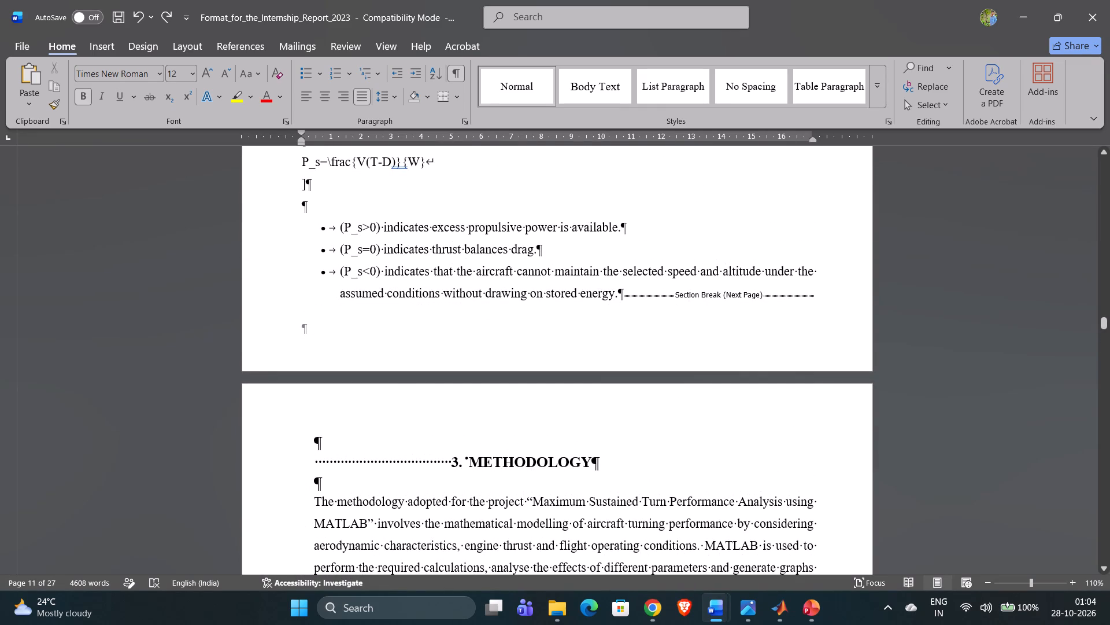
# Hide the formatting marks in the report.
pyautogui.hotkey('ctrl', 'shift', '8')
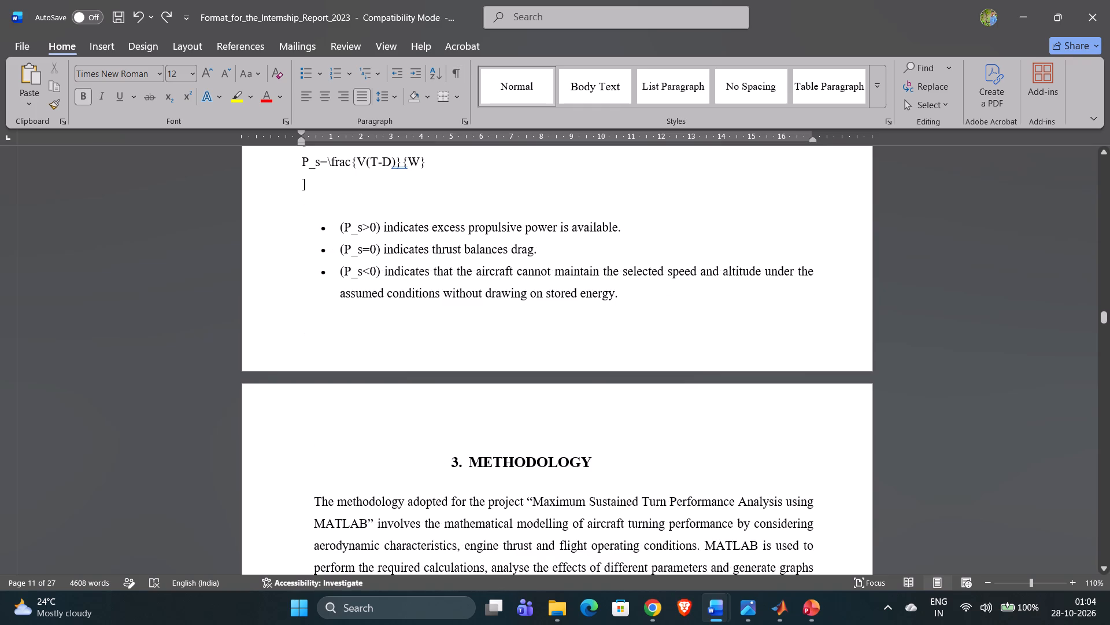
# Review the page layout without formatting marks from the Methodology chapter back to the cover page and title page.
pyautogui.scroll(4, 305, 315)
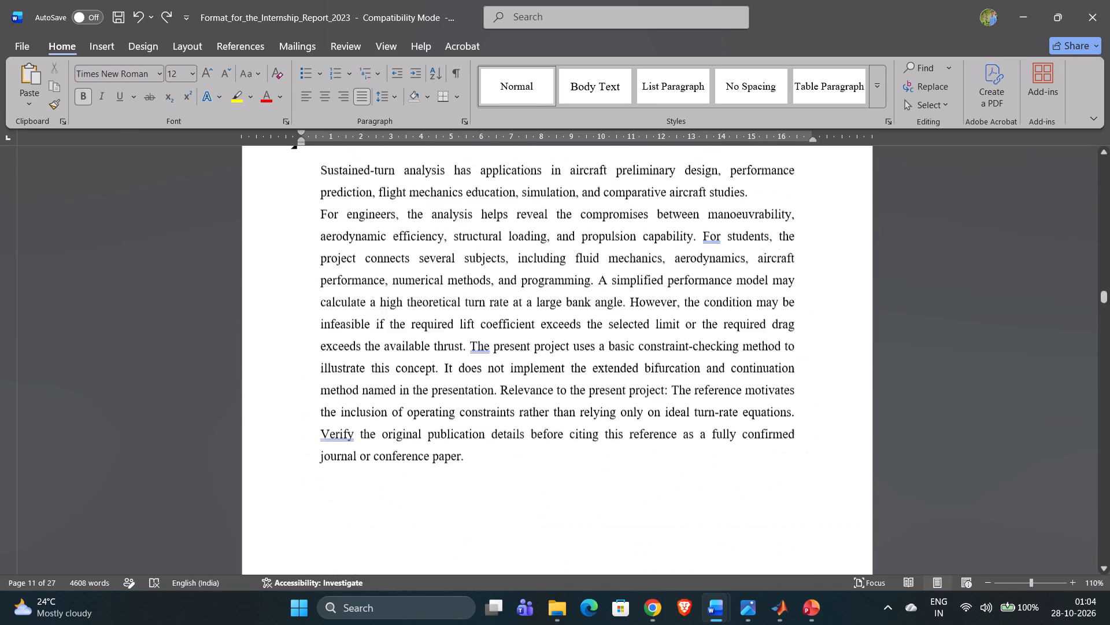
pyautogui.scroll(7, 305, 315)
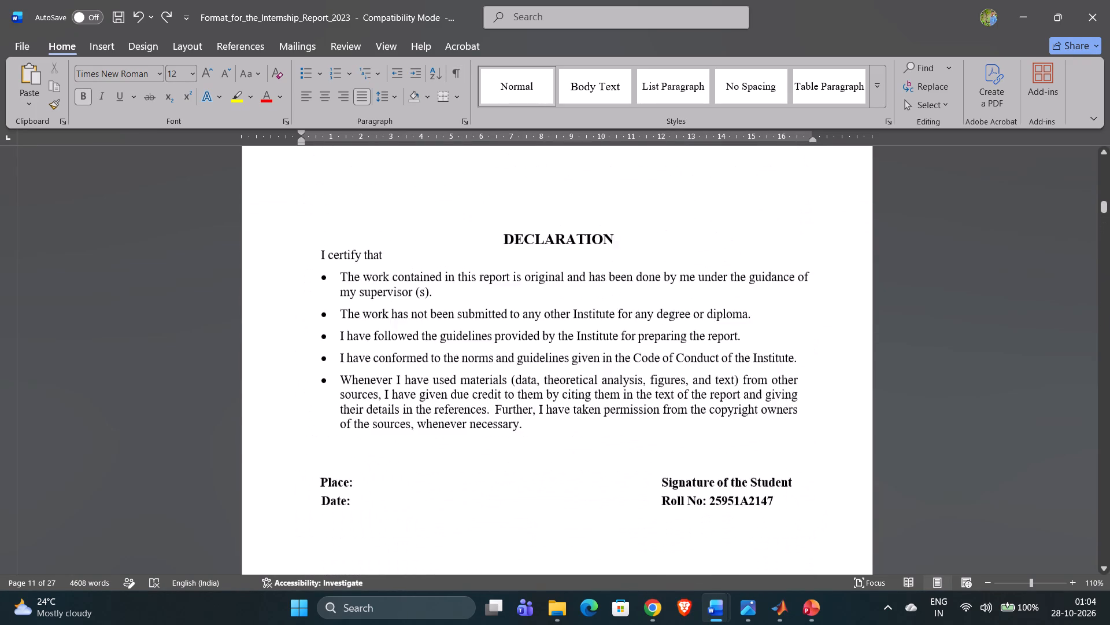
pyautogui.scroll(9, 305, 315)
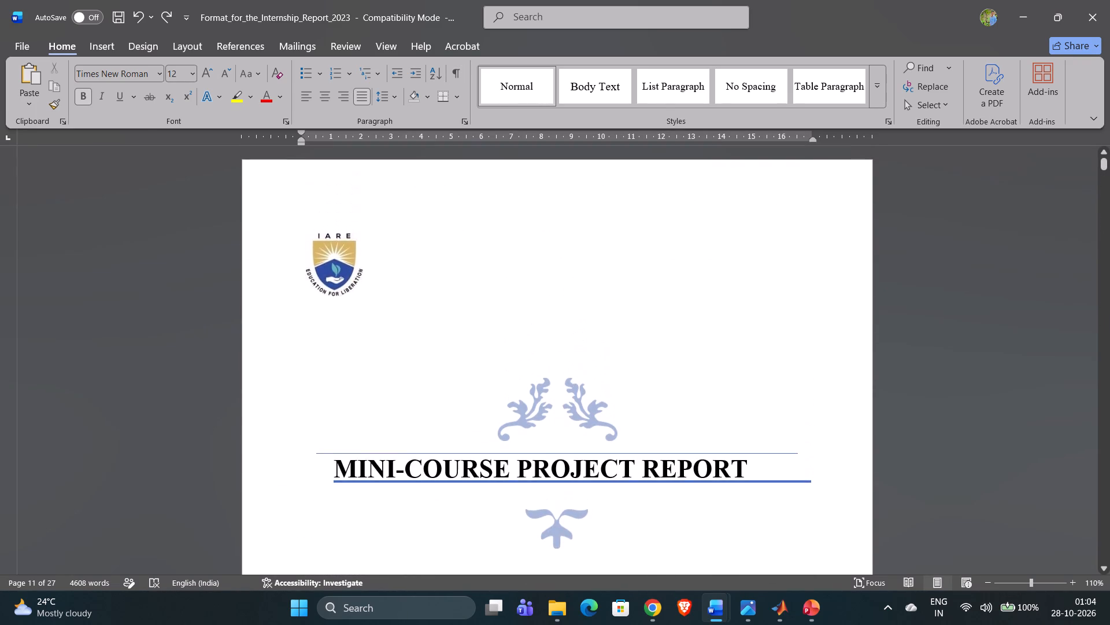
pyautogui.scroll(-6, 305, 315)
pyautogui.scroll(2, 305, 315)
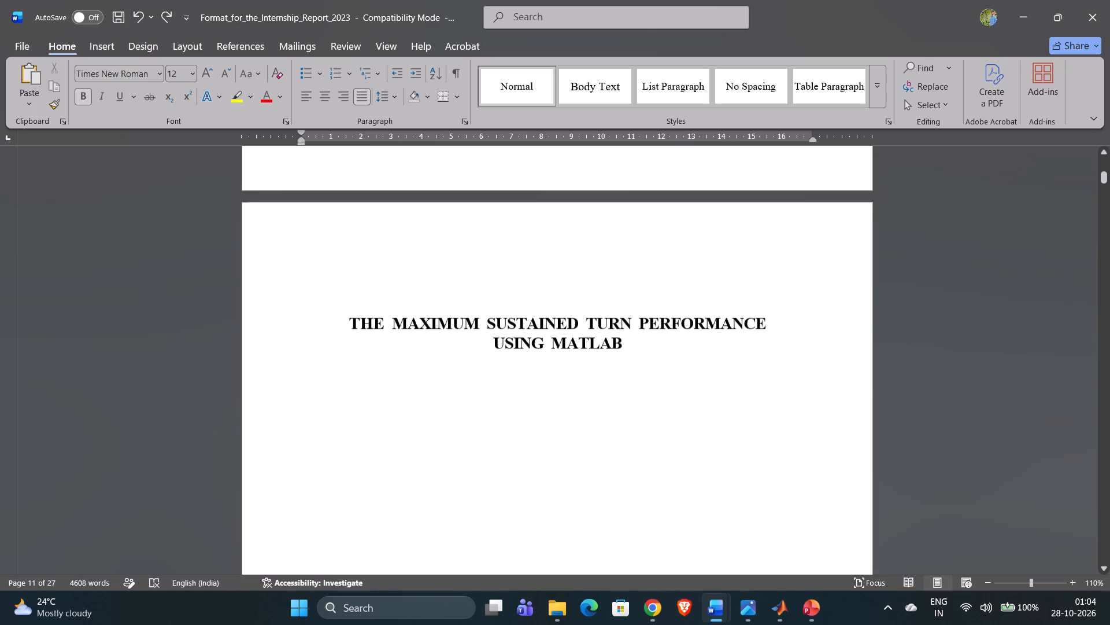
pyautogui.scroll(3, 305, 315)
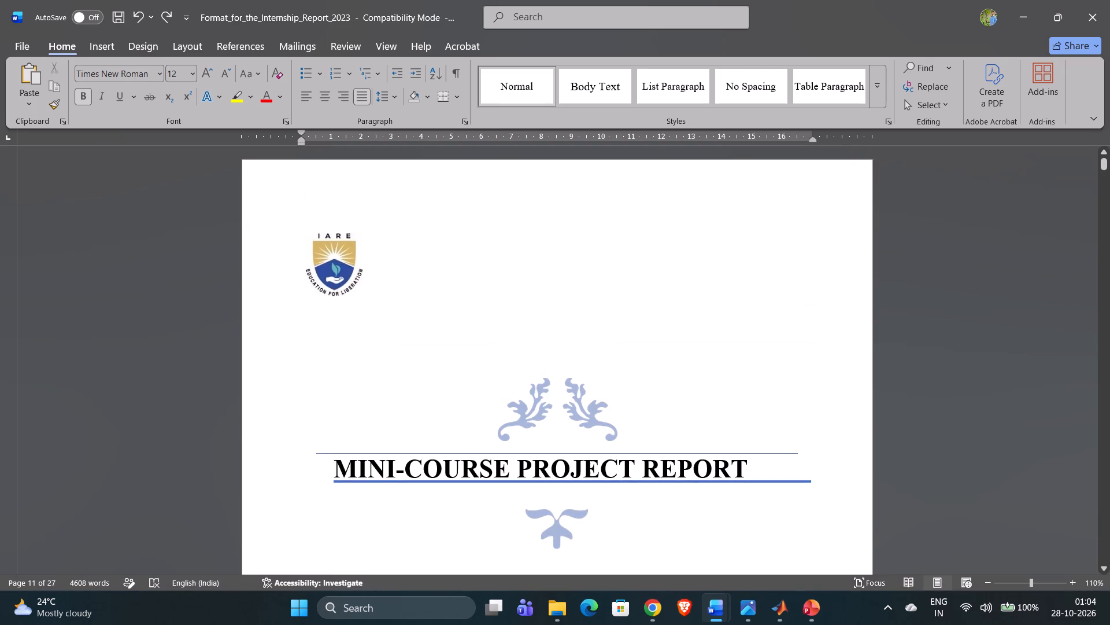
# Review the whole report's page layout from the cover page forward to the references, including where the References heading falls.
pyautogui.scroll(-12, 305, 315)
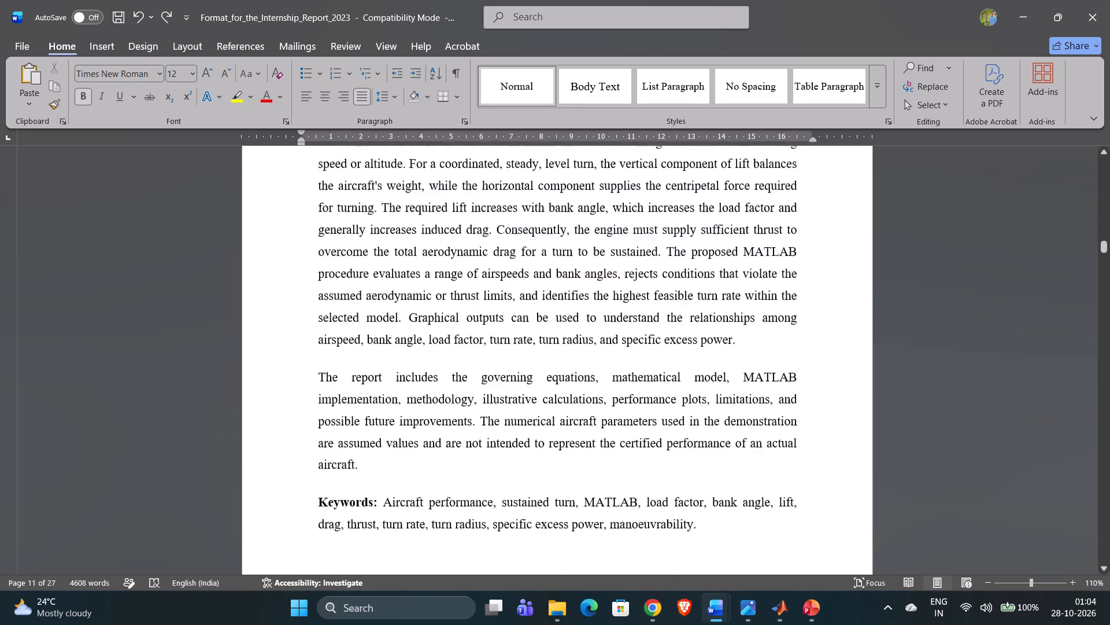
pyautogui.scroll(-5, 305, 315)
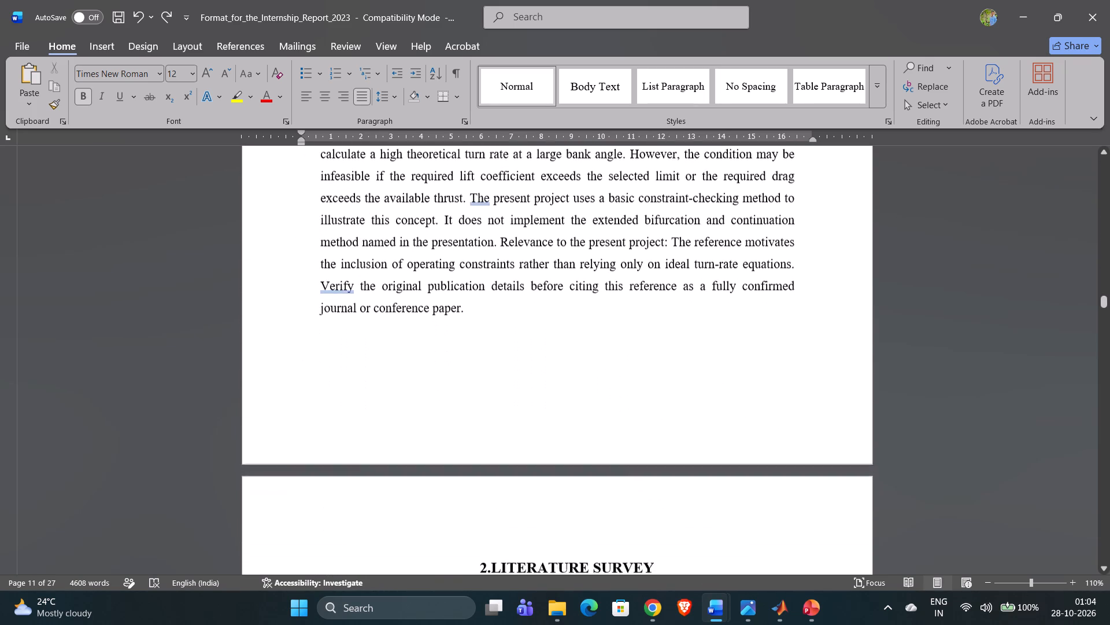
pyautogui.scroll(-7, 305, 315)
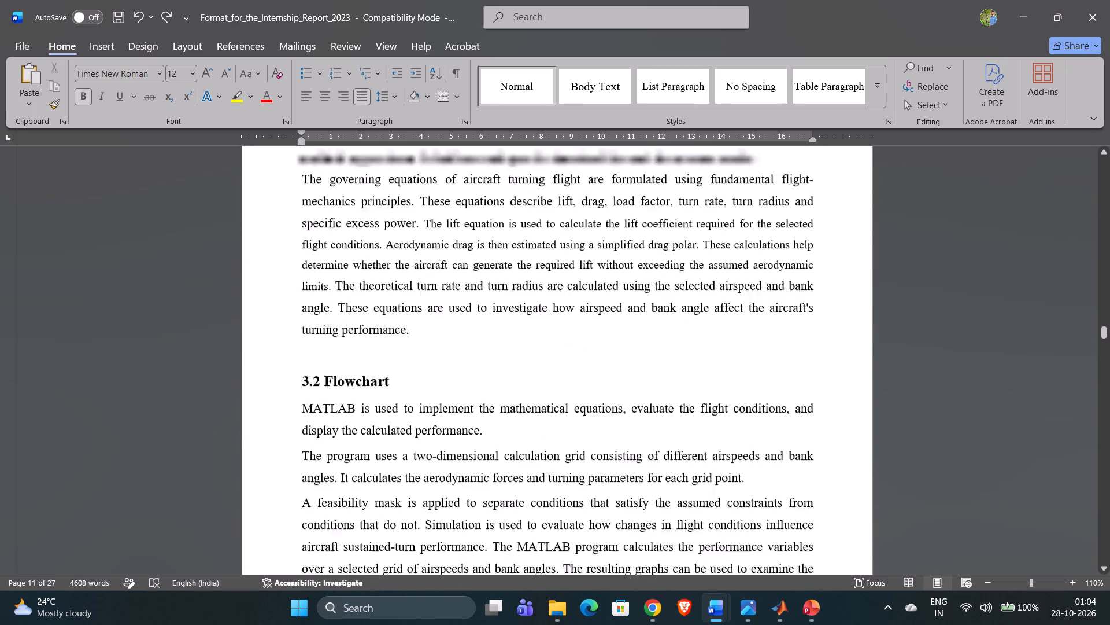
pyautogui.scroll(-6, 305, 315)
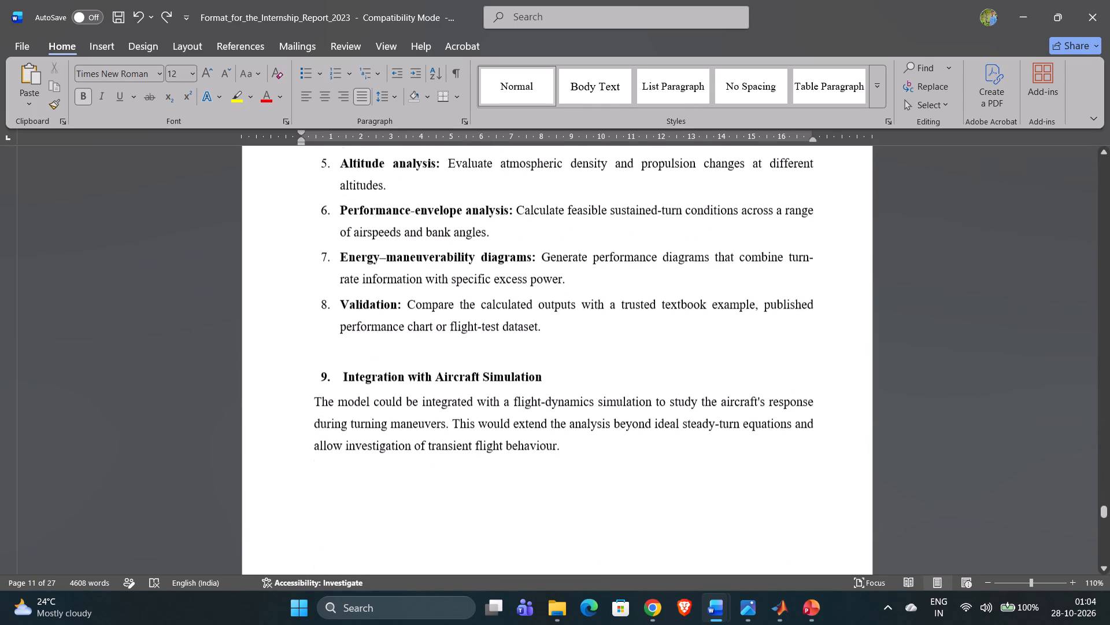
pyautogui.scroll(-4, 305, 315)
pyautogui.scroll(1, 305, 315)
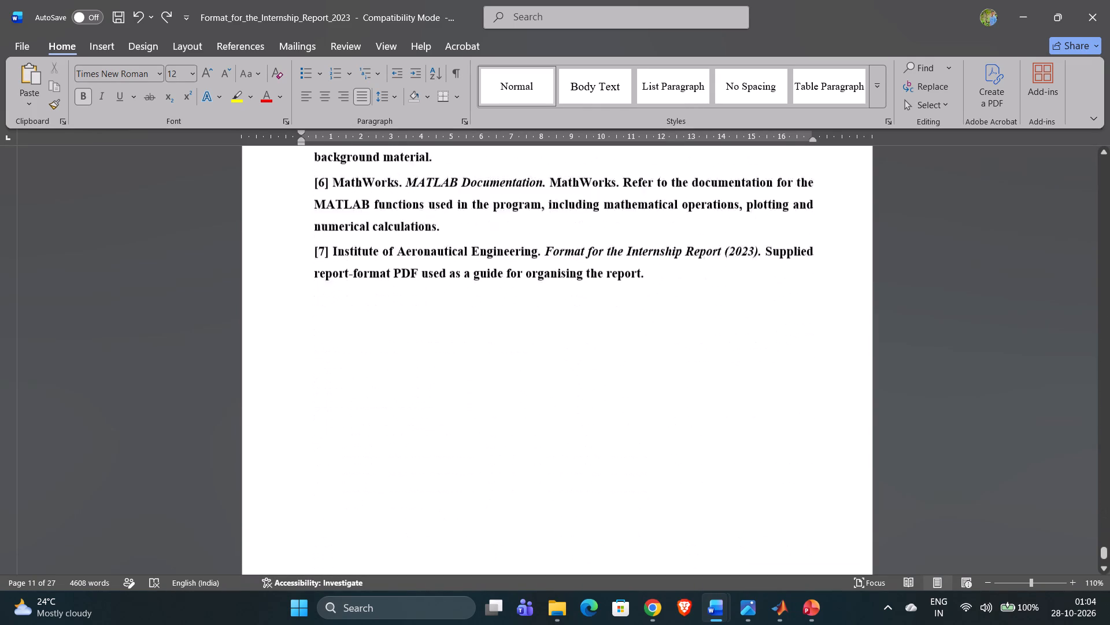
pyautogui.scroll(3, 305, 315)
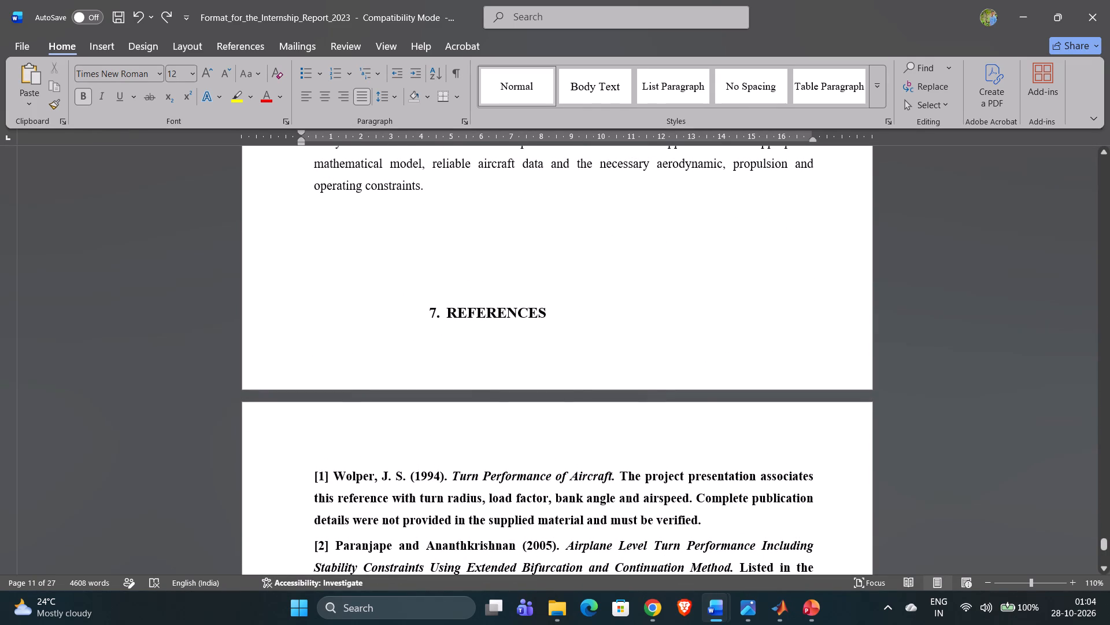
# Add a blank line above the 7. REFERENCES heading to push it onto the following page with its entries.
pyautogui.click(434, 288)
pyautogui.press('Return')
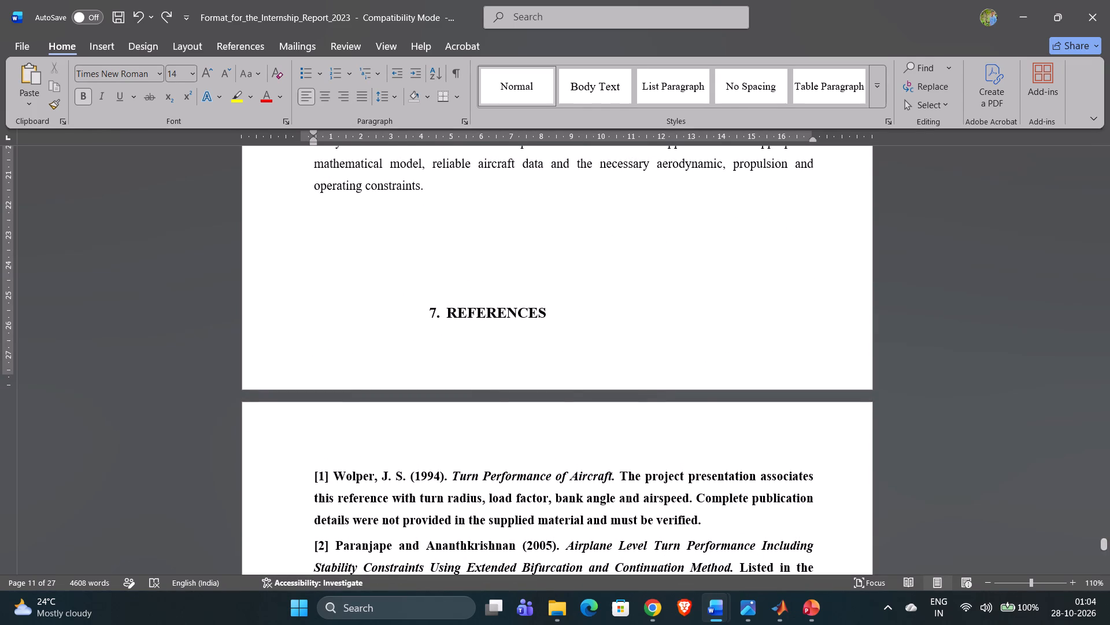
# Review the page layout from the Conclusion back through Future Scope and the plots to the start of Results and Discussion.
pyautogui.scroll(2, 434, 288)
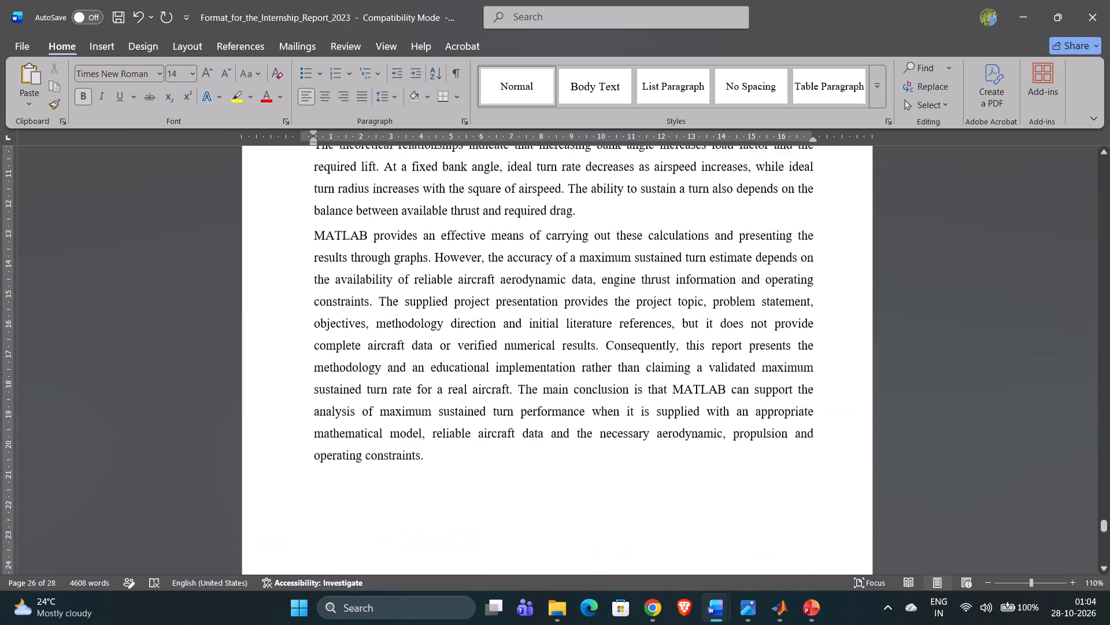
pyautogui.scroll(5, 434, 288)
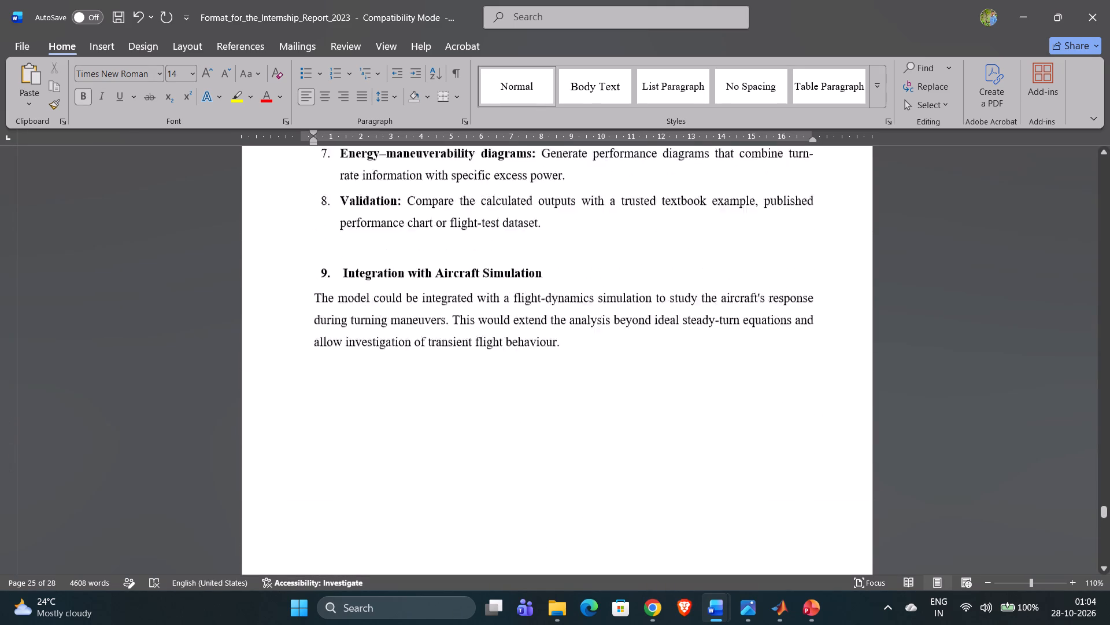
pyautogui.scroll(3, 434, 288)
pyautogui.scroll(-2, 434, 288)
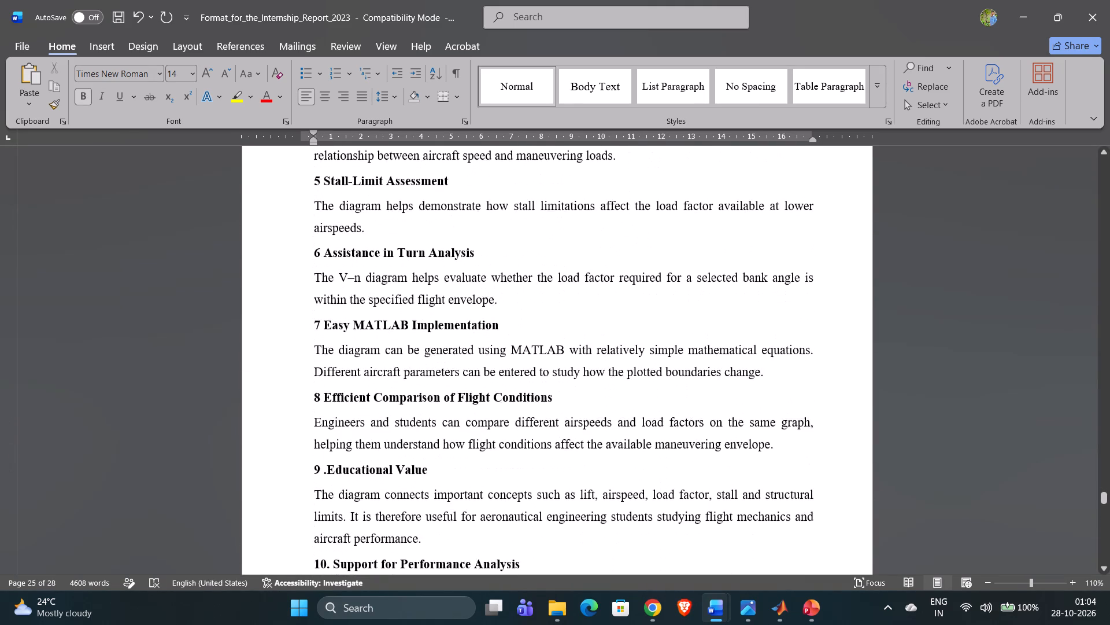
pyautogui.scroll(-2, 434, 288)
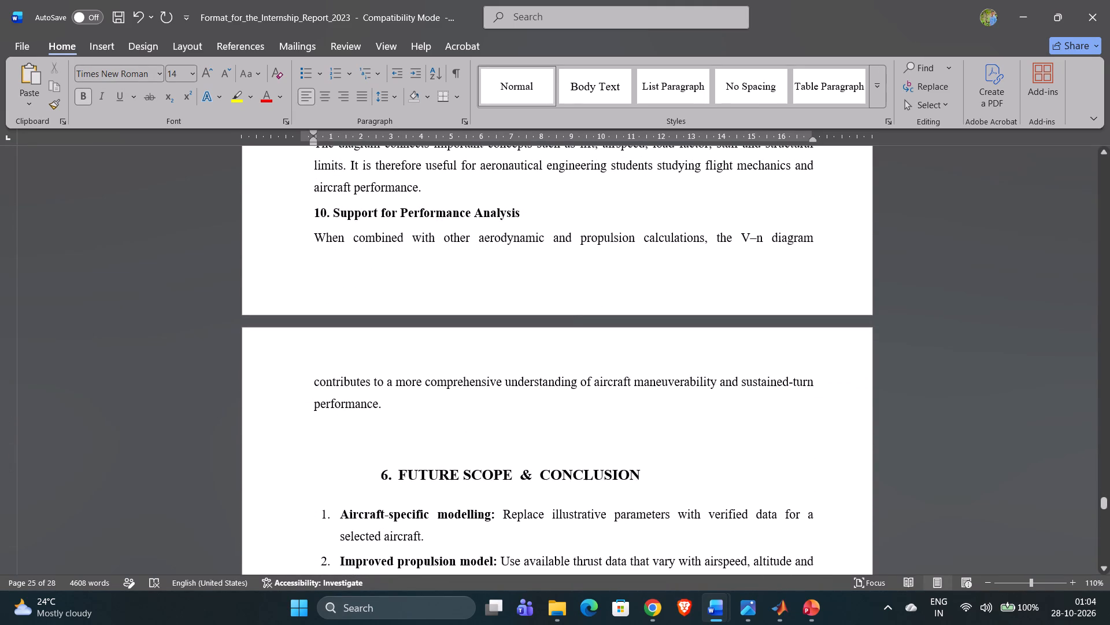
pyautogui.scroll(13, 314, 249)
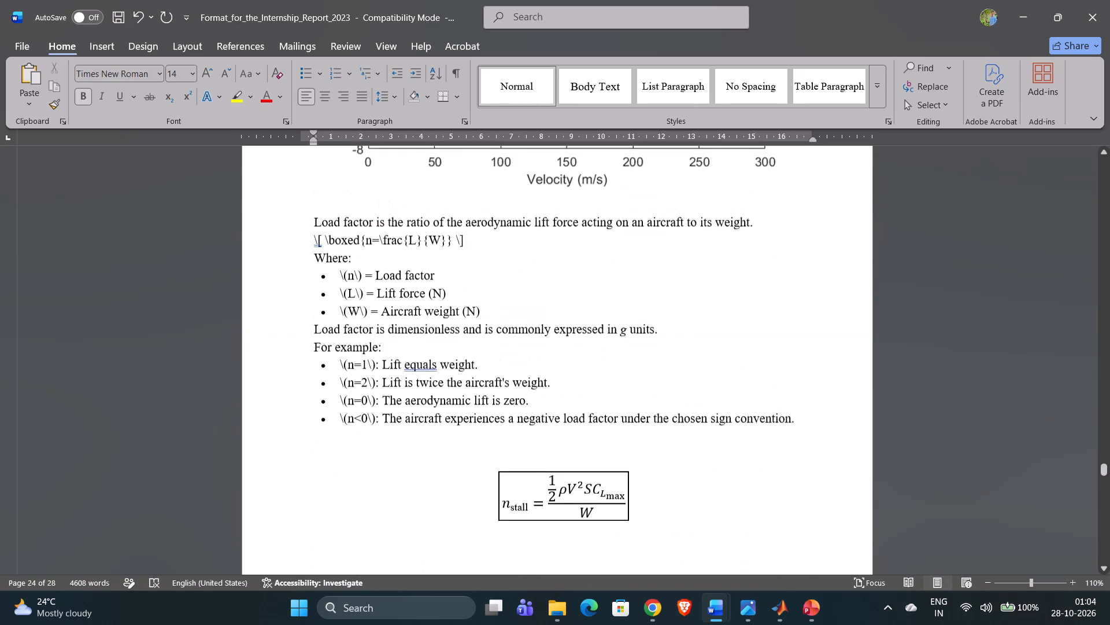
pyautogui.scroll(4, 314, 249)
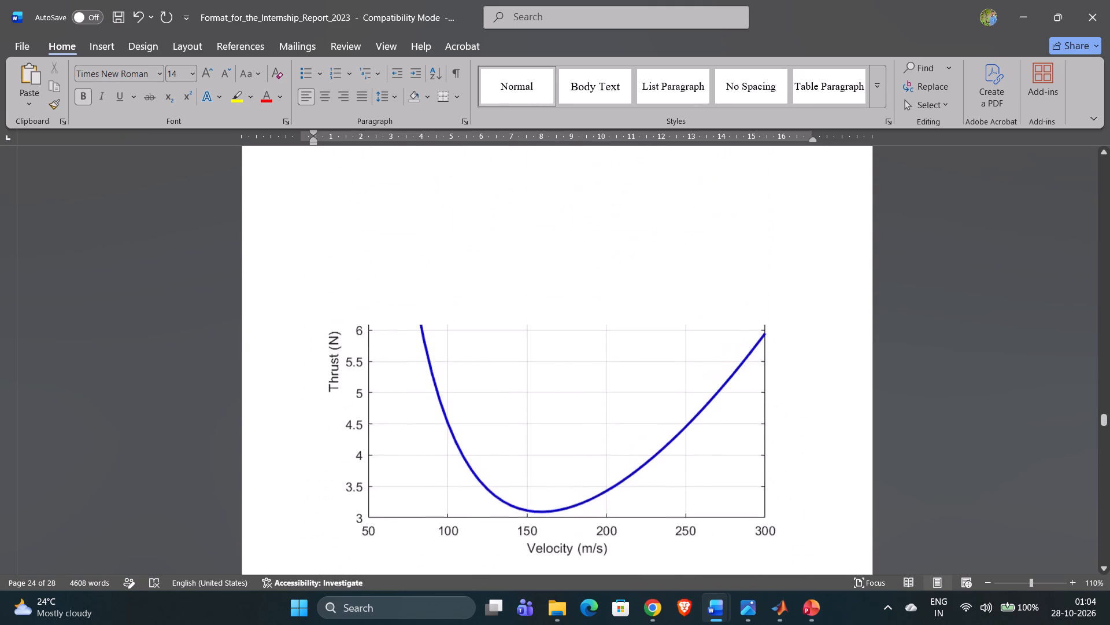
pyautogui.scroll(2, 314, 249)
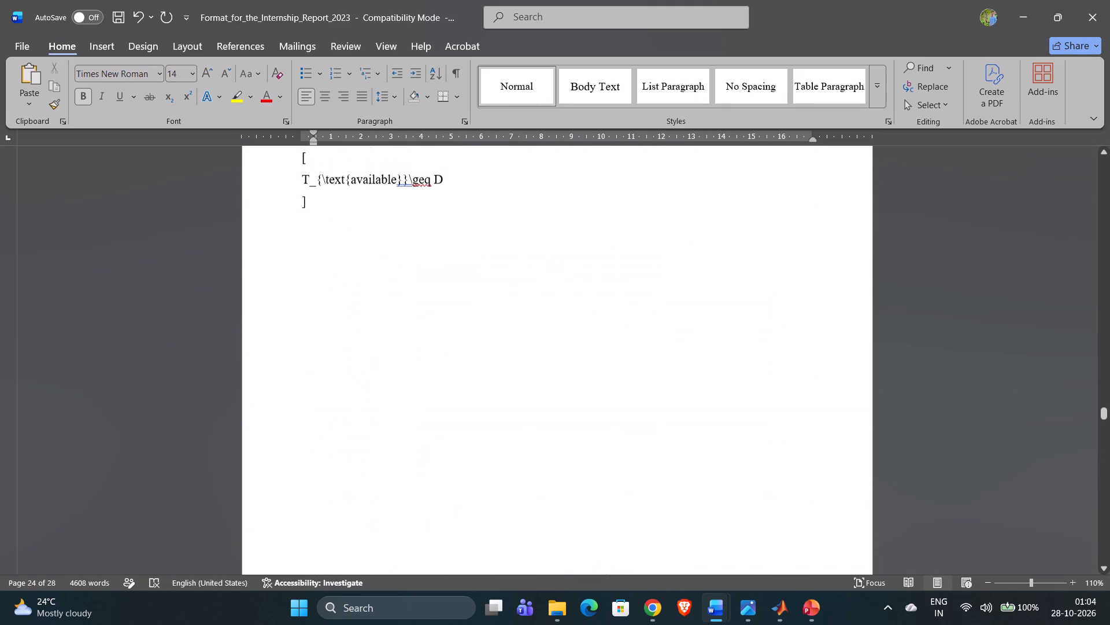
pyautogui.scroll(4, 314, 249)
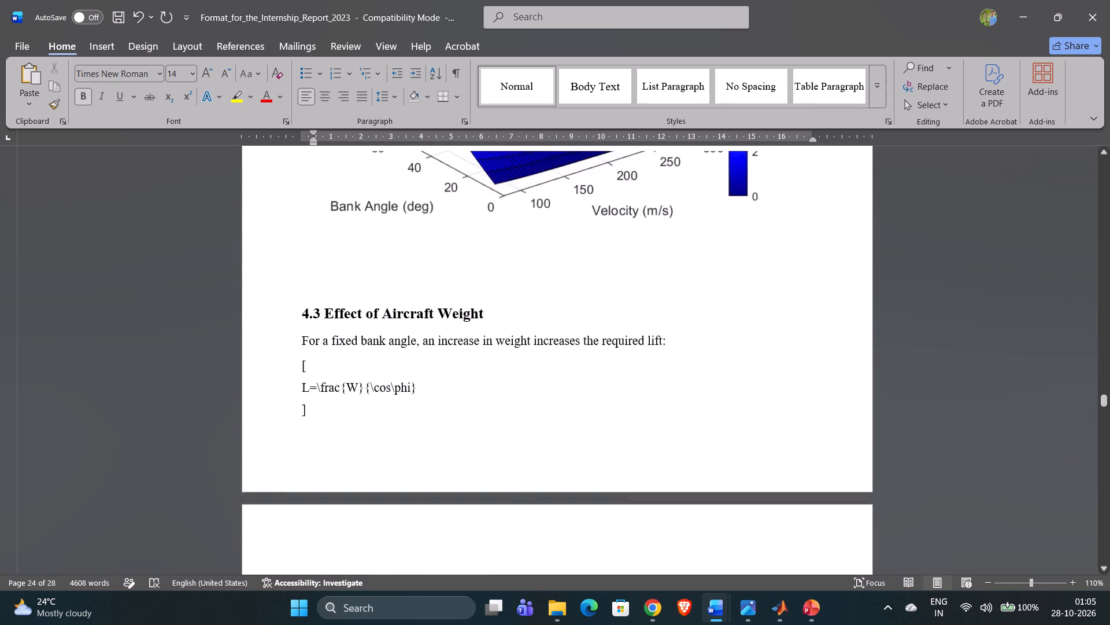
pyautogui.scroll(5, 314, 249)
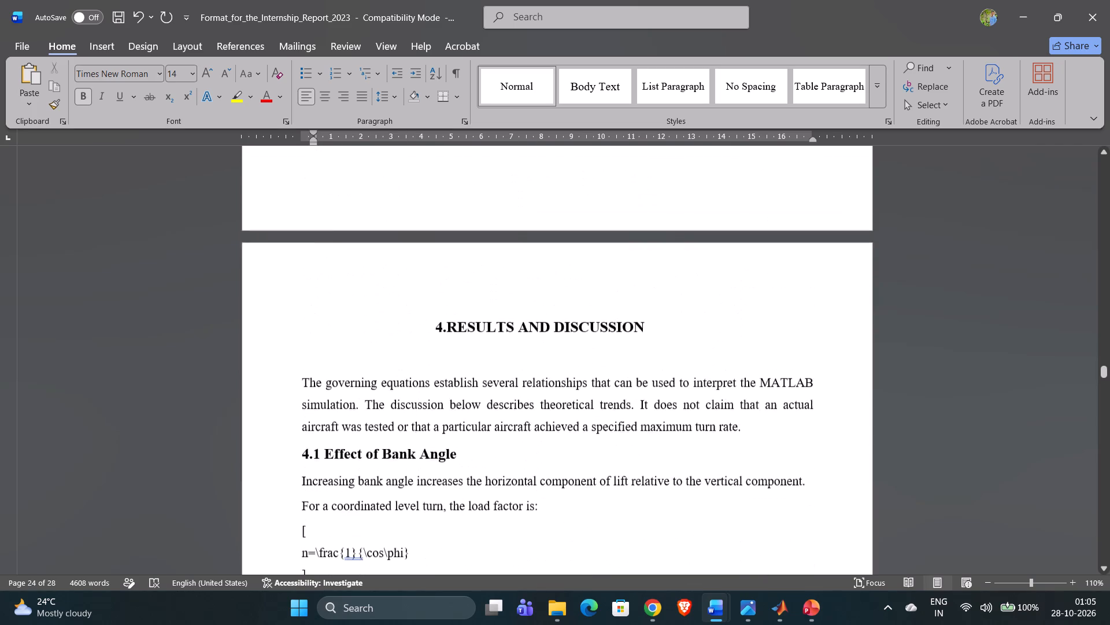
# Review the page layout from the Methodology chapter back through the literature survey, contents and abstract to the cover page.
pyautogui.scroll(4, 314, 249)
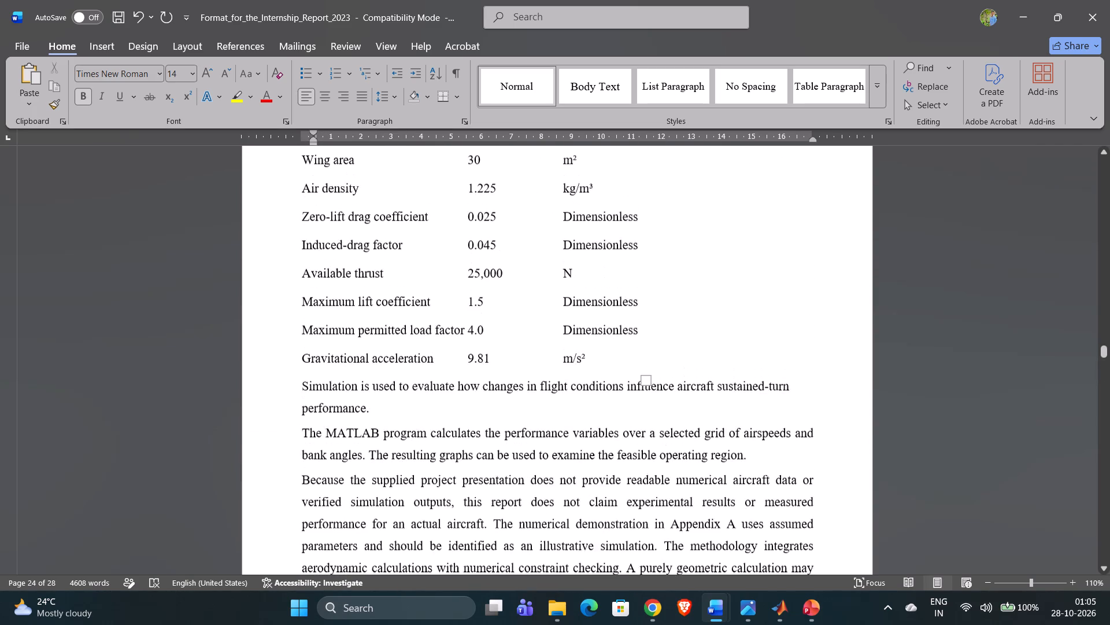
pyautogui.scroll(6, 314, 249)
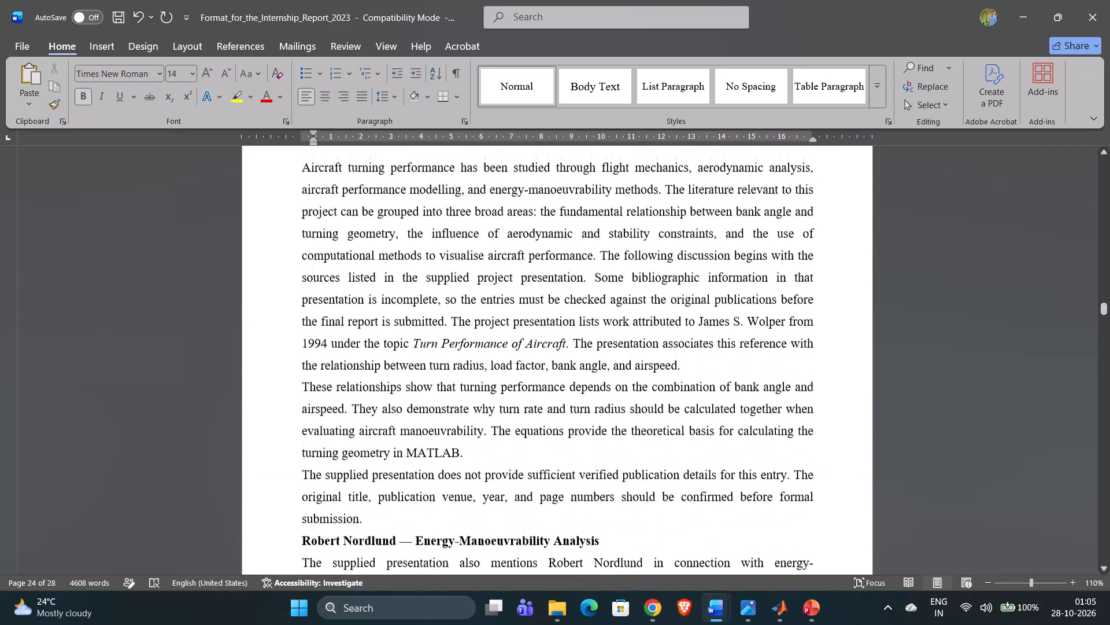
pyautogui.scroll(5, 314, 249)
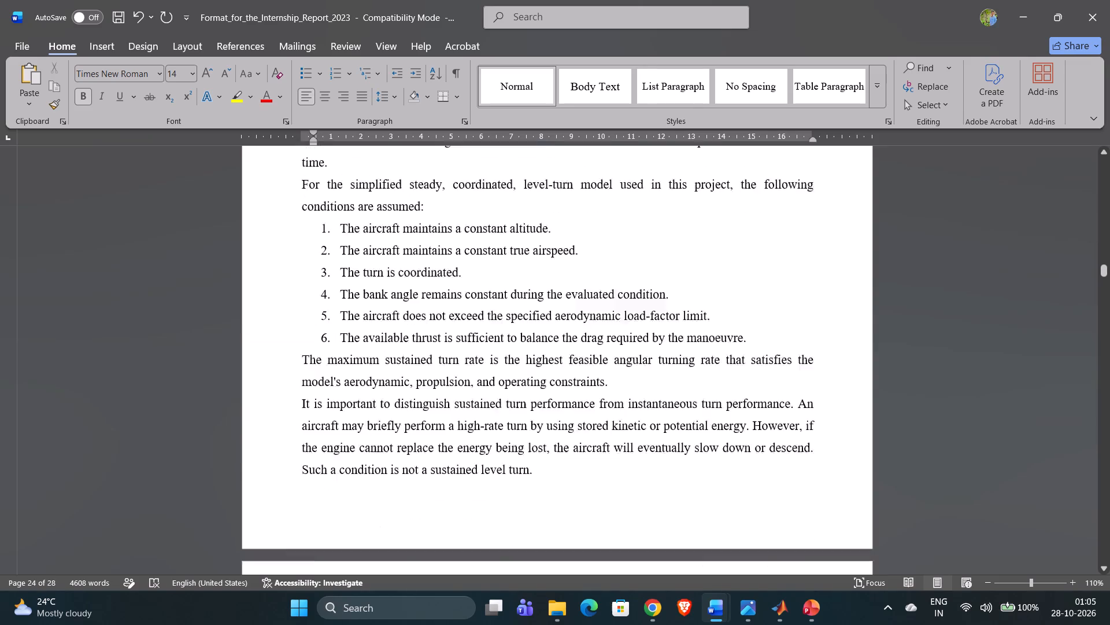
pyautogui.scroll(-5, 314, 249)
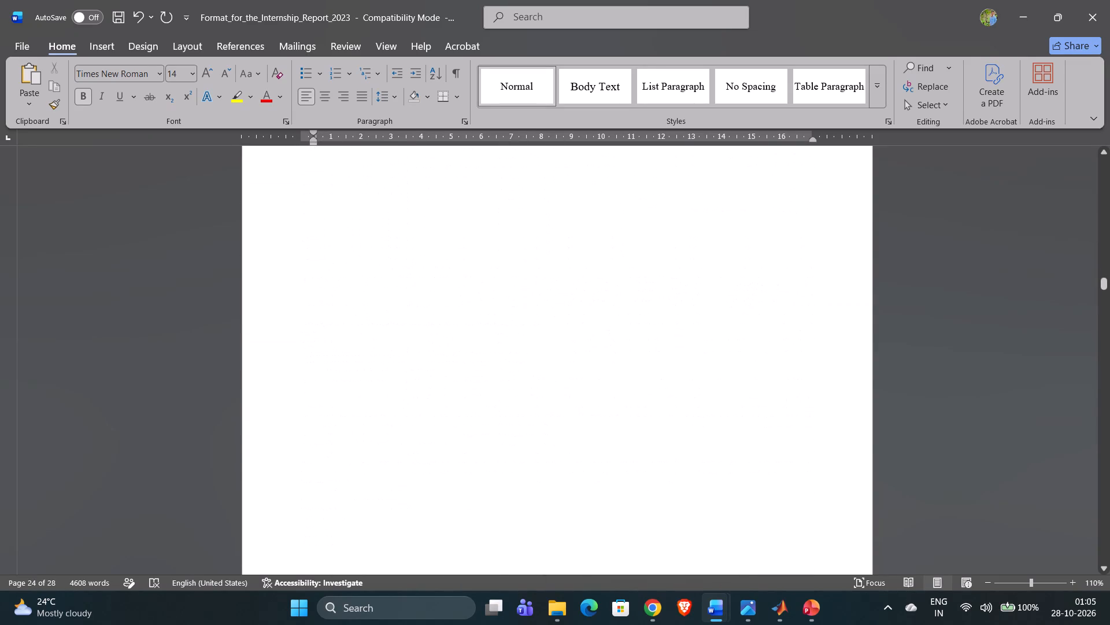
pyautogui.scroll(5, 314, 249)
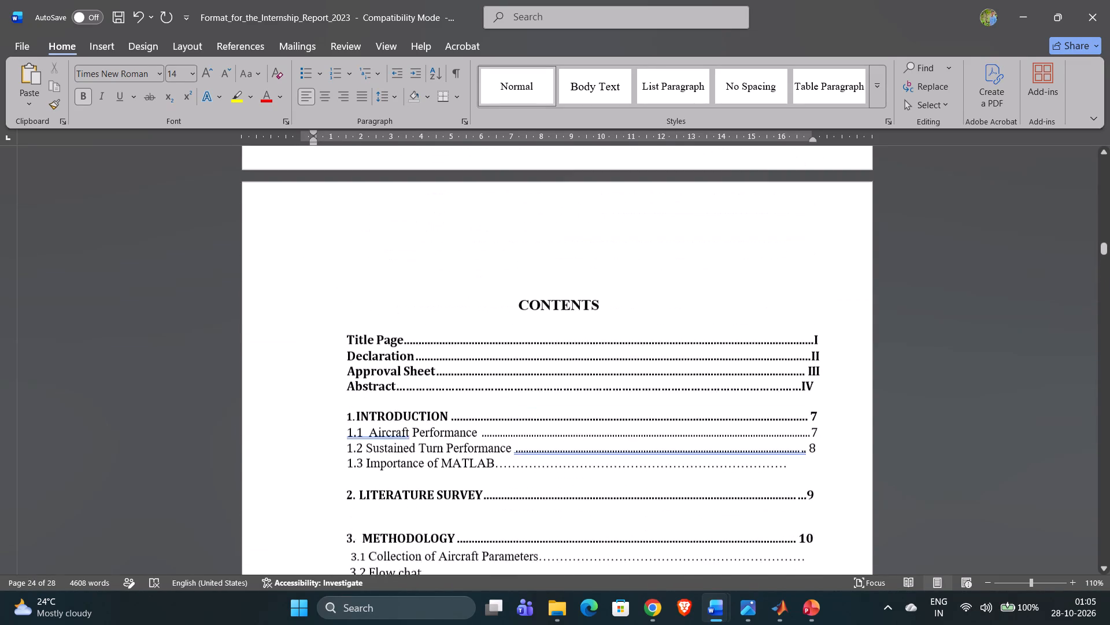
pyautogui.scroll(5, 314, 249)
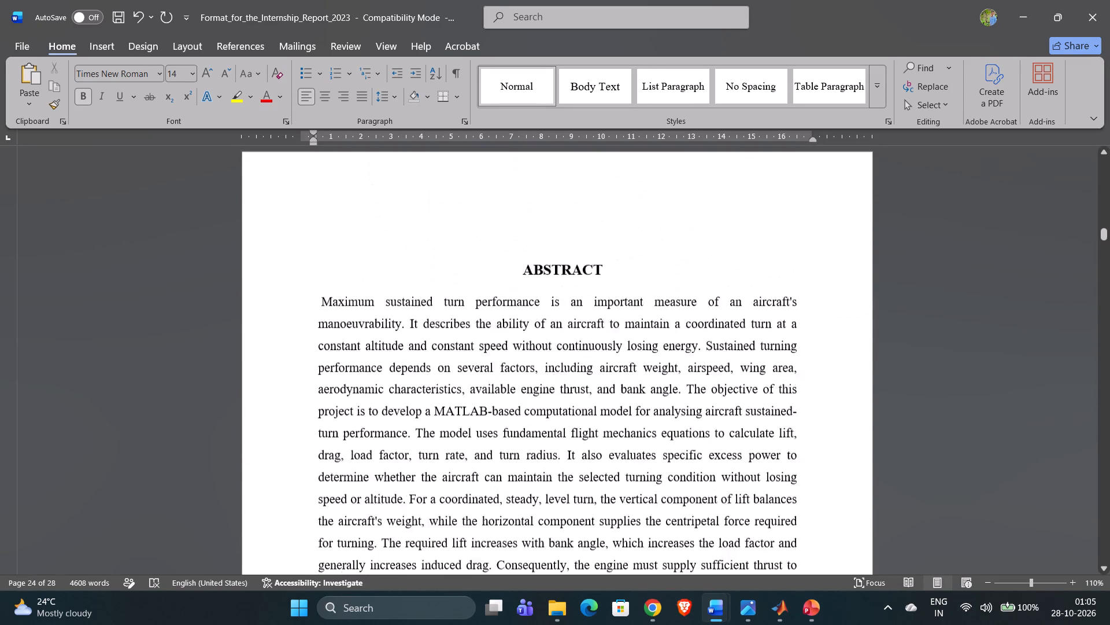
pyautogui.scroll(3, 314, 249)
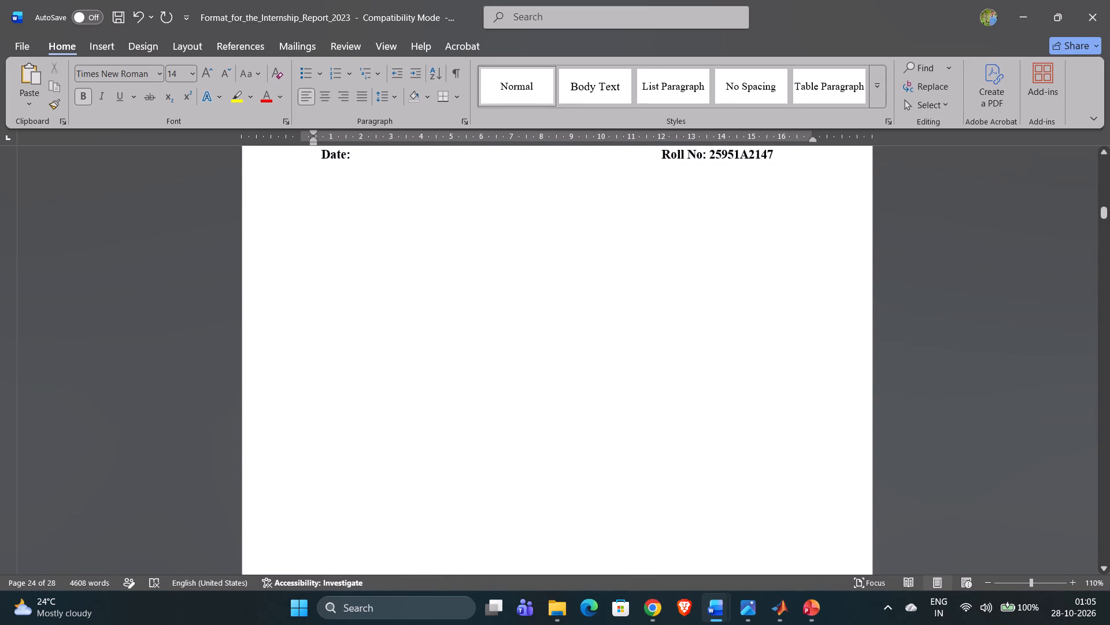
pyautogui.scroll(4, 314, 249)
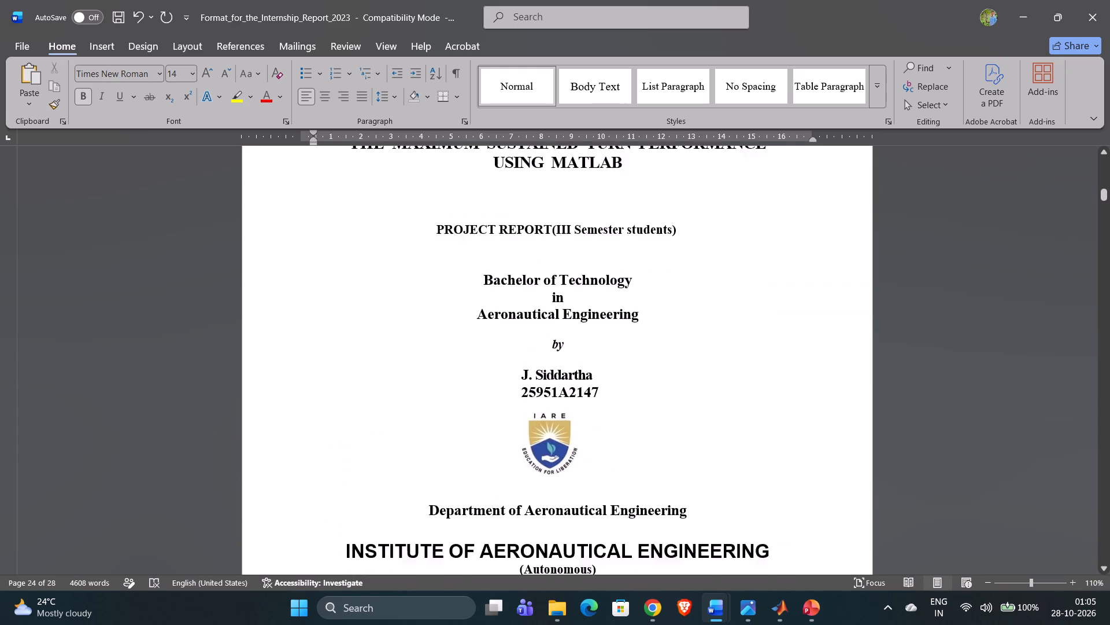
pyautogui.scroll(1, 314, 249)
pyautogui.scroll(-2, 314, 249)
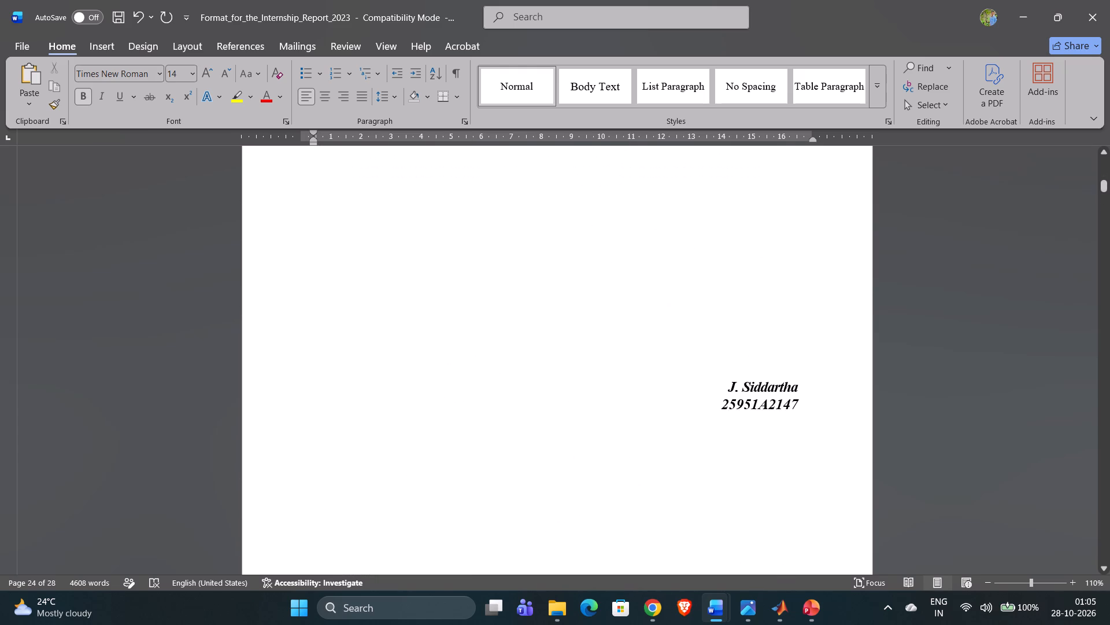
pyautogui.scroll(-1, 314, 249)
pyautogui.scroll(6, 314, 249)
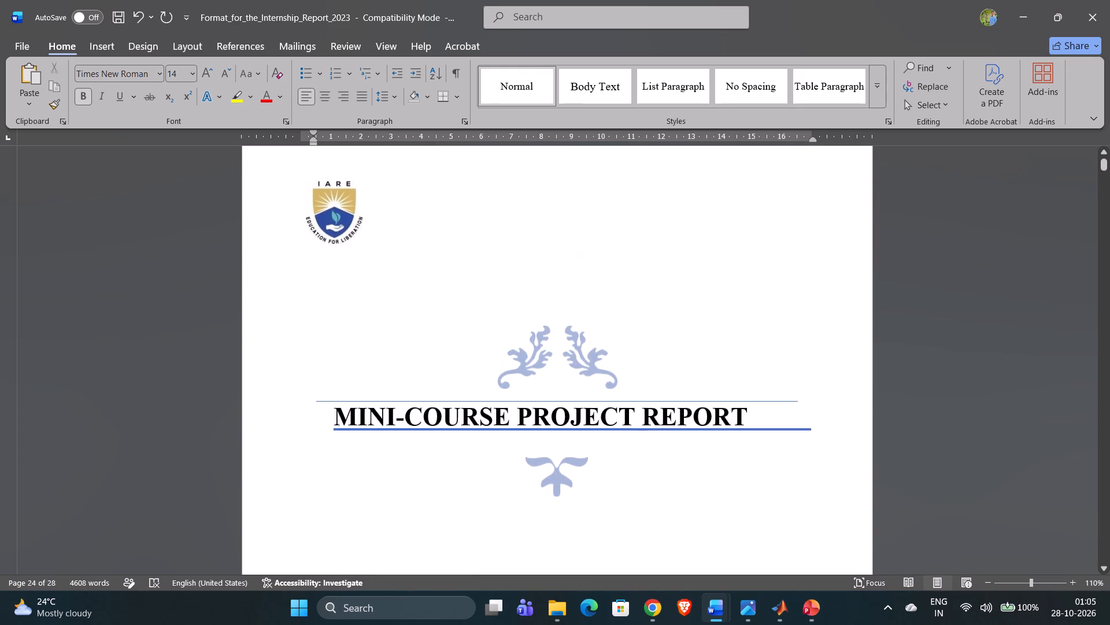
pyautogui.scroll(1, 314, 249)
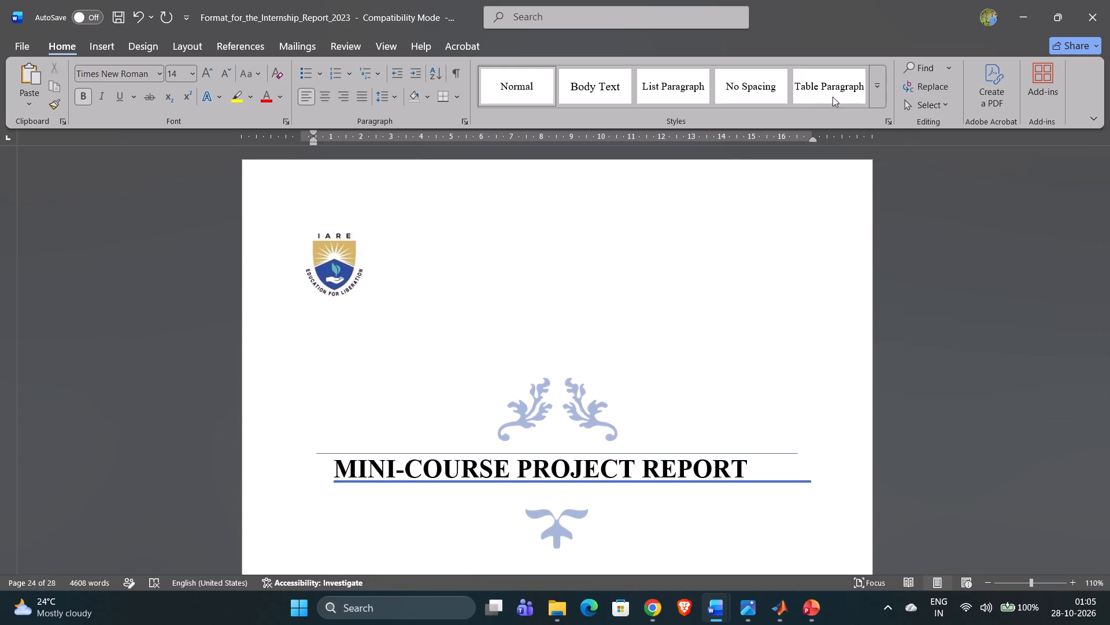
# Insert centred page numbers at the bottom of the report's pages using the Plain Number 2 style.
pyautogui.click(112, 50)
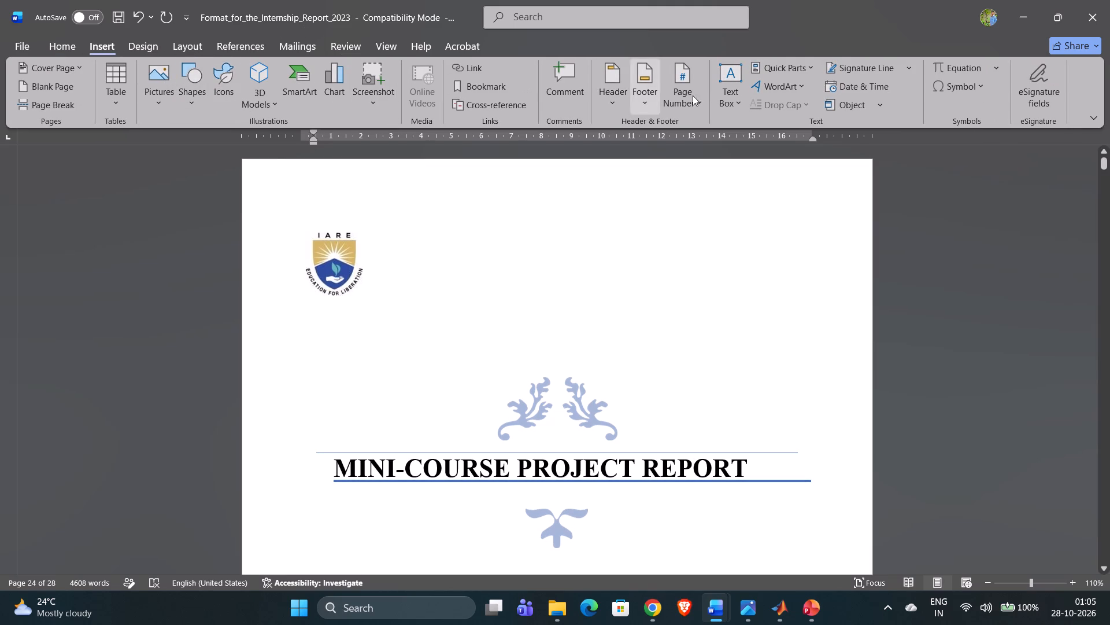
pyautogui.click(679, 87)
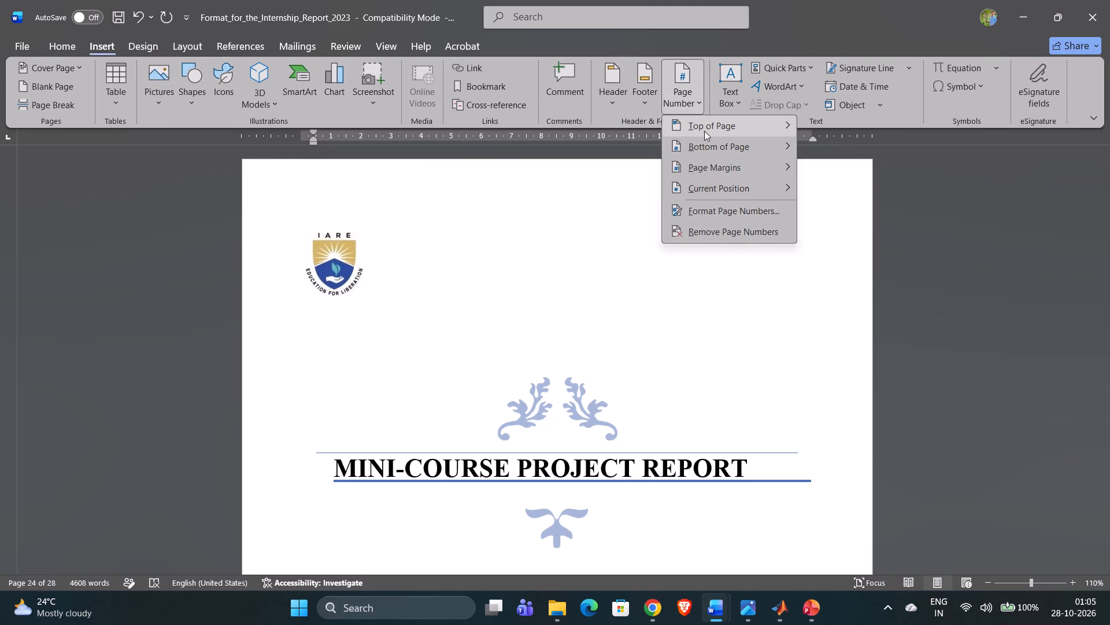
pyautogui.click(709, 146)
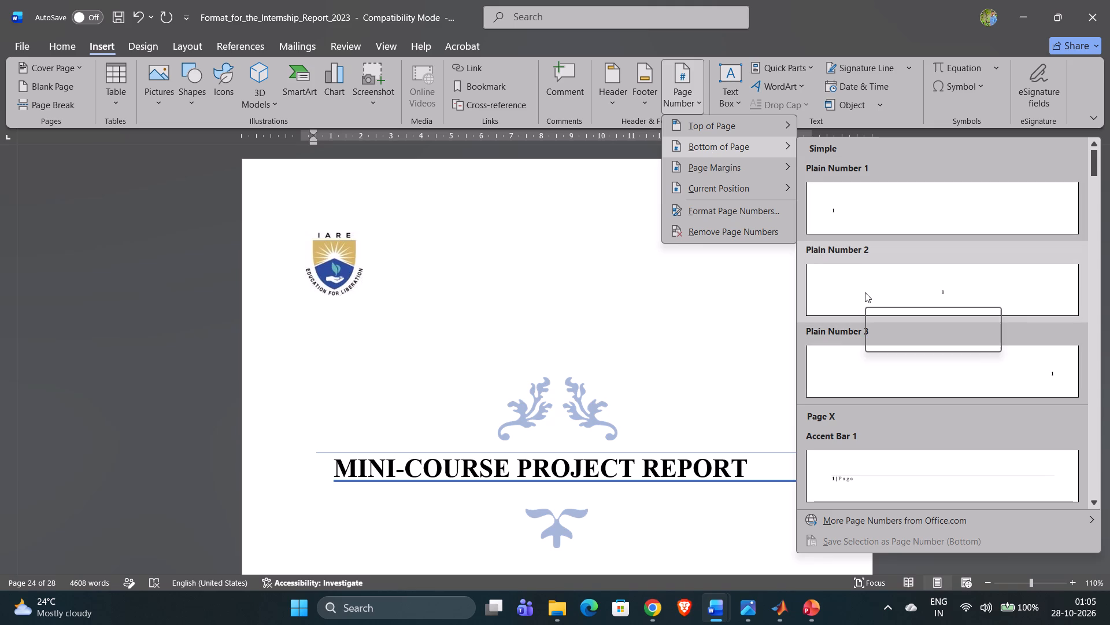
pyautogui.click(863, 275)
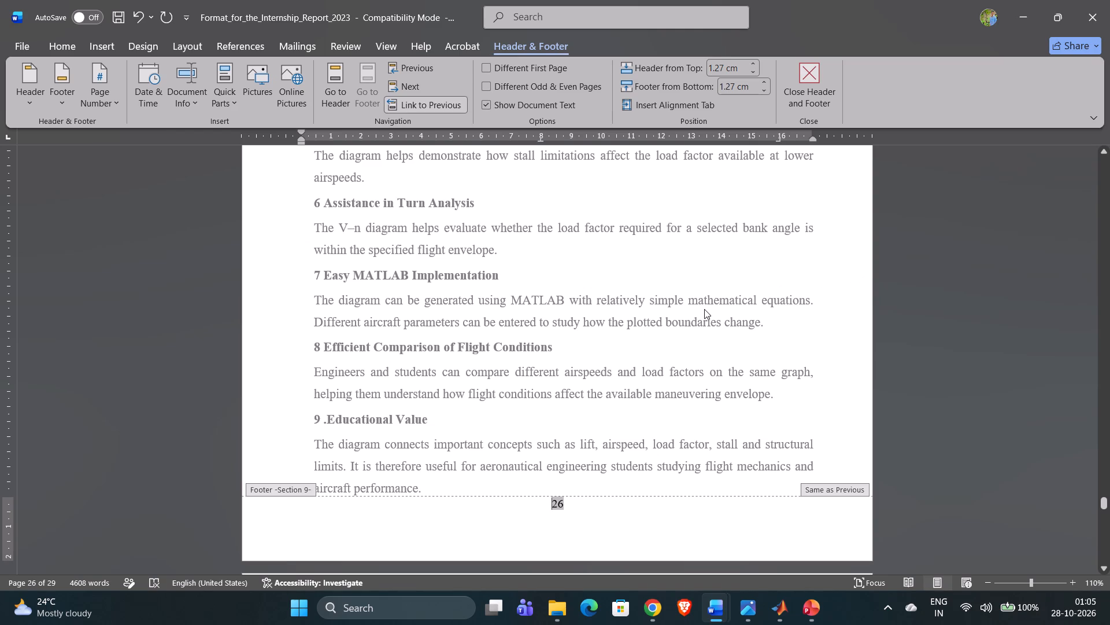
# Check the footer page numbers and text flow from the Advantages section forward to the end of the references.
pyautogui.scroll(-1, 704, 309)
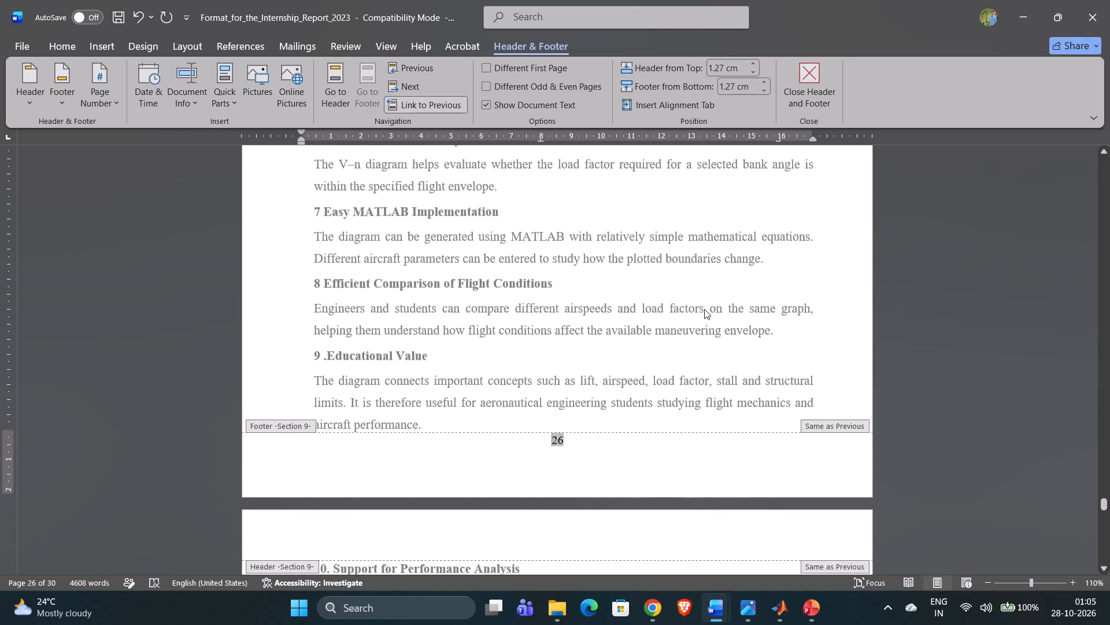
pyautogui.scroll(-2, 704, 309)
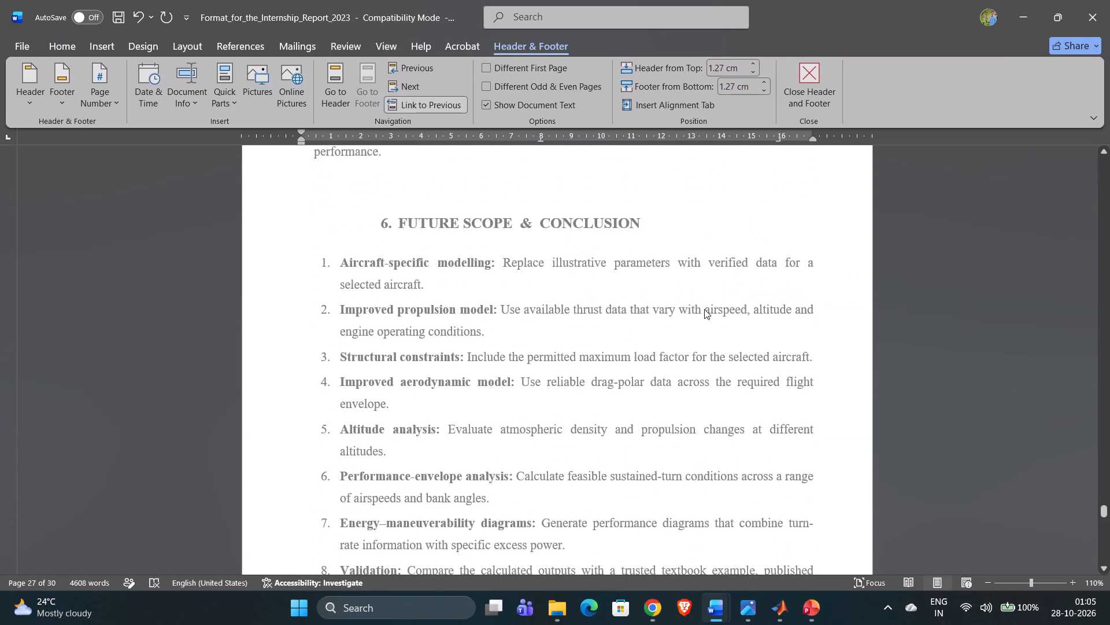
pyautogui.scroll(-4, 704, 309)
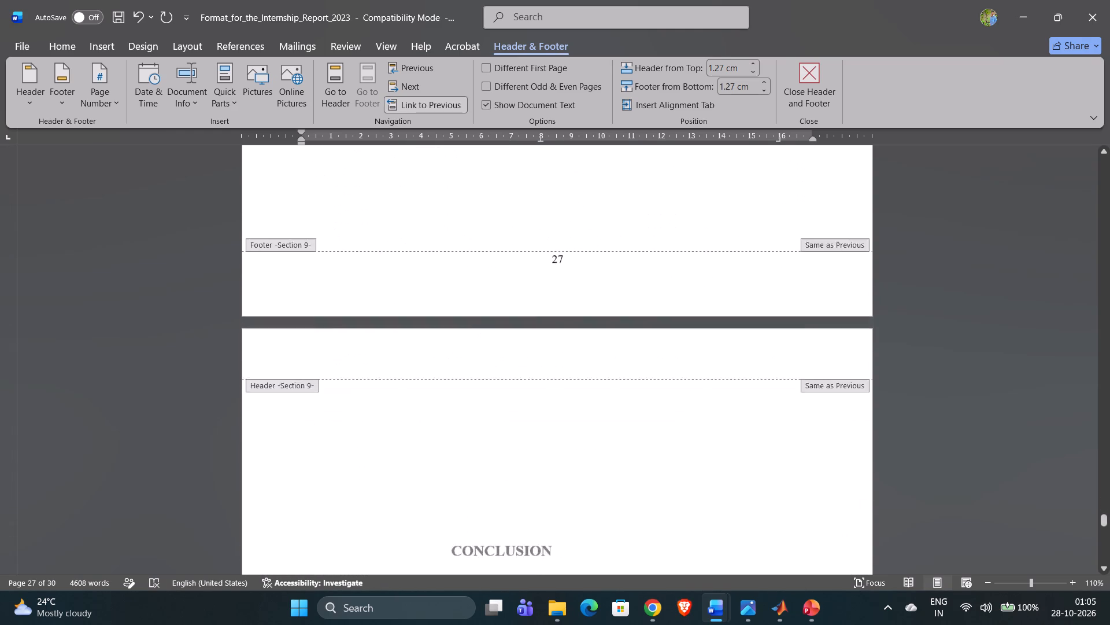
pyautogui.scroll(-5, 704, 309)
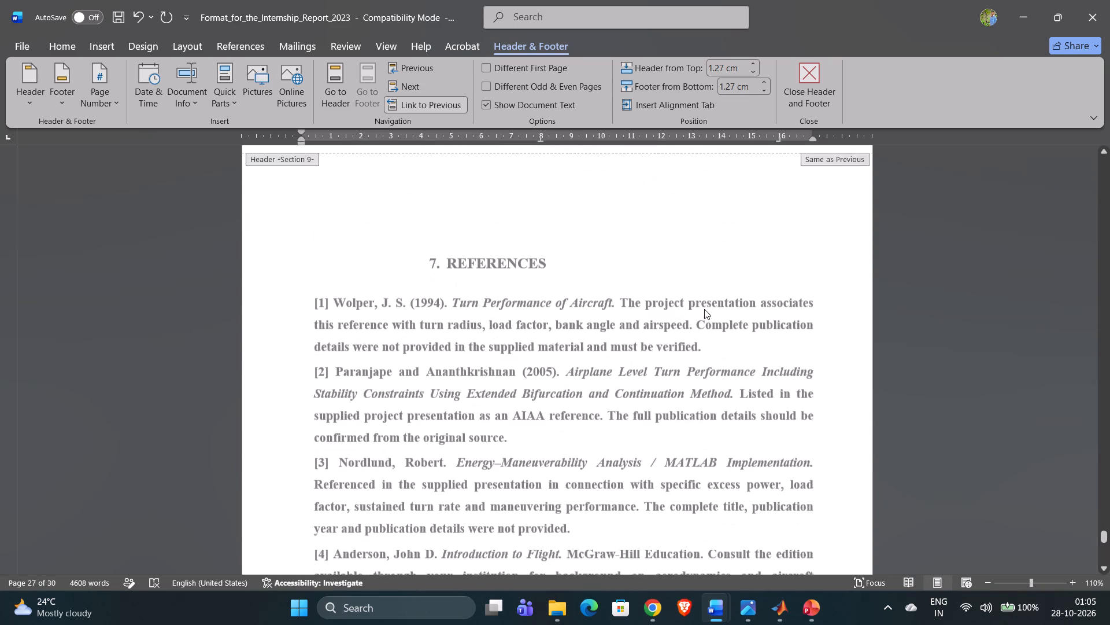
pyautogui.scroll(-2, 704, 309)
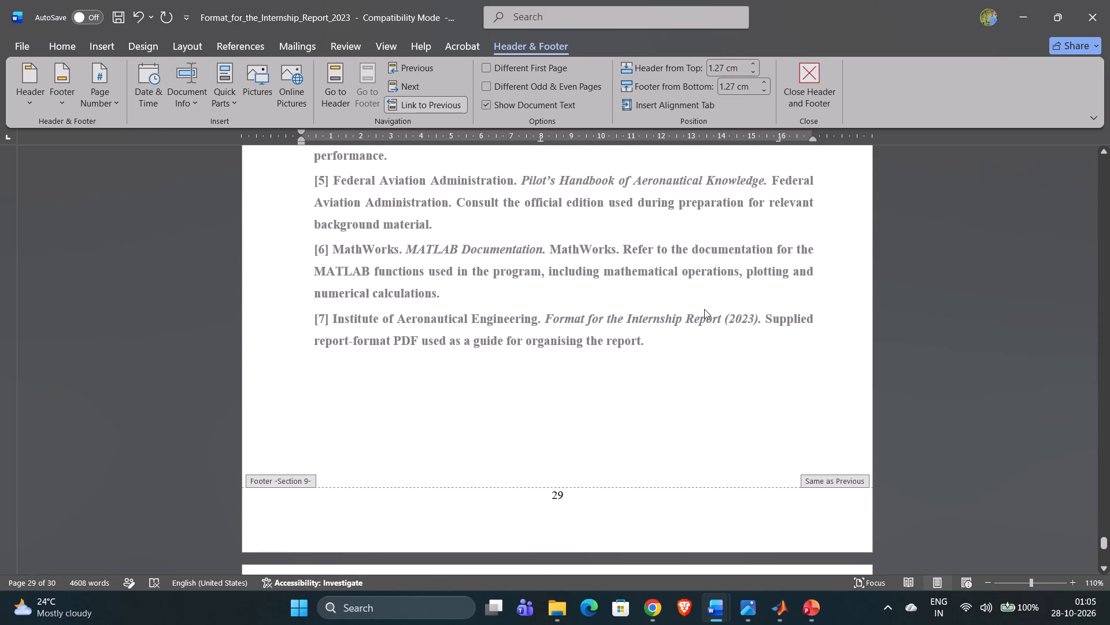
# Check the footer page numbers and text flow from the references back through Conclusion, Future Scope and Applications & Advantages to the load-factor plot.
pyautogui.scroll(2, 704, 309)
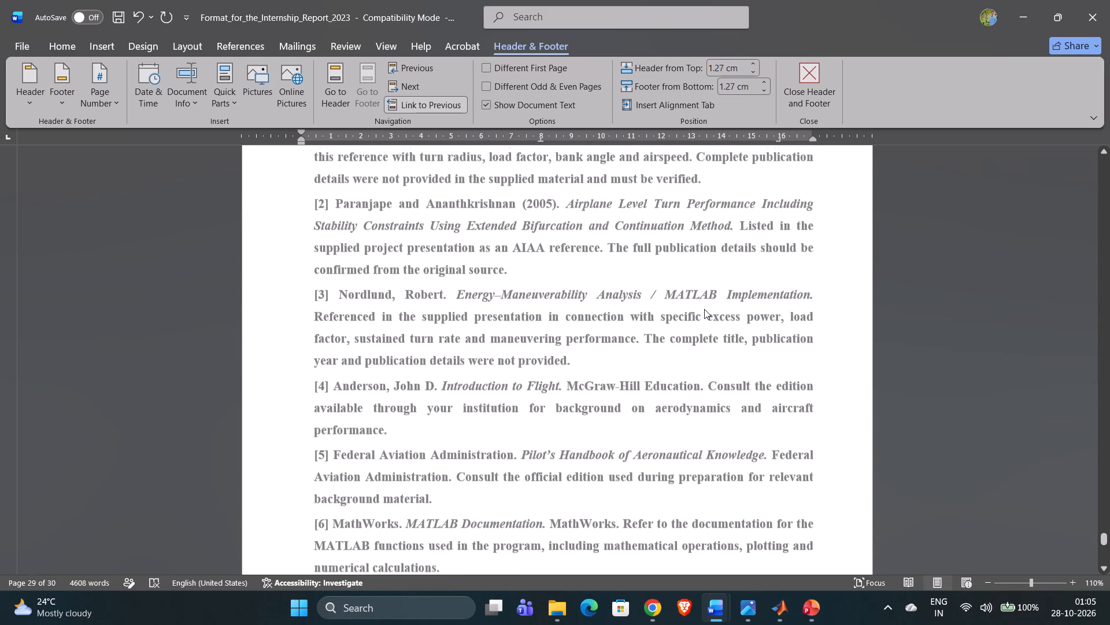
pyautogui.scroll(3, 704, 309)
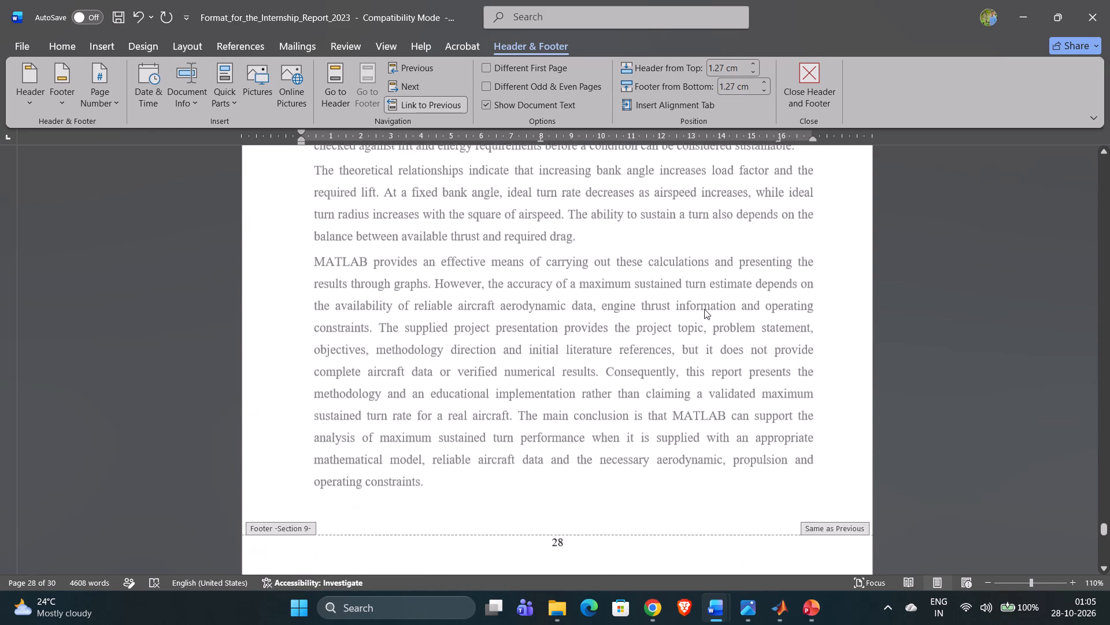
pyautogui.scroll(3, 704, 309)
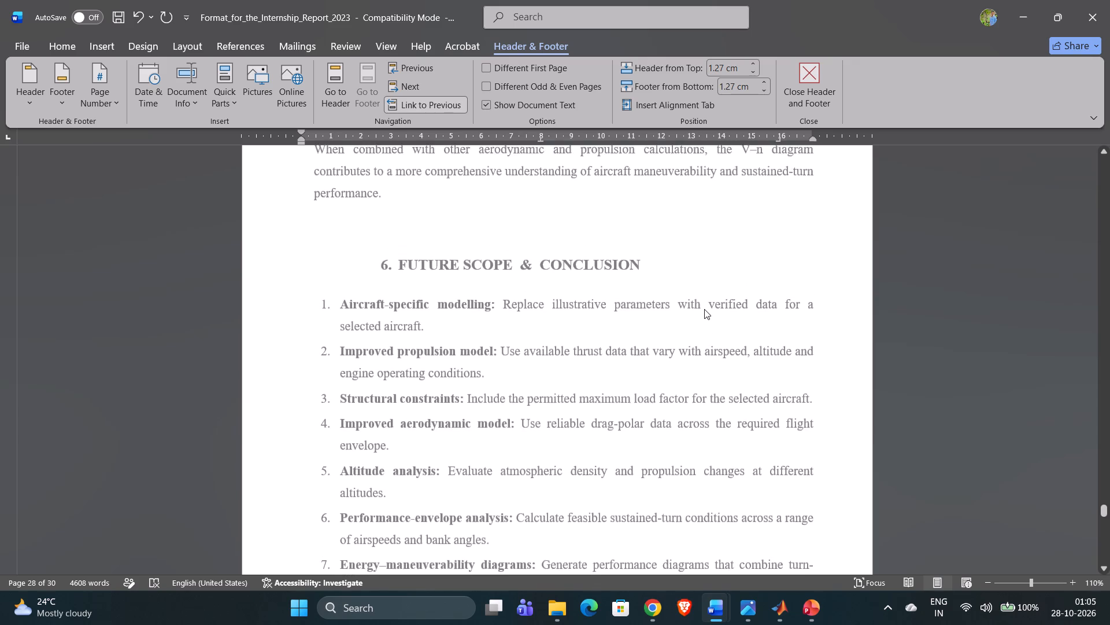
pyautogui.scroll(2, 704, 309)
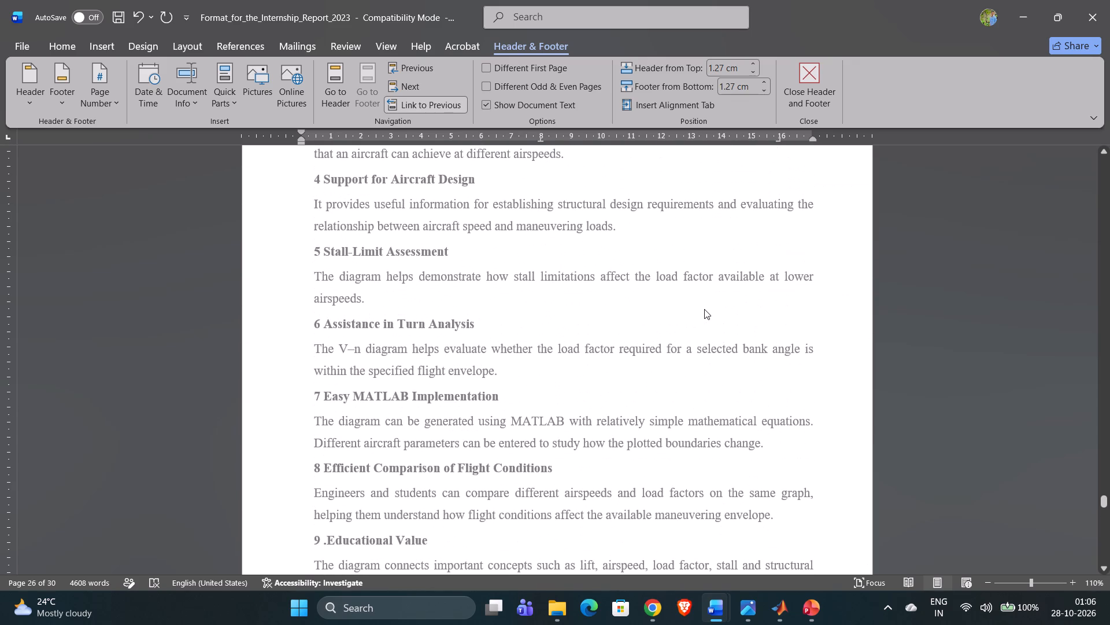
pyautogui.scroll(3, 704, 309)
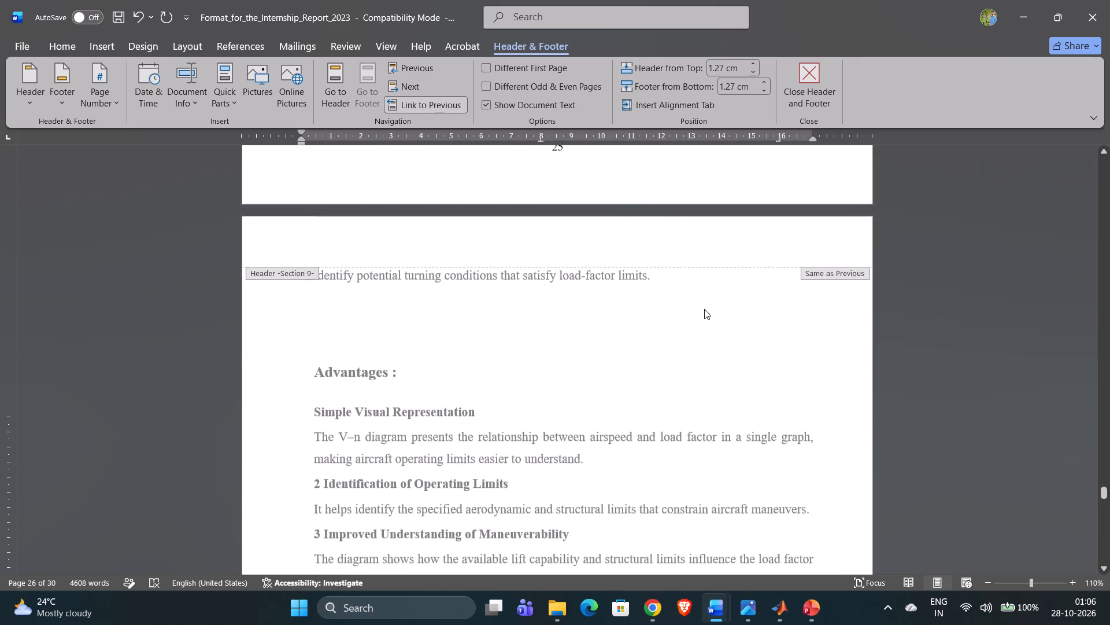
pyautogui.scroll(4, 704, 309)
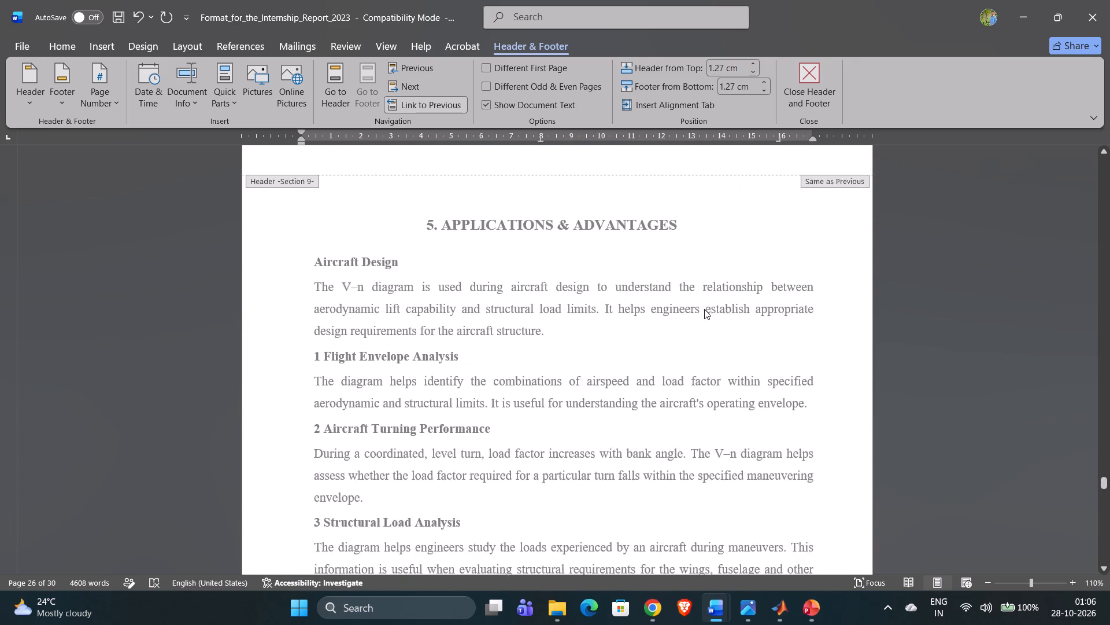
pyautogui.scroll(4, 704, 309)
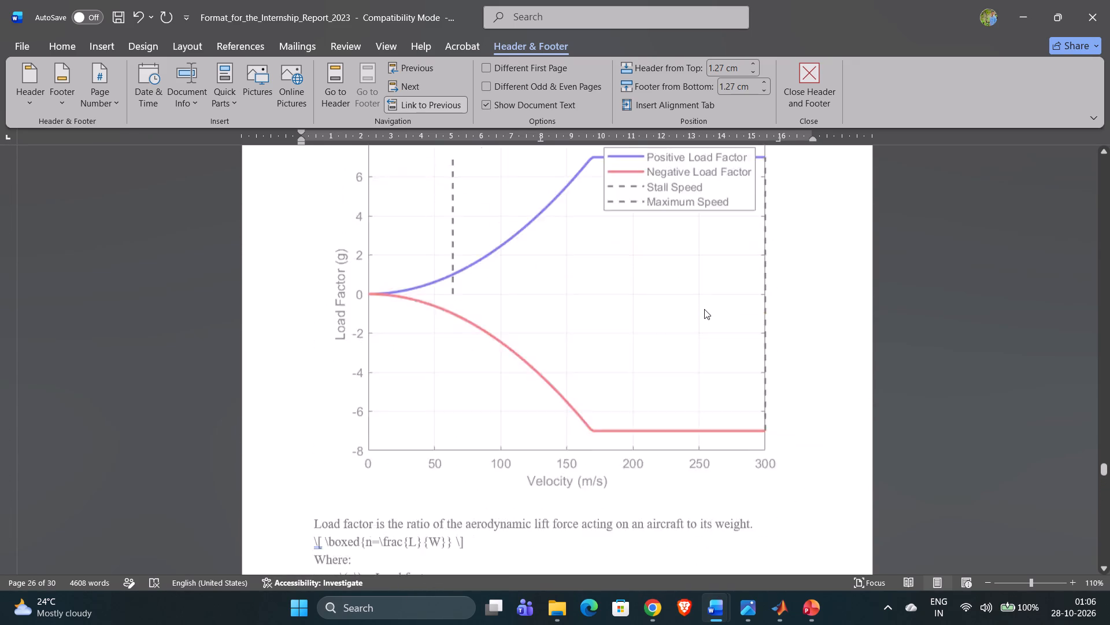
# Check the footer page numbers, plots and spacing back through the Results and Discussion sections to 4.2 Effect of Airspeed.
pyautogui.scroll(3, 704, 309)
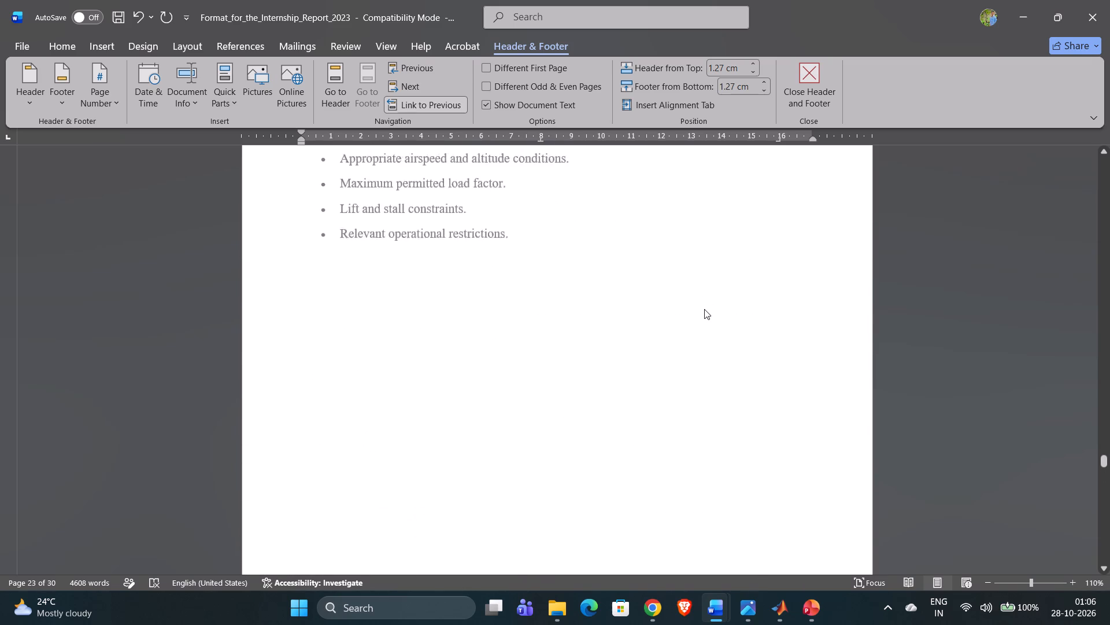
pyautogui.scroll(8, 704, 309)
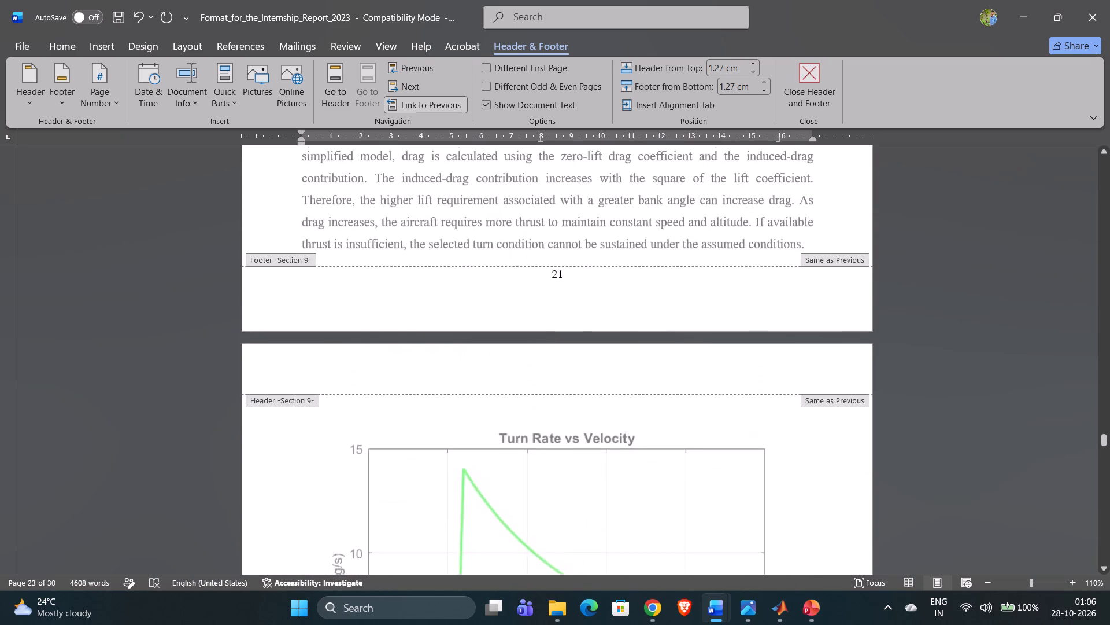
pyautogui.scroll(3, 704, 309)
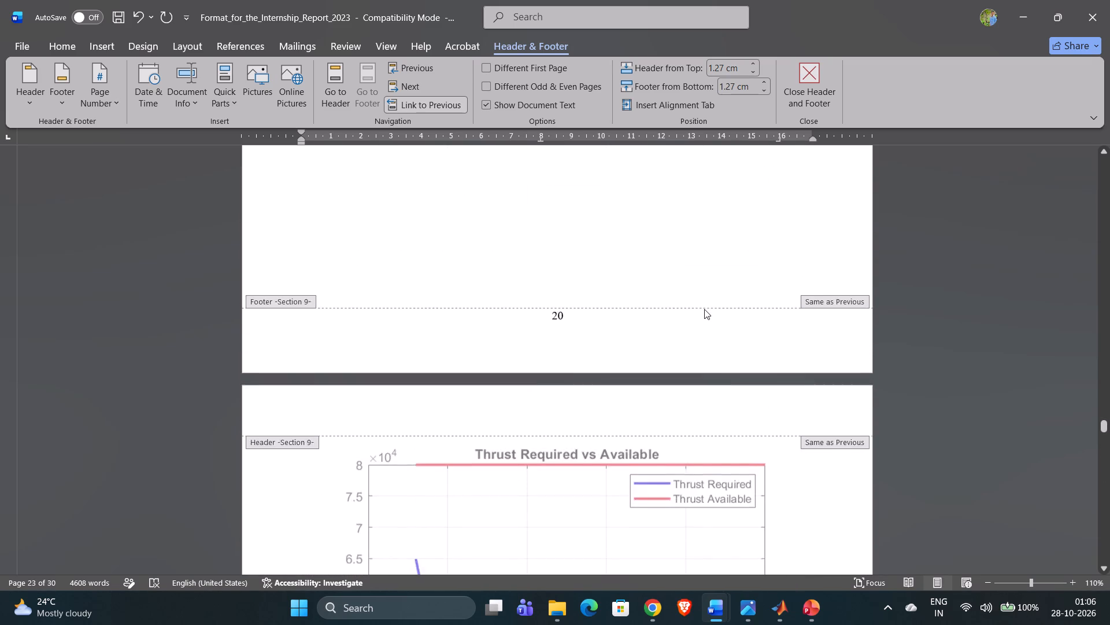
pyautogui.scroll(4, 704, 309)
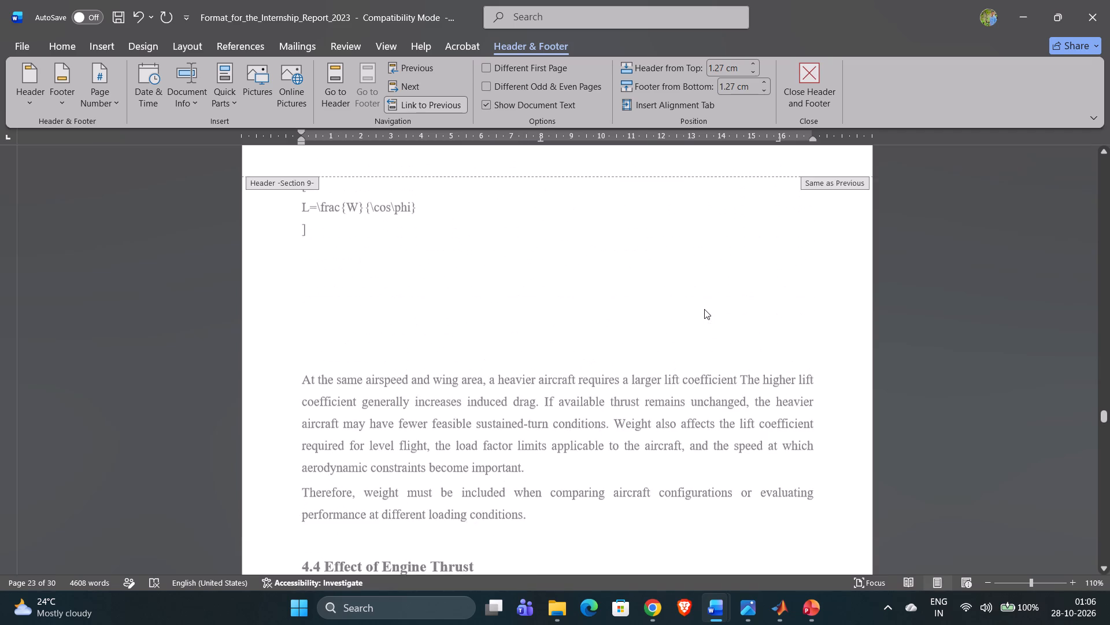
pyautogui.scroll(2, 704, 309)
pyautogui.scroll(-2, 704, 309)
pyautogui.scroll(1, 704, 309)
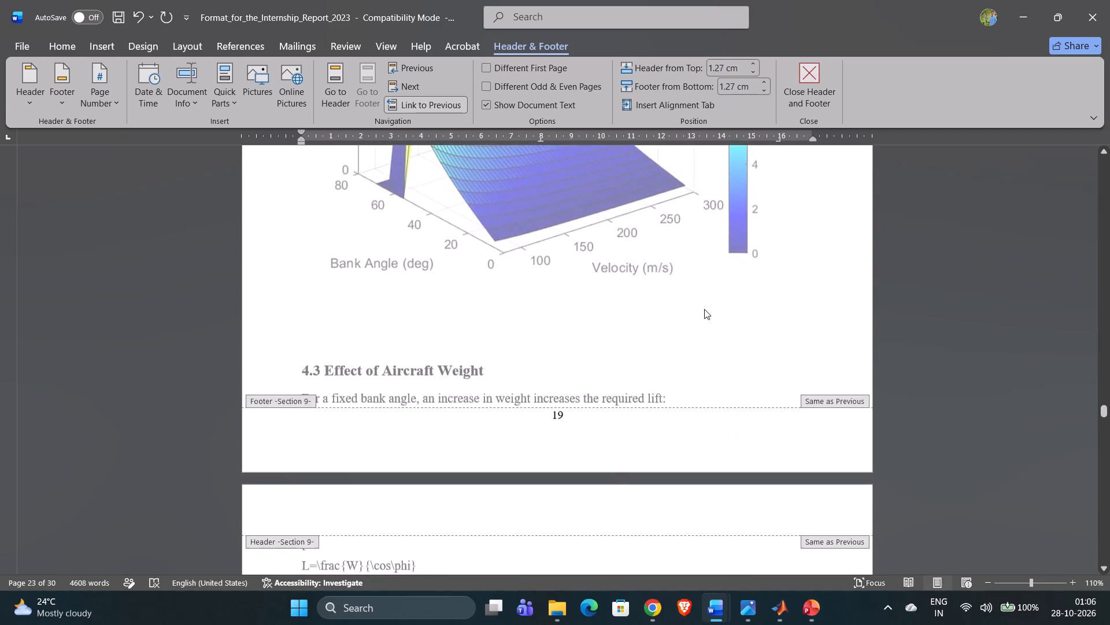
pyautogui.scroll(3, 704, 309)
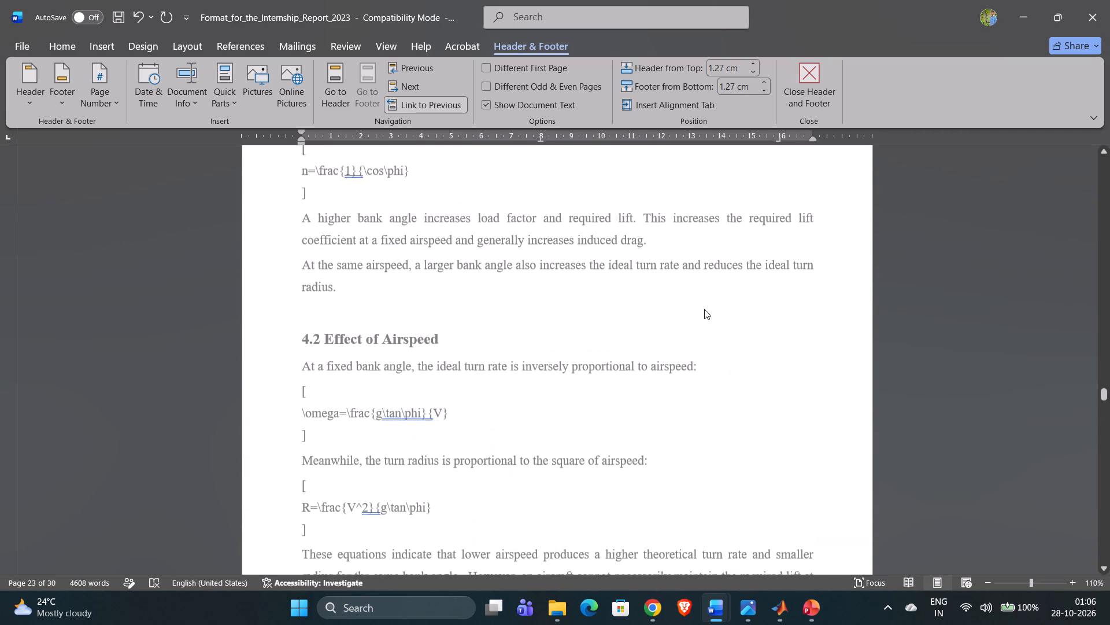
# Check the page flow back through the Methodology chapter to the overflow page at the end of the literature survey.
pyautogui.scroll(5, 704, 309)
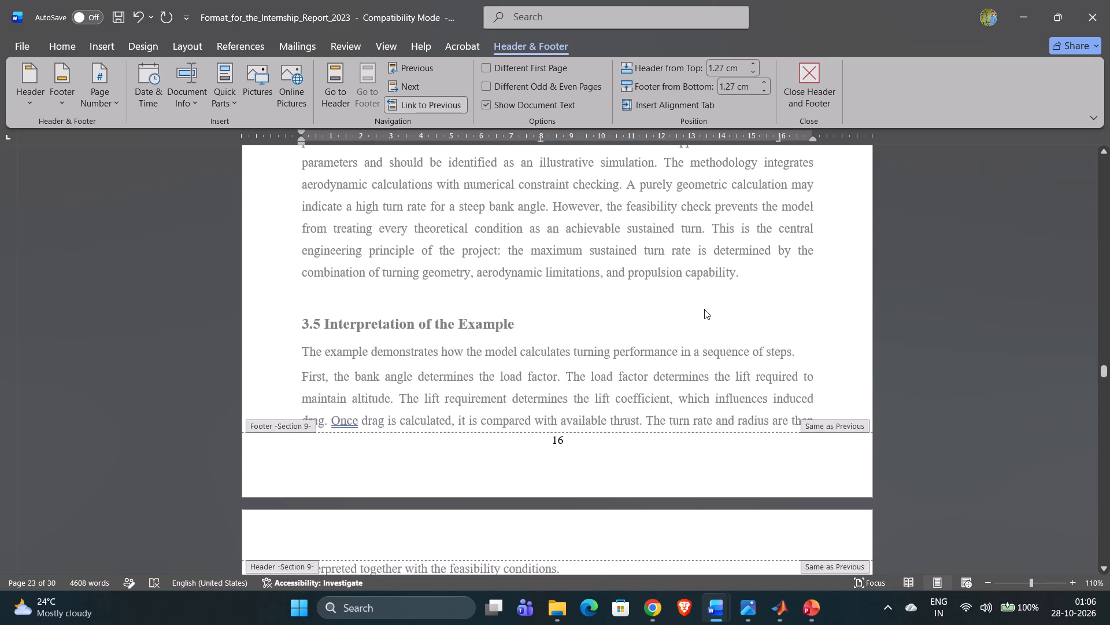
pyautogui.scroll(7, 704, 309)
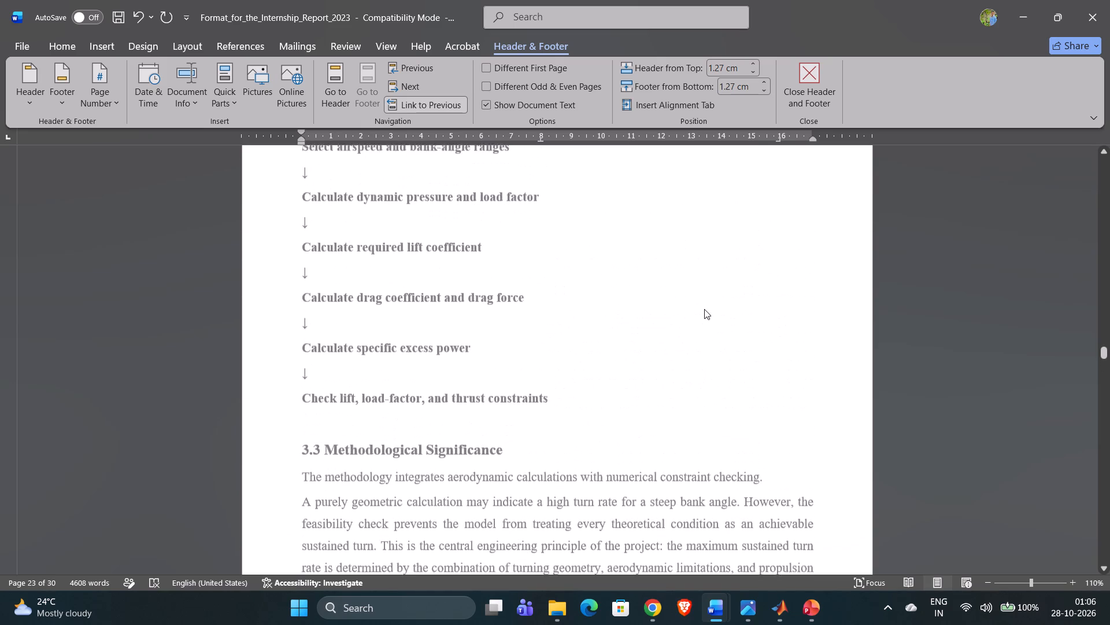
pyautogui.scroll(5, 704, 309)
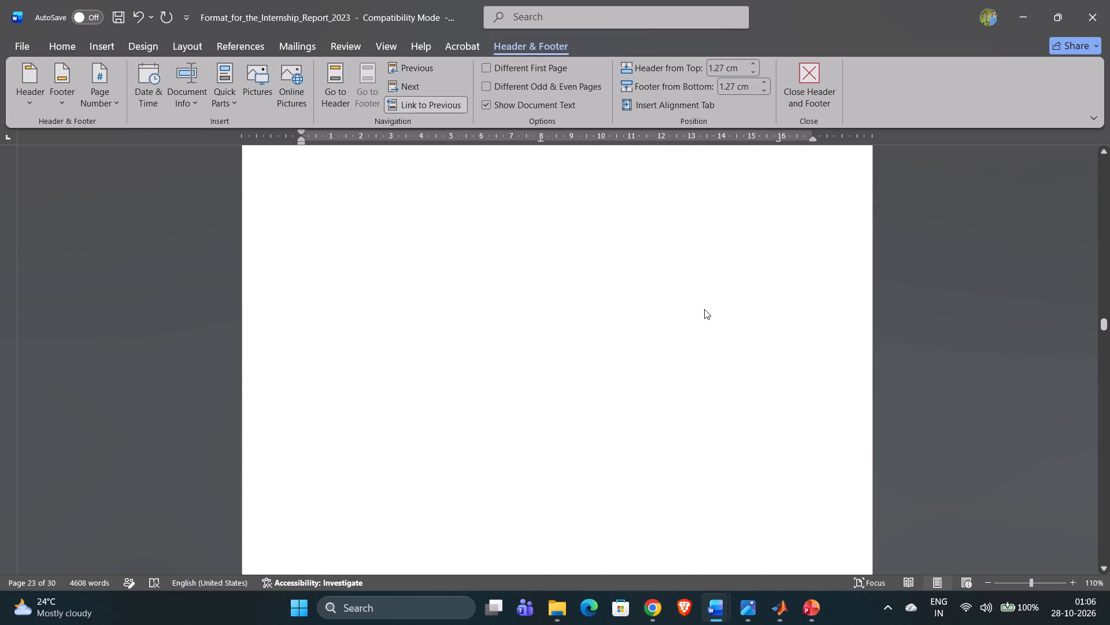
pyautogui.scroll(1, 704, 309)
pyautogui.scroll(-8, 704, 309)
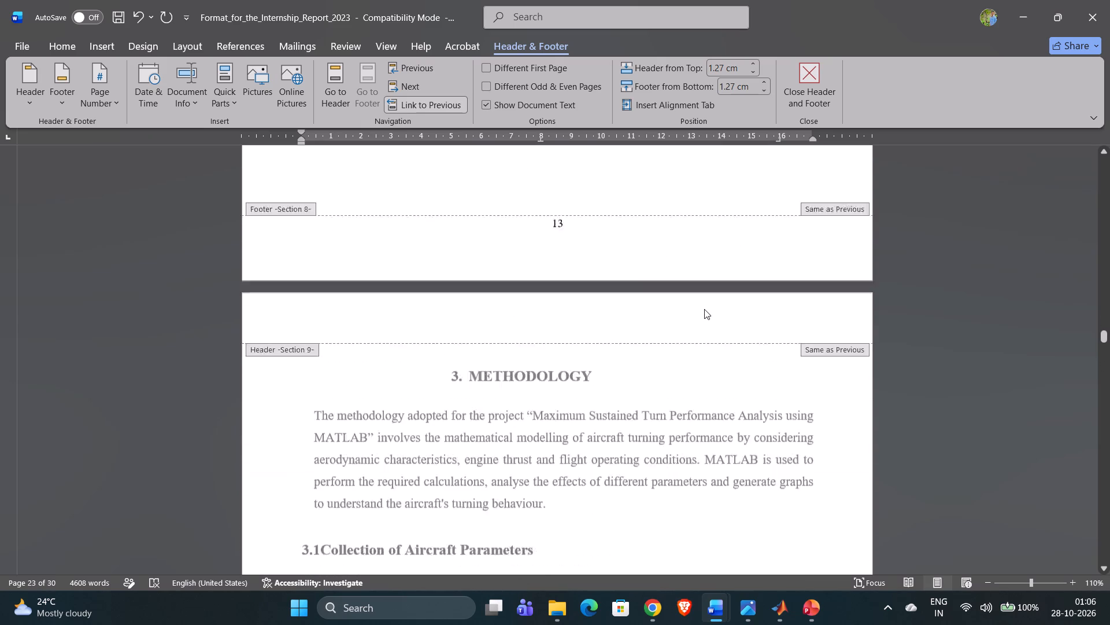
pyautogui.scroll(-1, 704, 309)
pyautogui.scroll(4, 704, 309)
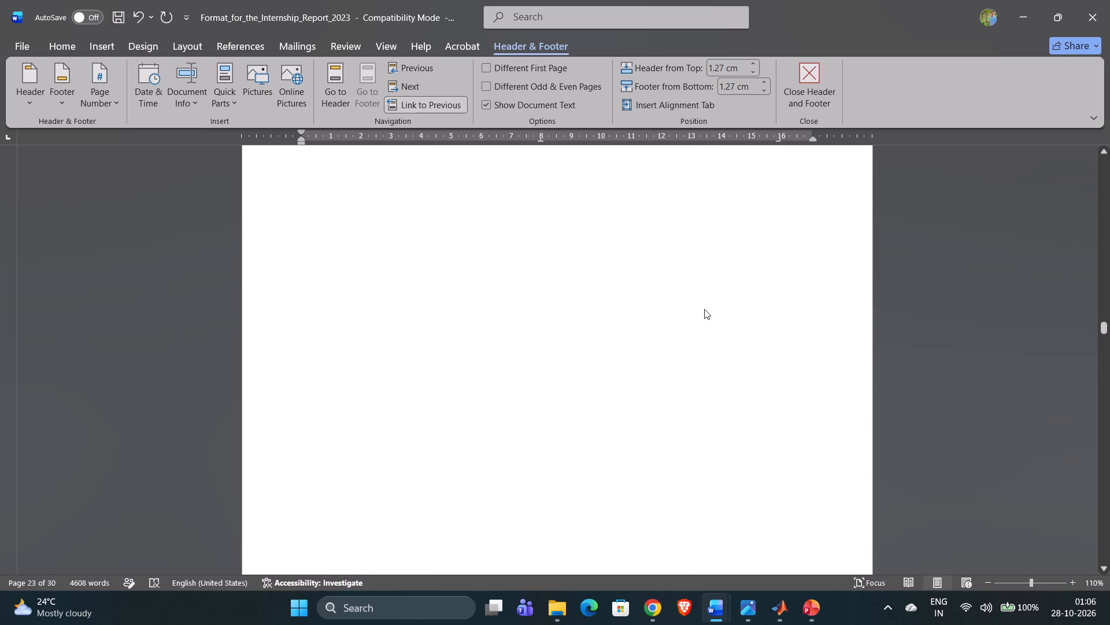
pyautogui.scroll(3, 704, 309)
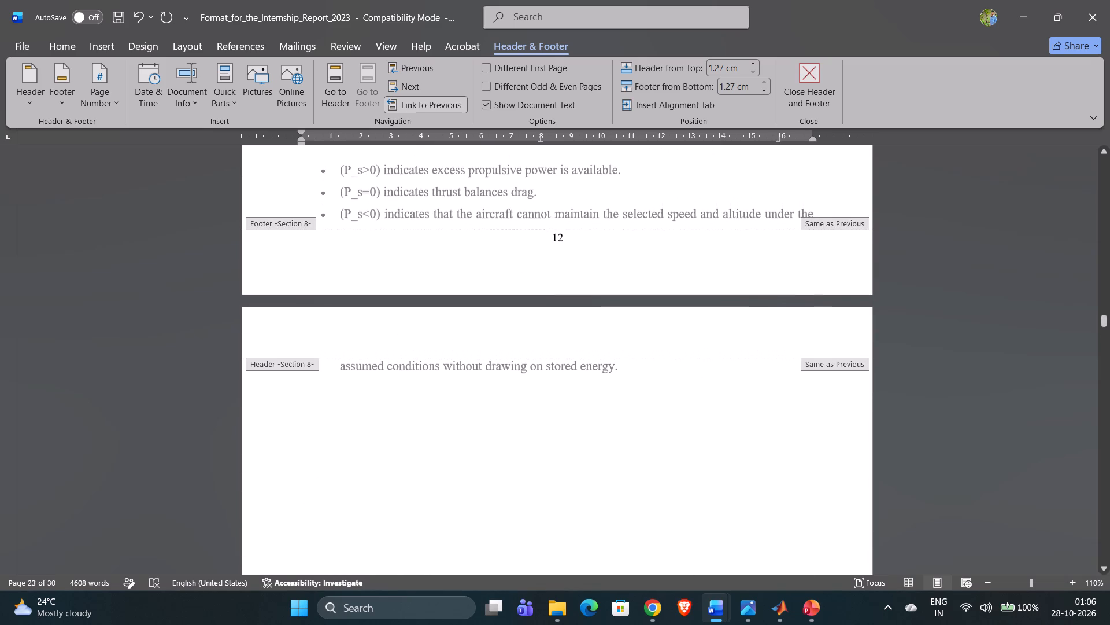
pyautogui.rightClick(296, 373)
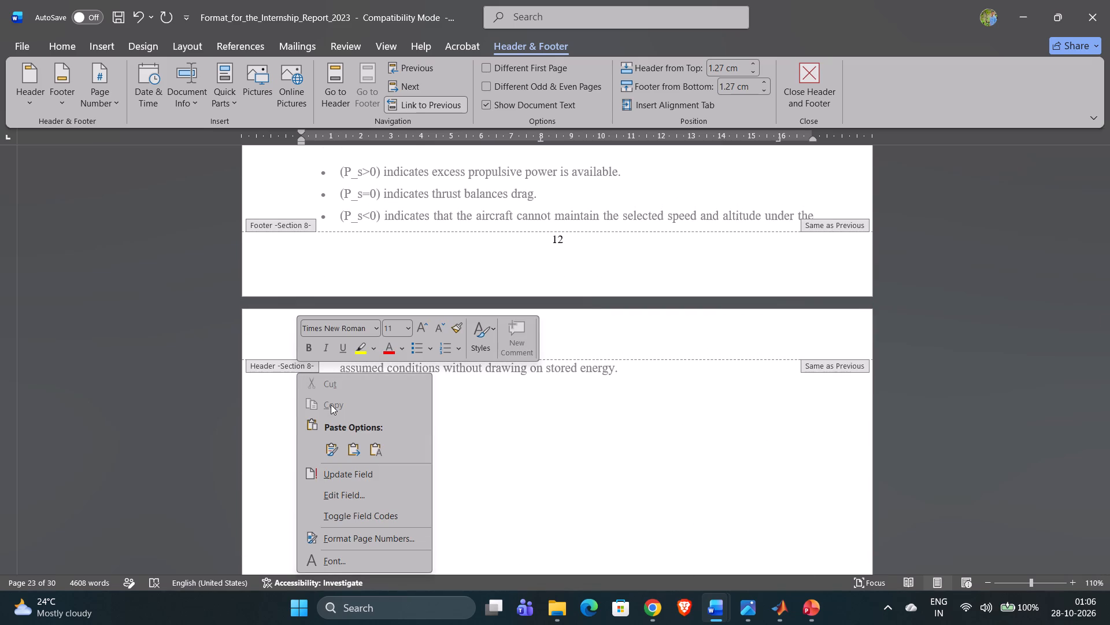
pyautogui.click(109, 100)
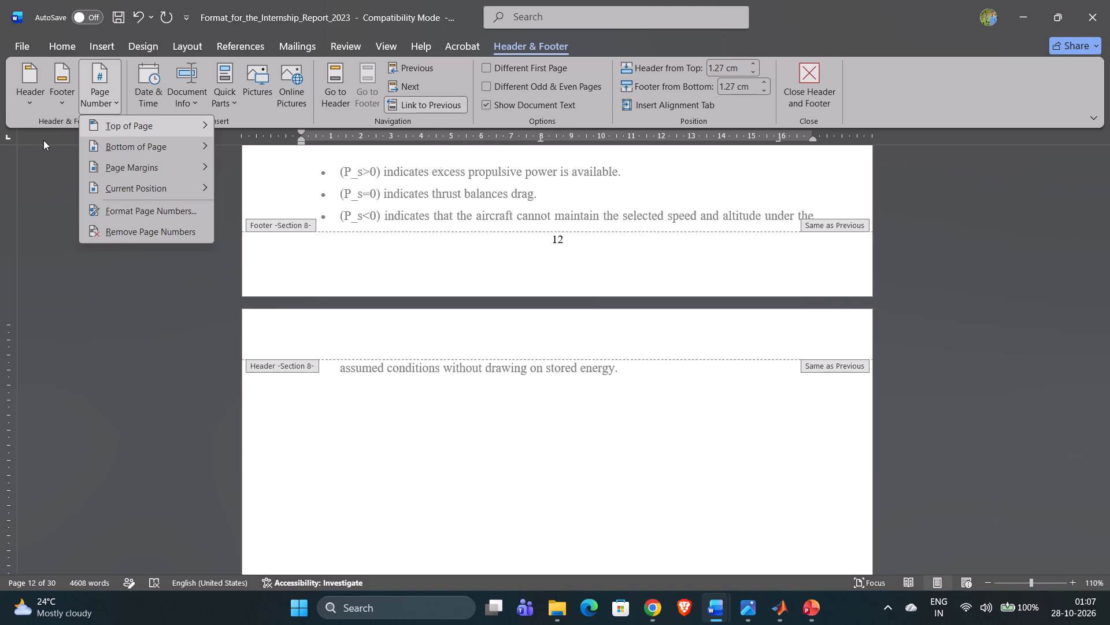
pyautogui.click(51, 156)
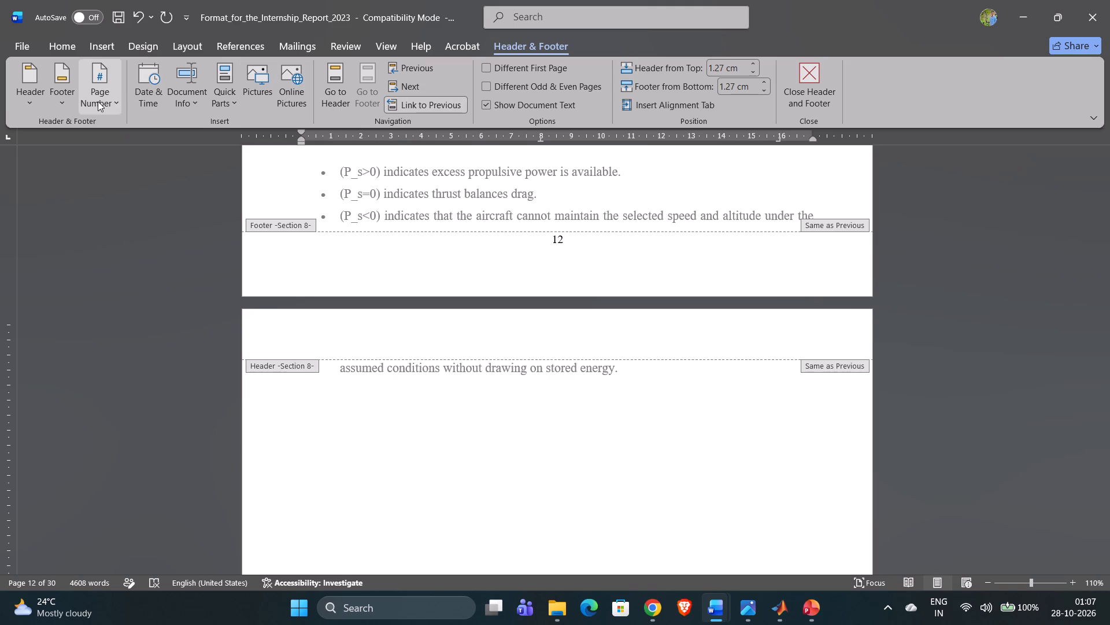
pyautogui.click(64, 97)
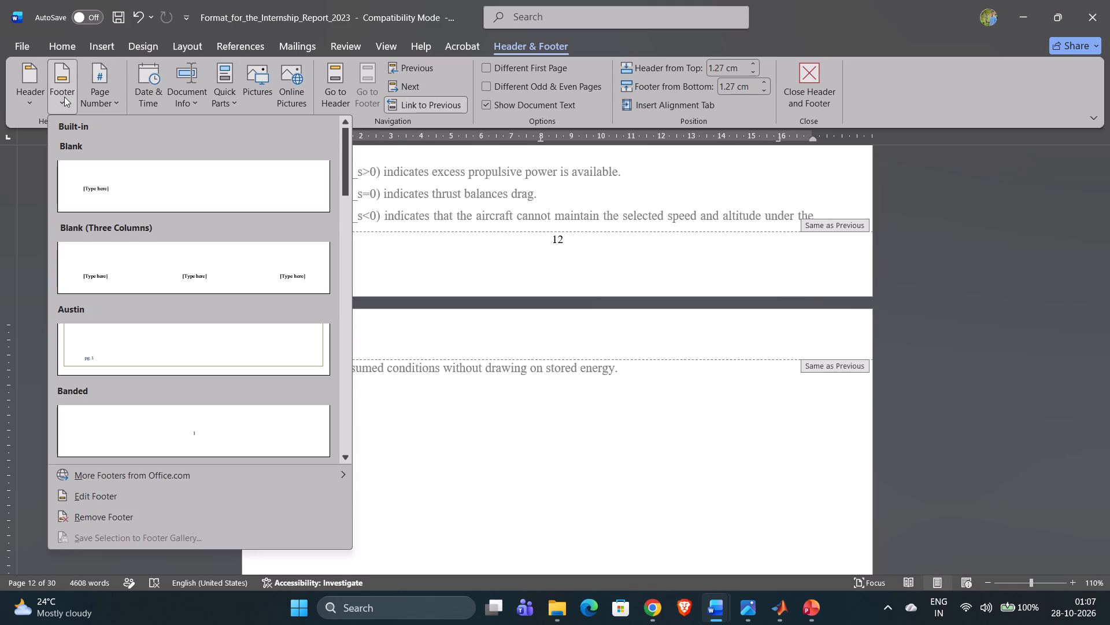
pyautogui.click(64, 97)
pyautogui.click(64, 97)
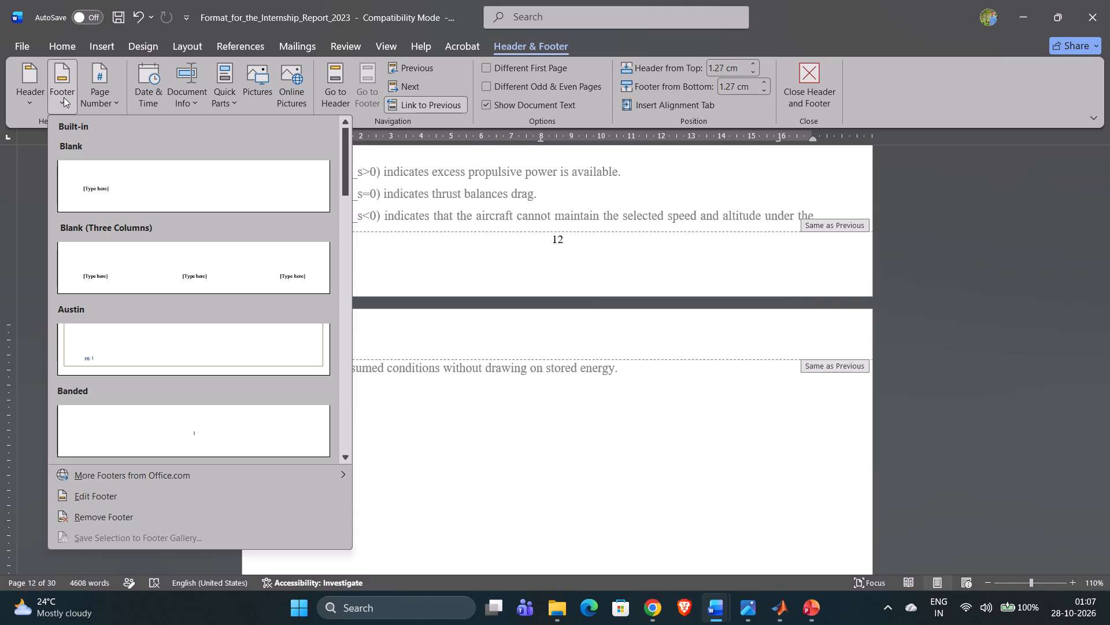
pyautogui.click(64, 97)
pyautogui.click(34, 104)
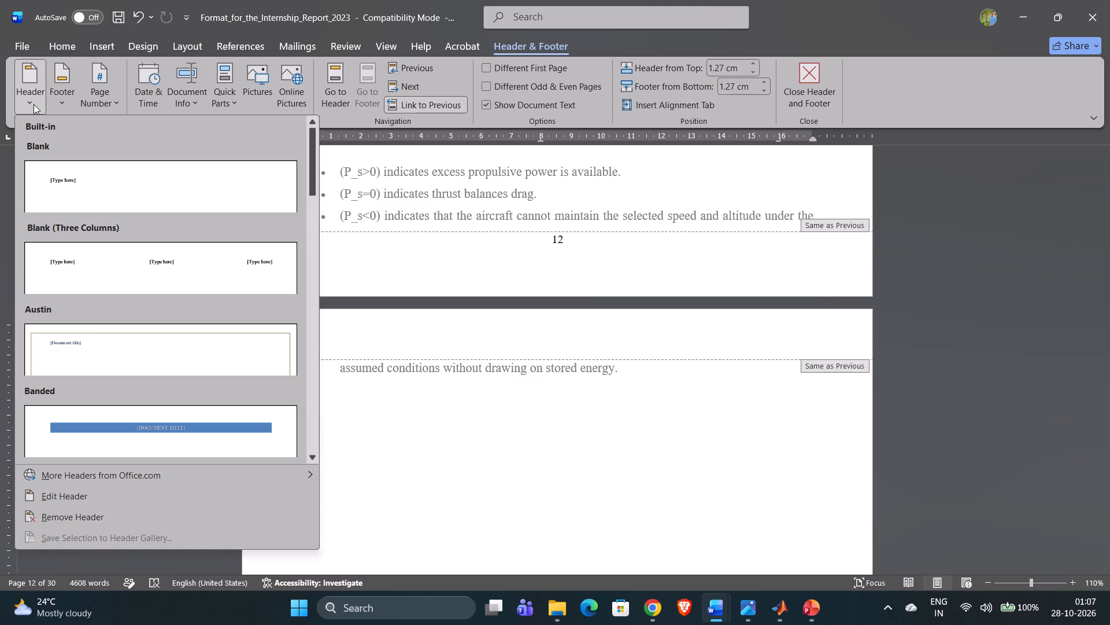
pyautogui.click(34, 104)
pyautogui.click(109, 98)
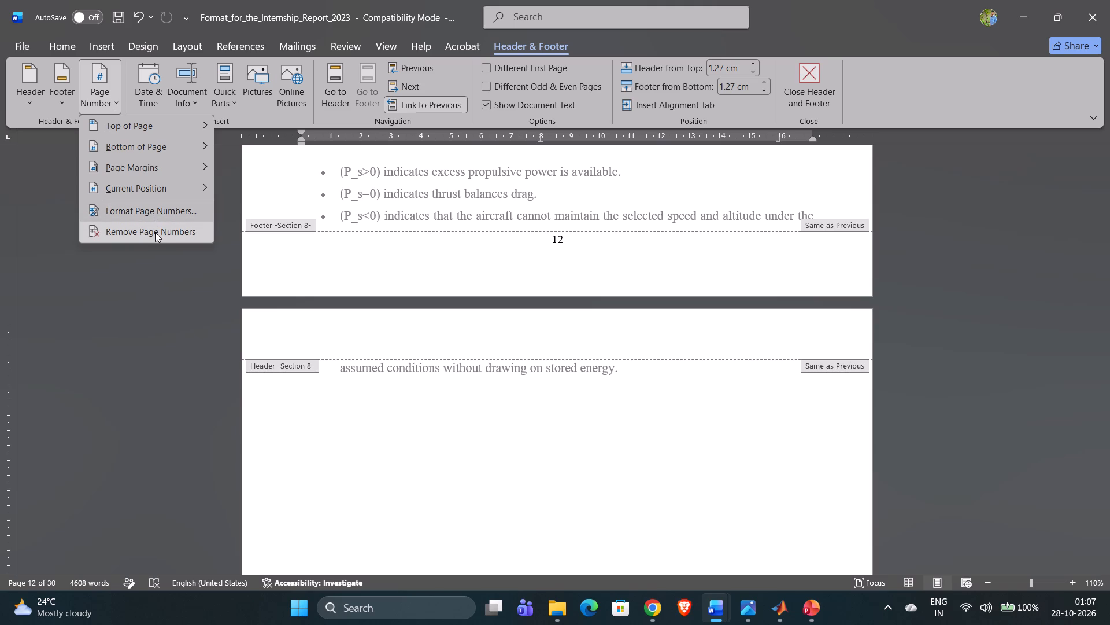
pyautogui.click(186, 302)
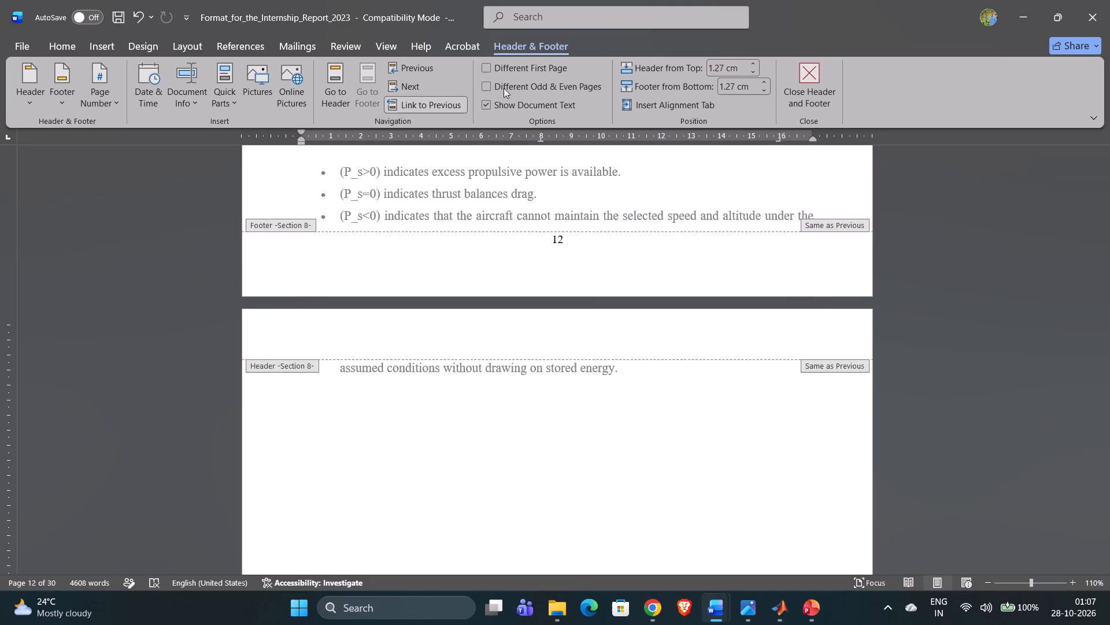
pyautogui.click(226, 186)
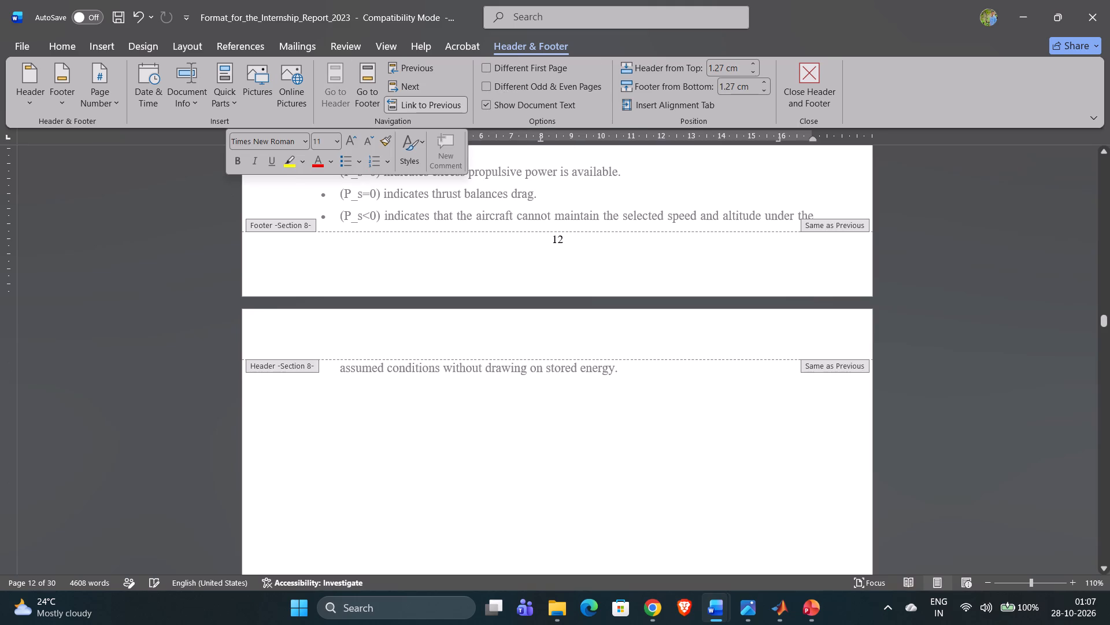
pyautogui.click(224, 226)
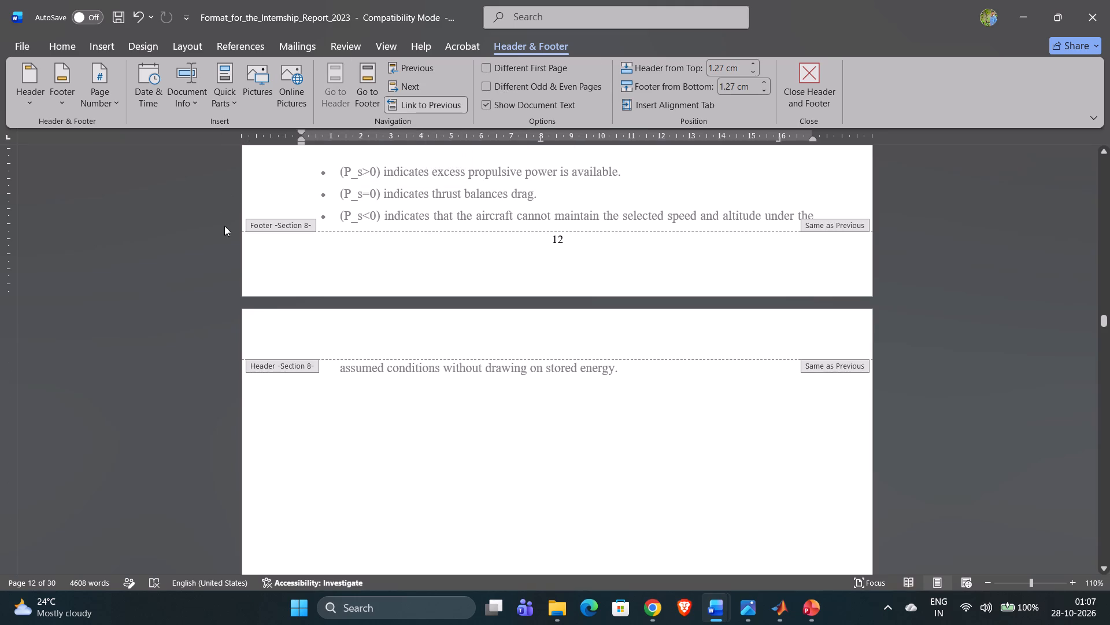
# Return to the body text and delete the overflow line "assumed conditions without drawing on stored energy." before the Methodology chapter.
pyautogui.doubleClick(224, 226)
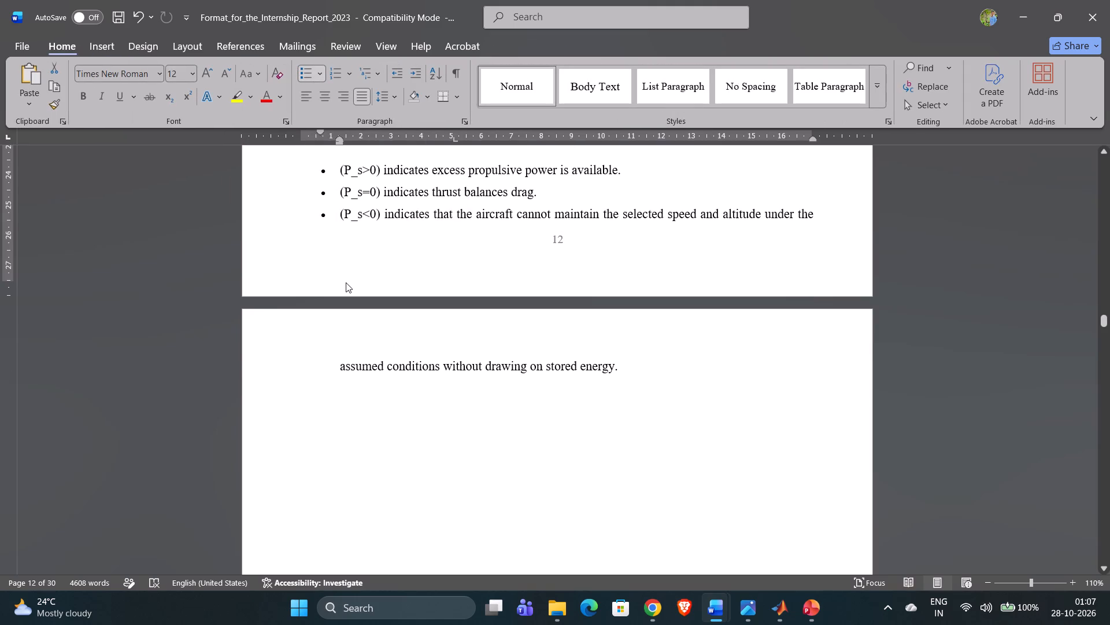
pyautogui.scroll(4, 346, 282)
pyautogui.scroll(-3, 346, 282)
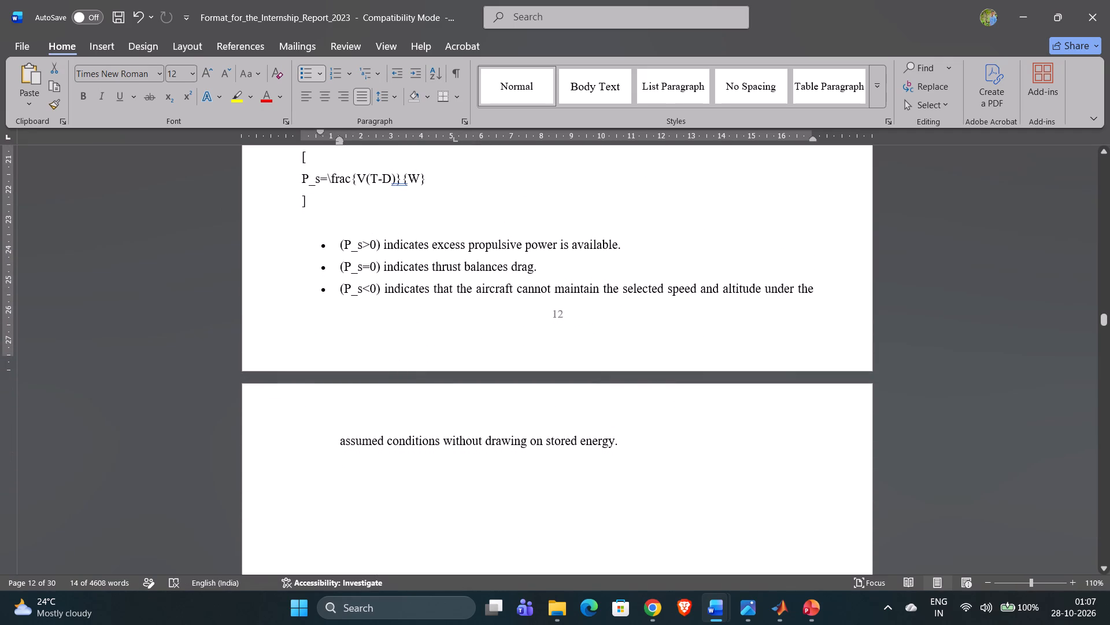
pyautogui.moveTo(334, 437); pyautogui.dragTo(652, 445)
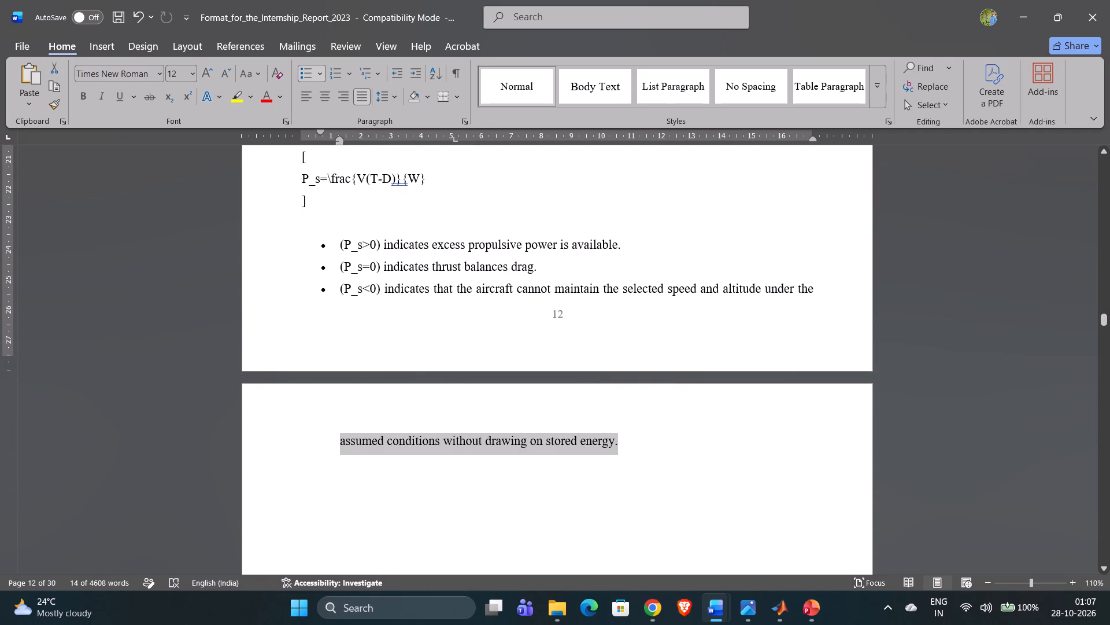
pyautogui.moveTo(652, 445); pyautogui.dragTo(651, 445)
pyautogui.press('BackSpace')
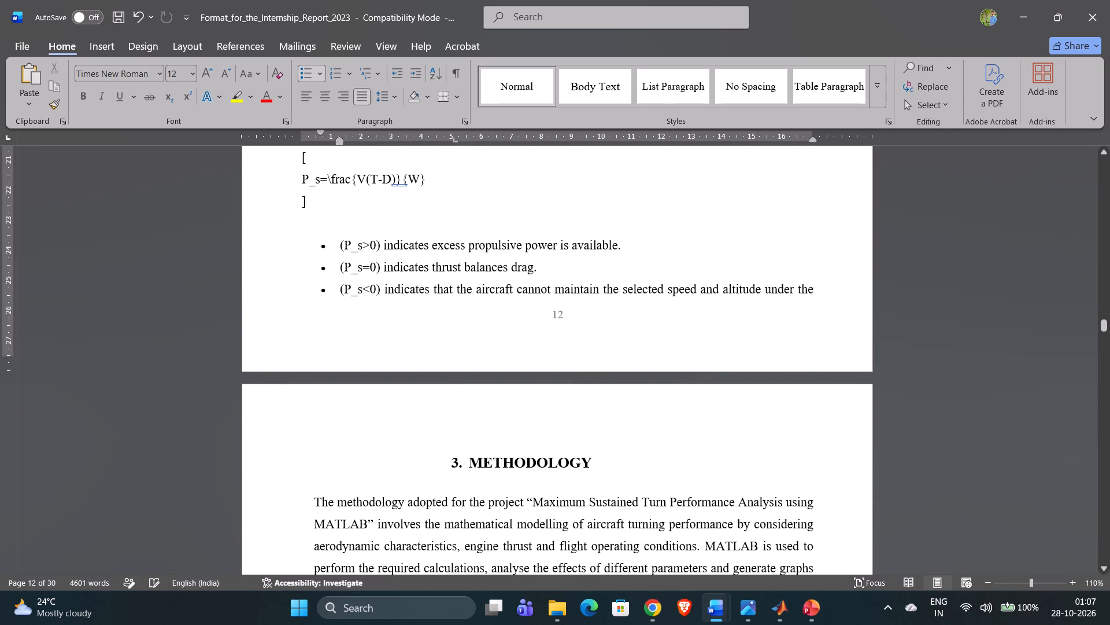
# Check the page flow back through the Literature Survey to the Introduction chapter, and forward to the 1.3 Importance of MATLAB heading.
pyautogui.scroll(-2, 651, 445)
pyautogui.scroll(5, 651, 445)
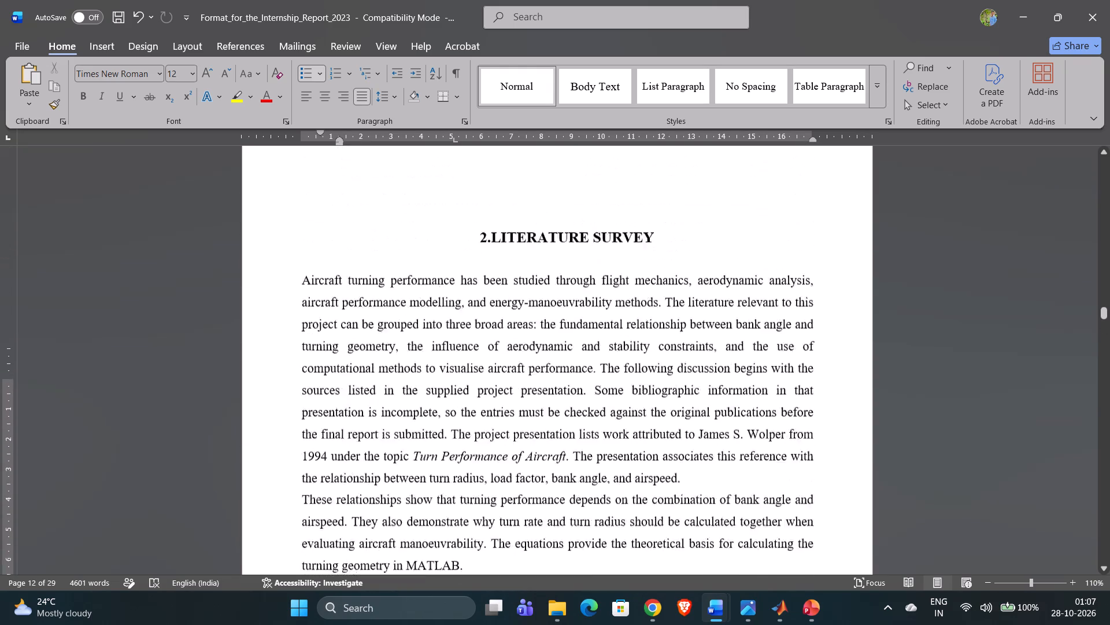
pyautogui.scroll(4, 651, 445)
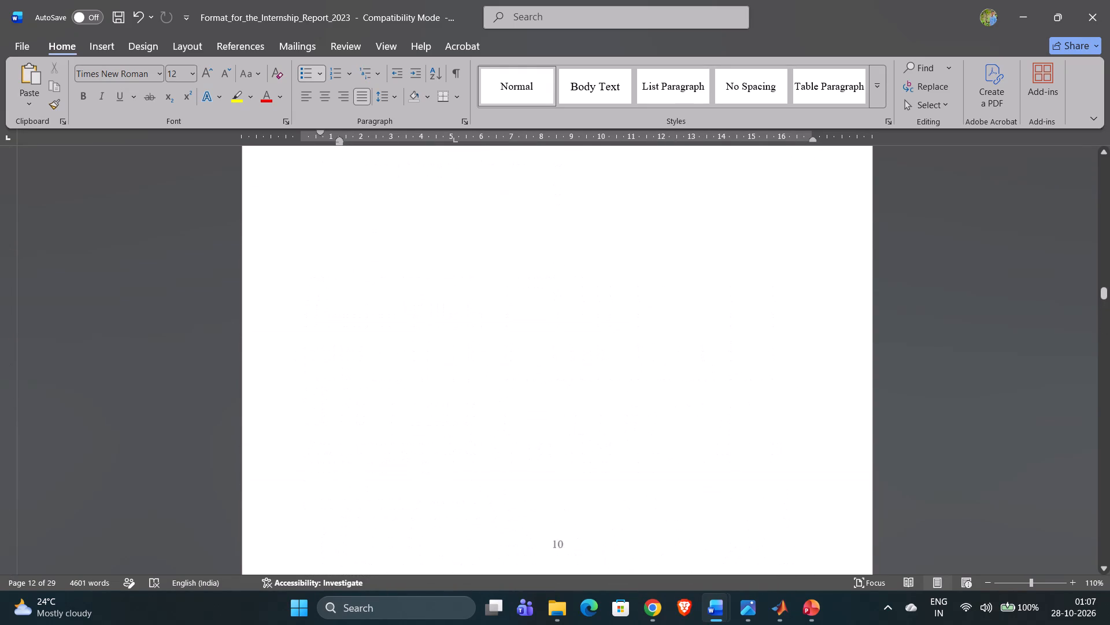
pyautogui.scroll(2, 651, 445)
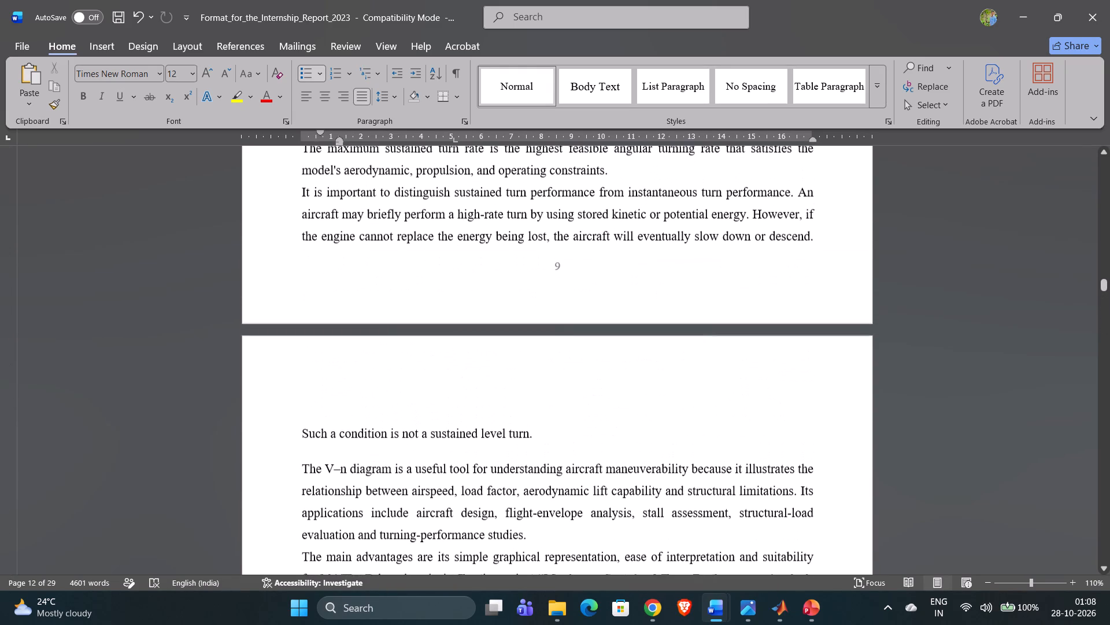
pyautogui.scroll(3, 651, 445)
pyautogui.scroll(-2, 651, 445)
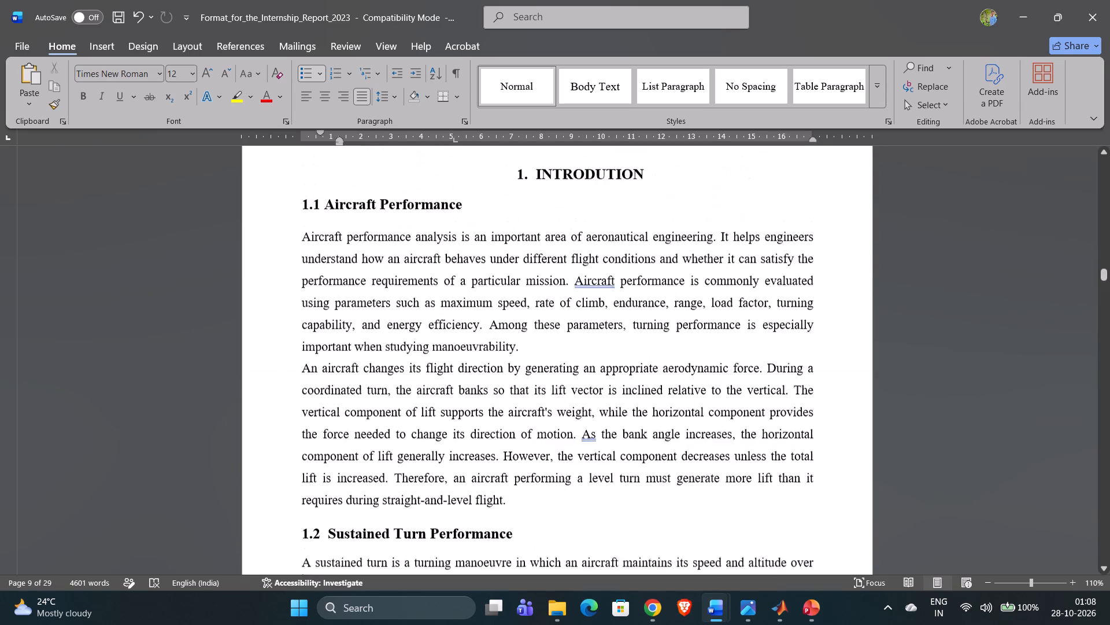
pyautogui.scroll(-5, 651, 445)
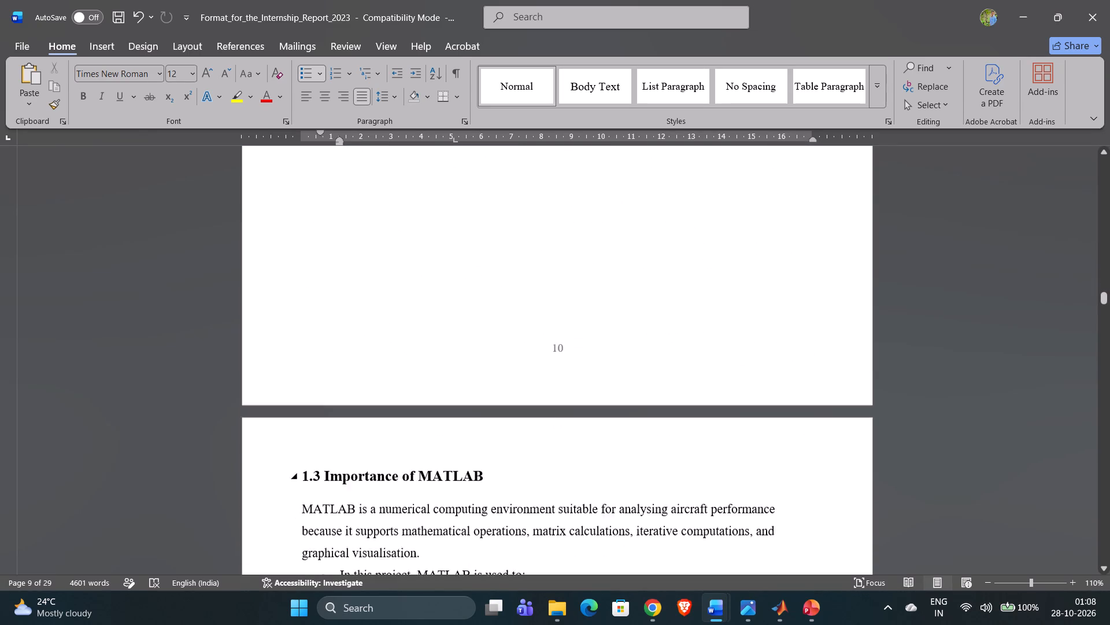
# Delete the blank space and the word "constraints" after "operating" at the end of the paragraph before section 1.3.
pyautogui.scroll(-1, 651, 445)
pyautogui.click(303, 423)
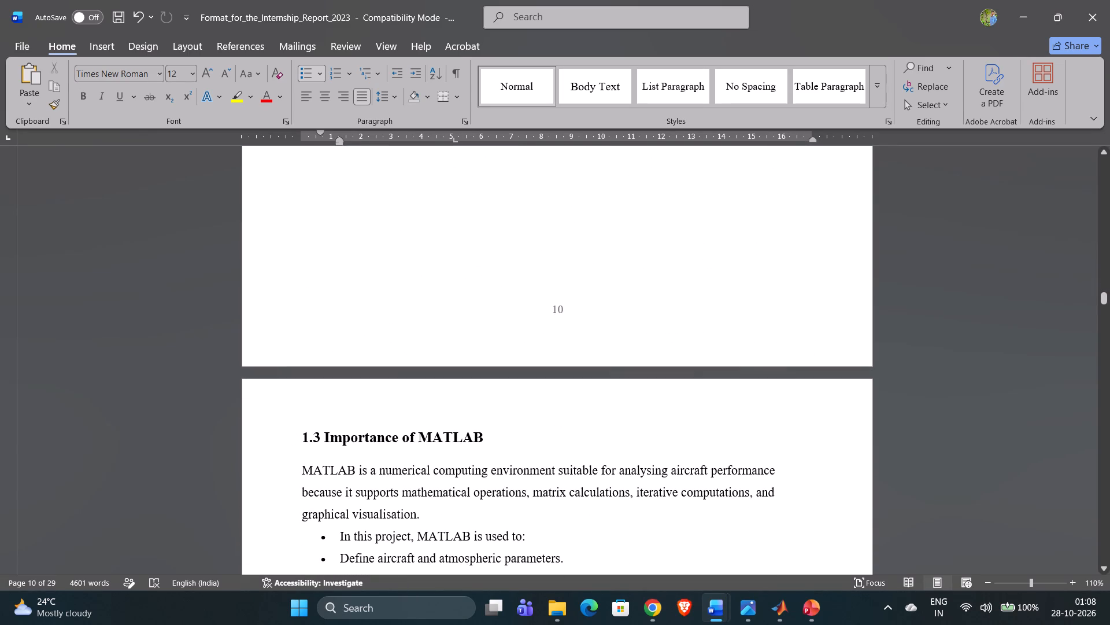
pyautogui.click(308, 355)
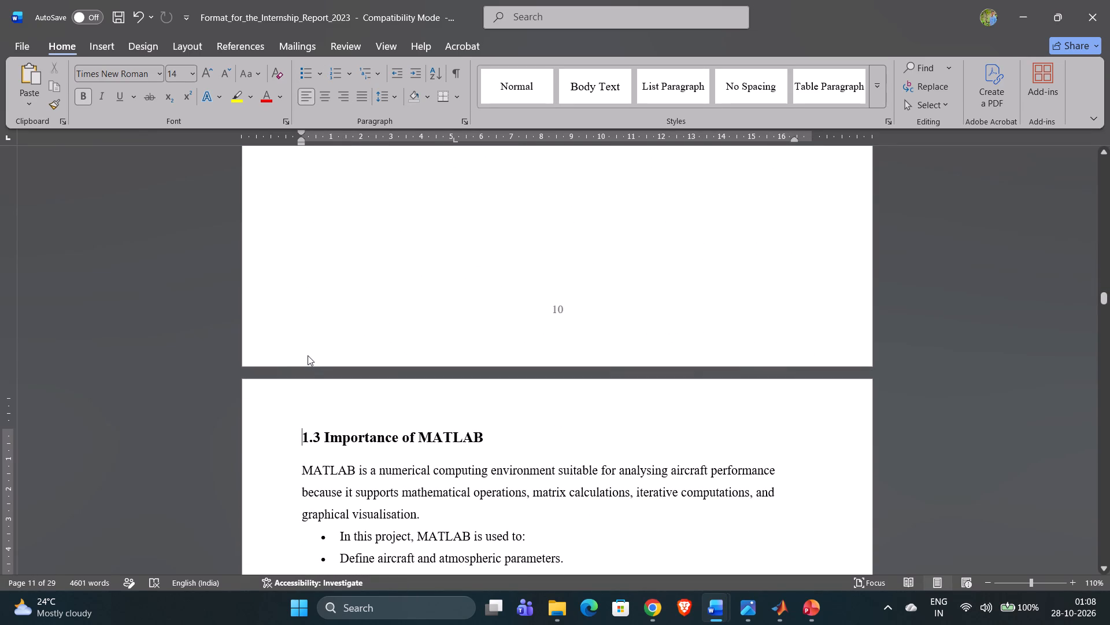
pyautogui.click(318, 300)
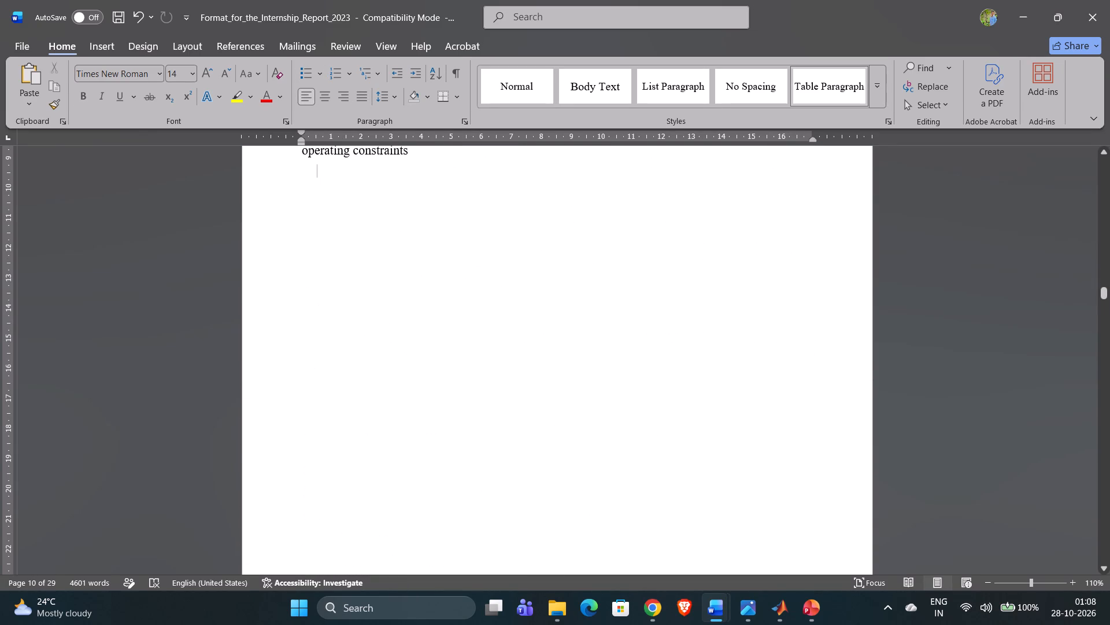
pyautogui.press('BackSpace')
pyautogui.press('BackSpace')
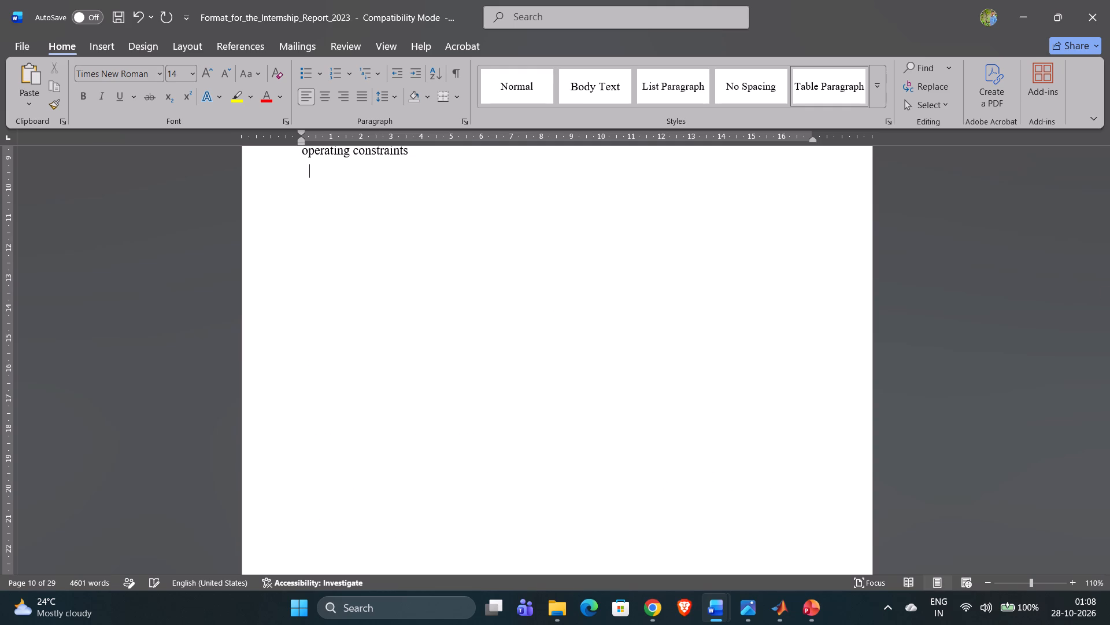
pyautogui.press('BackSpace')
pyautogui.press('BackSpace')
pyautogui.press('BackSpace')
pyautogui.press('BackSpace')
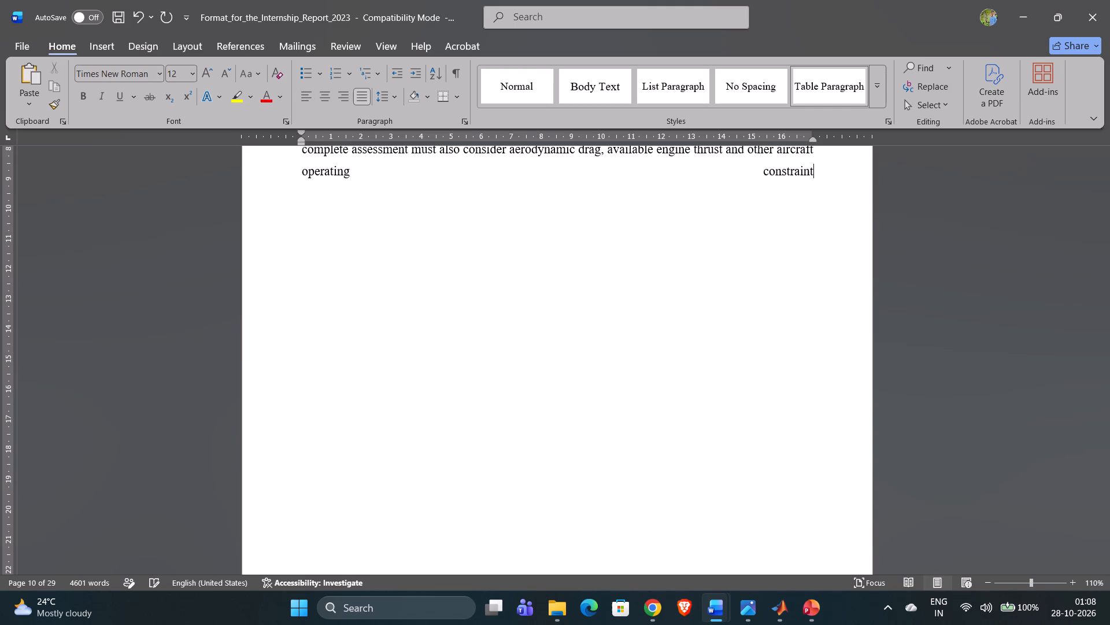
pyautogui.press('BackSpace')
pyautogui.press('BackSpace')
pyautogui.press('BackSpace')
pyautogui.press('BackSpace')
pyautogui.press('BackSpace')
pyautogui.press('BackSpace')
pyautogui.press('BackSpace')
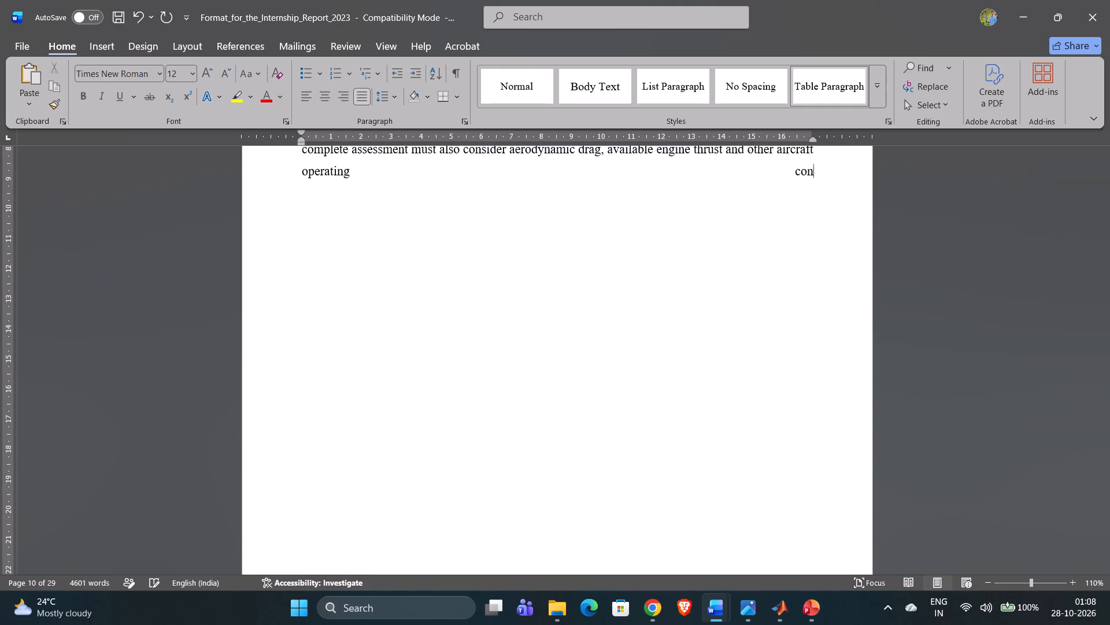
pyautogui.press('BackSpace')
pyautogui.press('BackSpace')
pyautogui.press('BackSpace')
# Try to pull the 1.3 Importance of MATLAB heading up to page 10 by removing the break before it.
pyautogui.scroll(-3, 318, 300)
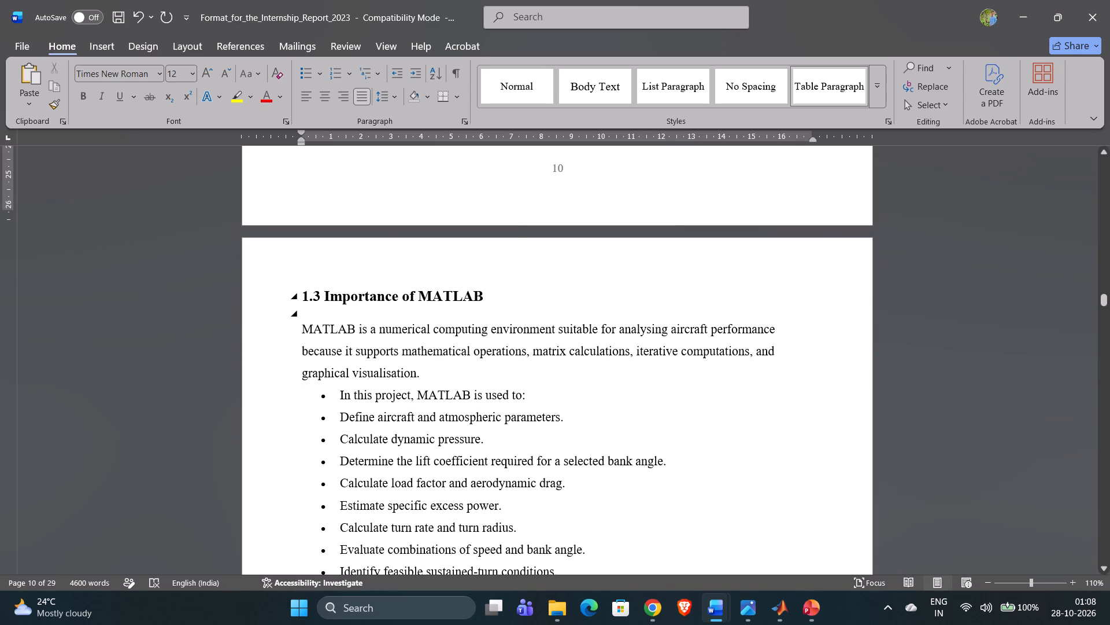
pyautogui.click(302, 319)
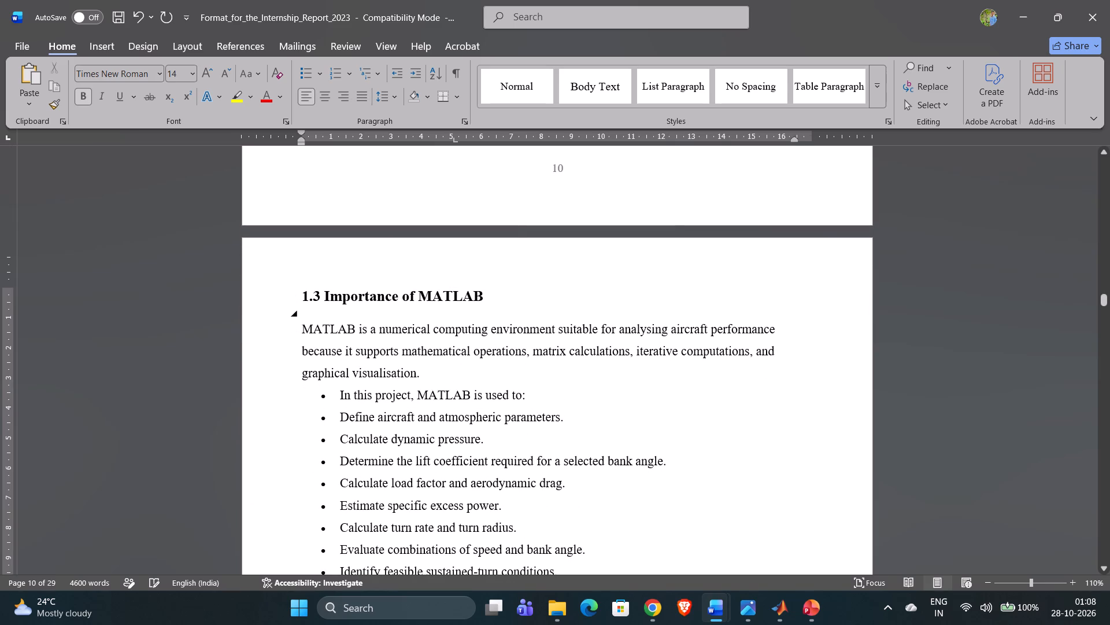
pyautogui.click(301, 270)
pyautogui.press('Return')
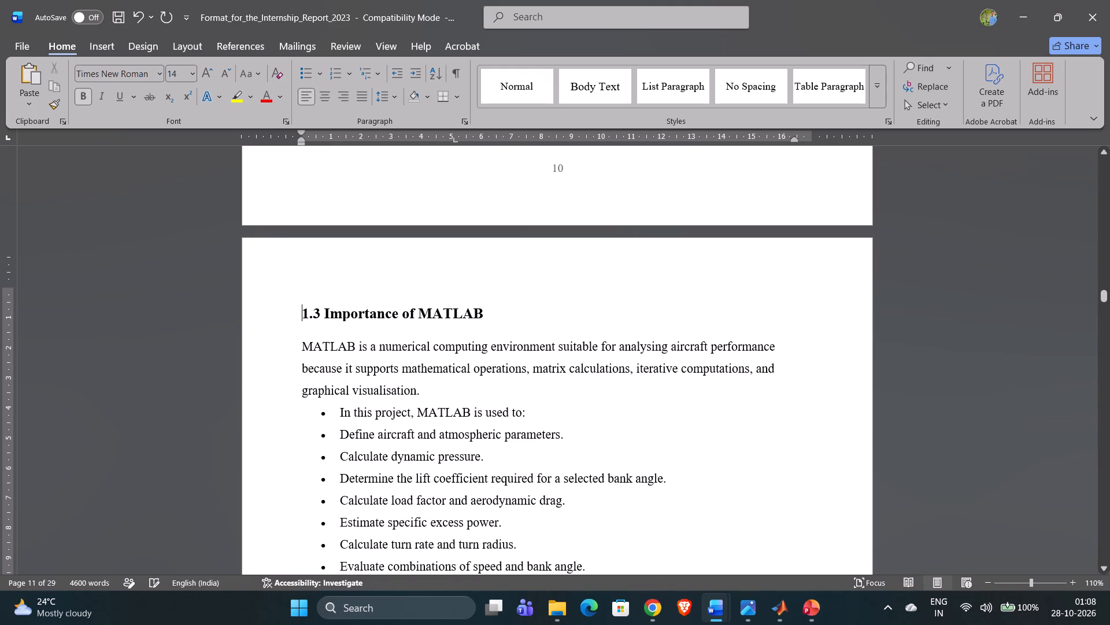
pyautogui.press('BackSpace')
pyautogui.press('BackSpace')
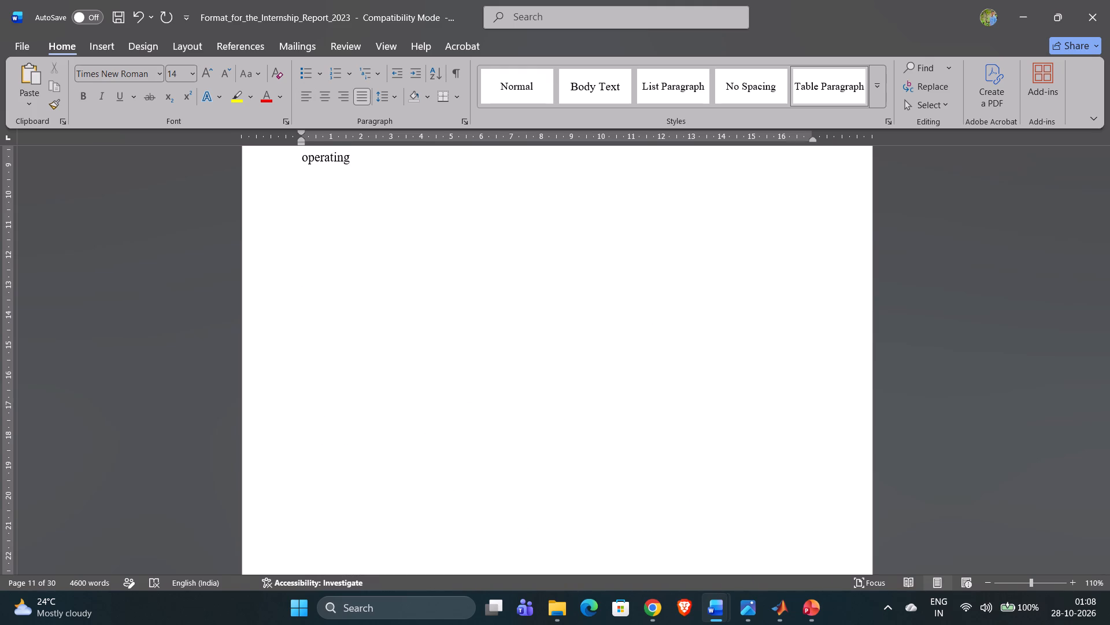
# Delete the blank space after "operating" on page 10, before section 1.3.
pyautogui.scroll(-2, 360, 394)
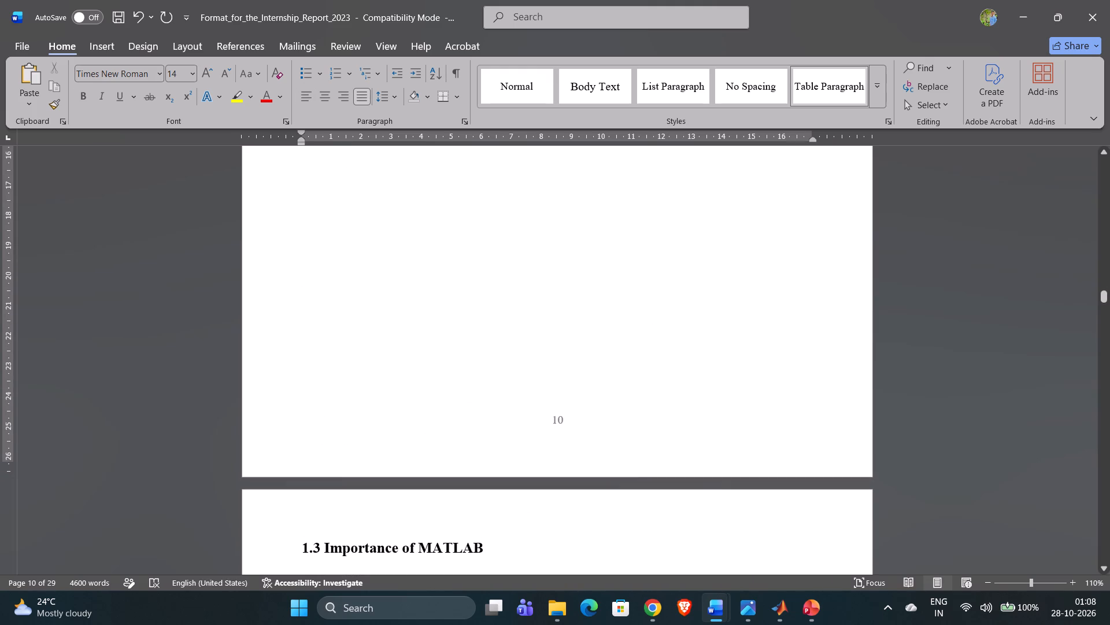
pyautogui.click(378, 387)
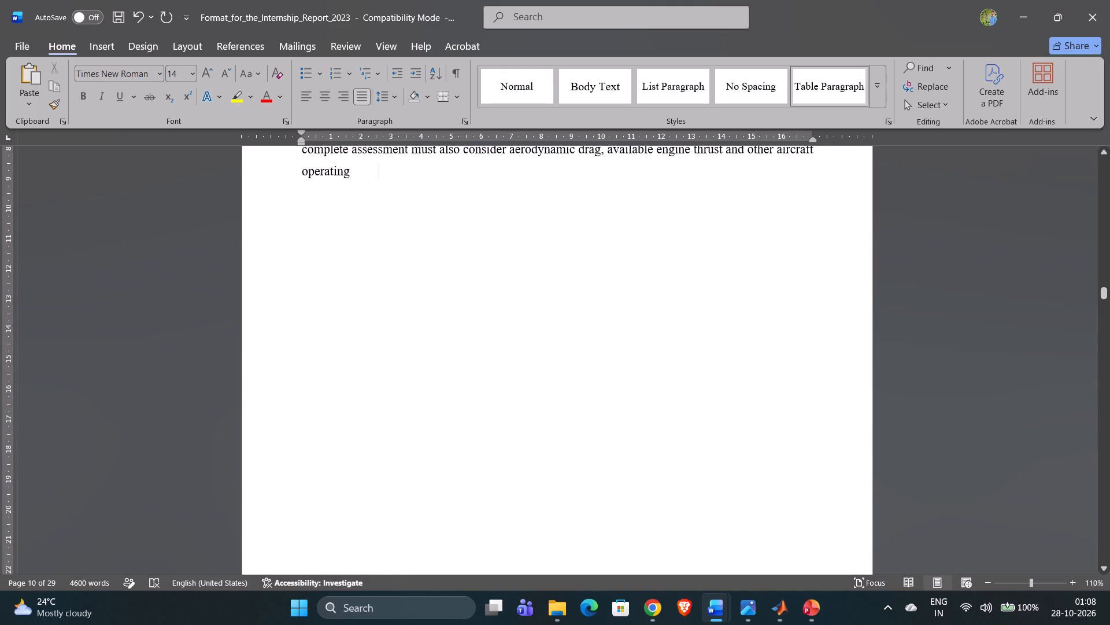
pyautogui.press('BackSpace')
pyautogui.press('BackSpace')
# Select the whole 1.3 Importance of MATLAB heading line.
pyautogui.scroll(-3, 378, 387)
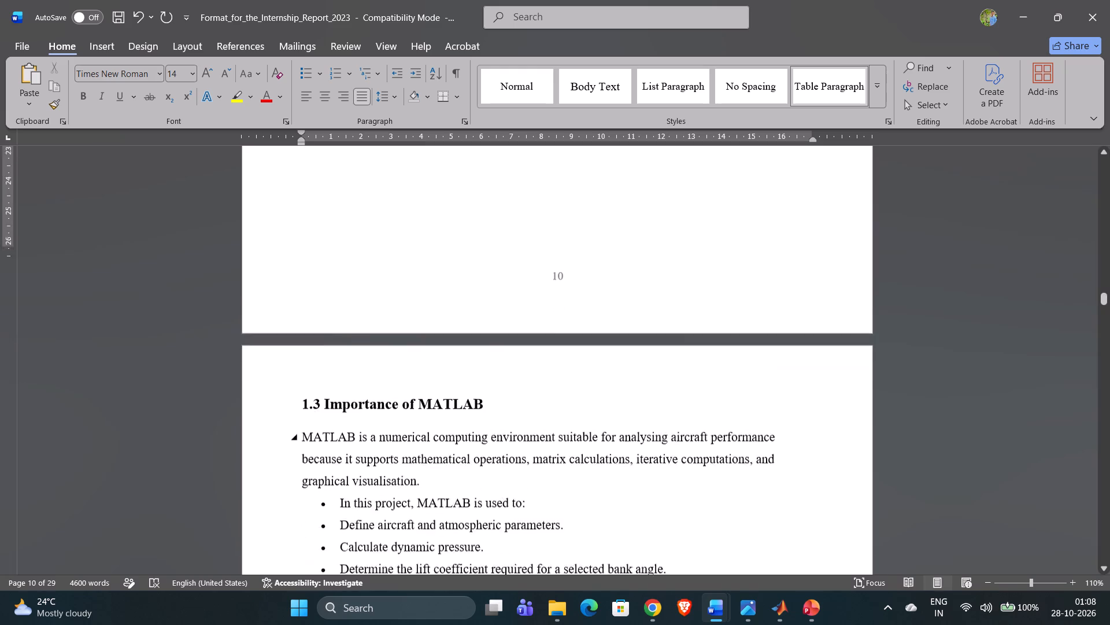
pyautogui.scroll(-1, 378, 387)
pyautogui.tripleClick(299, 275)
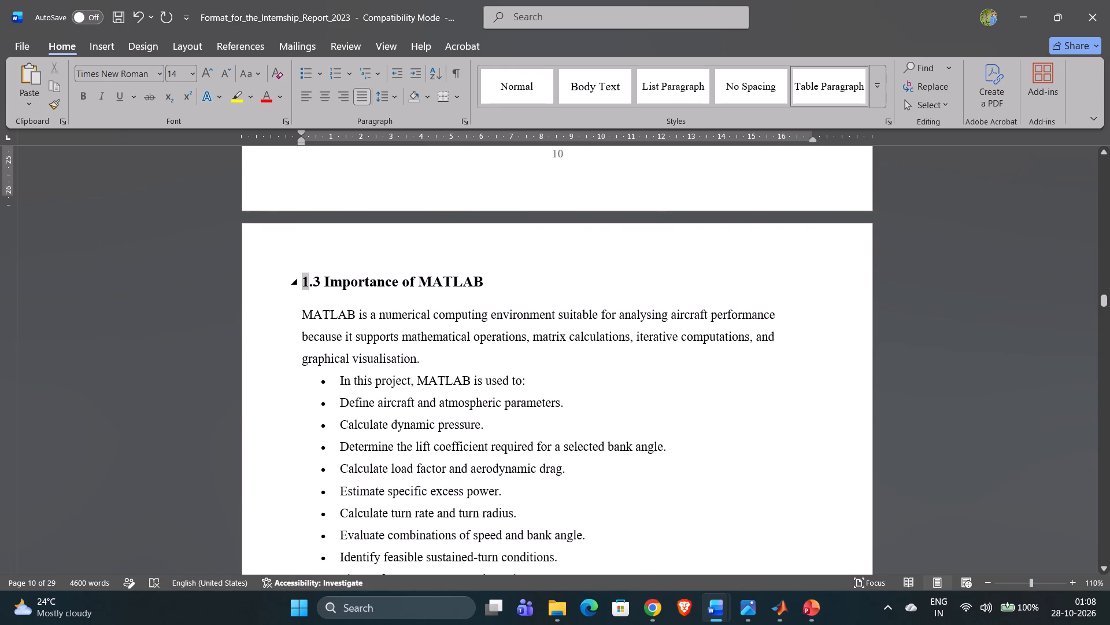
pyautogui.tripleClick(295, 276)
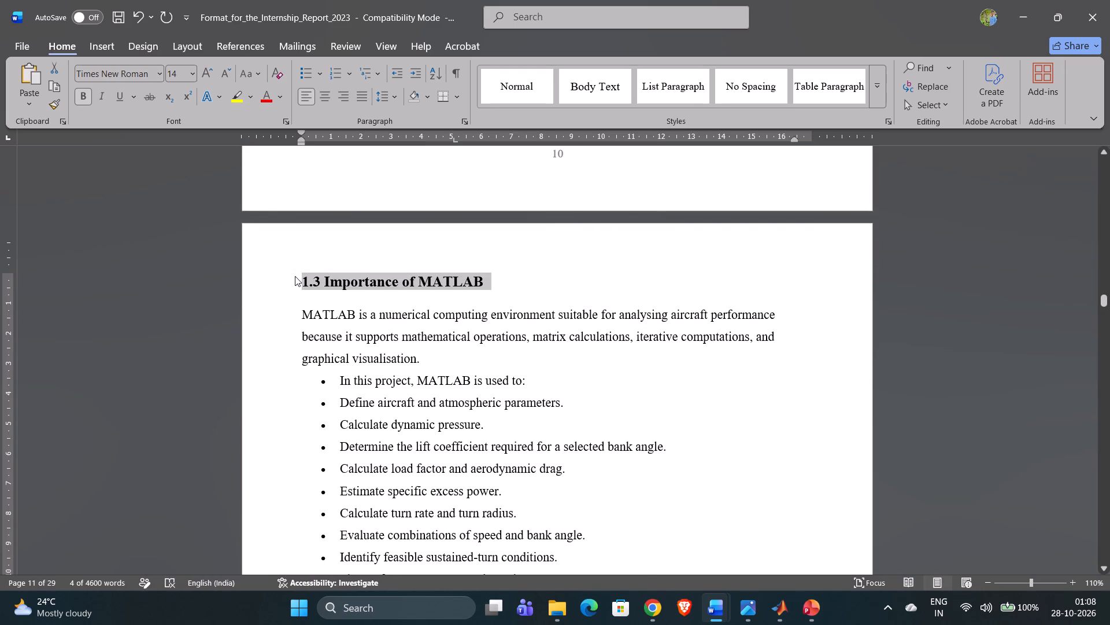
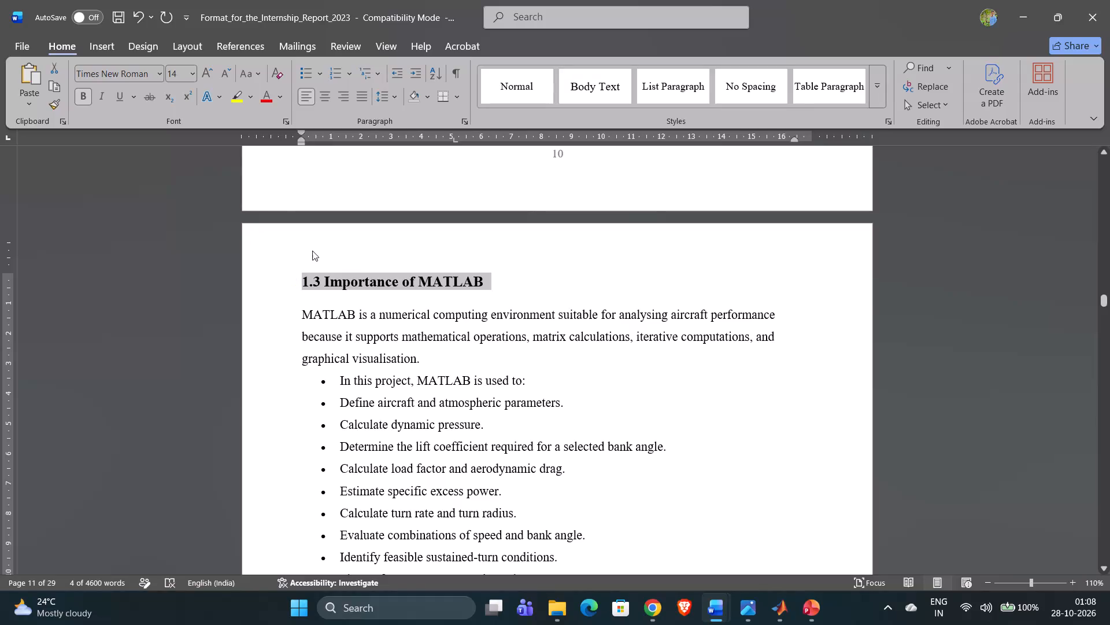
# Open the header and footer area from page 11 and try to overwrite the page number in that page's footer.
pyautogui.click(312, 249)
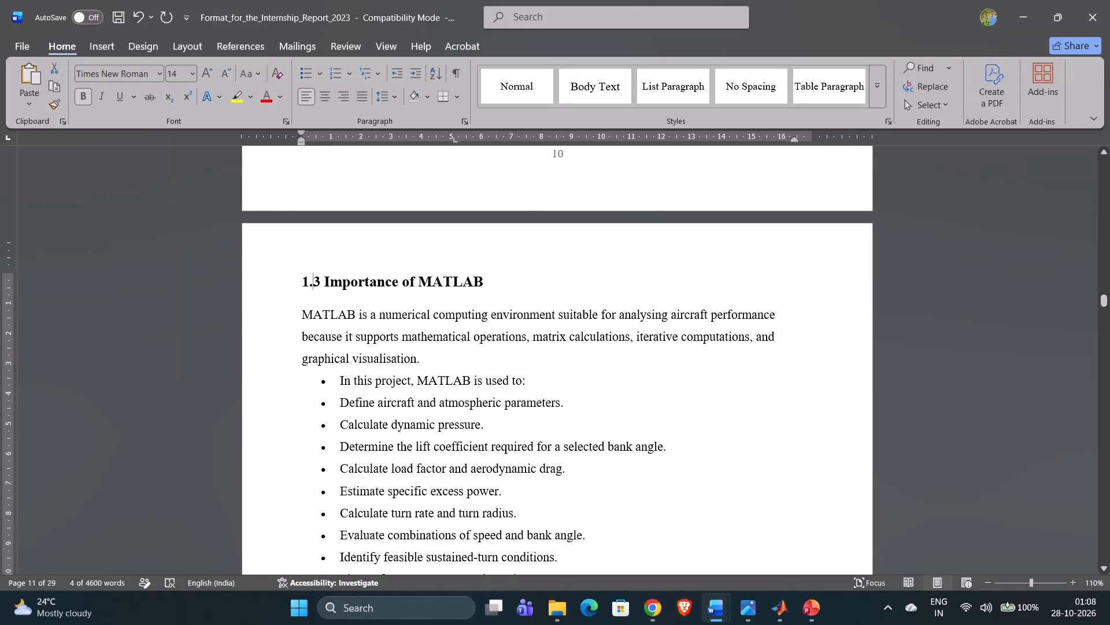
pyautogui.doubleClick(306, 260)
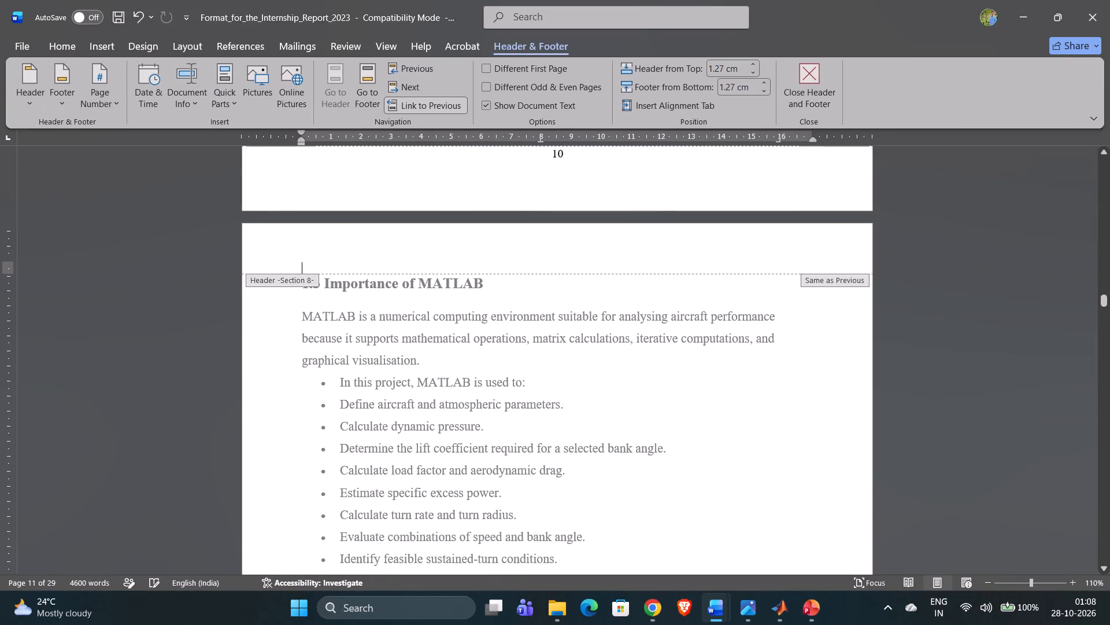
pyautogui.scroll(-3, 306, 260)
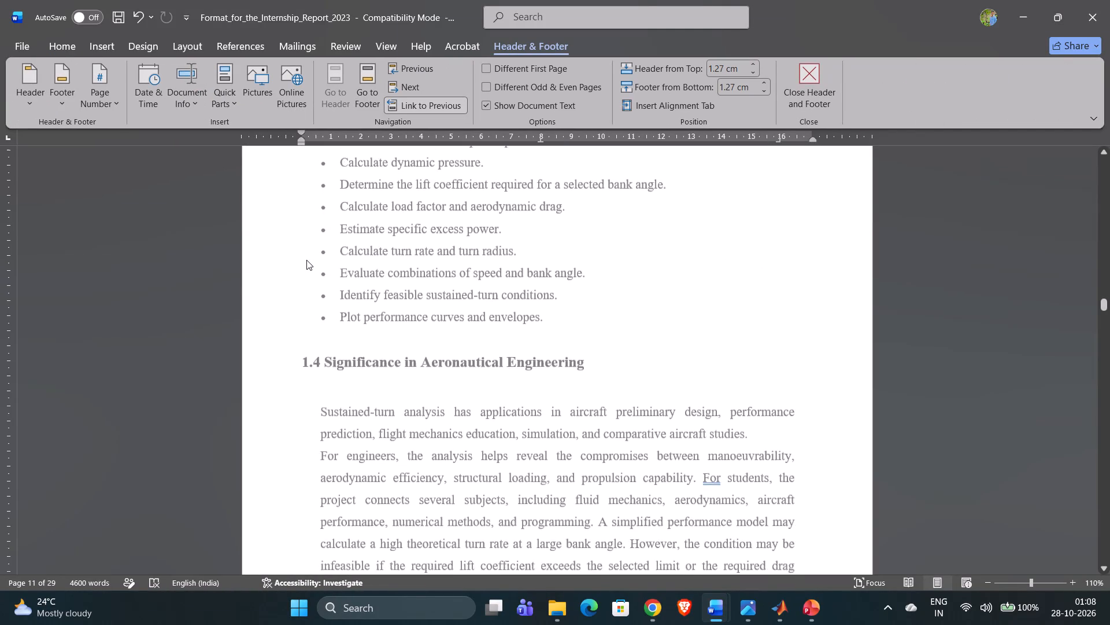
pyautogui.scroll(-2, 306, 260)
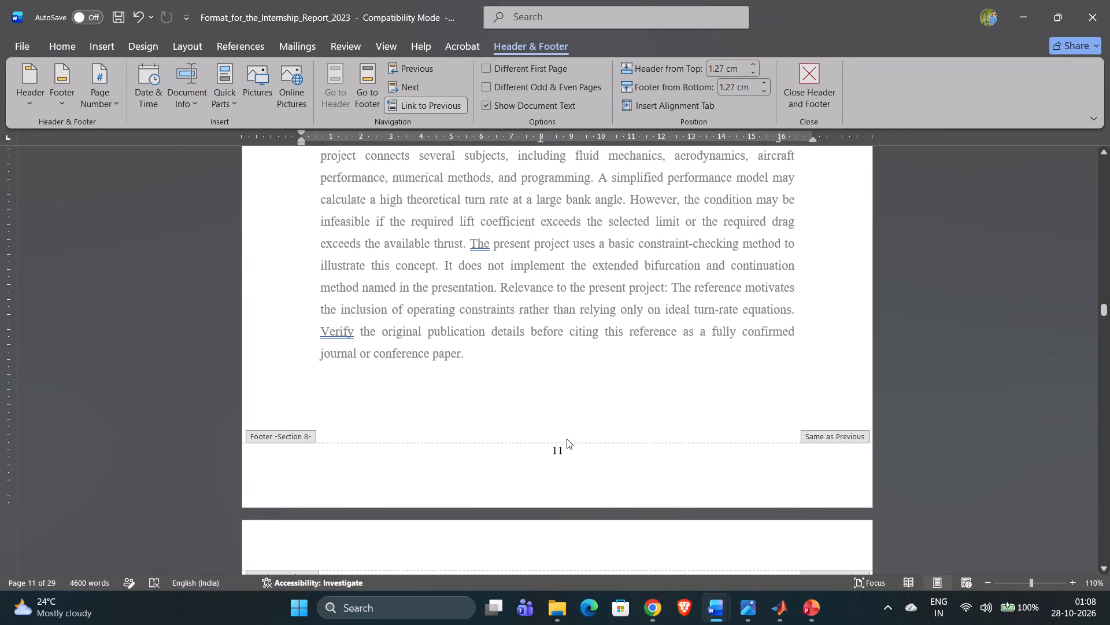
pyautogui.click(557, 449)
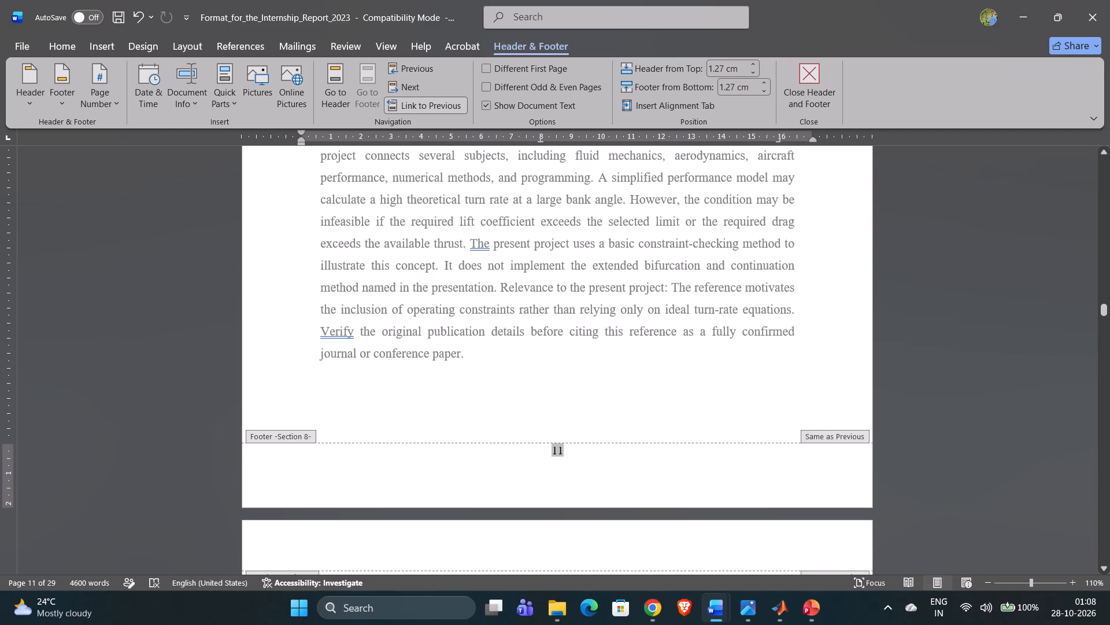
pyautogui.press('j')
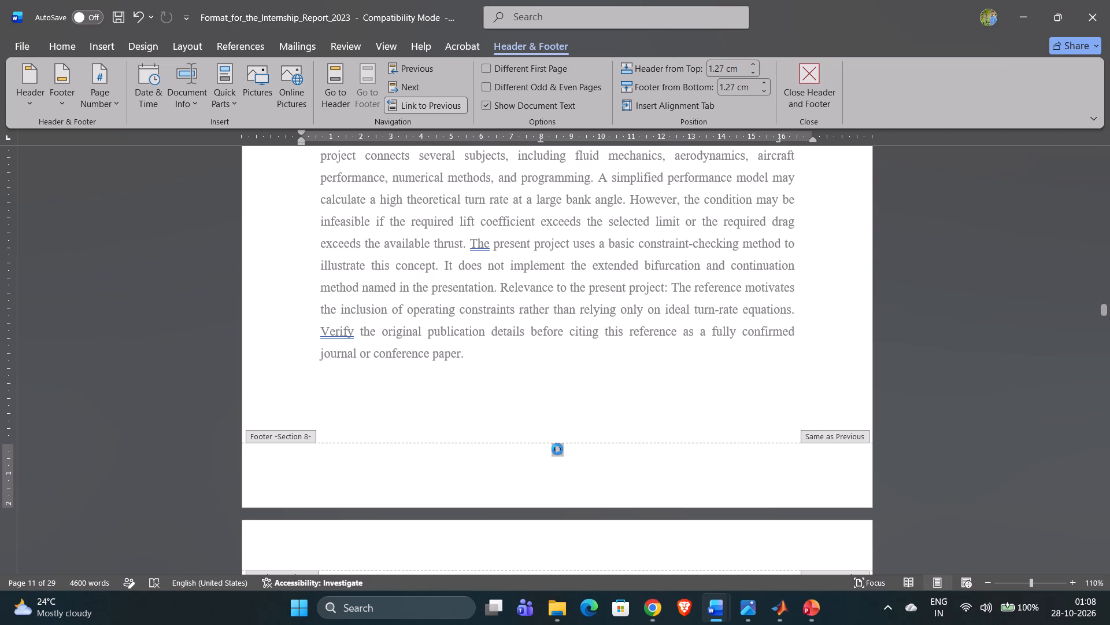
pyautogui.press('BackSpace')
# Examine the page flow and the header and footer areas from the contents page through section 1.4, including the blank area on page 10.
pyautogui.scroll(5, 557, 449)
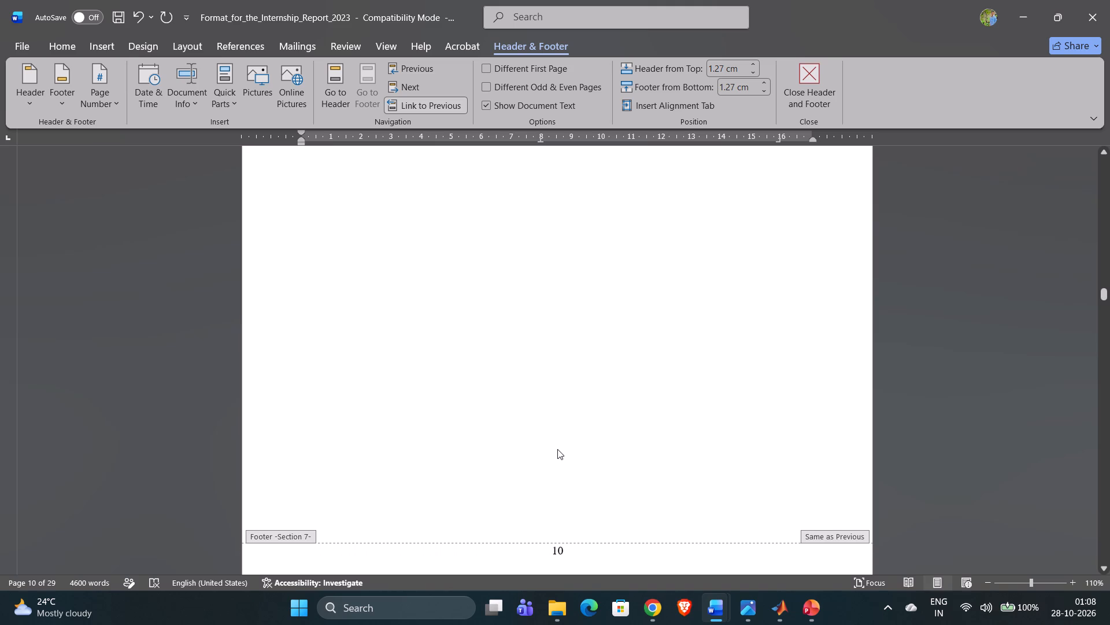
pyautogui.scroll(3, 557, 449)
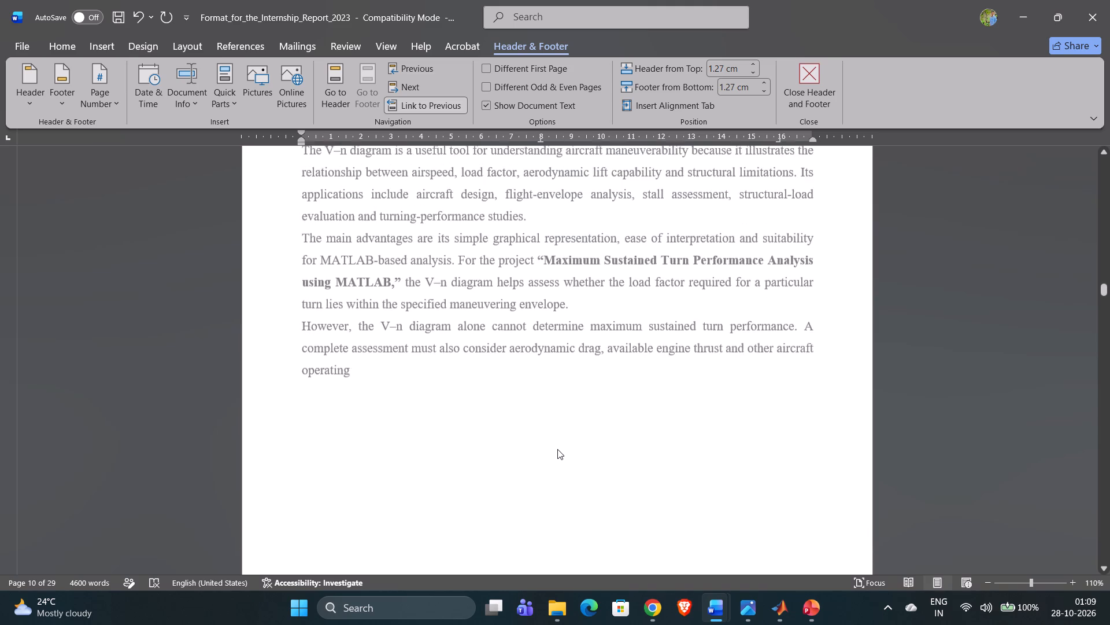
pyautogui.scroll(3, 557, 449)
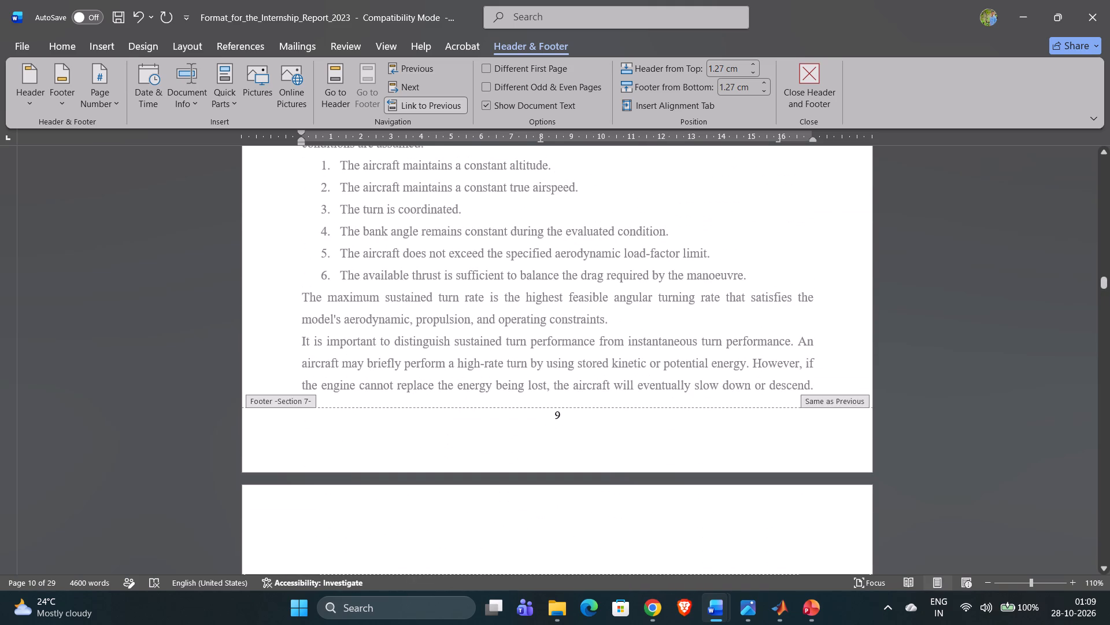
pyautogui.scroll(5, 557, 449)
pyautogui.scroll(-1, 557, 449)
pyautogui.scroll(1, 557, 449)
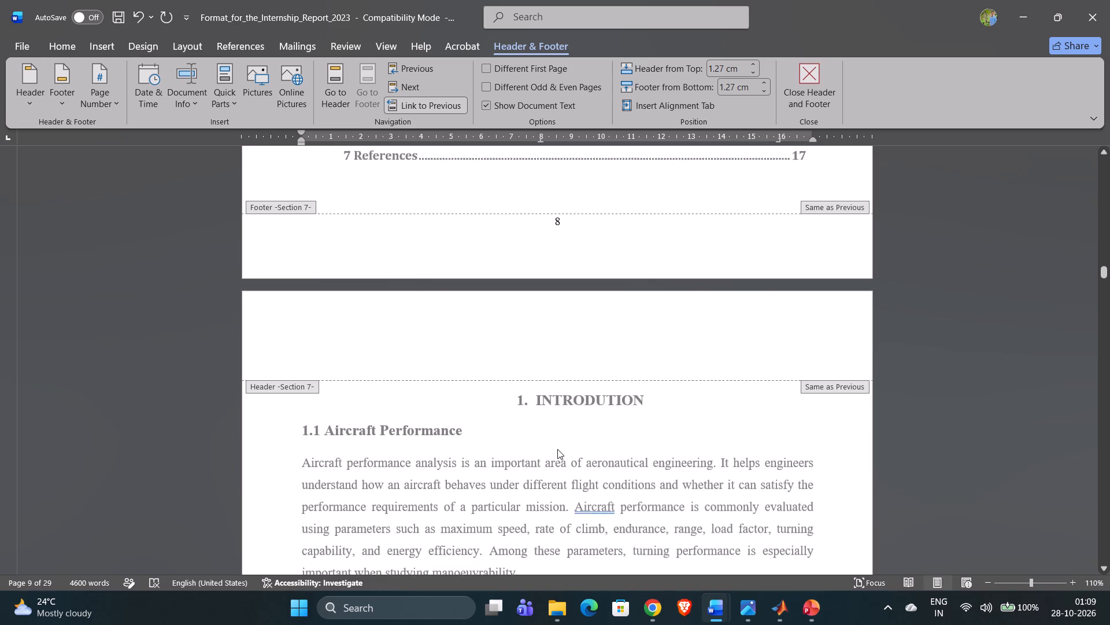
pyautogui.scroll(3, 557, 449)
pyautogui.scroll(-1, 557, 449)
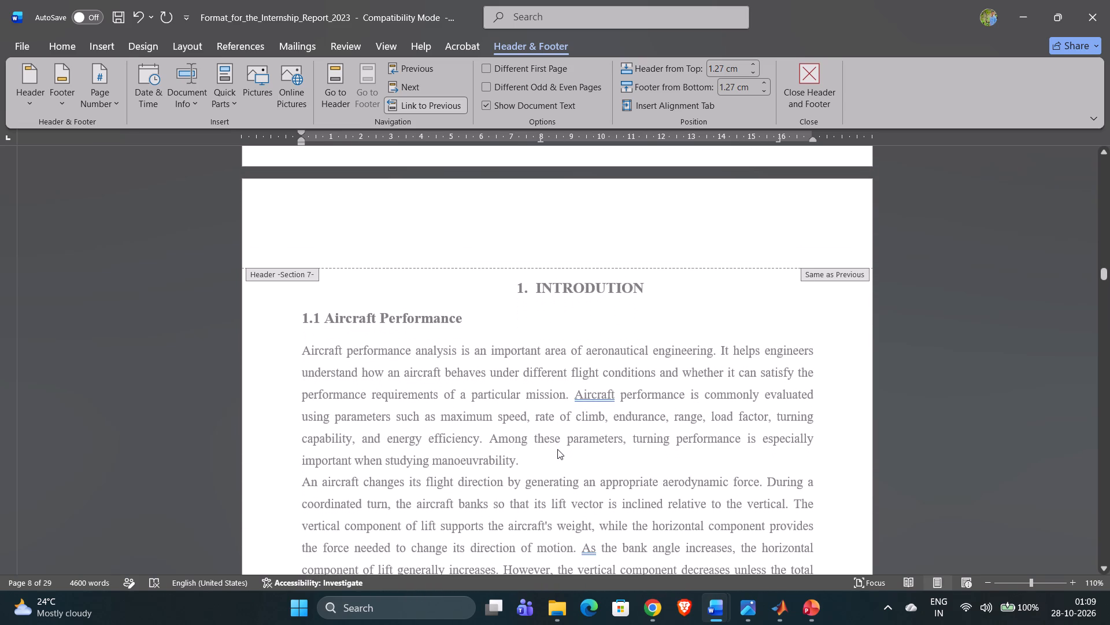
pyautogui.scroll(-4, 557, 449)
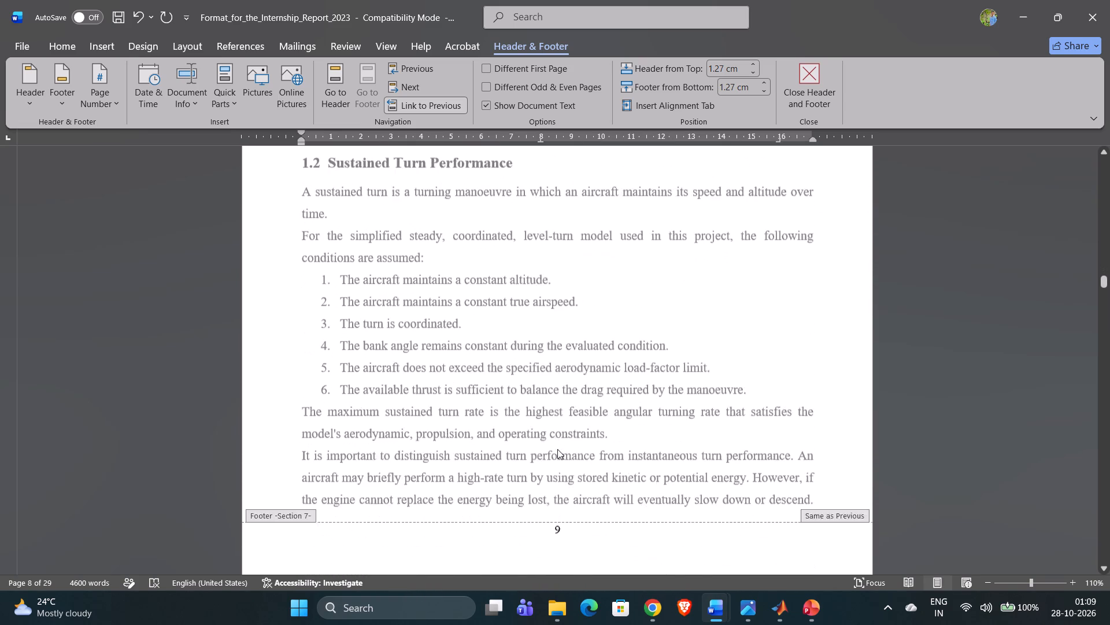
pyautogui.scroll(-5, 557, 449)
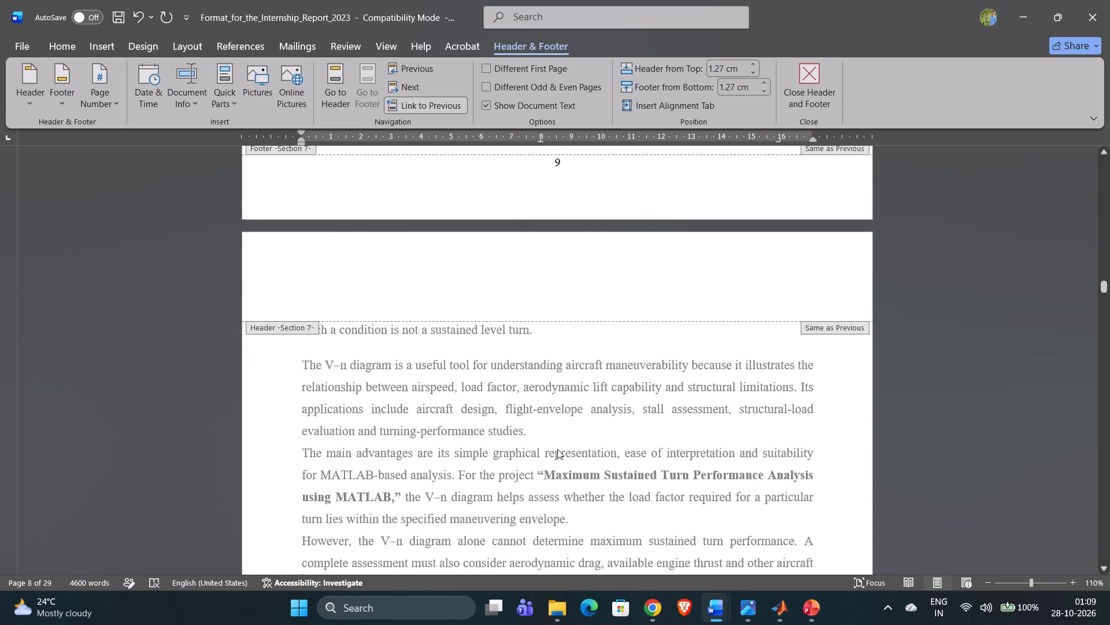
pyautogui.scroll(-5, 557, 449)
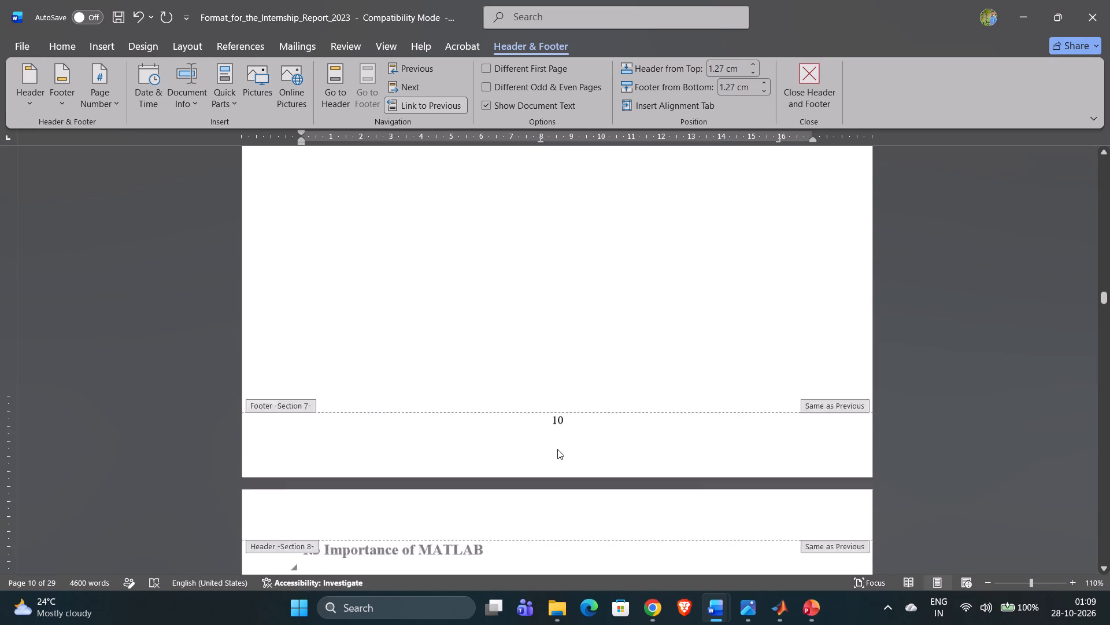
pyautogui.scroll(-3, 557, 449)
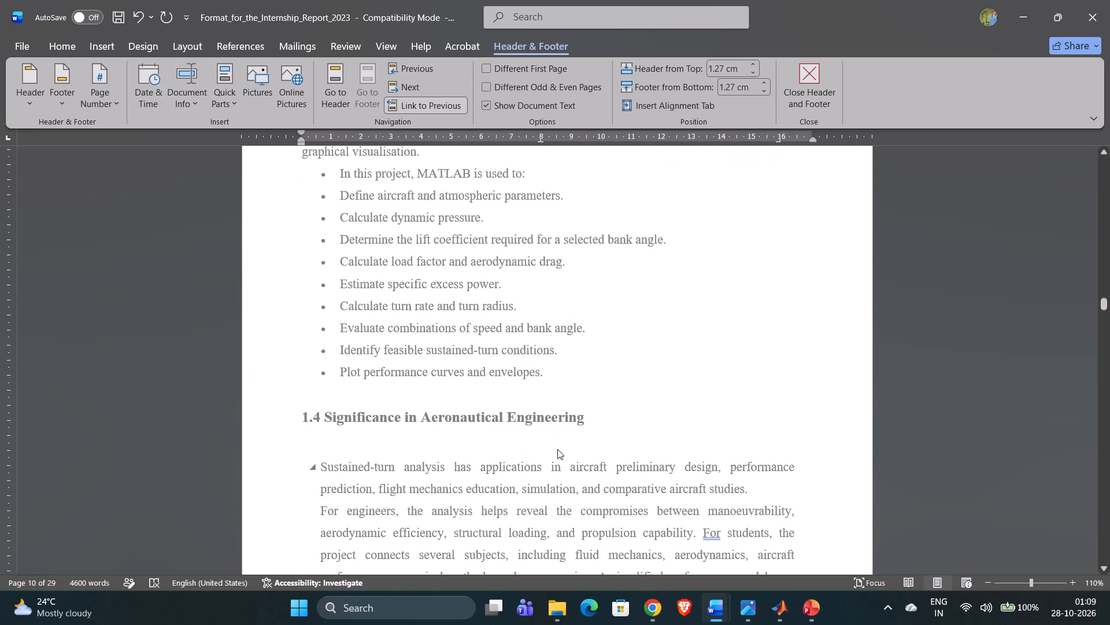
pyautogui.scroll(-1, 557, 449)
pyautogui.scroll(2, 557, 449)
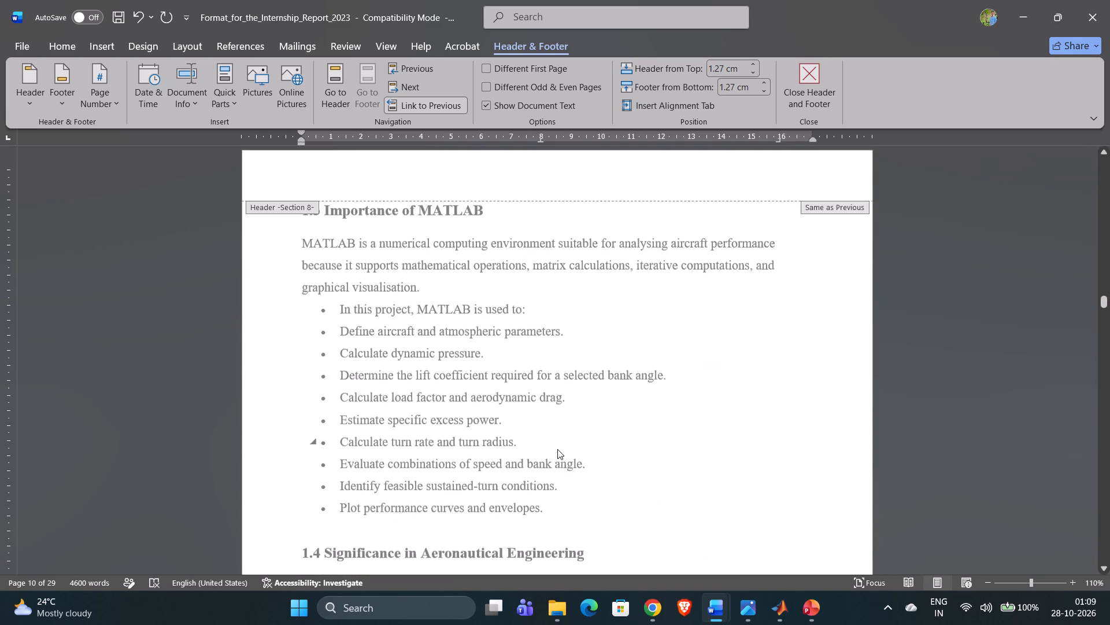
pyautogui.scroll(1, 557, 449)
pyautogui.scroll(-3, 557, 449)
pyautogui.scroll(2, 557, 449)
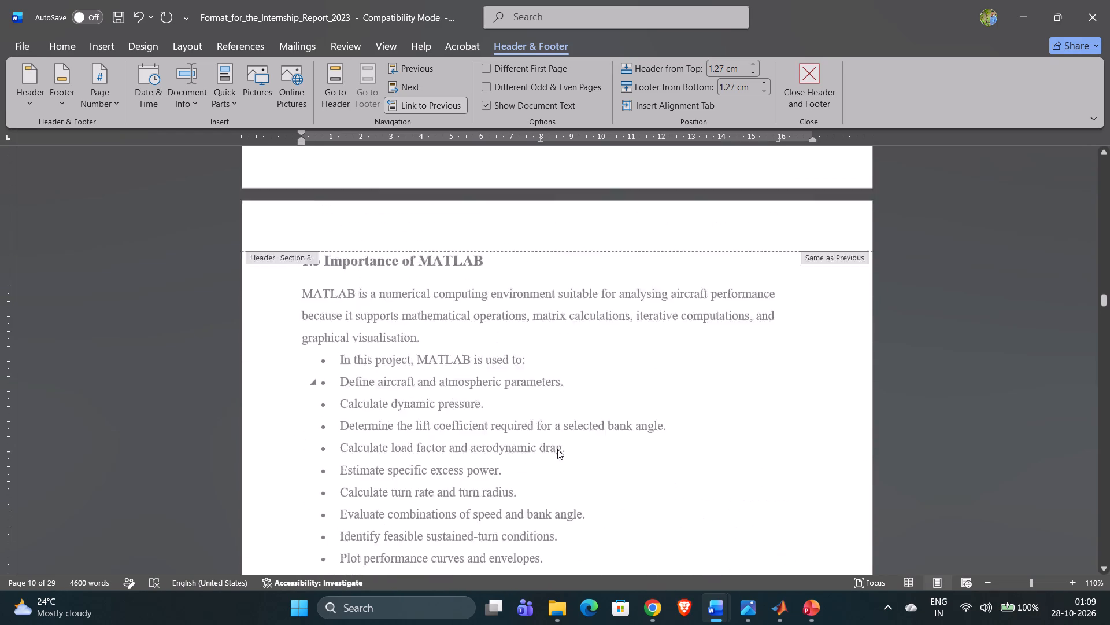
pyautogui.scroll(4, 557, 449)
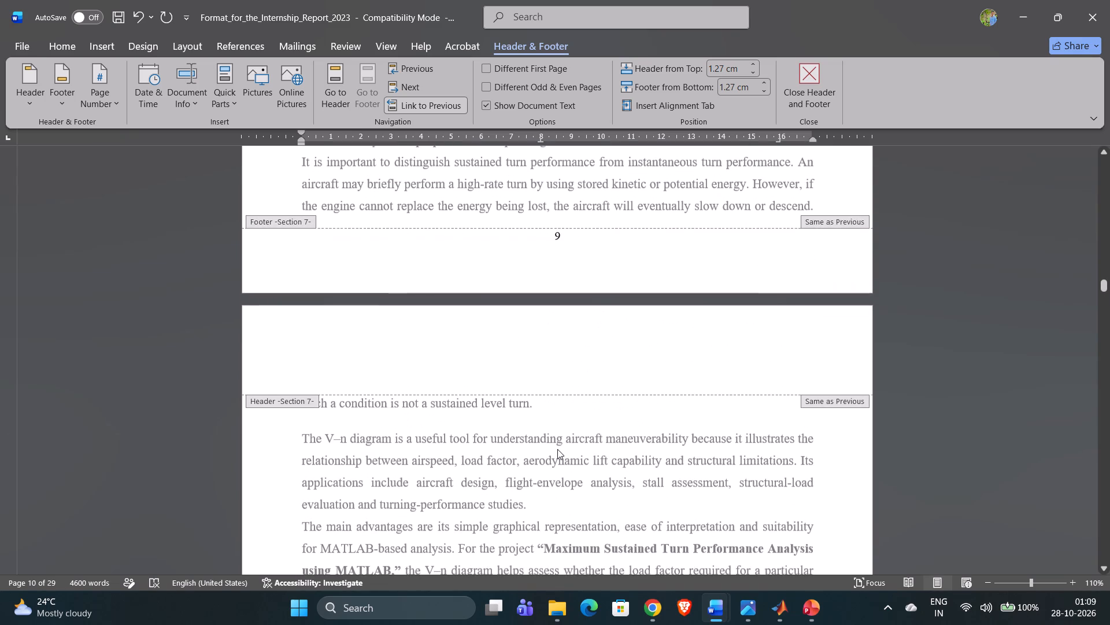
# Check the page numbers, headings and blank gaps from page 10 through the Maximum Sustained Turn Performance figure on page 18.
pyautogui.scroll(-4, 557, 449)
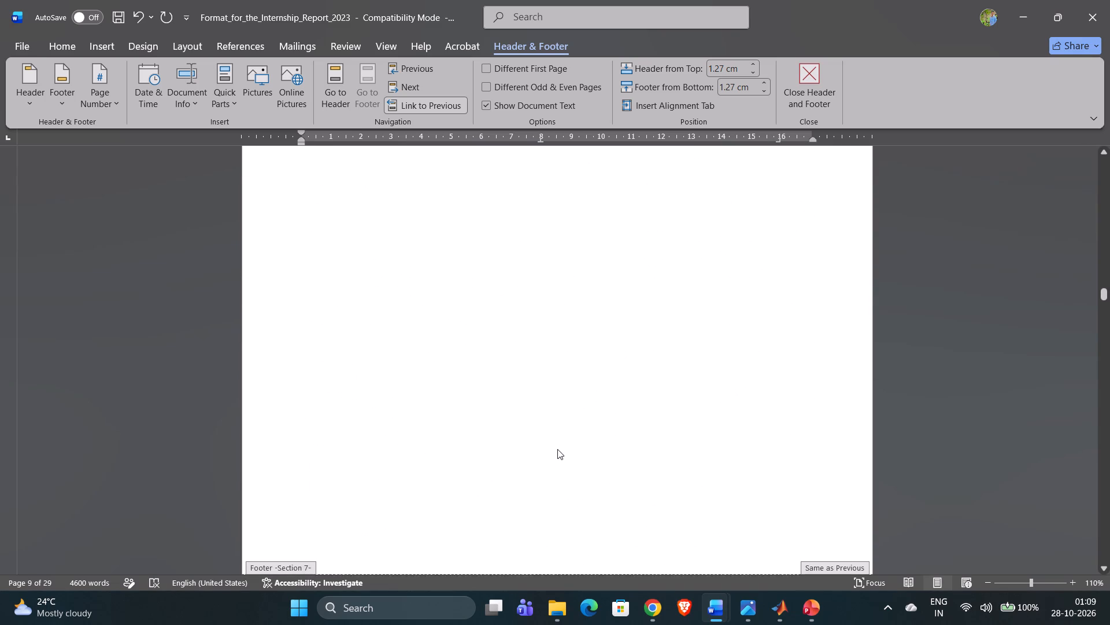
pyautogui.scroll(-1, 557, 449)
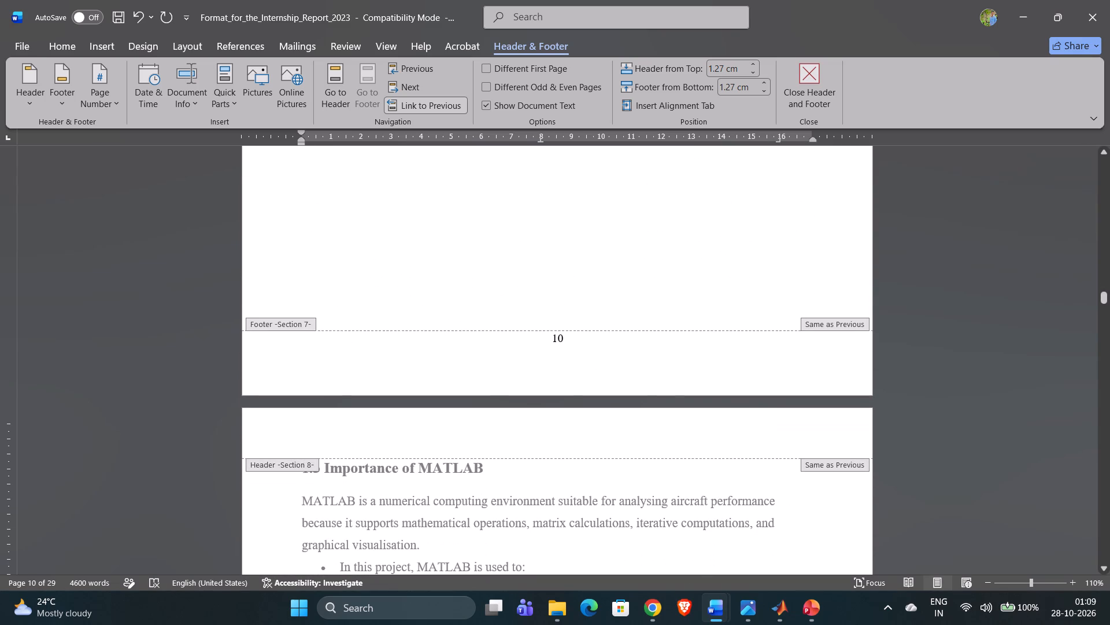
pyautogui.scroll(-2, 557, 449)
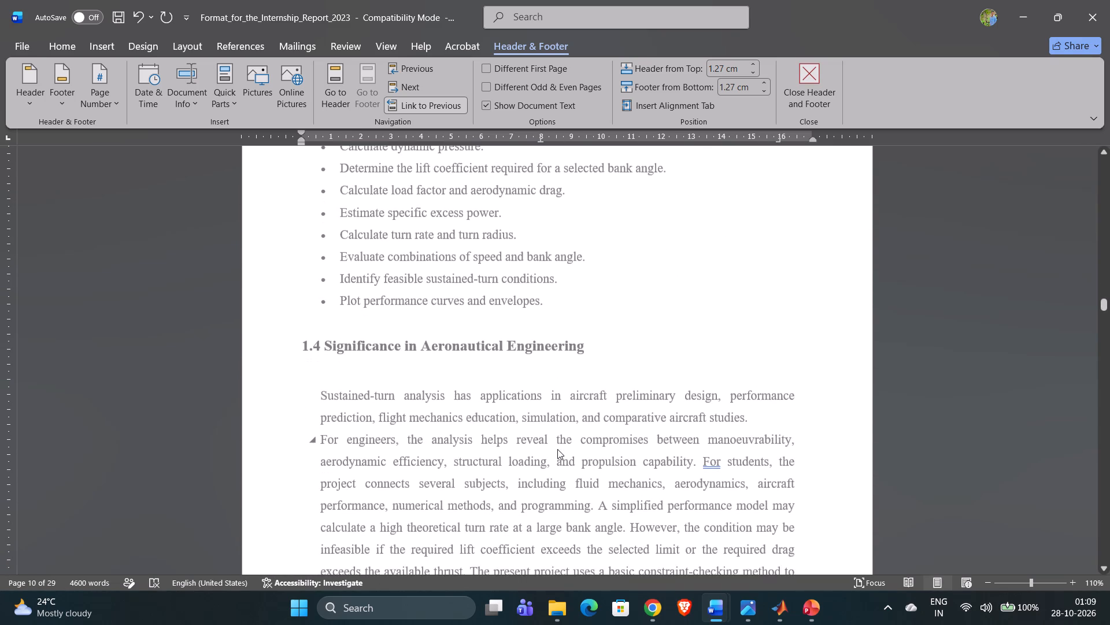
pyautogui.scroll(-4, 557, 449)
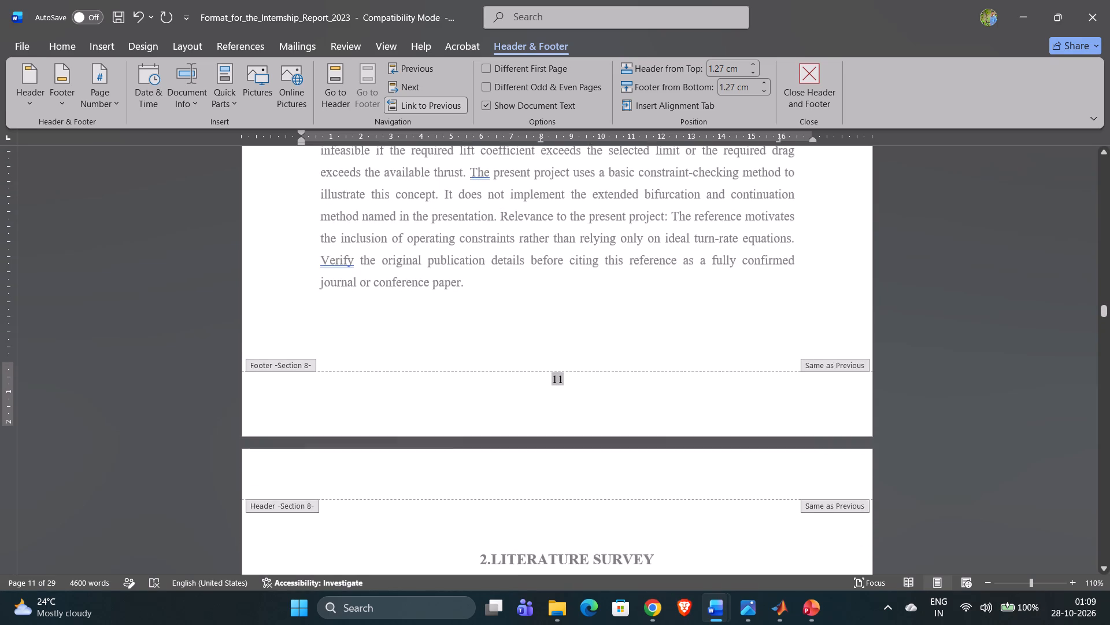
pyautogui.scroll(-4, 557, 449)
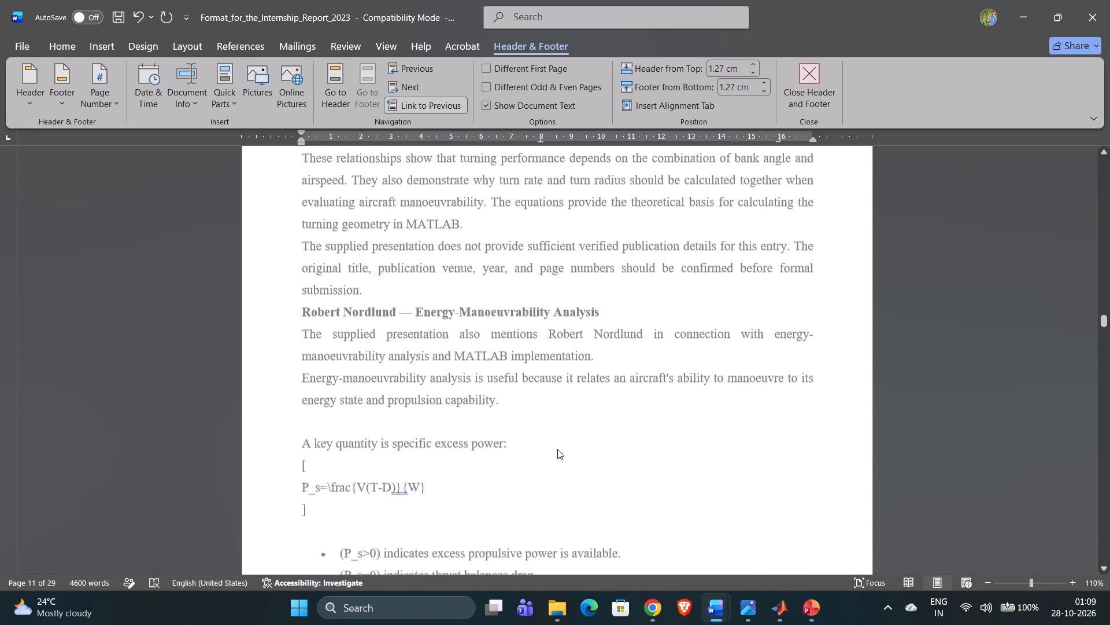
pyautogui.scroll(-5, 557, 449)
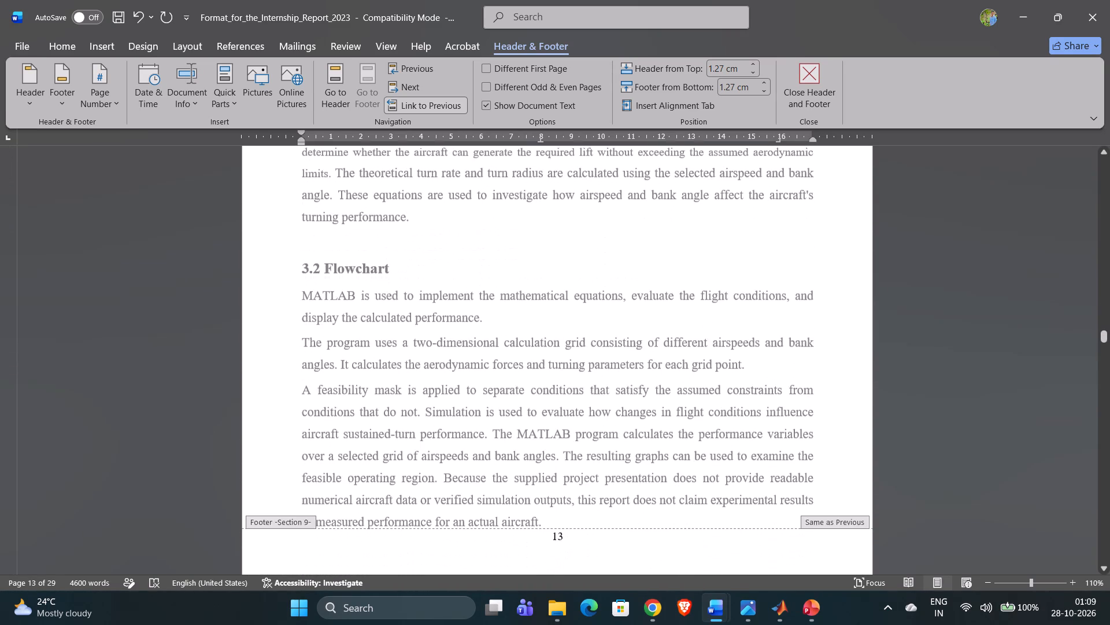
pyautogui.scroll(-4, 557, 449)
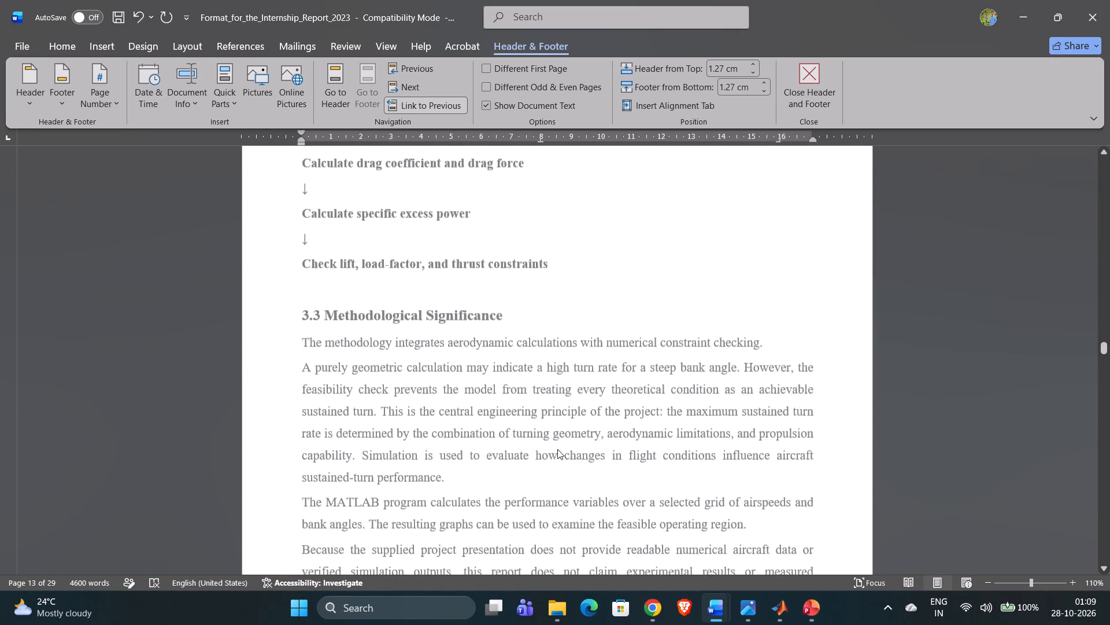
pyautogui.scroll(-4, 557, 449)
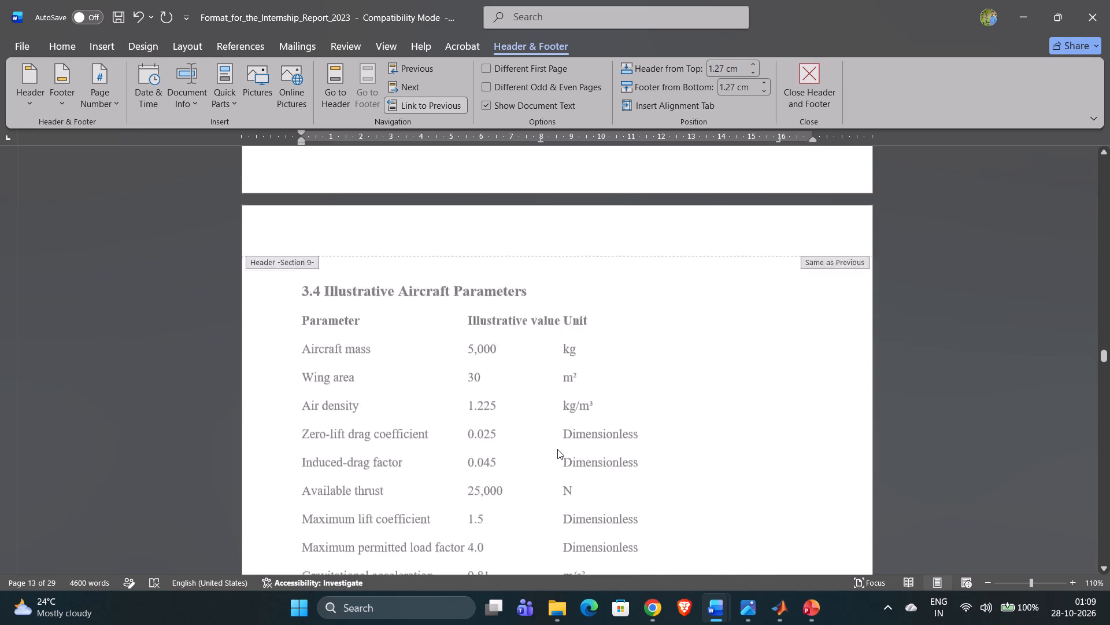
pyautogui.scroll(-4, 557, 449)
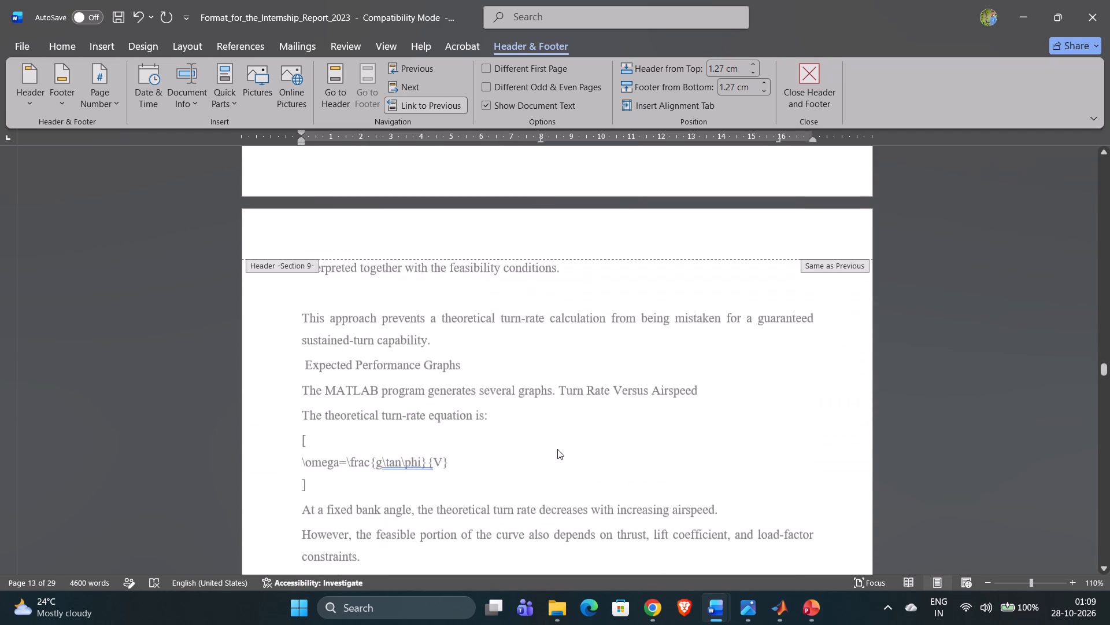
pyautogui.scroll(-4, 557, 449)
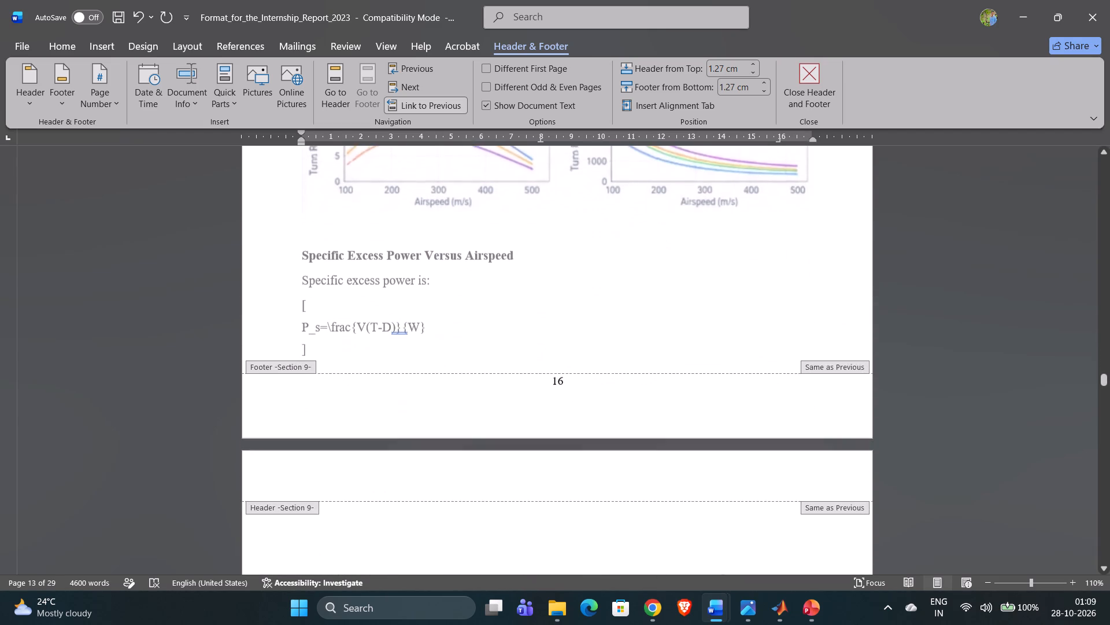
pyautogui.scroll(-3, 557, 449)
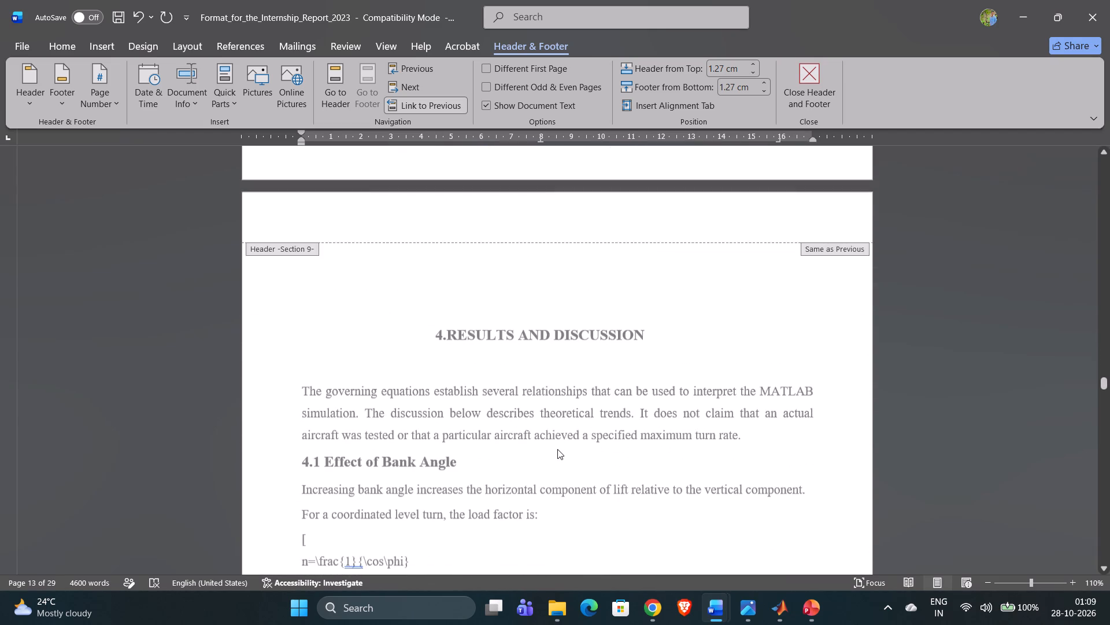
pyautogui.scroll(-4, 557, 449)
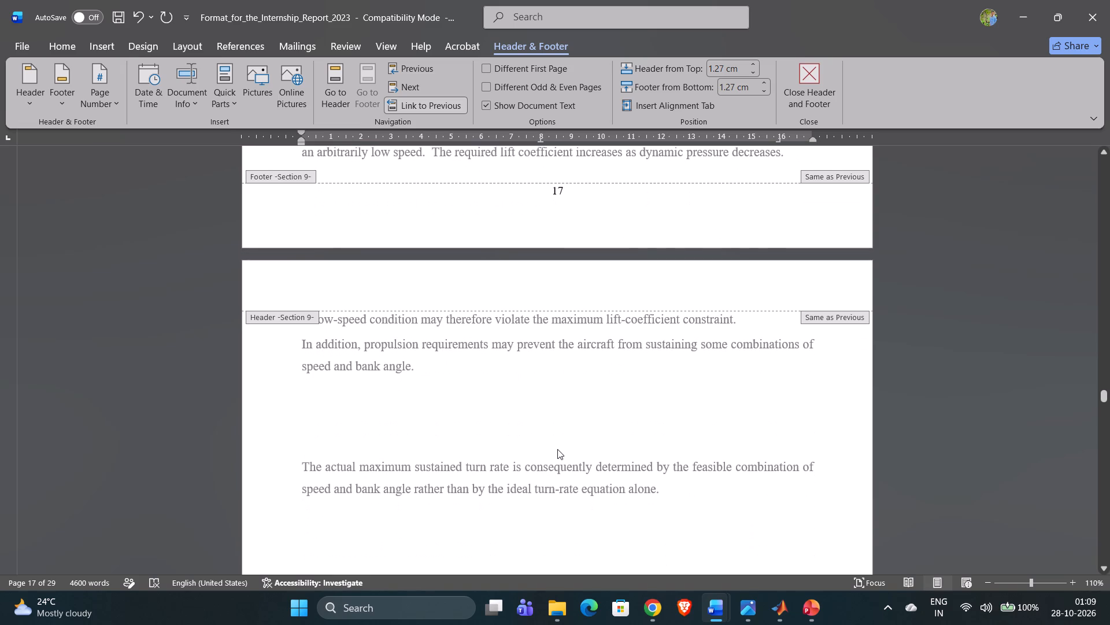
pyautogui.scroll(-1, 557, 449)
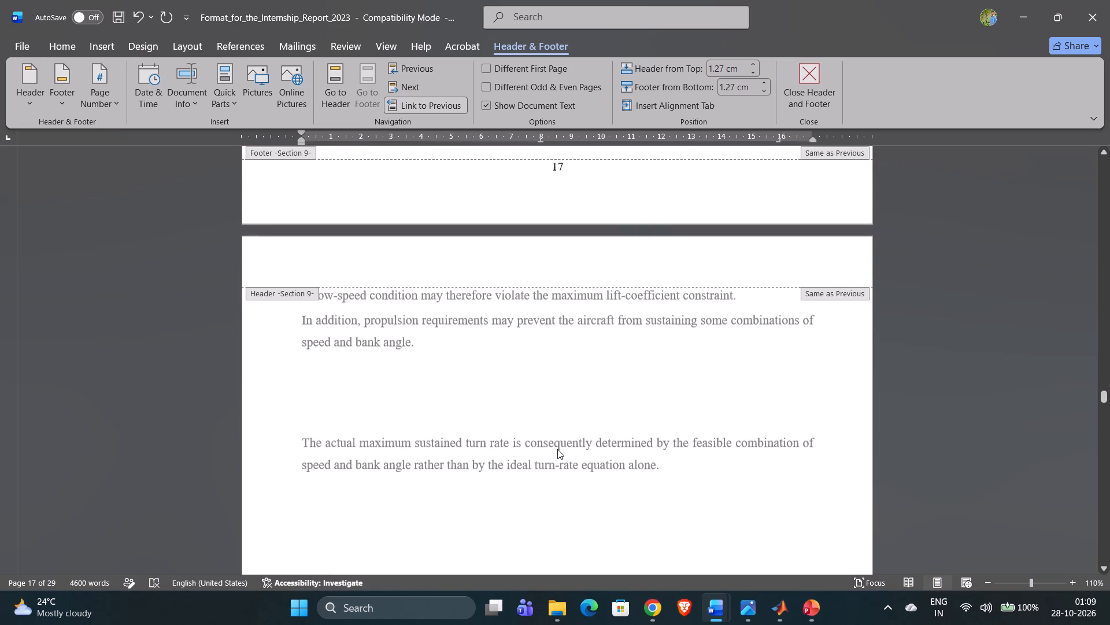
pyautogui.scroll(-2, 557, 449)
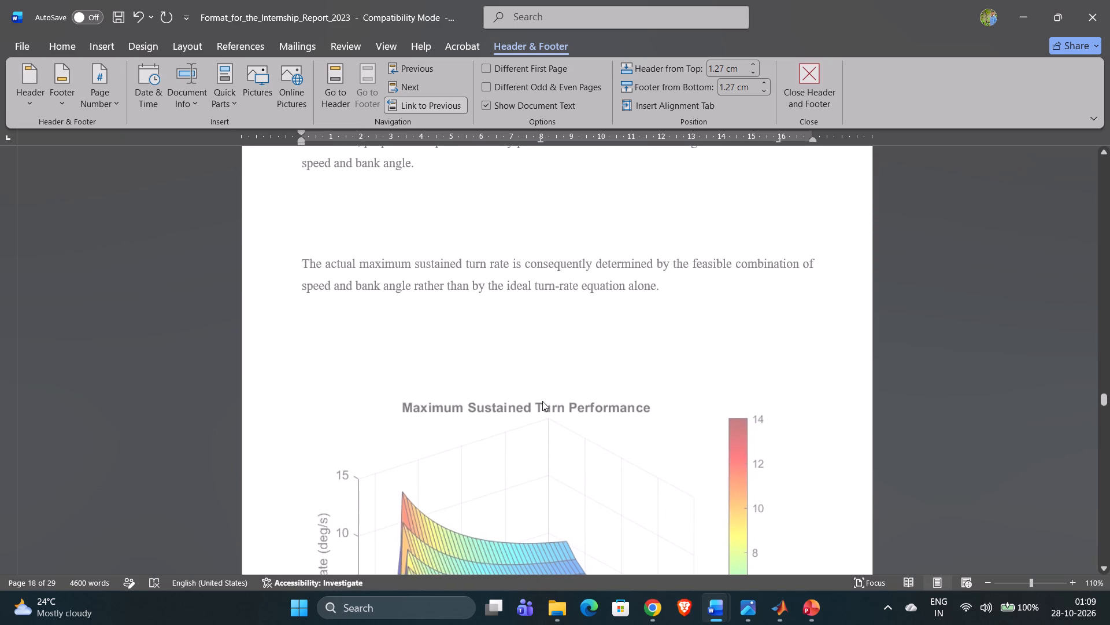
# Leave header and footer editing and return to the body of page 18 at the Maximum Sustained Turn Performance figure.
pyautogui.doubleClick(504, 274)
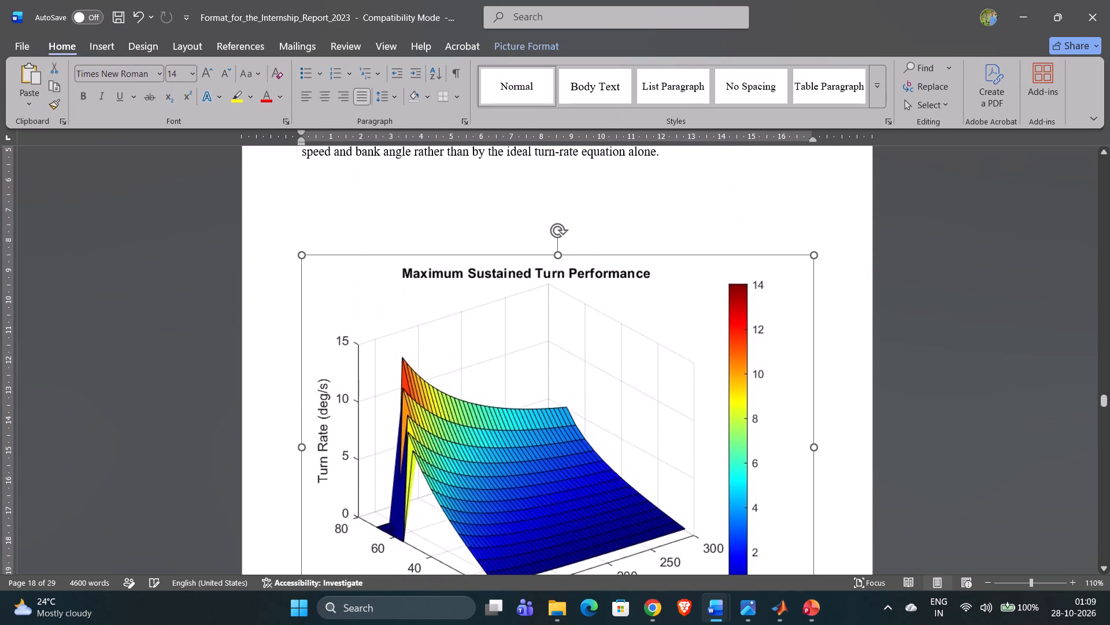
pyautogui.scroll(2, 504, 274)
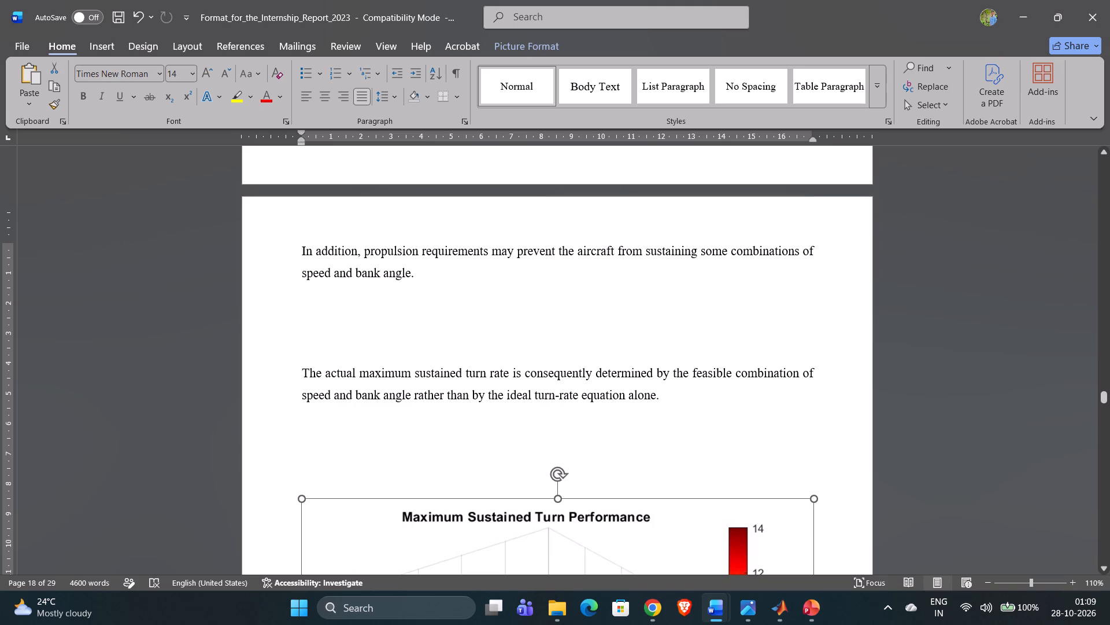
# Delete the blank lines between the two paragraphs above the Maximum Sustained Turn Performance figure on page 18.
pyautogui.click(306, 352)
pyautogui.press('BackSpace')
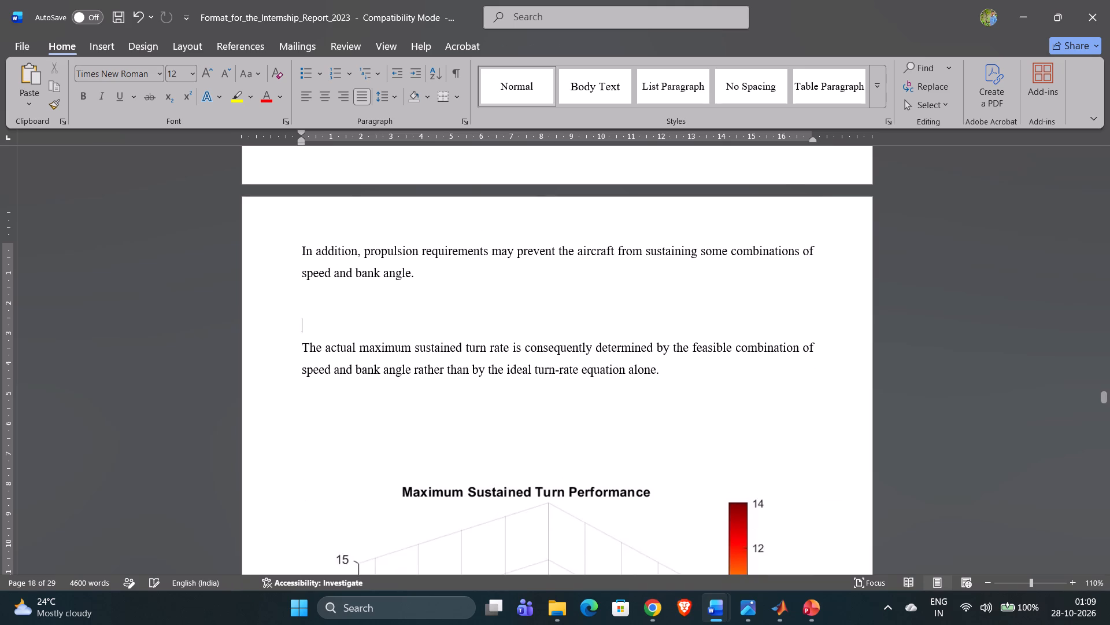
pyautogui.press('BackSpace')
pyautogui.press('BackSpace')
# Reduce the gap above the paragraph starting "At the same airspeed and wing area" on page 19 to a single blank line.
pyautogui.scroll(-4, 306, 352)
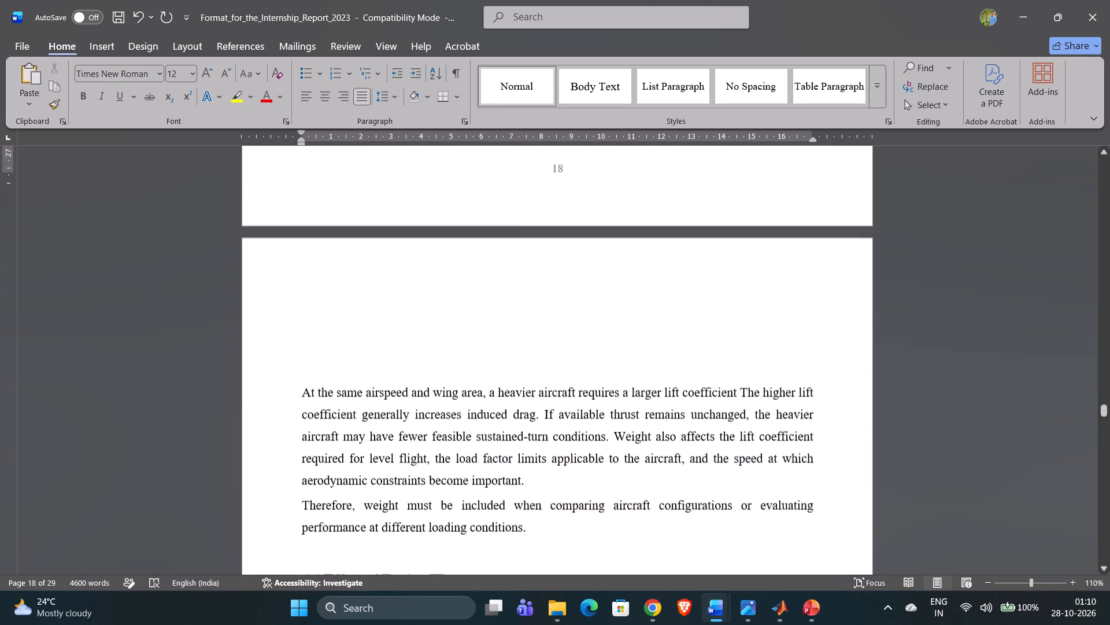
pyautogui.scroll(-1, 306, 352)
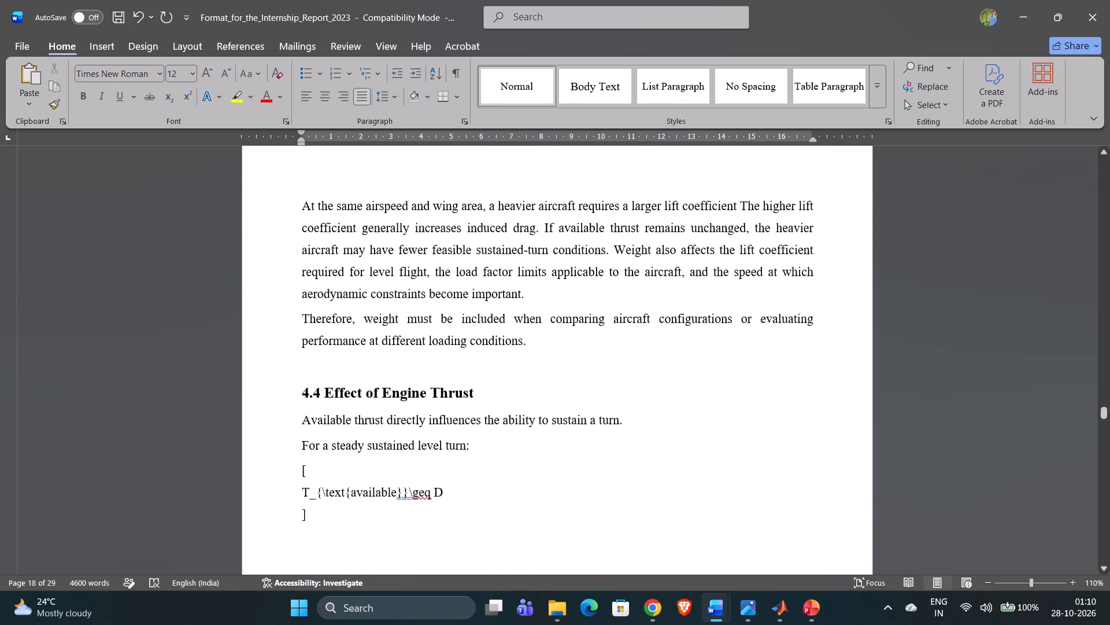
pyautogui.scroll(1, 306, 352)
pyautogui.click(297, 370)
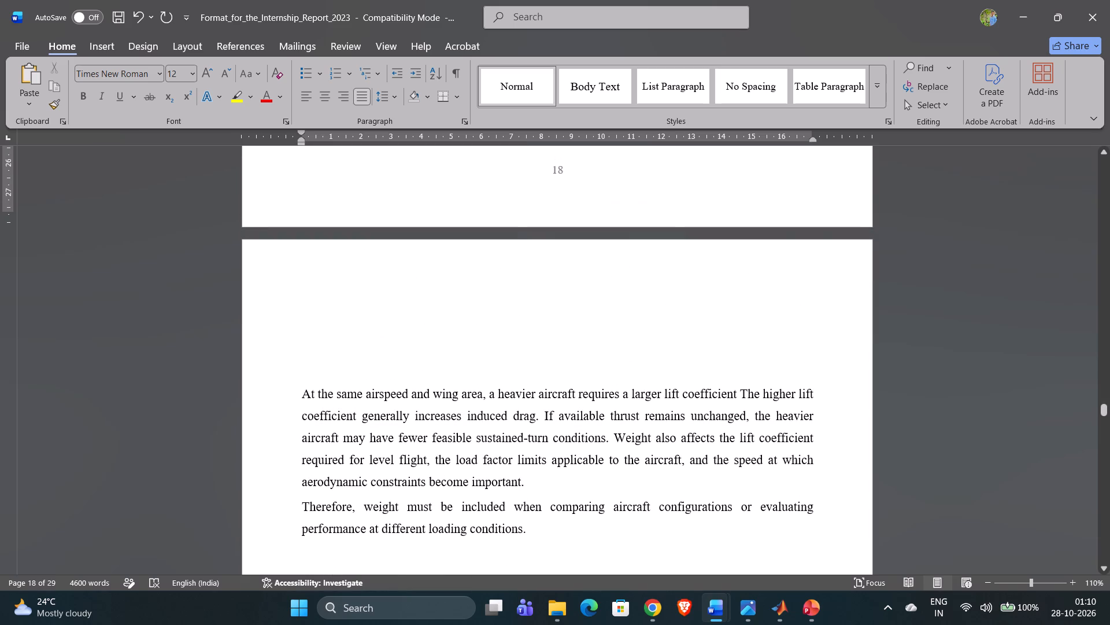
pyautogui.press('BackSpace')
pyautogui.press('BackSpace')
pyautogui.press('BackSpace')
pyautogui.press('BackSpace')
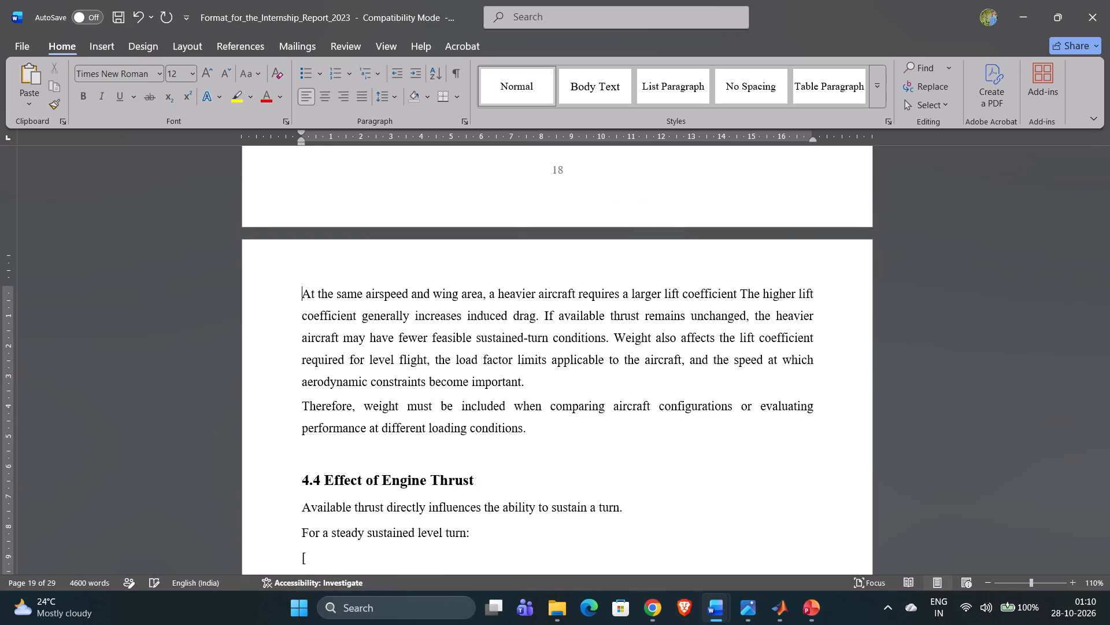
pyautogui.press('Return')
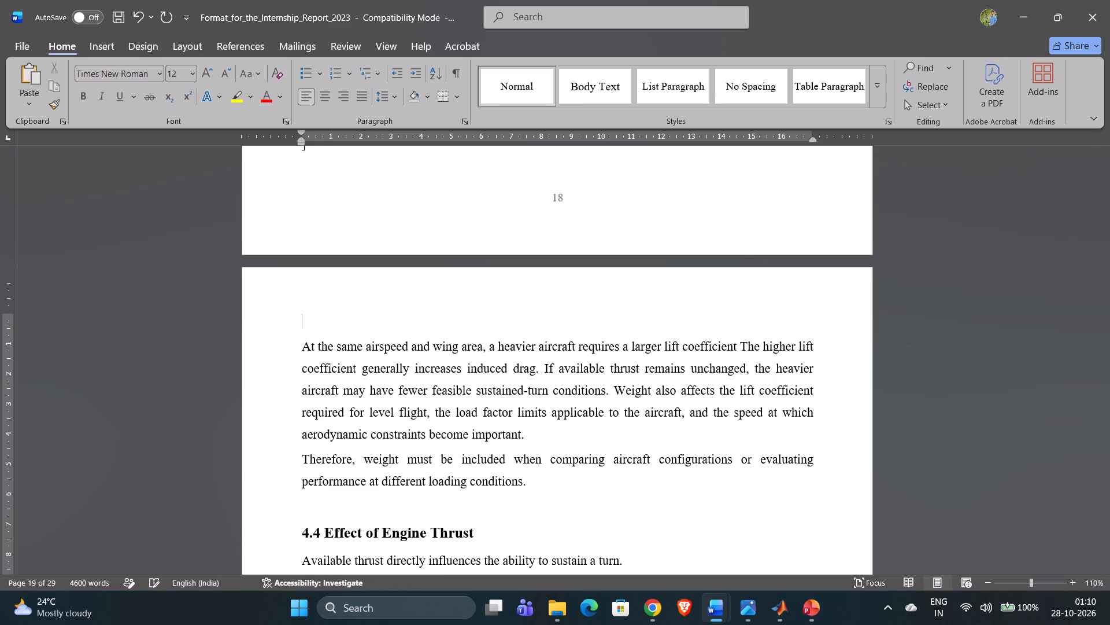
# Delete the blank line after section 4.4's thrust condition to pull the Thrust Required vs Available figure up onto page 19.
pyautogui.scroll(-5, 297, 370)
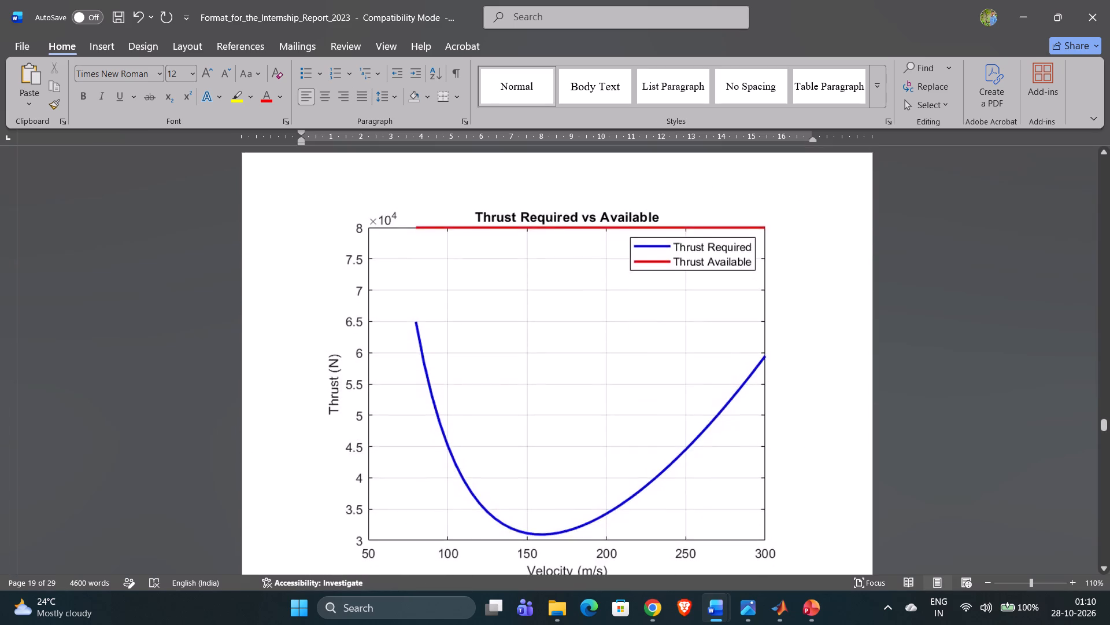
pyautogui.scroll(3, 297, 370)
pyautogui.scroll(-1, 297, 370)
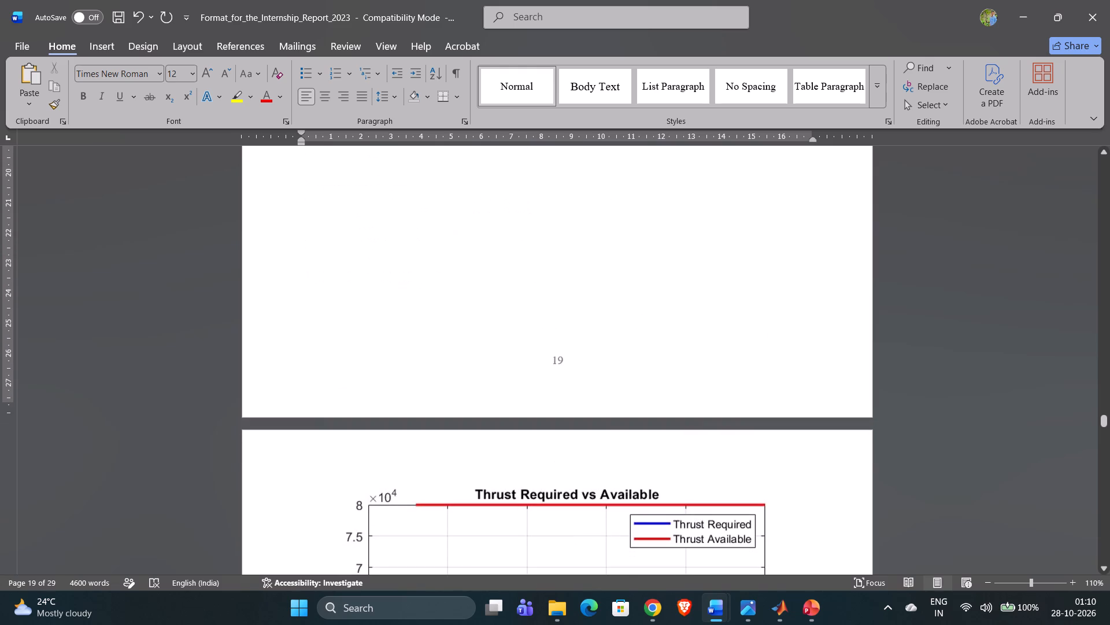
pyautogui.click(360, 477)
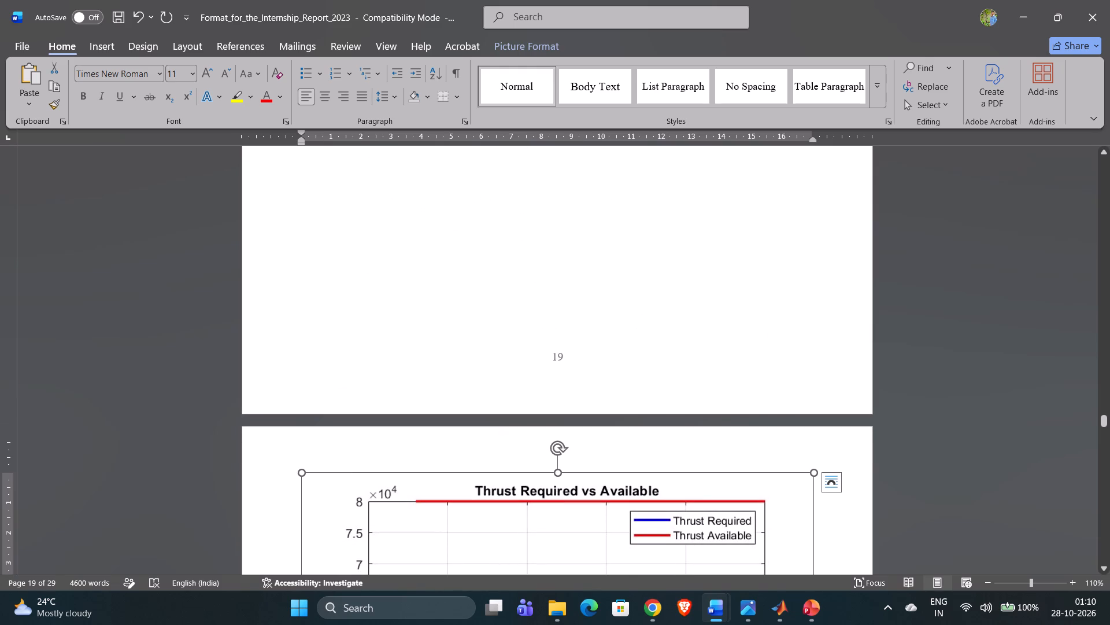
pyautogui.click(320, 461)
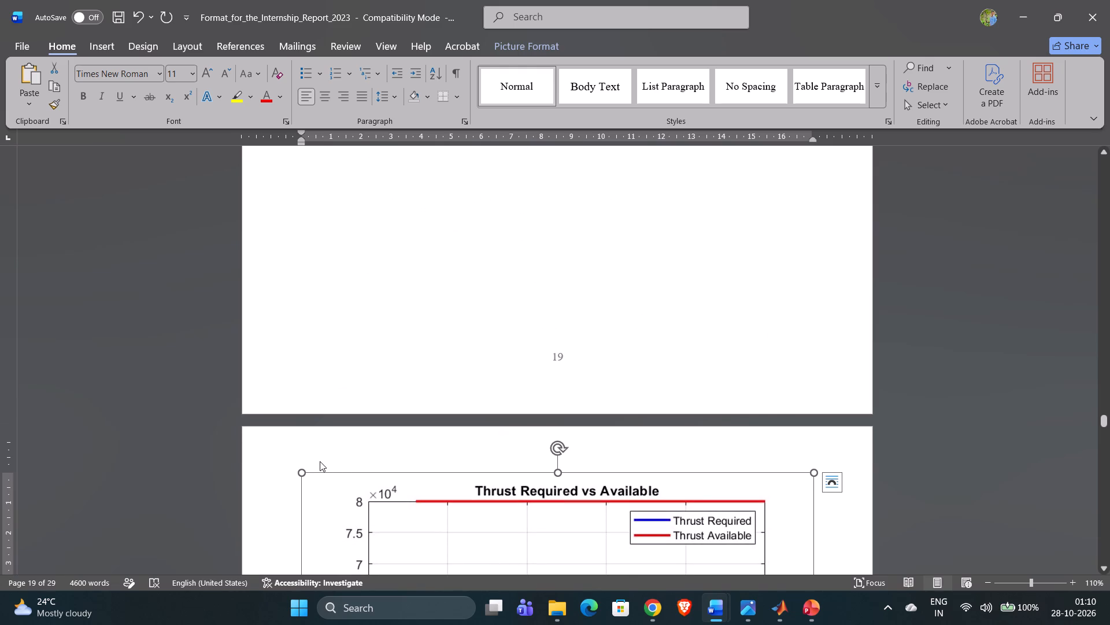
pyautogui.click(312, 449)
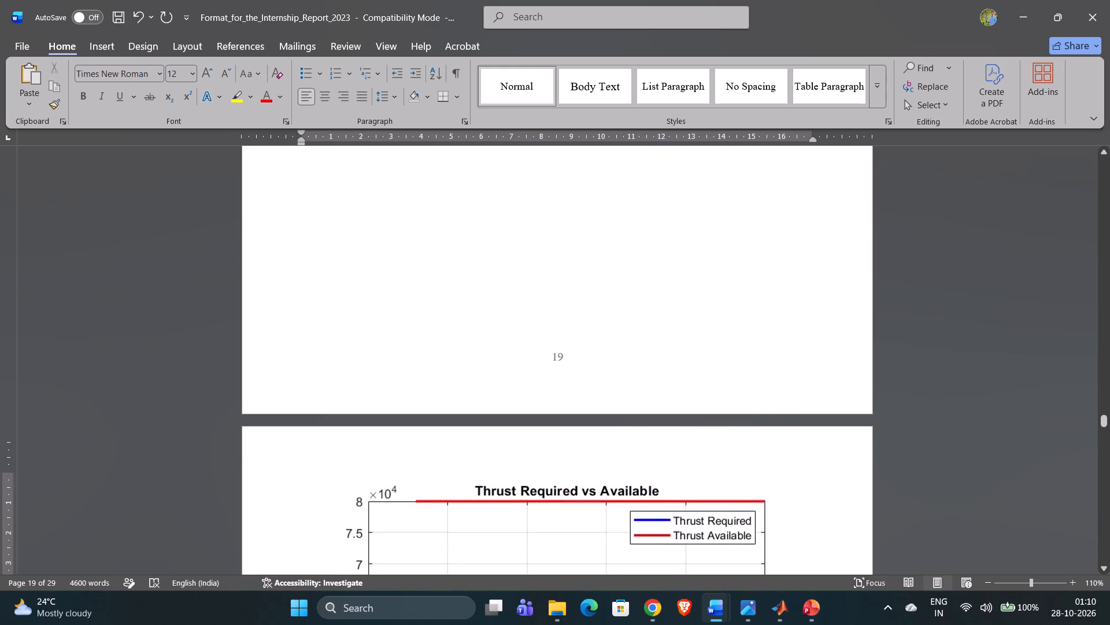
pyautogui.click(331, 332)
pyautogui.press('BackSpace')
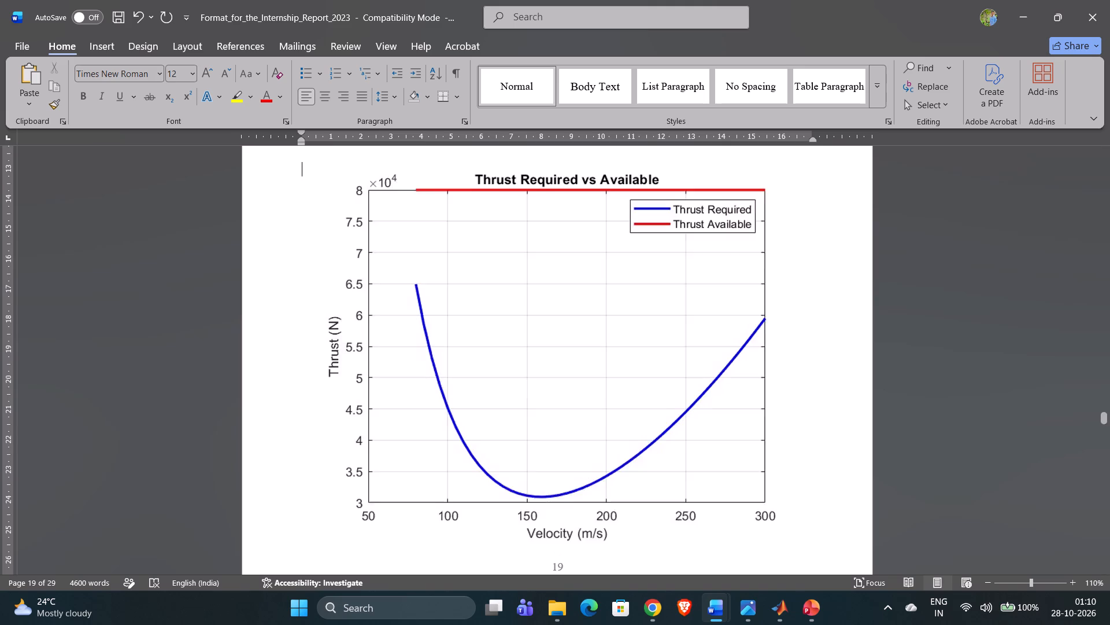
# Delete the blank line below section 4.5's text on page 20 to pull the Turn Rate vs Velocity figure up onto that page.
pyautogui.scroll(3, 331, 332)
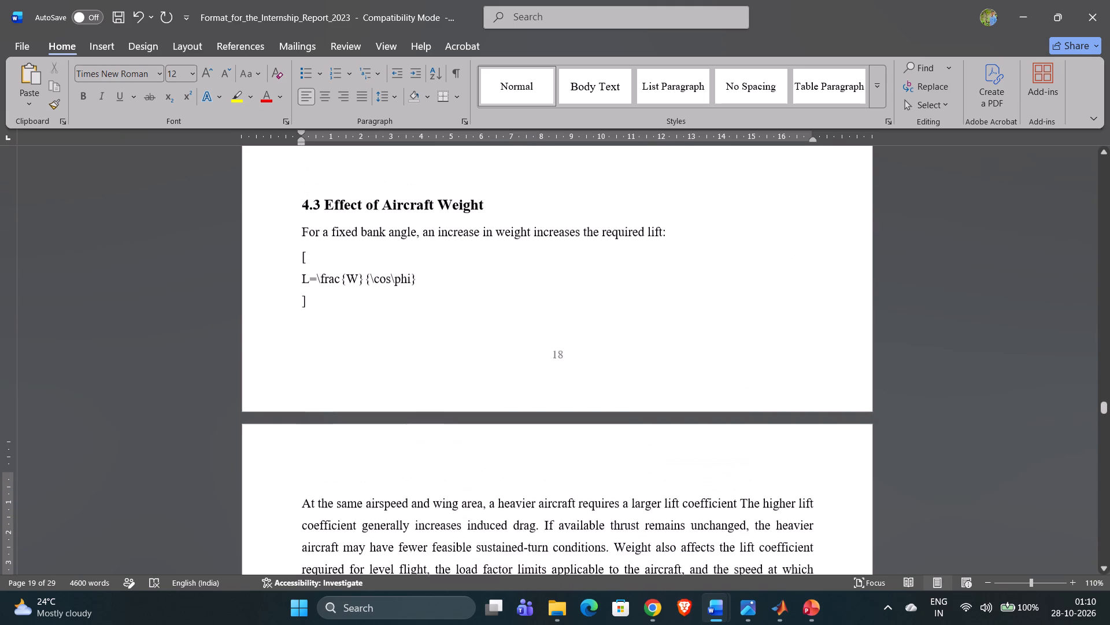
pyautogui.scroll(-4, 331, 332)
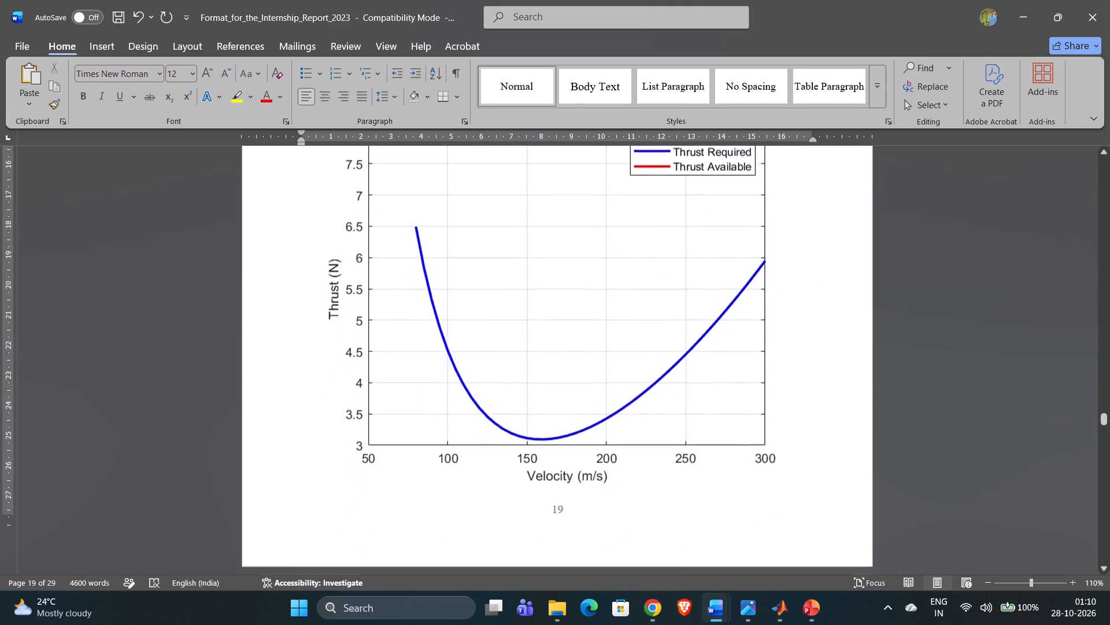
pyautogui.scroll(-6, 331, 332)
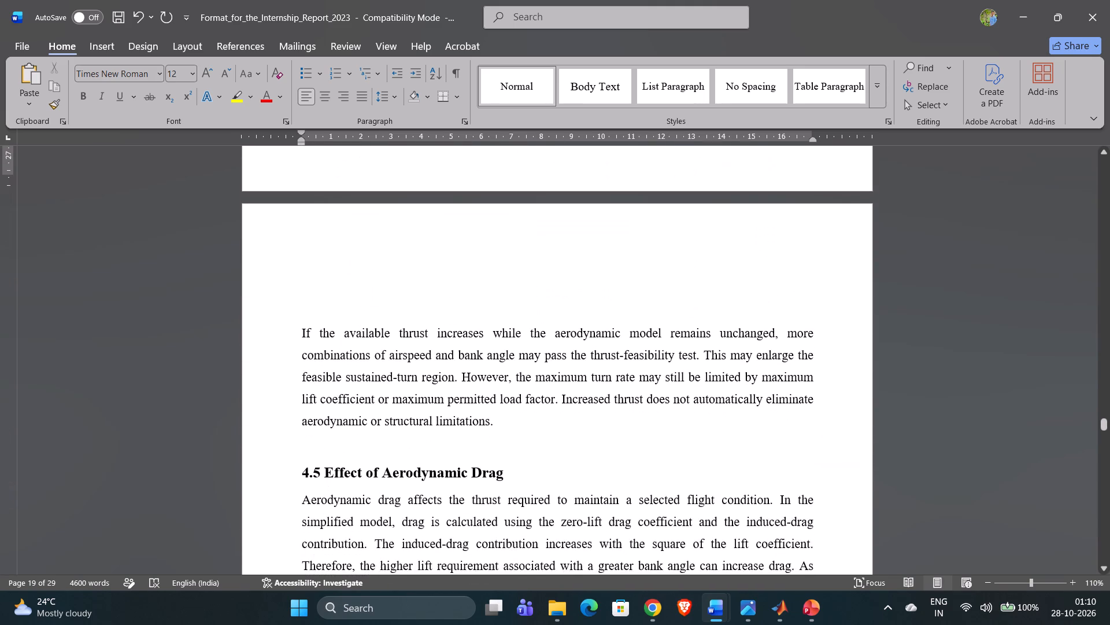
pyautogui.scroll(-4, 331, 332)
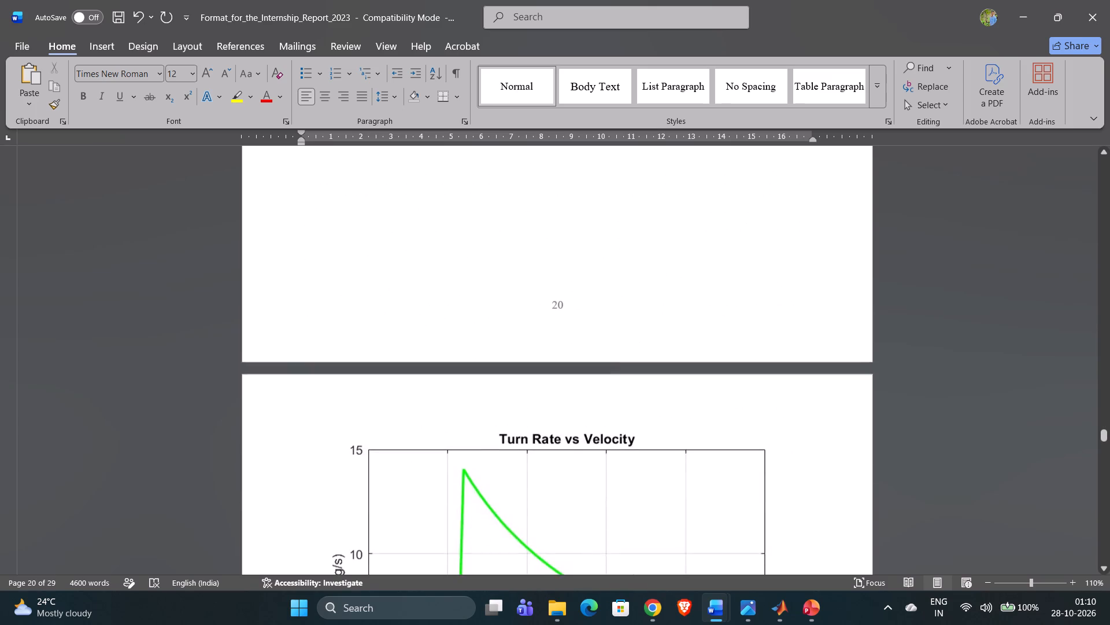
pyautogui.scroll(-2, 331, 332)
pyautogui.scroll(2, 331, 332)
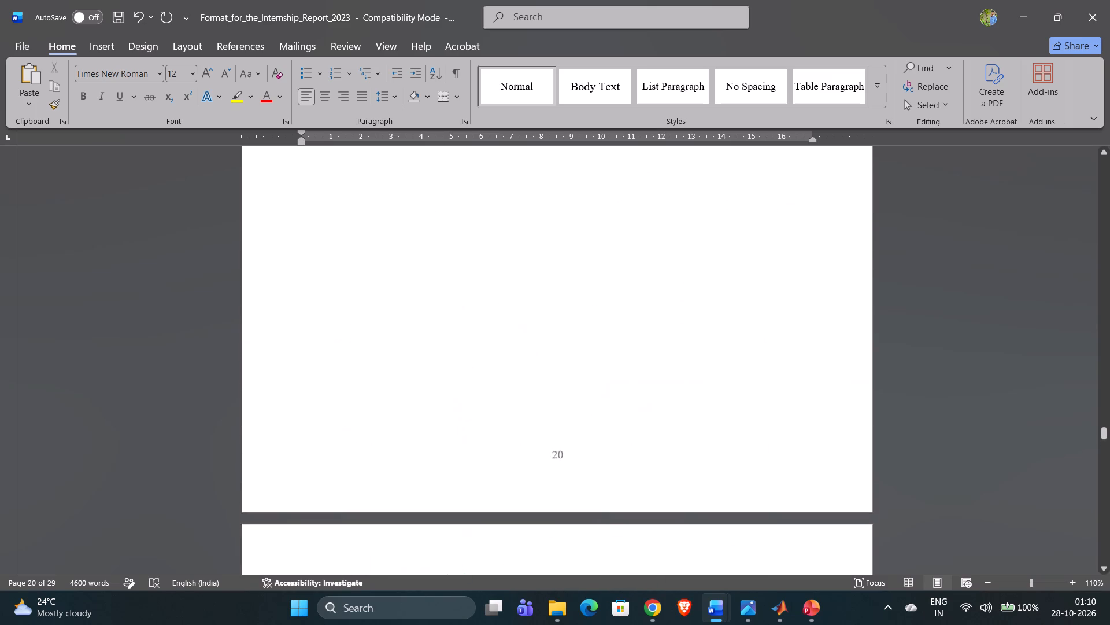
pyautogui.scroll(1, 331, 332)
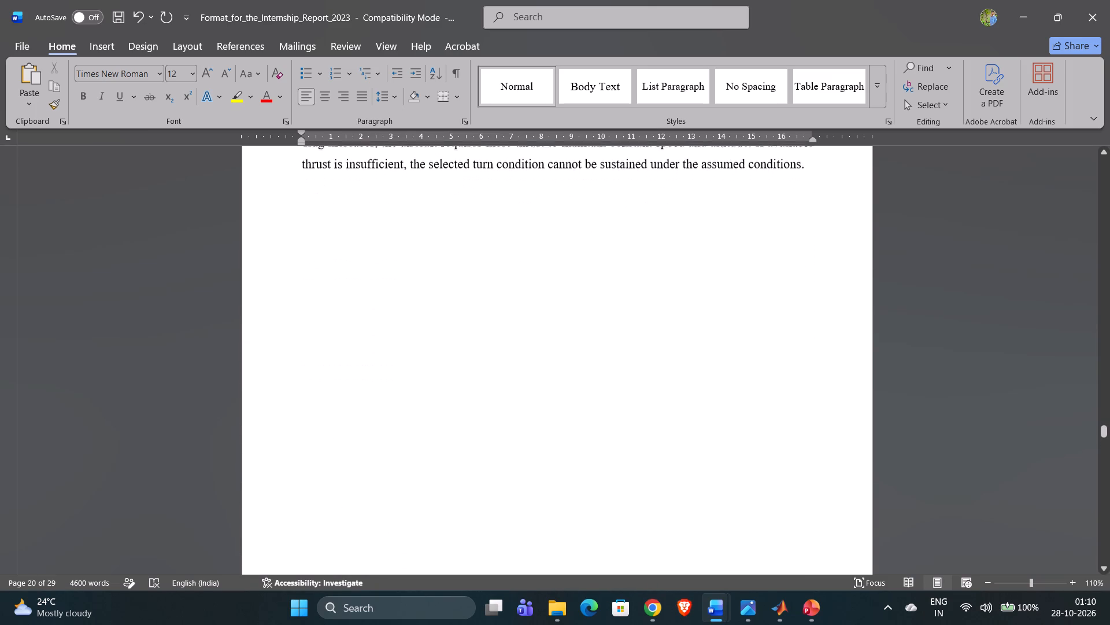
pyautogui.click(339, 223)
pyautogui.press('BackSpace')
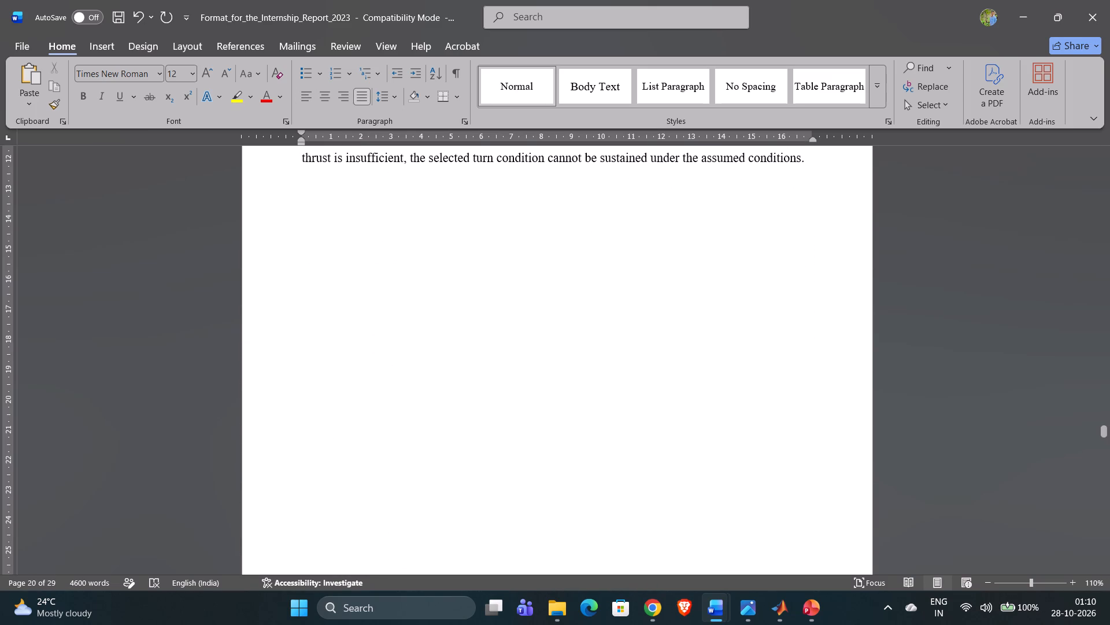
# Delete the extra blank lines above the Aircraft Maneuverability V-n Diagram at the top of page 22.
pyautogui.scroll(-2, 339, 223)
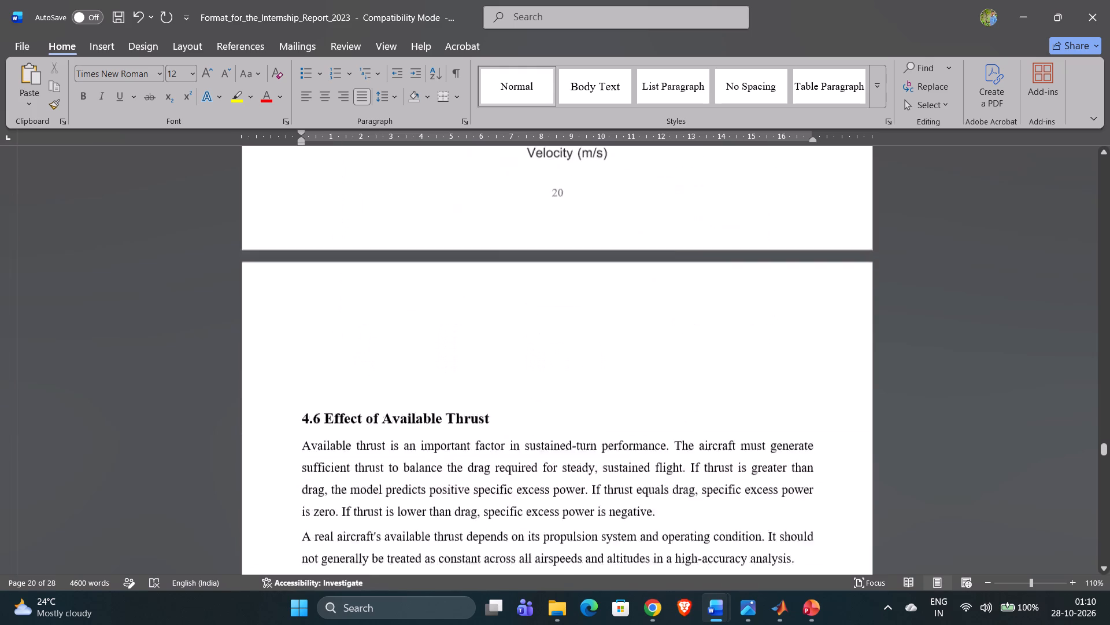
pyautogui.scroll(-3, 339, 223)
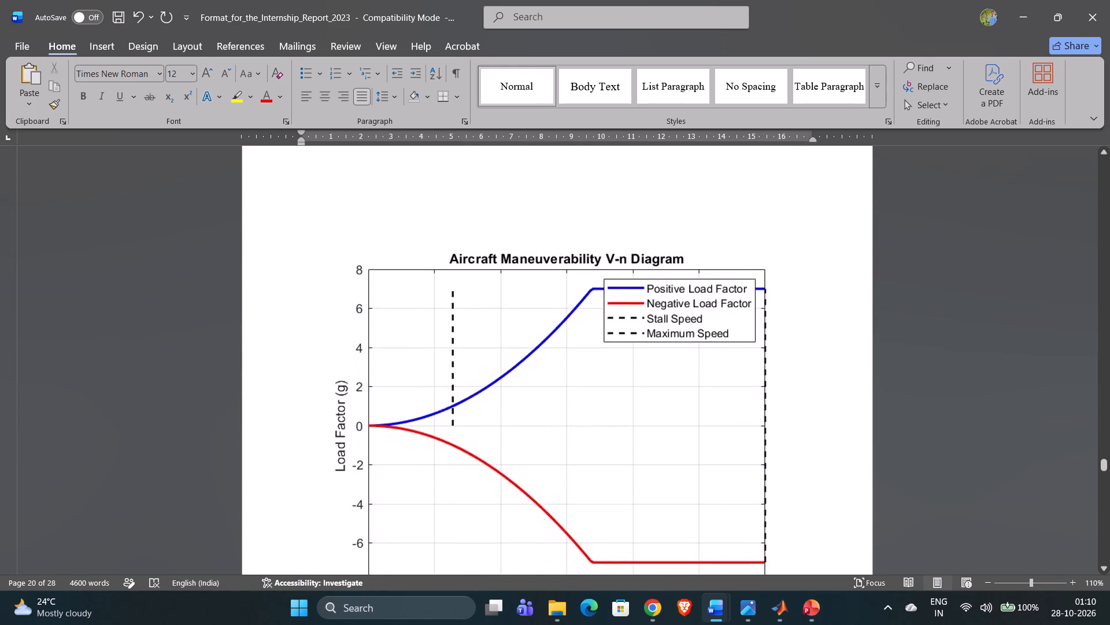
pyautogui.scroll(-3, 339, 223)
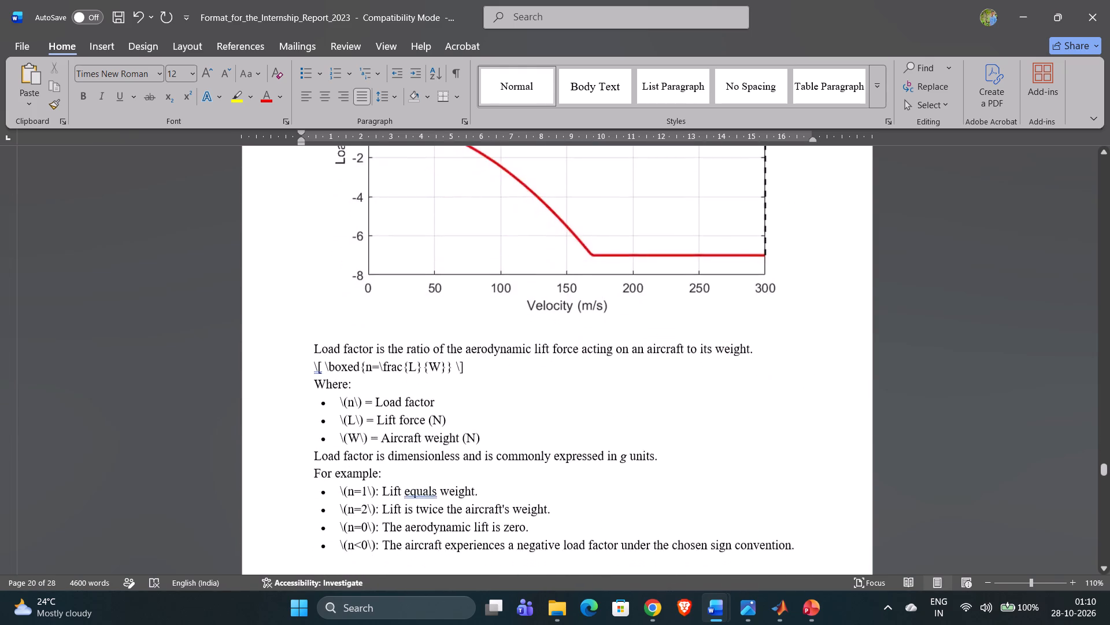
pyautogui.scroll(-2, 339, 223)
pyautogui.scroll(1, 339, 223)
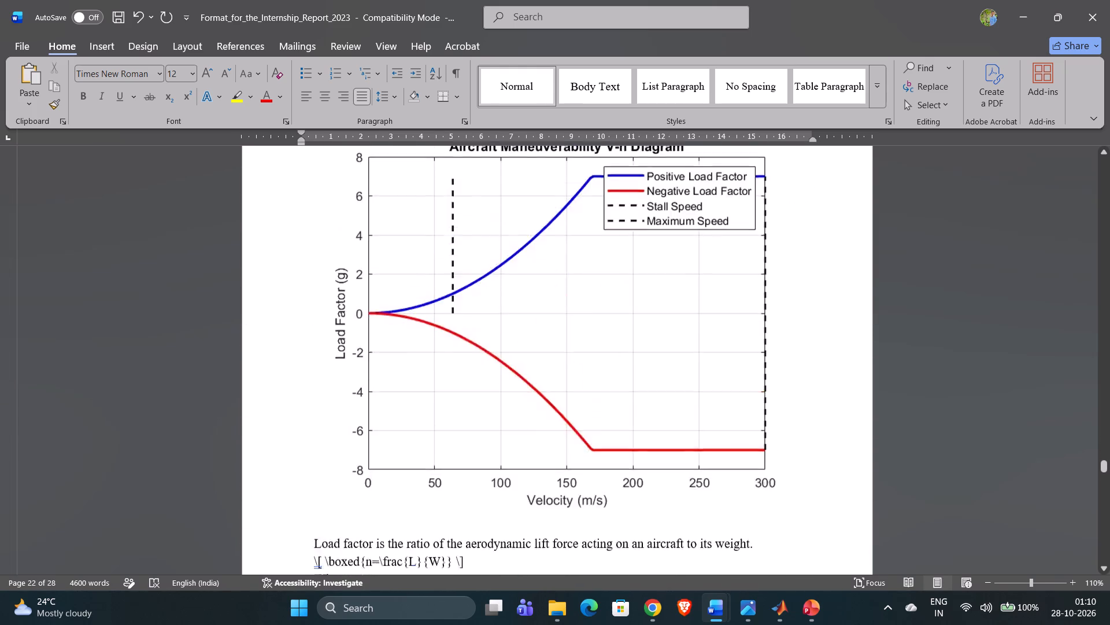
pyautogui.scroll(3, 339, 223)
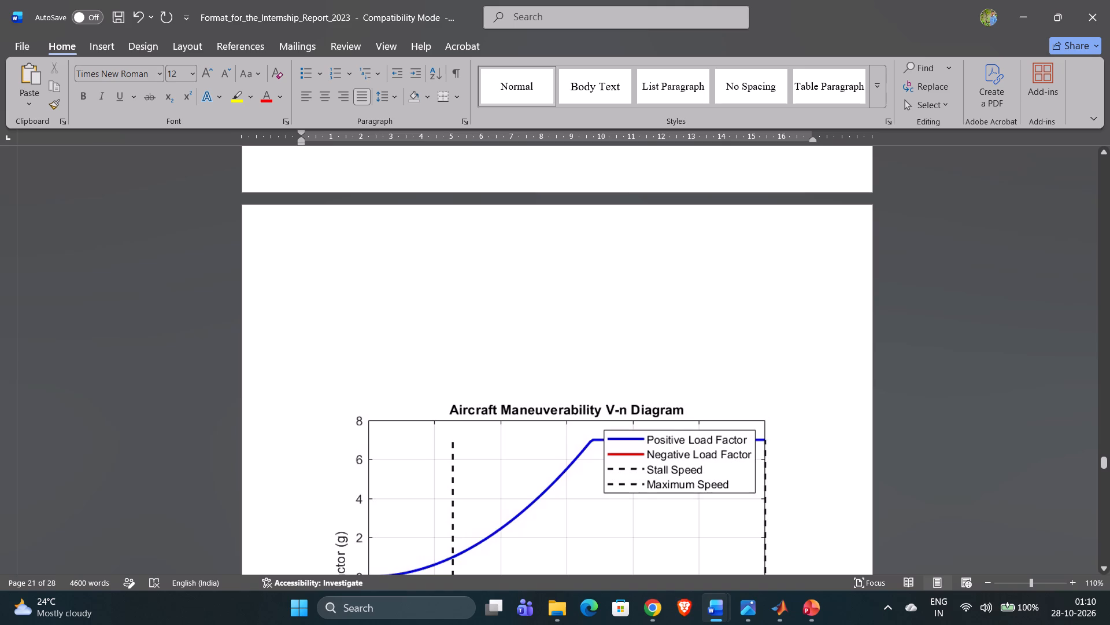
pyautogui.click(361, 376)
pyautogui.press('BackSpace')
pyautogui.press('BackSpace')
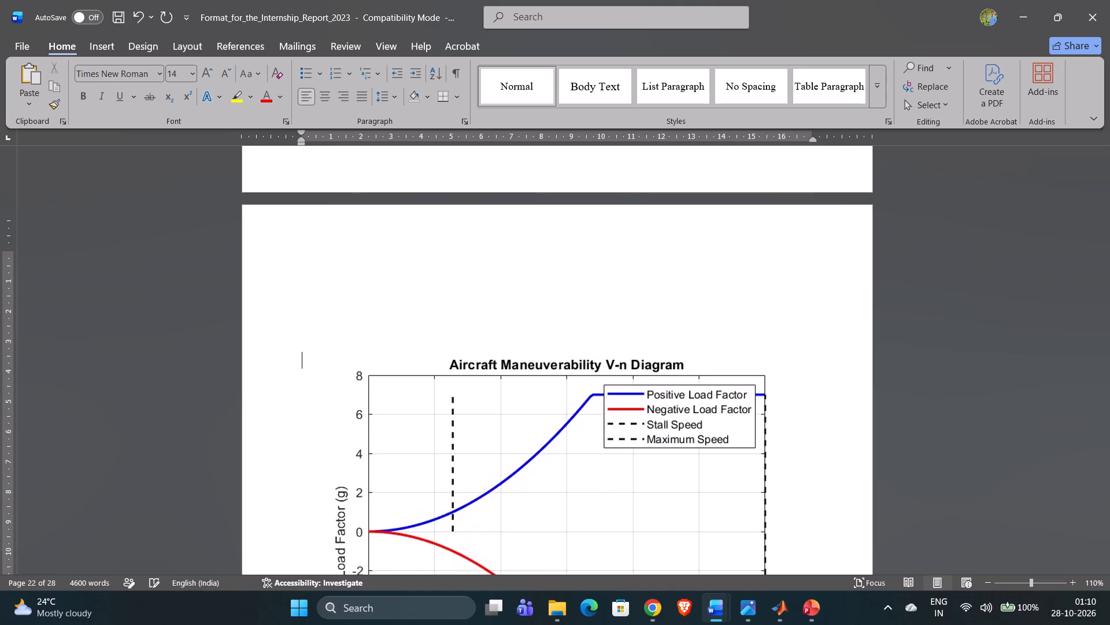
pyautogui.press('BackSpace')
pyautogui.press('BackSpace')
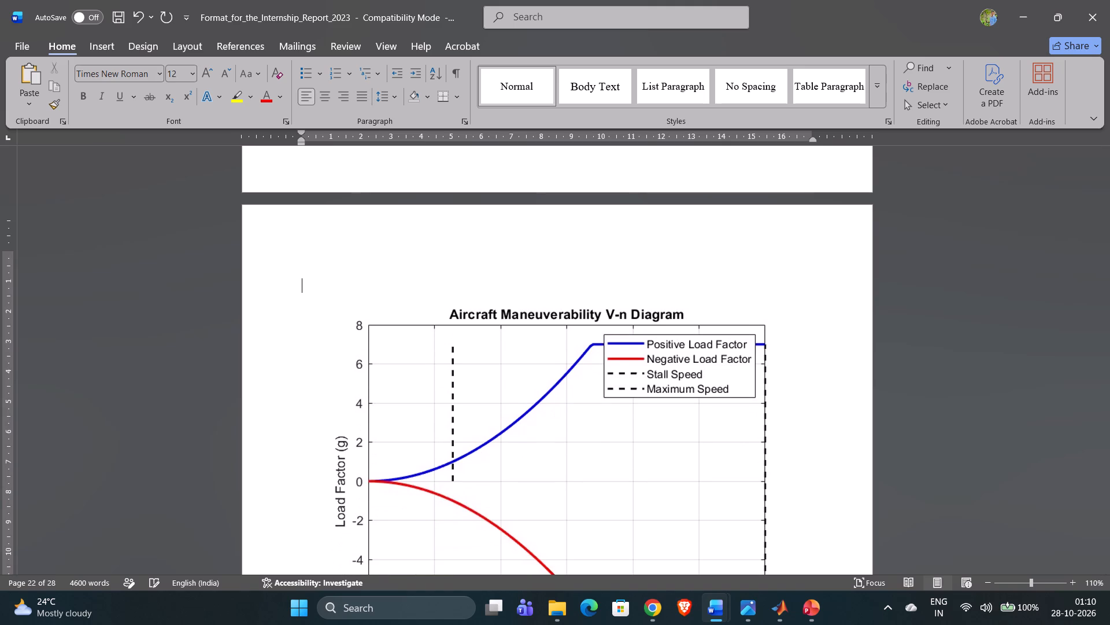
pyautogui.press('BackSpace')
# Check the page flow, headings and page numbers from the V-n diagram on page 22 through the references to the last page.
pyautogui.scroll(-2, 361, 376)
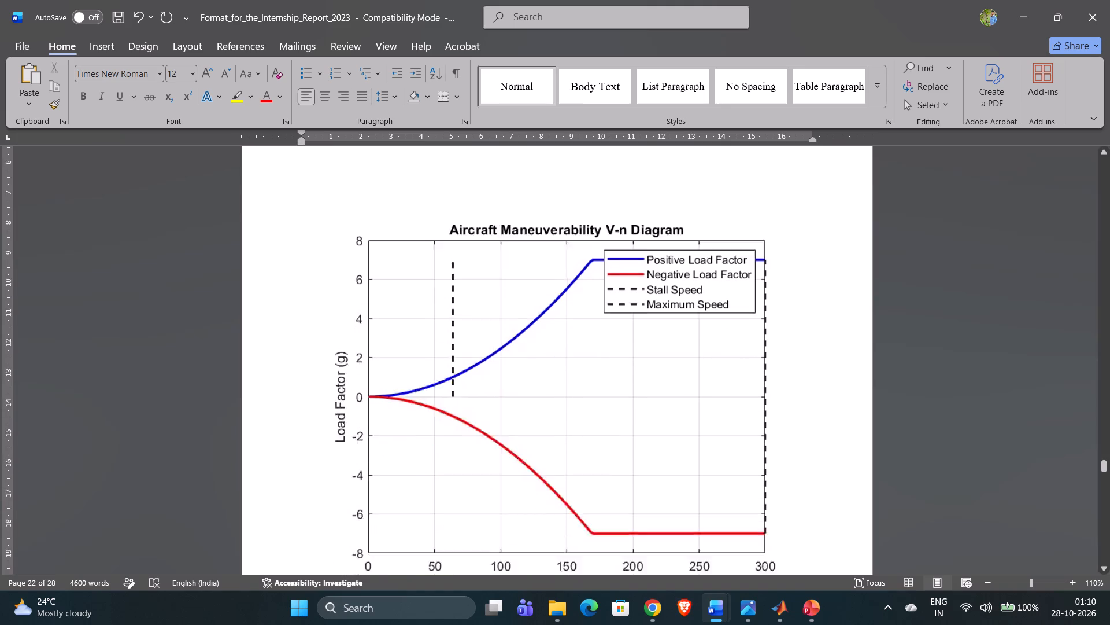
pyautogui.scroll(-5, 361, 376)
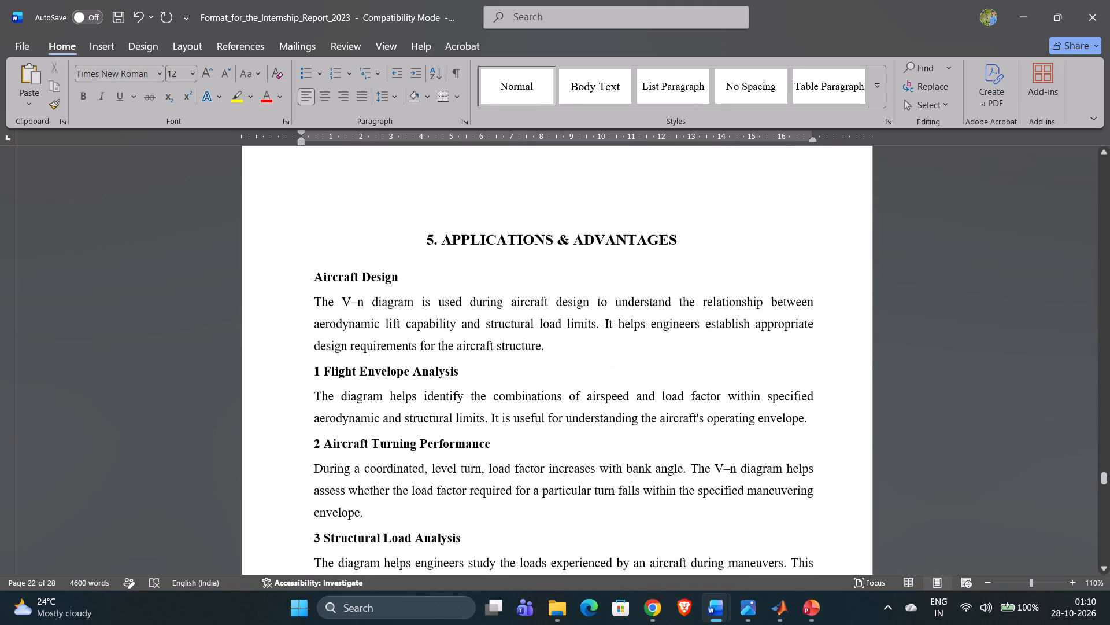
pyautogui.scroll(-4, 361, 376)
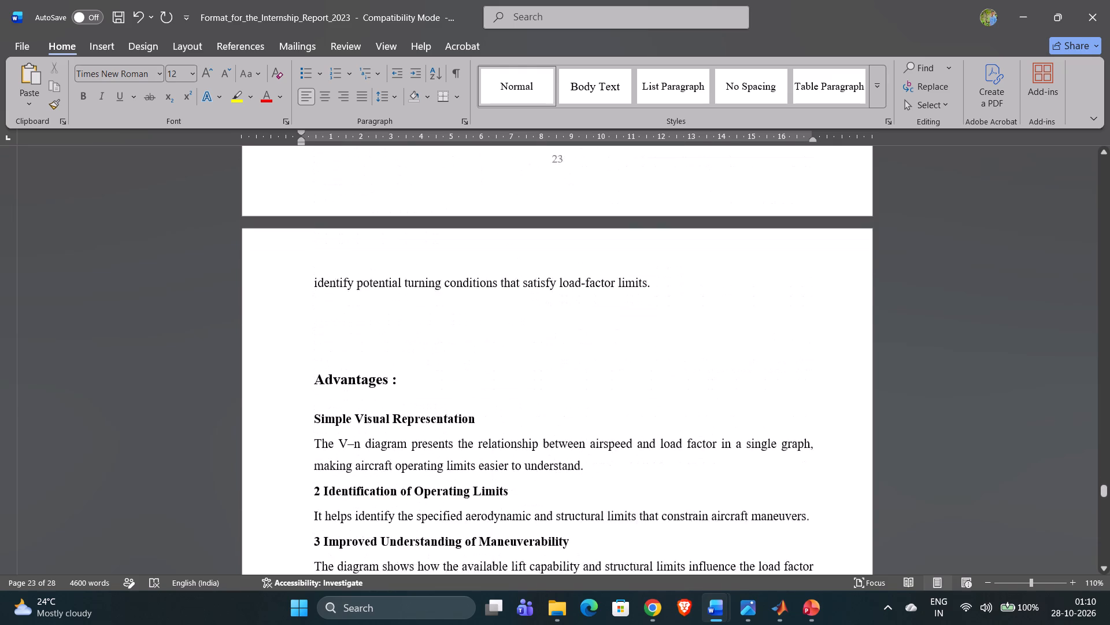
pyautogui.scroll(-4, 361, 376)
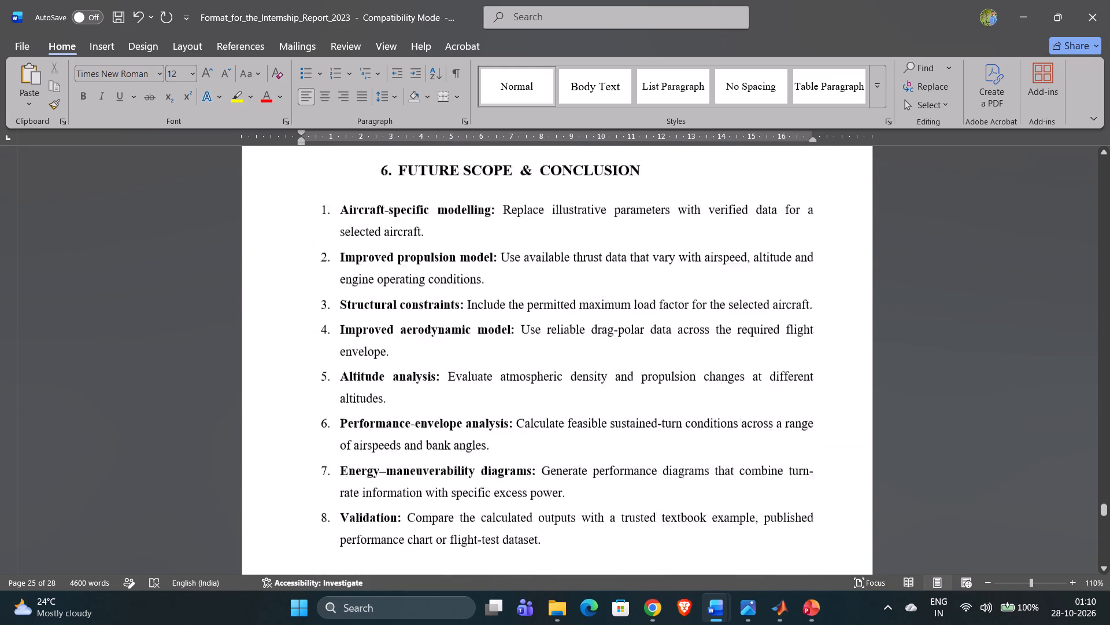
pyautogui.scroll(-2, 361, 376)
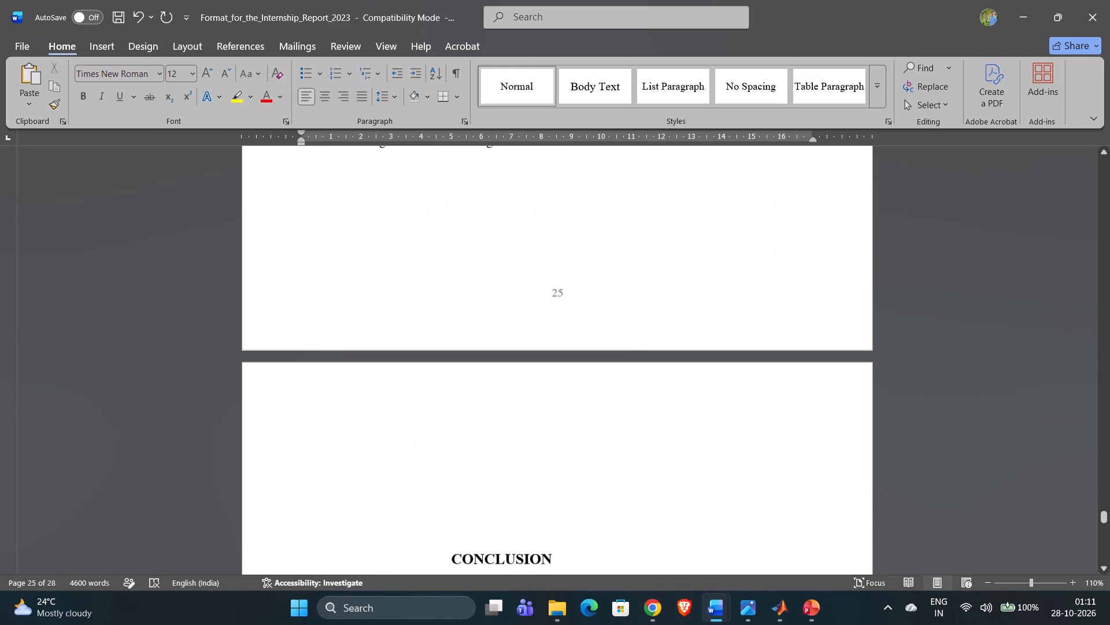
pyautogui.scroll(-4, 361, 376)
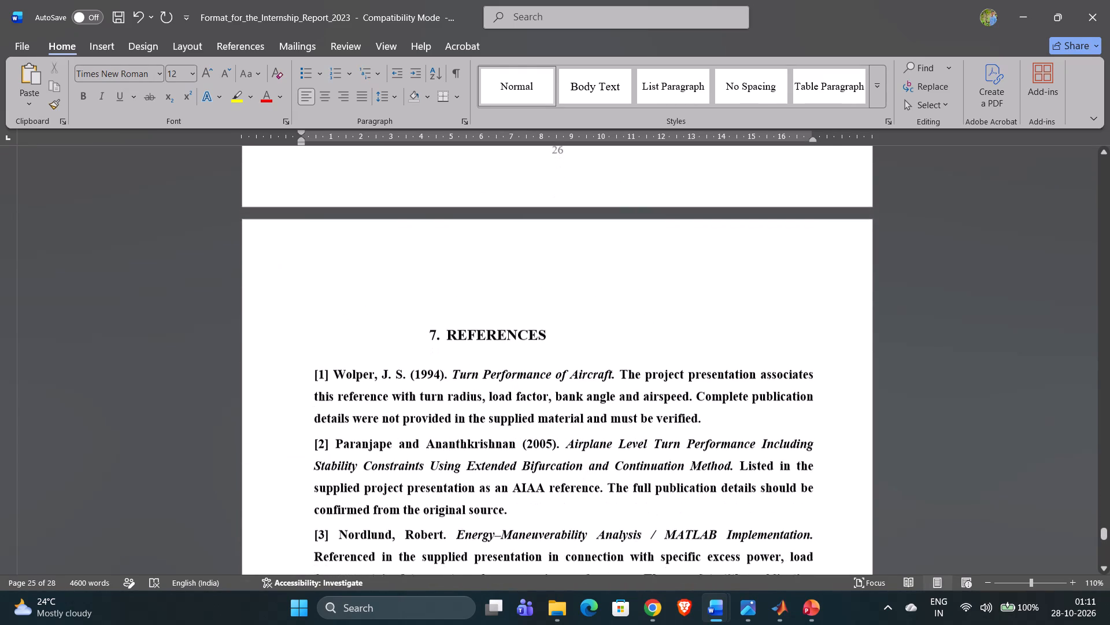
pyautogui.scroll(-3, 361, 376)
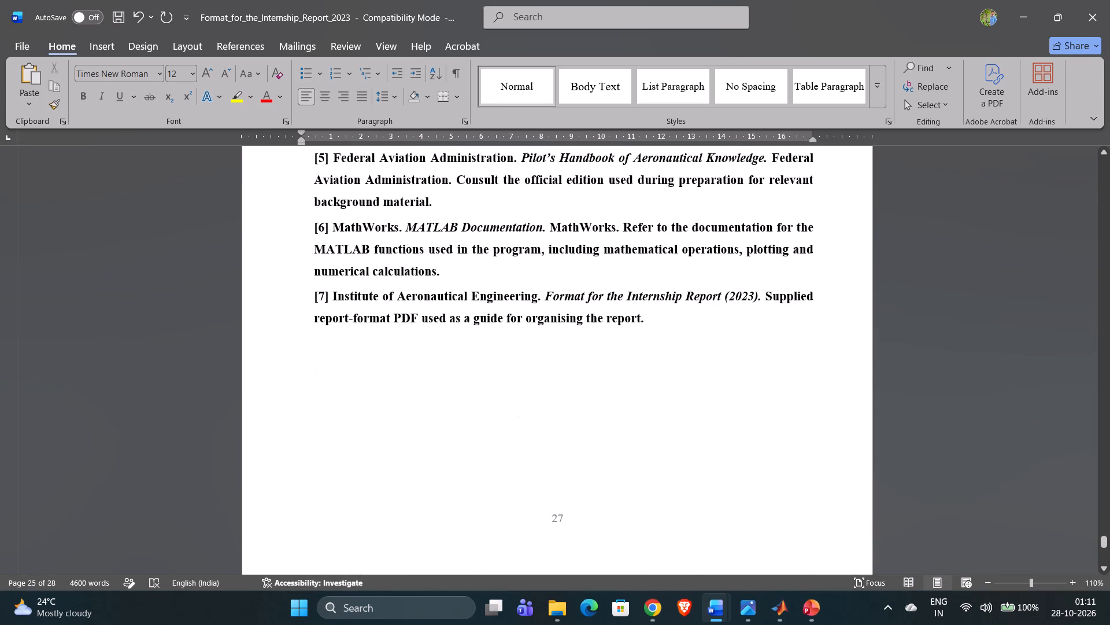
pyautogui.scroll(-3, 361, 376)
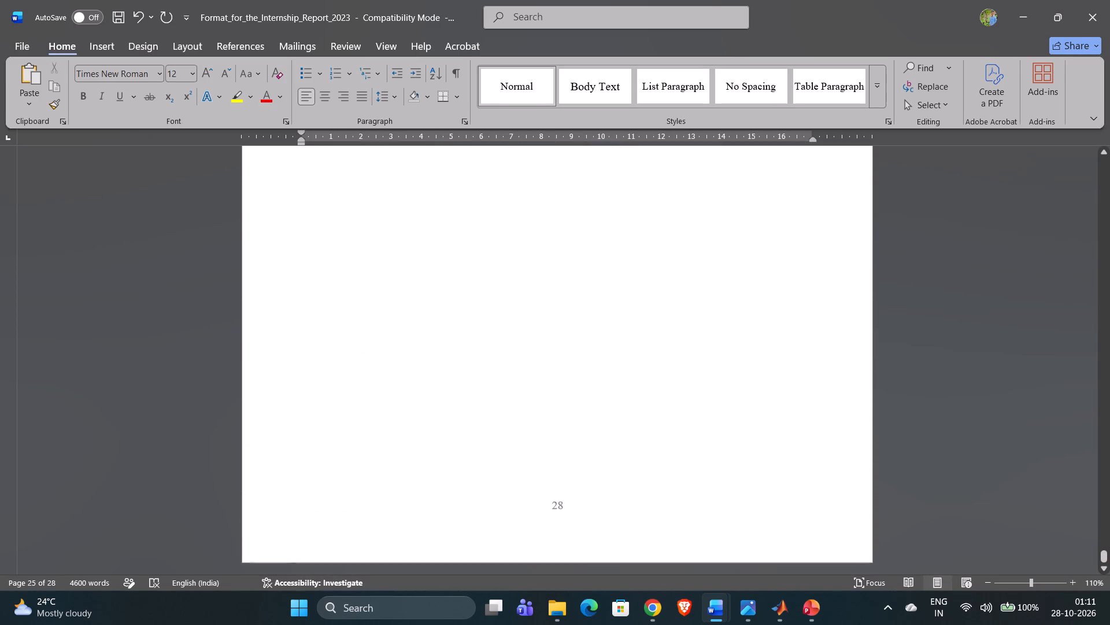
pyautogui.scroll(-1, 361, 376)
pyautogui.scroll(1, 361, 376)
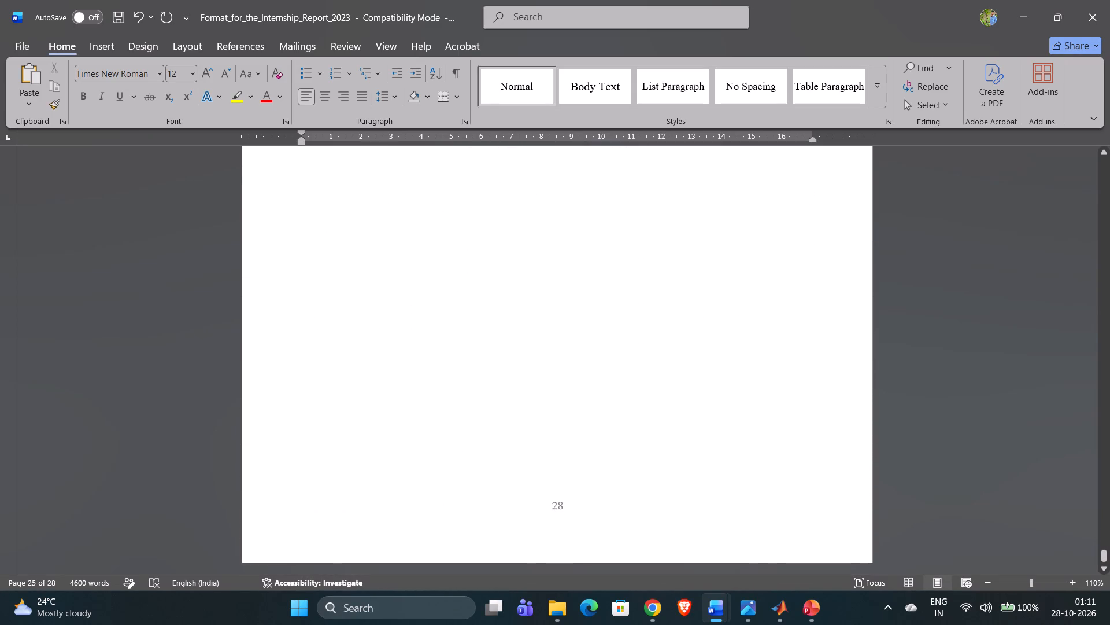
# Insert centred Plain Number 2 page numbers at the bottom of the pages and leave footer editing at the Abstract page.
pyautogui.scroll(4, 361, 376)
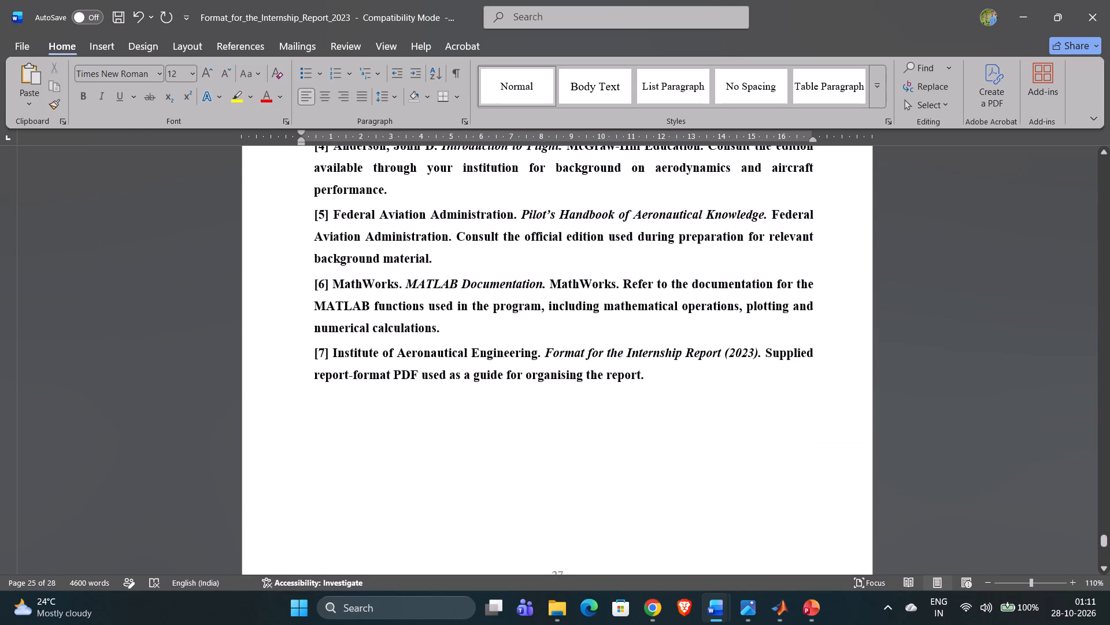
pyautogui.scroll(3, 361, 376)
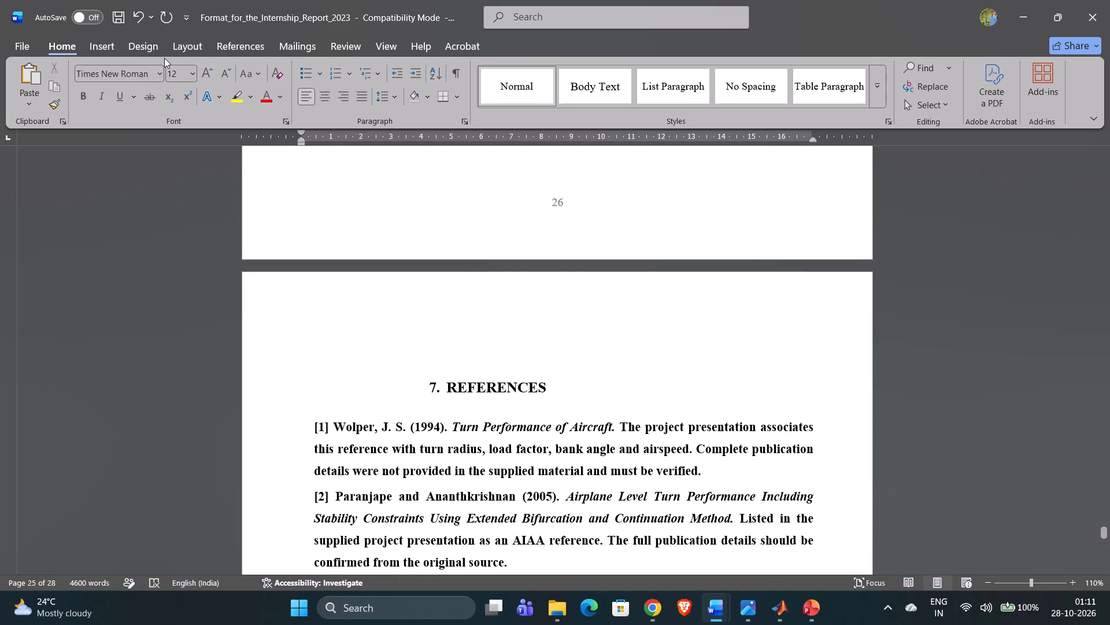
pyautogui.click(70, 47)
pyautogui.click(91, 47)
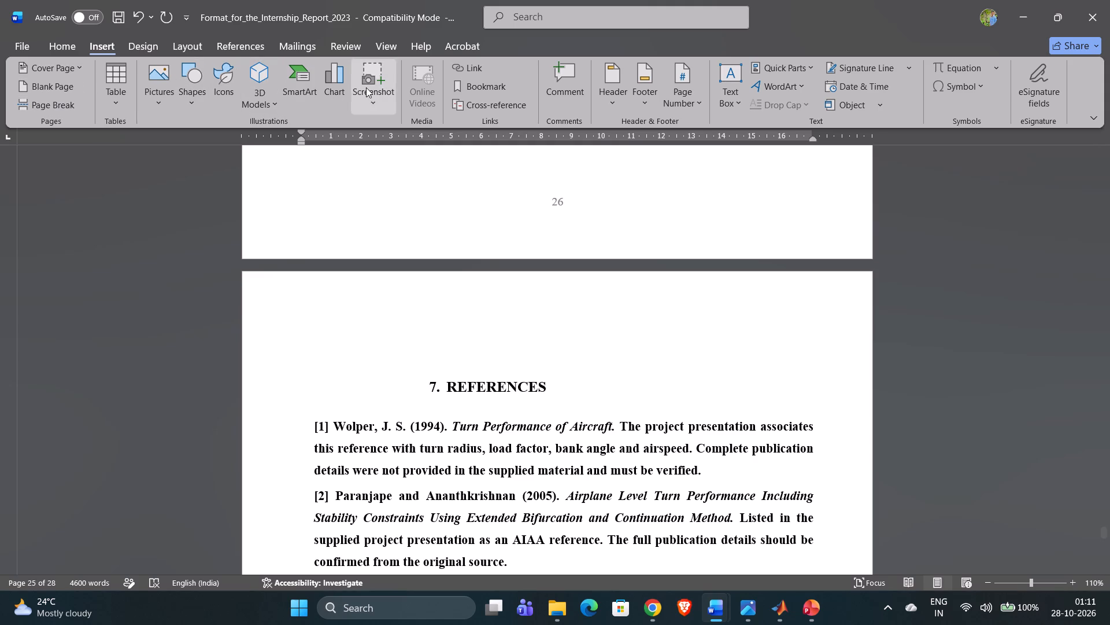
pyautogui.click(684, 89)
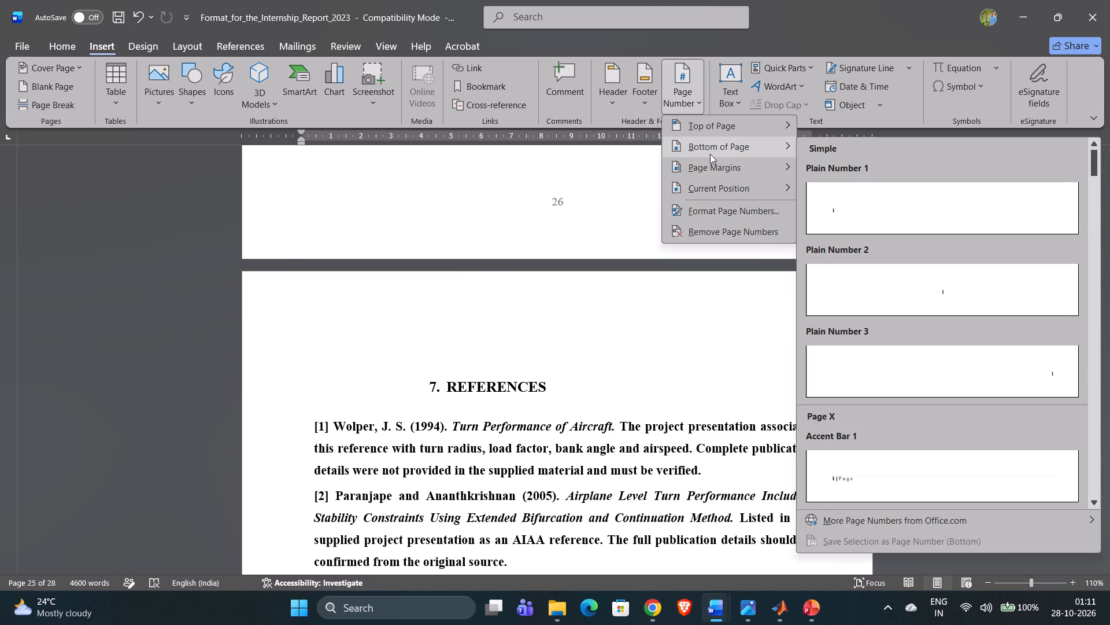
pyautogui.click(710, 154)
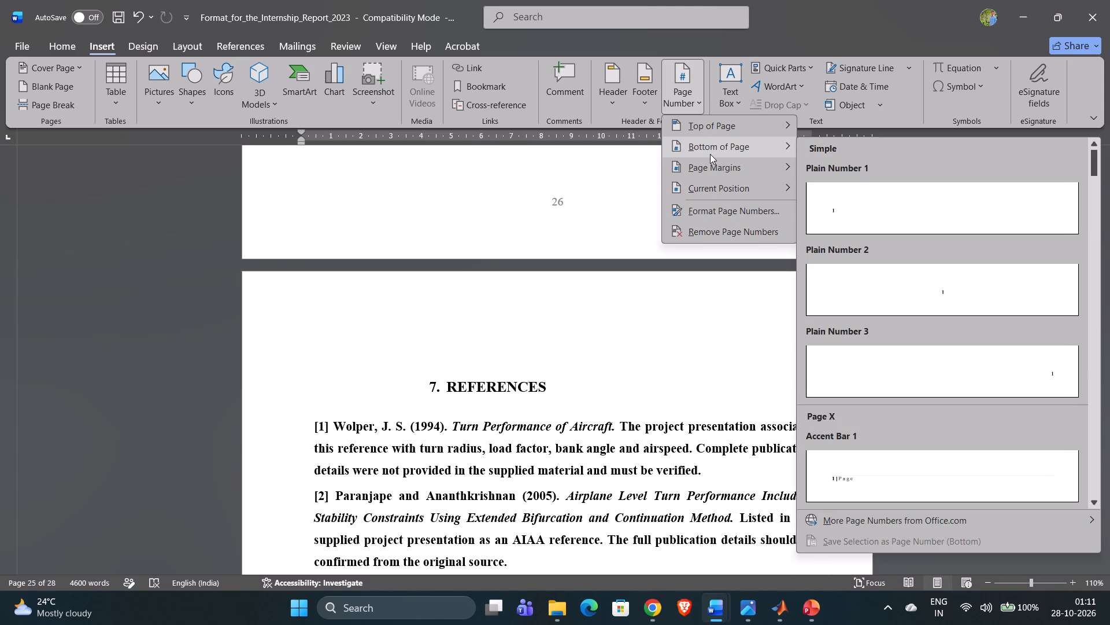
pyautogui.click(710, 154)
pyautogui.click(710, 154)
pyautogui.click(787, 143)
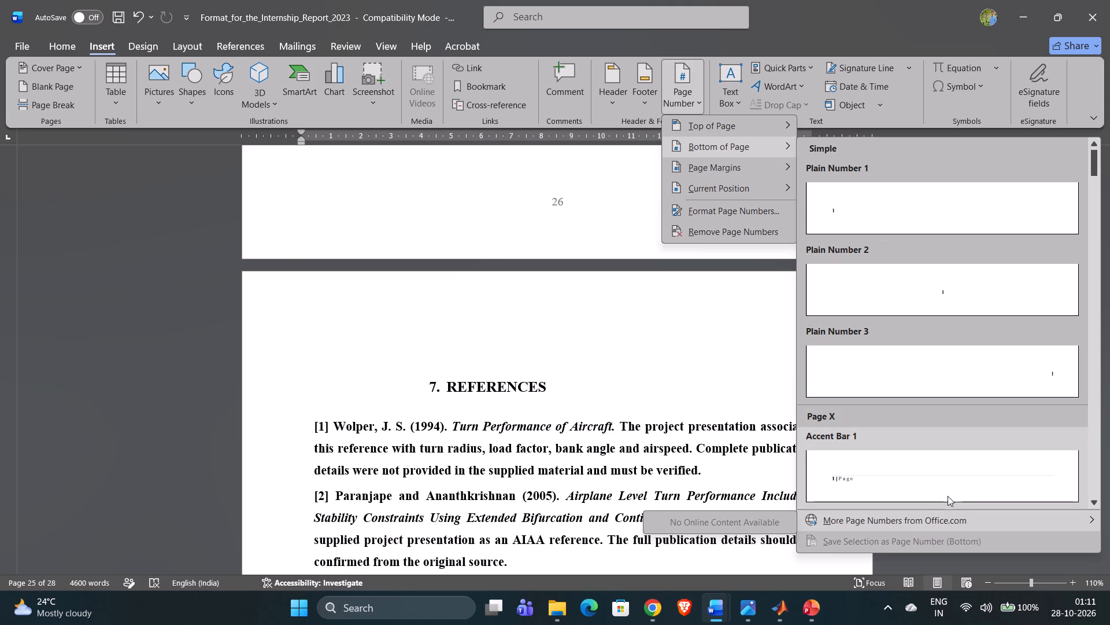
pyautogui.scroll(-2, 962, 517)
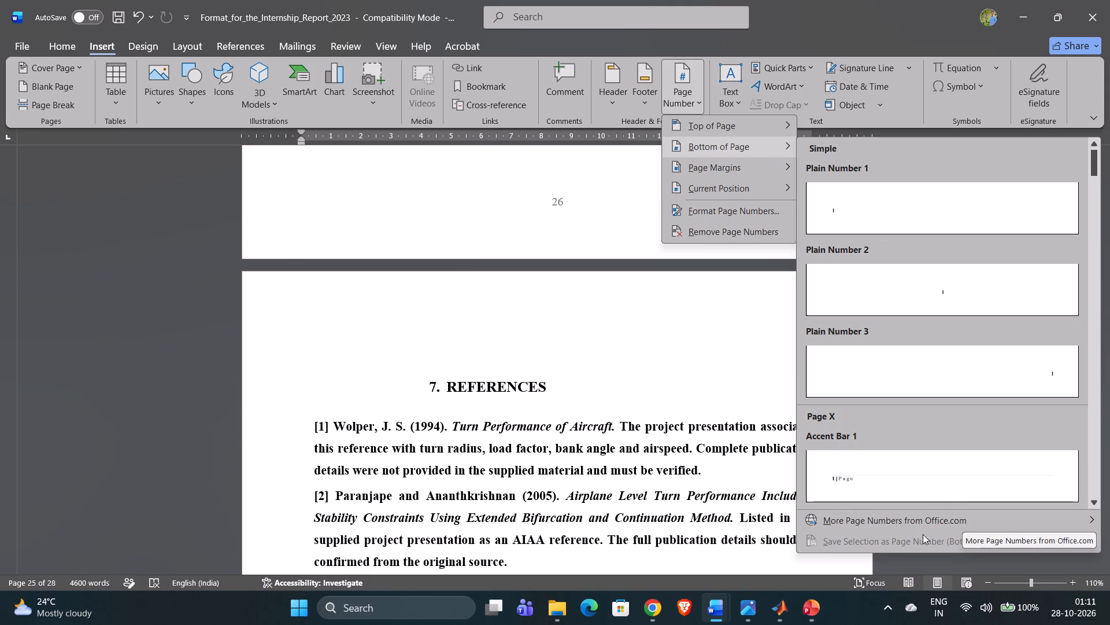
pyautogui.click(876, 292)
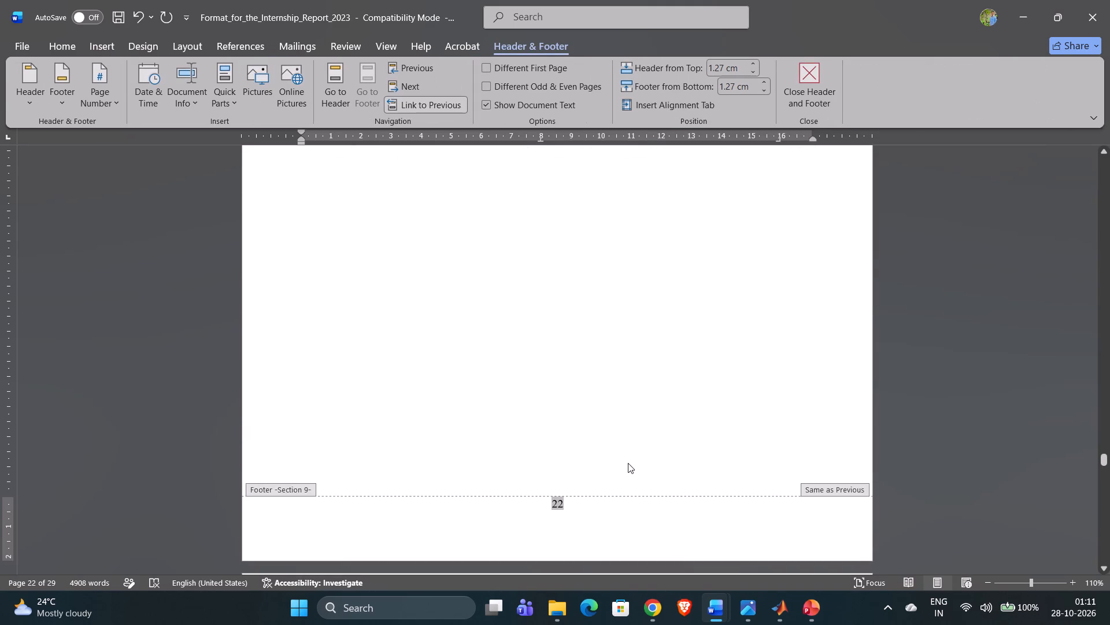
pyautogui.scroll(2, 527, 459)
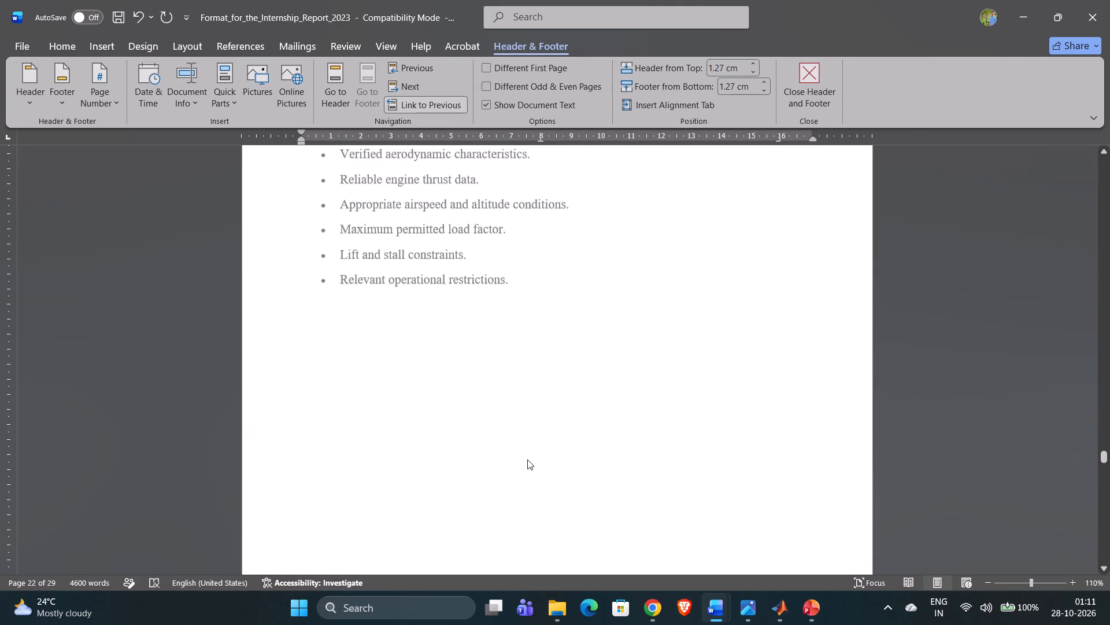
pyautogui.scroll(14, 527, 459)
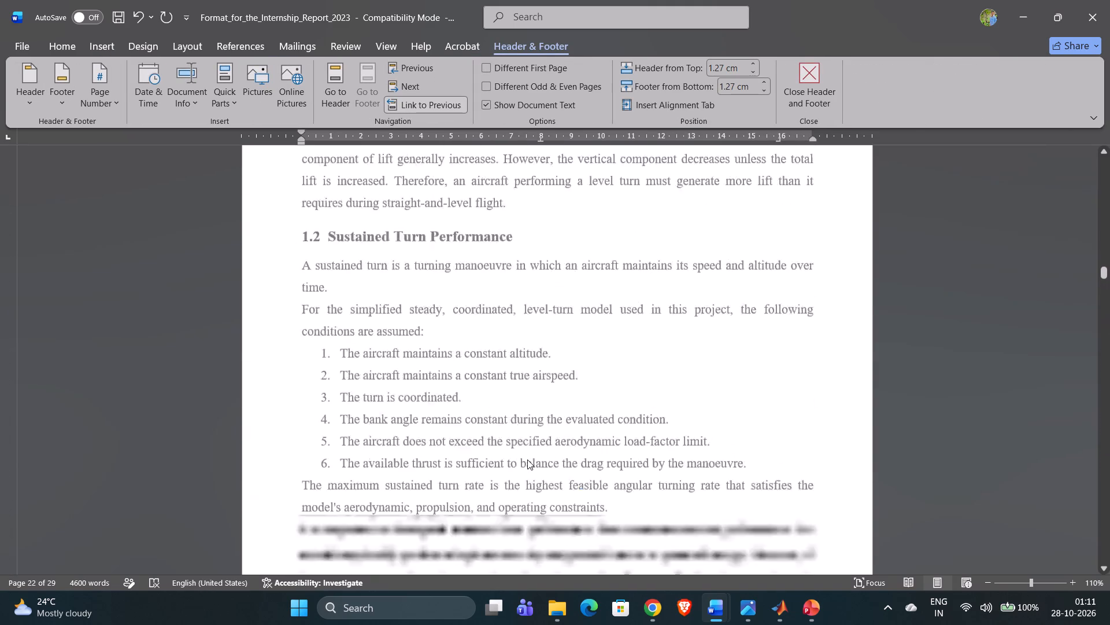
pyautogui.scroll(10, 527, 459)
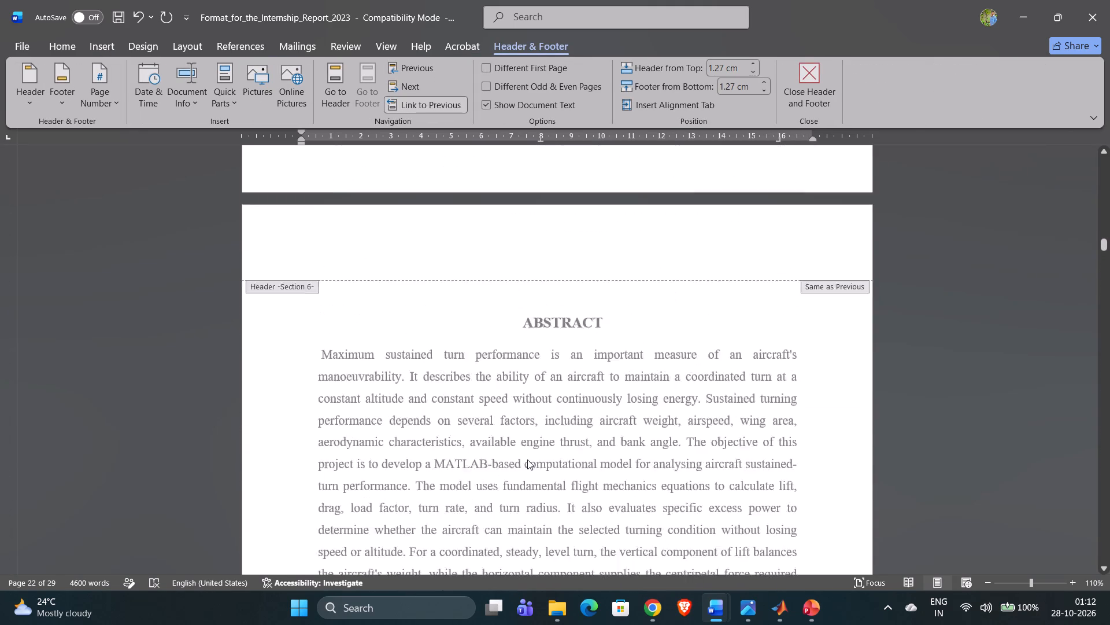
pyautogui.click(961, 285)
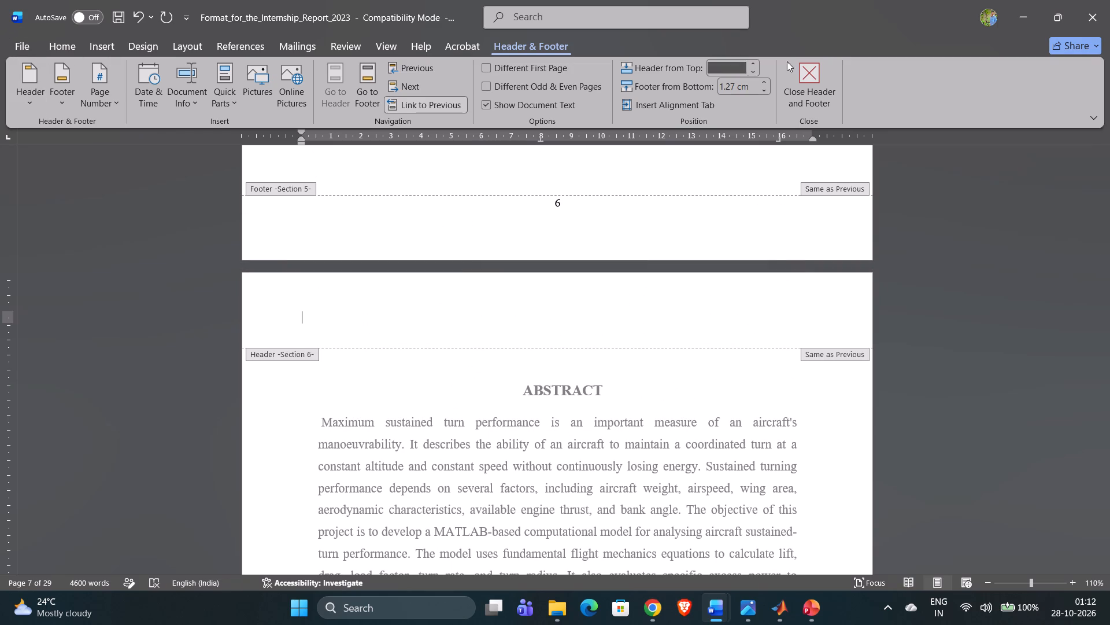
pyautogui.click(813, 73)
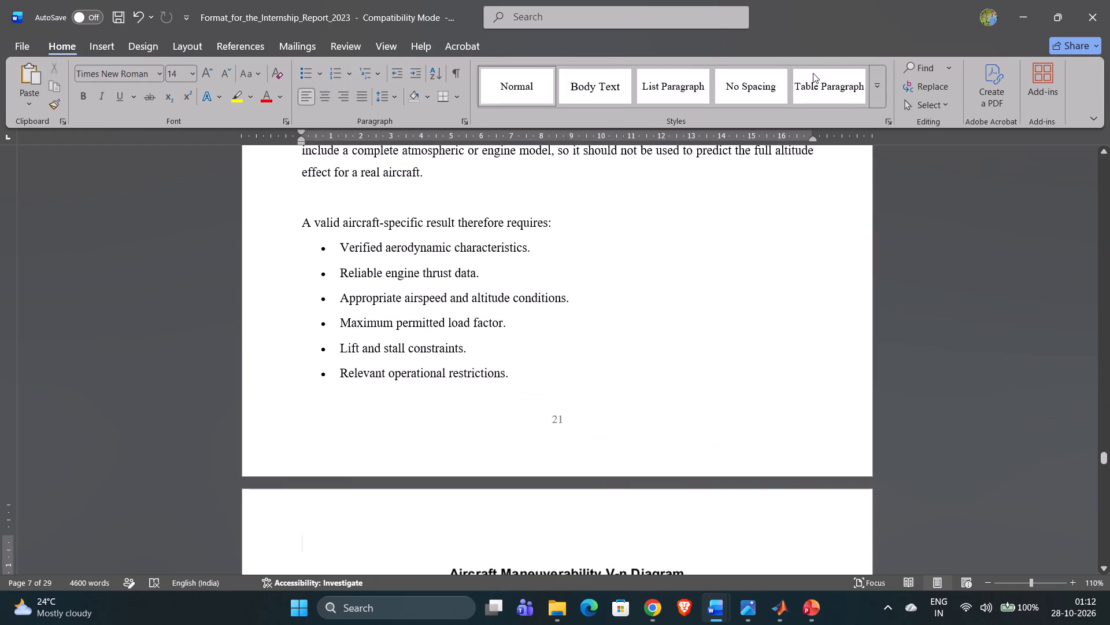
# Check the page flow and bottom page numbers across the report's body, references, last page and cover page.
pyautogui.scroll(10, 492, 207)
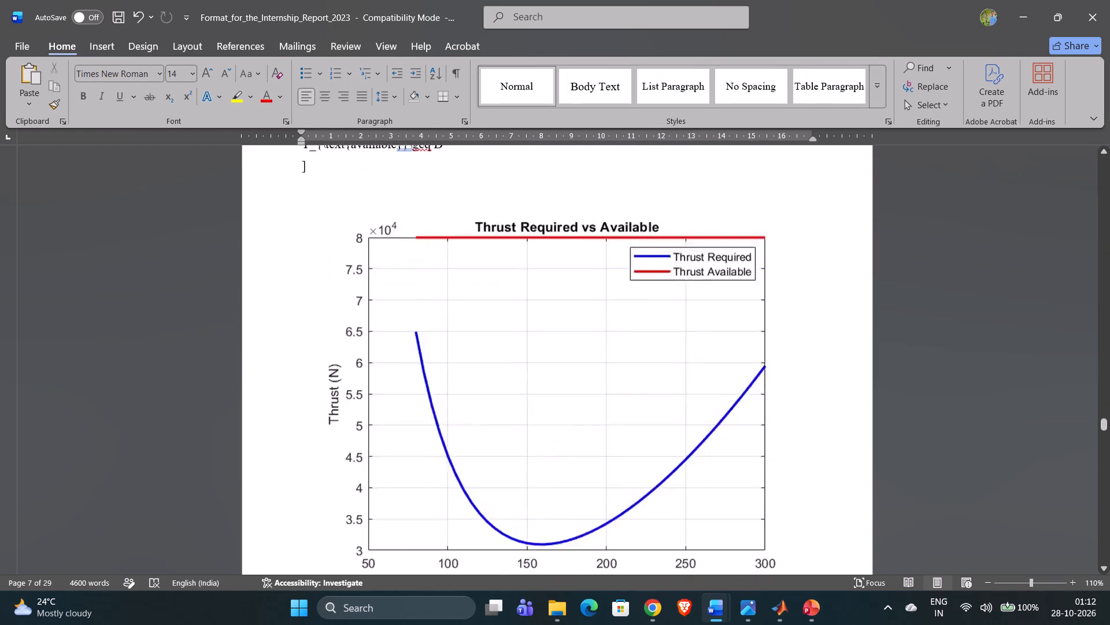
pyautogui.scroll(9, 492, 207)
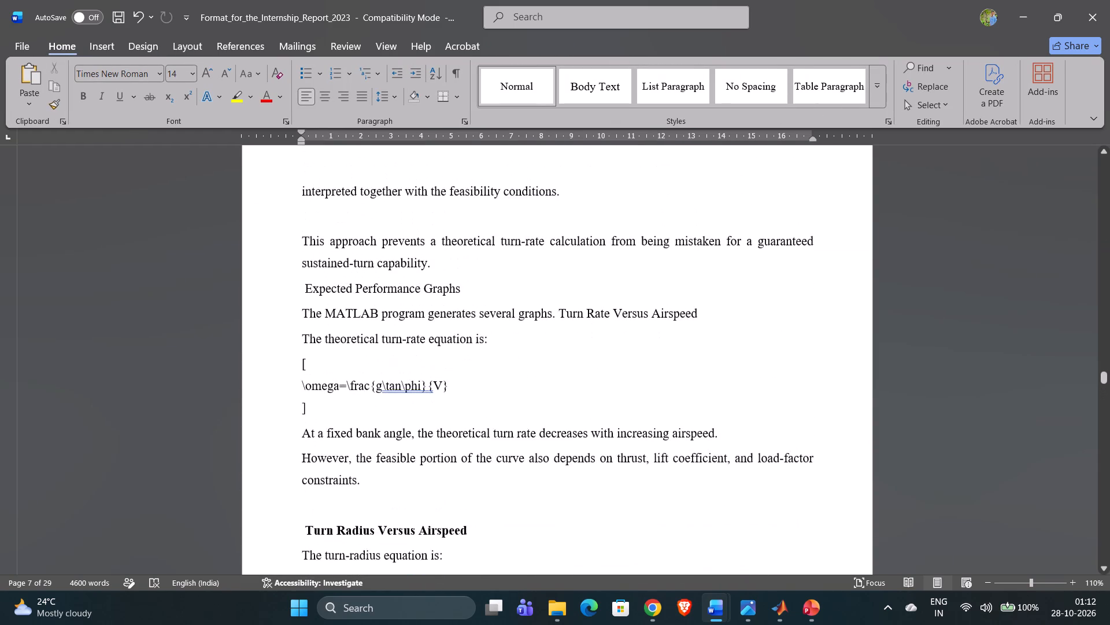
pyautogui.scroll(4, 492, 207)
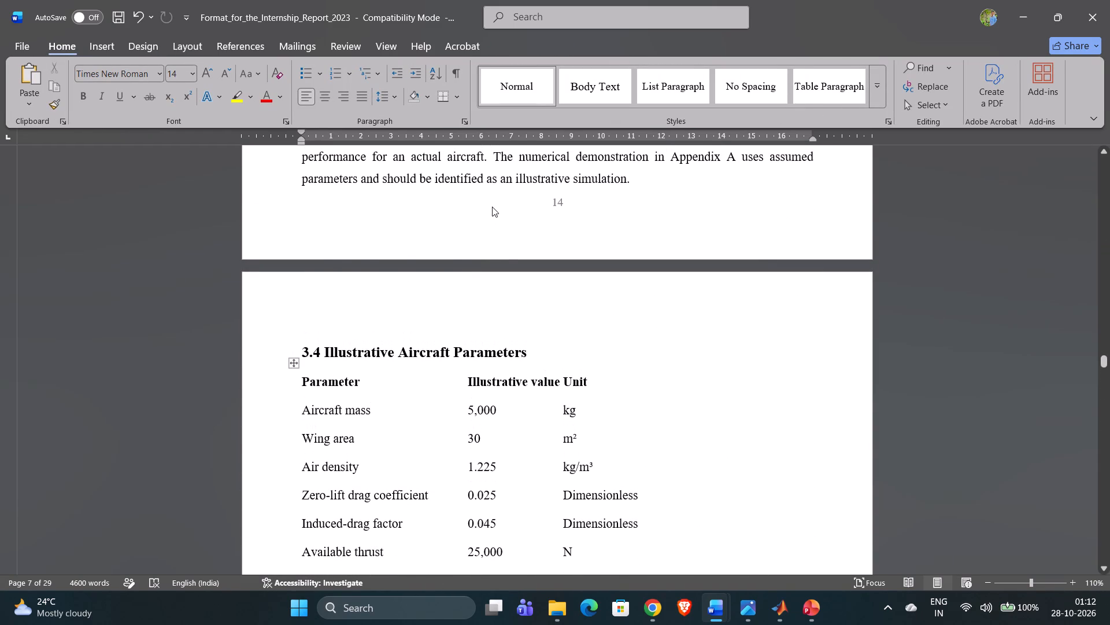
pyautogui.scroll(-7, 492, 207)
pyautogui.scroll(-19, 492, 207)
pyautogui.scroll(-4, 492, 207)
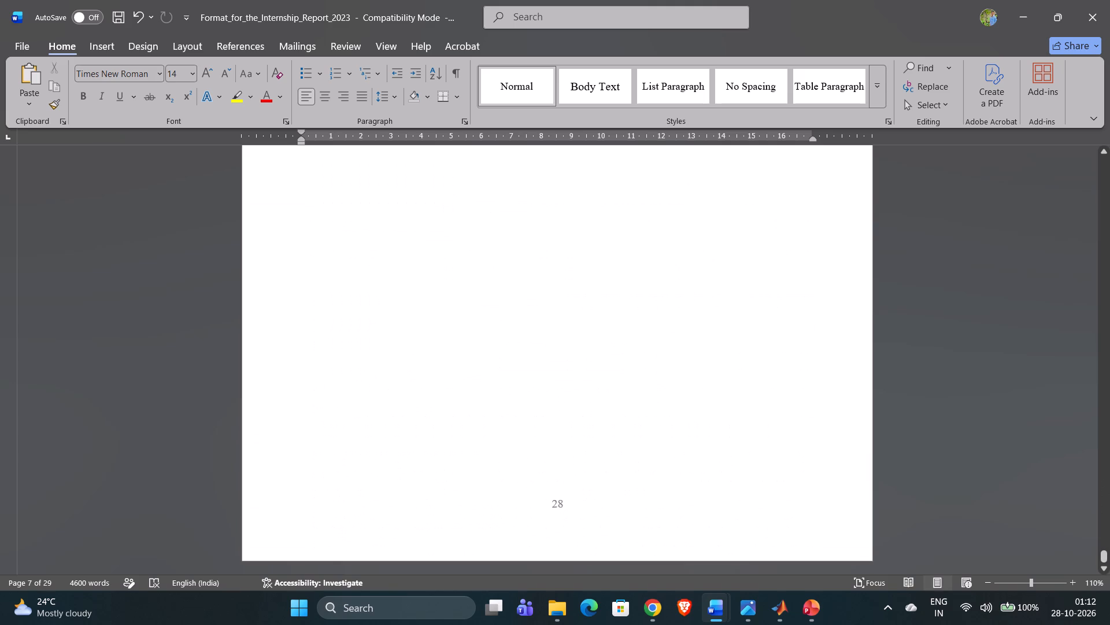
pyautogui.scroll(5, 492, 207)
pyautogui.scroll(-2, 492, 207)
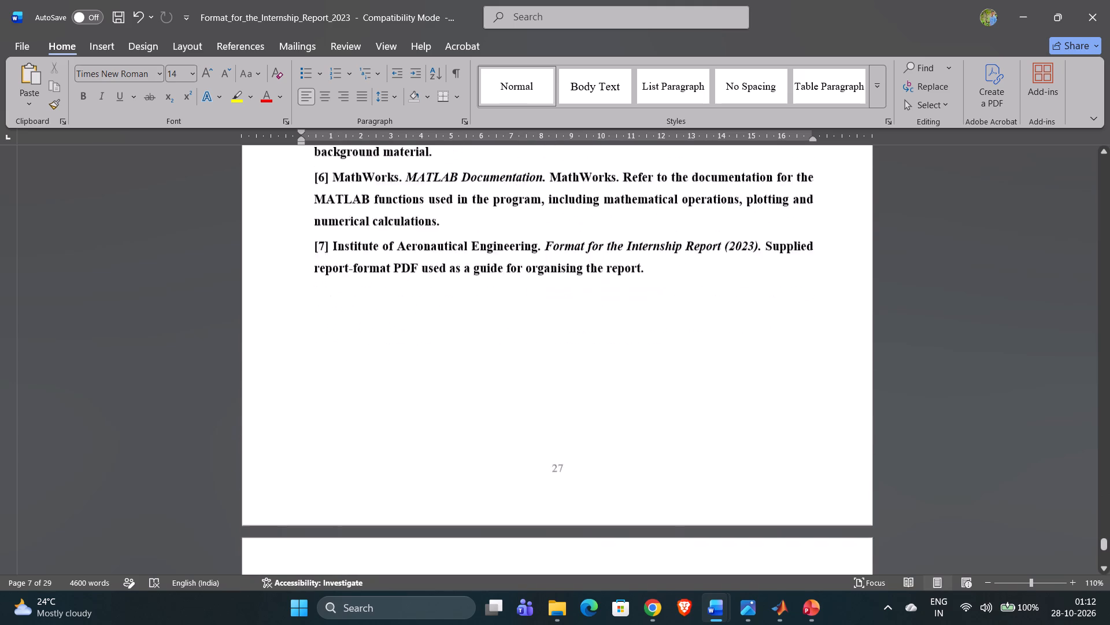
pyautogui.scroll(-3, 492, 207)
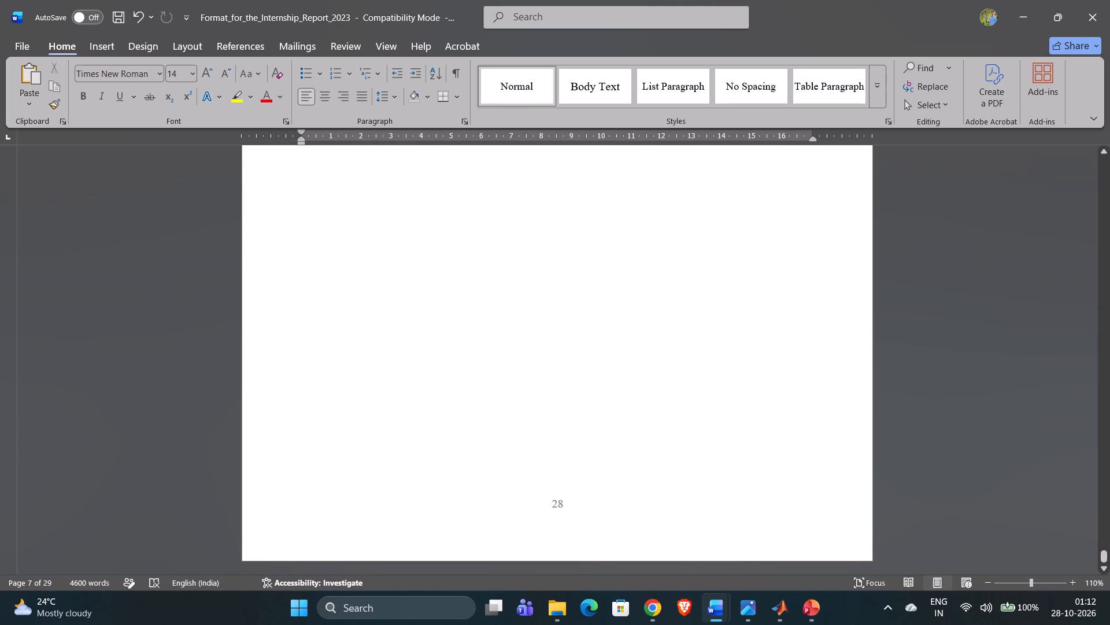
pyautogui.scroll(8, 492, 207)
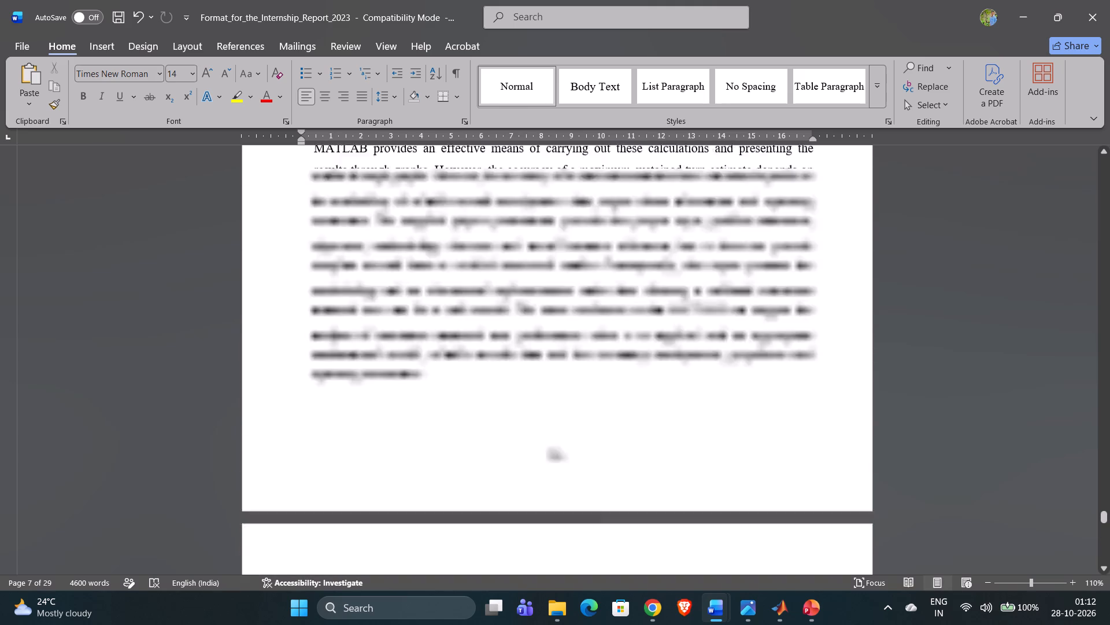
pyautogui.scroll(14, 492, 207)
pyautogui.scroll(-2, 492, 207)
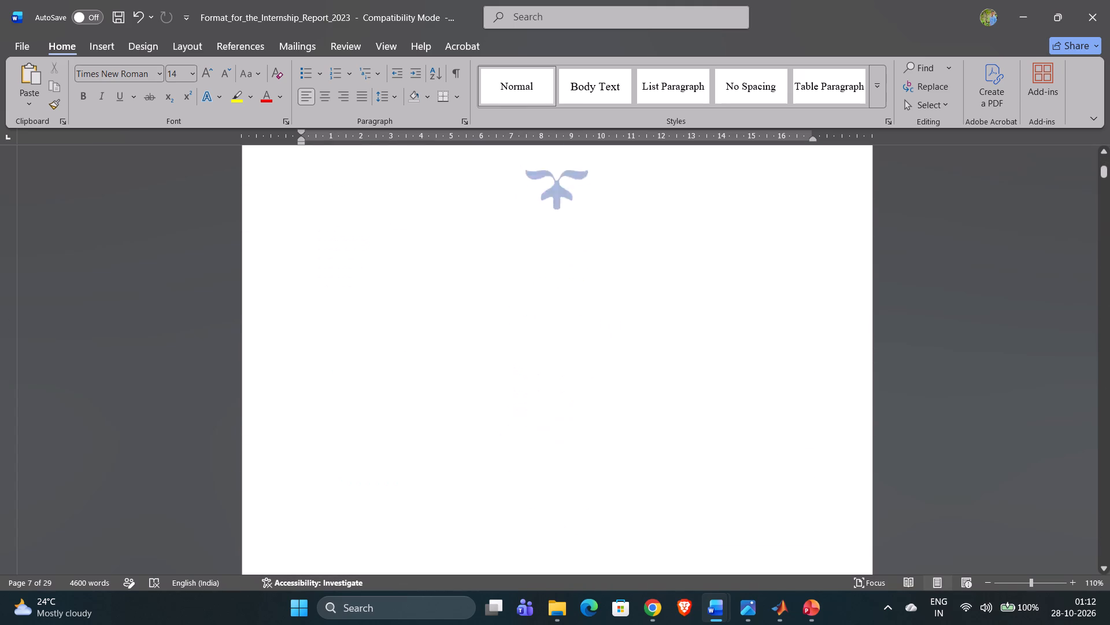
pyautogui.scroll(-2, 492, 207)
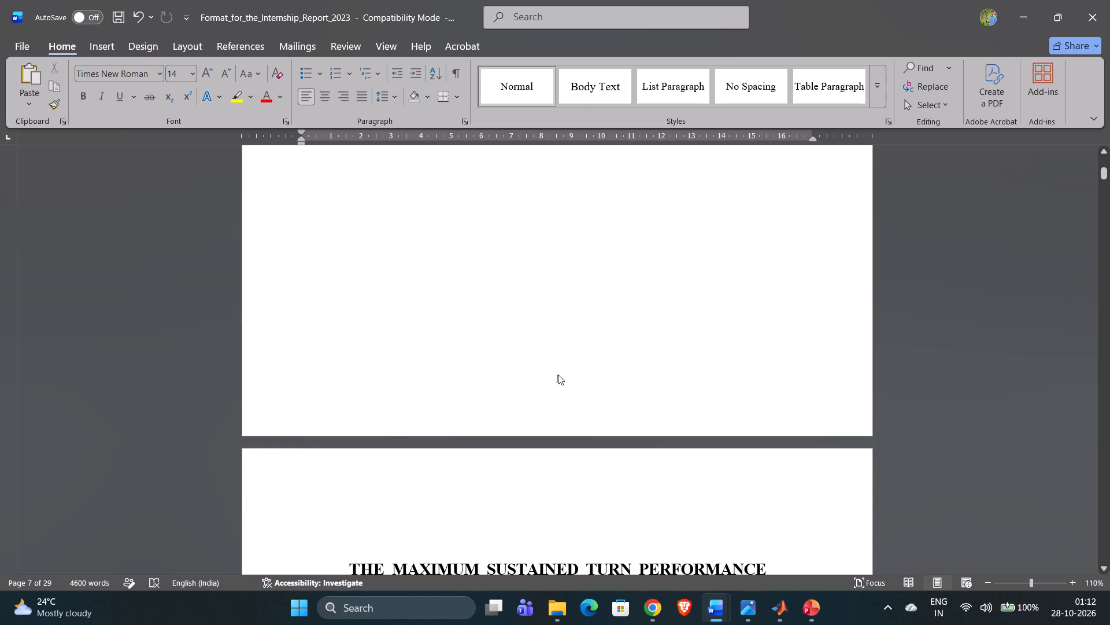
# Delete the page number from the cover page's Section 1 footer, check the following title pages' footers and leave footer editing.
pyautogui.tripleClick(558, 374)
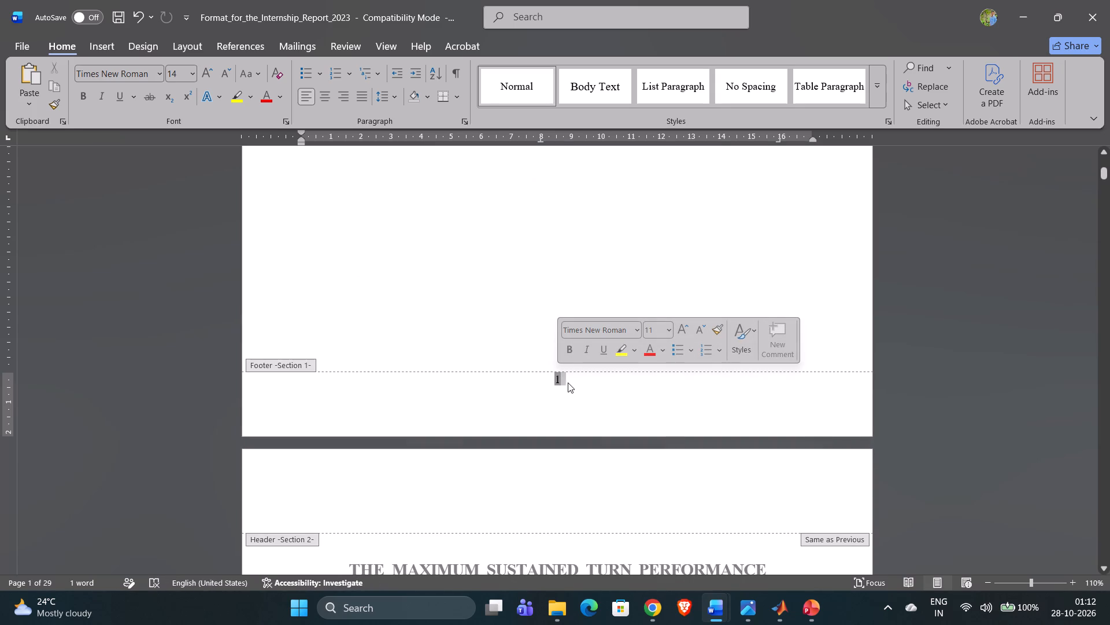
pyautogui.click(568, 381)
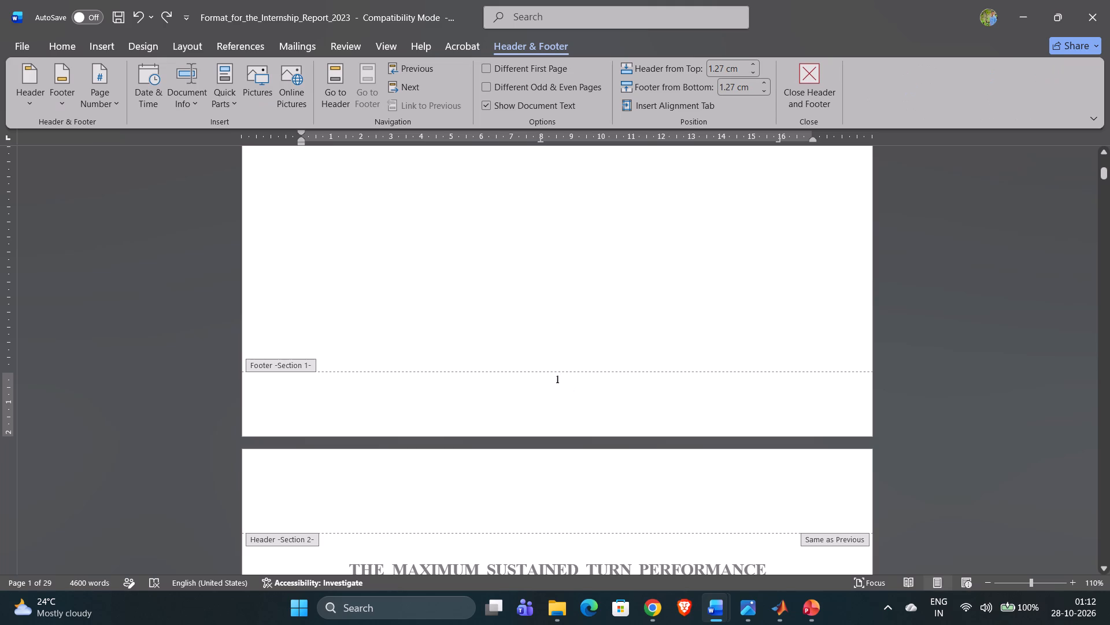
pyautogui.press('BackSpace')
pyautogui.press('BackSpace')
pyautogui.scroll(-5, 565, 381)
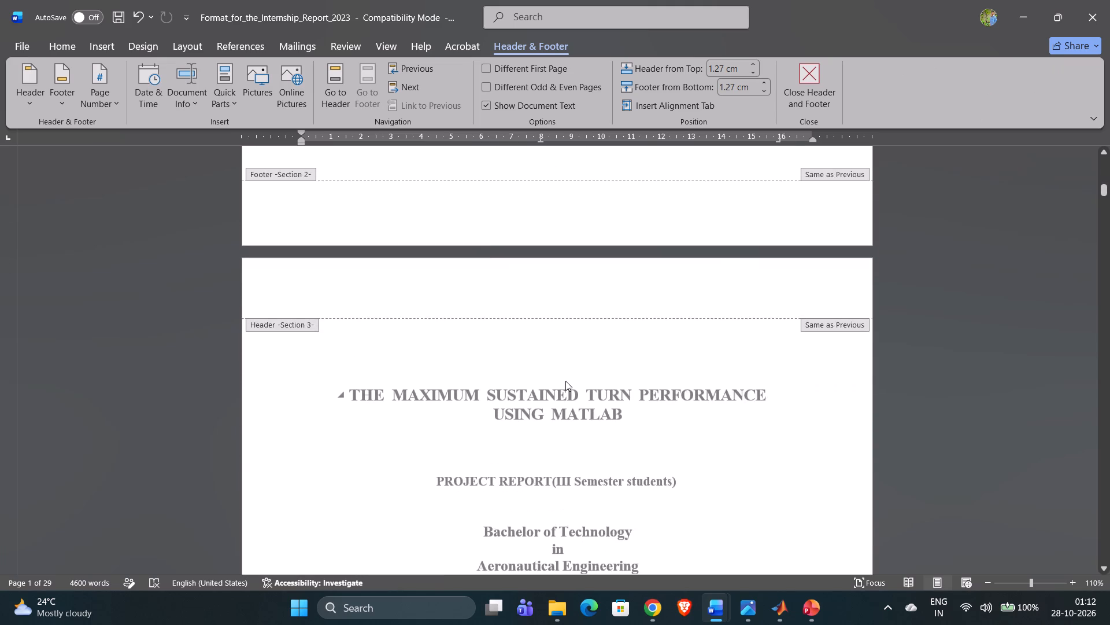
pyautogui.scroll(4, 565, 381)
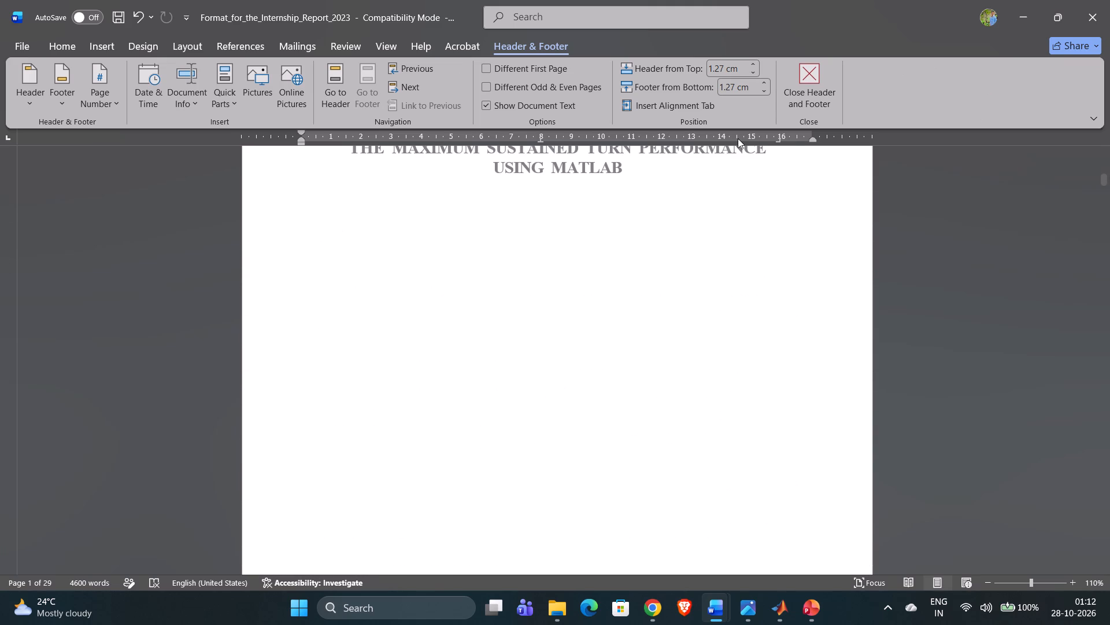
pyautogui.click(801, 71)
# Insert centred page numbers at the bottom of the pages from the cover page, using the Plain Number 2 style.
pyautogui.click(95, 48)
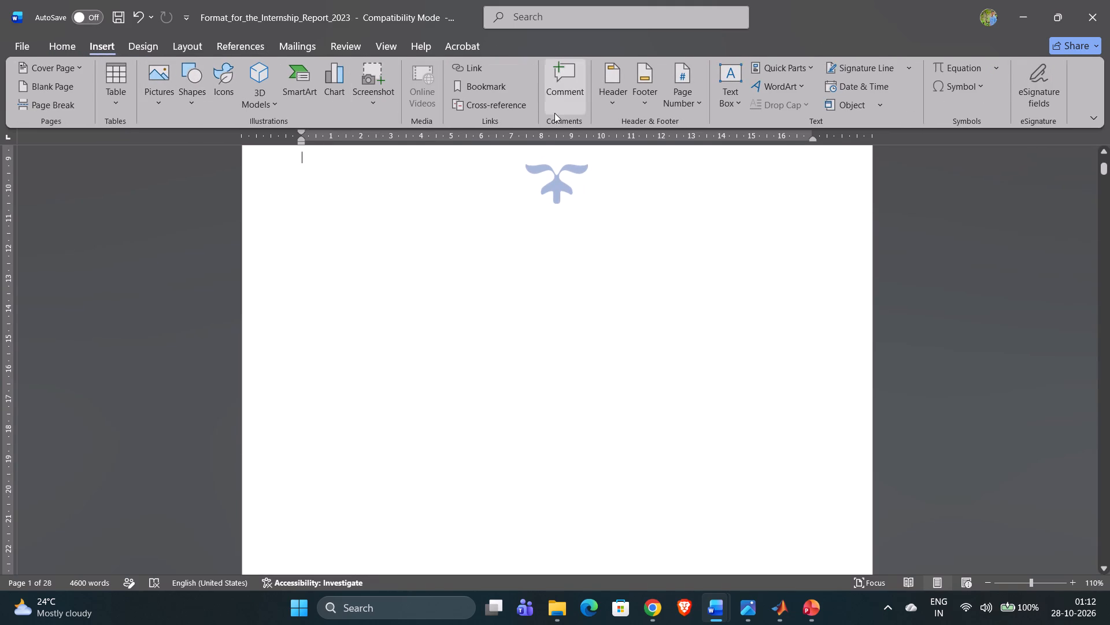
pyautogui.click(669, 89)
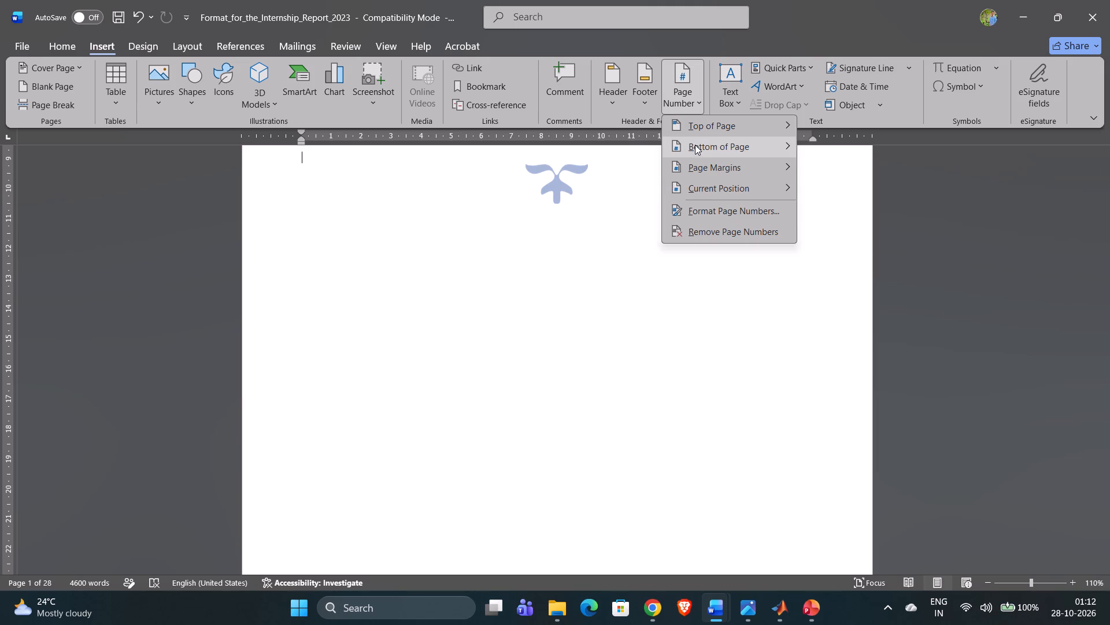
pyautogui.click(695, 148)
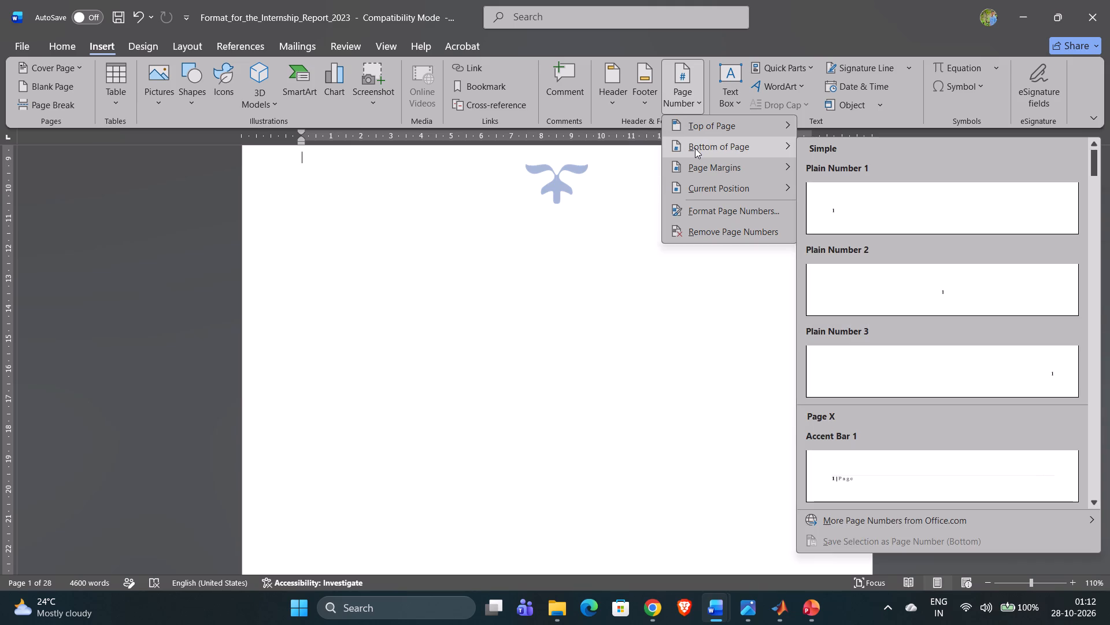
pyautogui.click(695, 148)
pyautogui.click(844, 296)
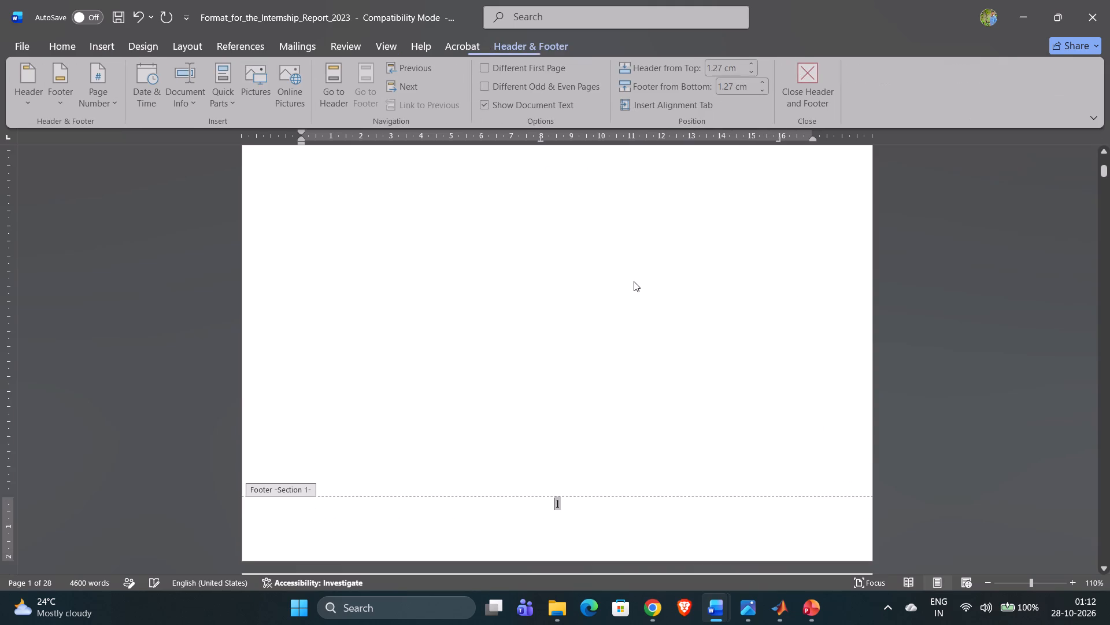
# Reinsert the centred bottom-of-page number from the cover page's Section 1 footer, using the Plain Number 2 style.
pyautogui.scroll(3, 634, 281)
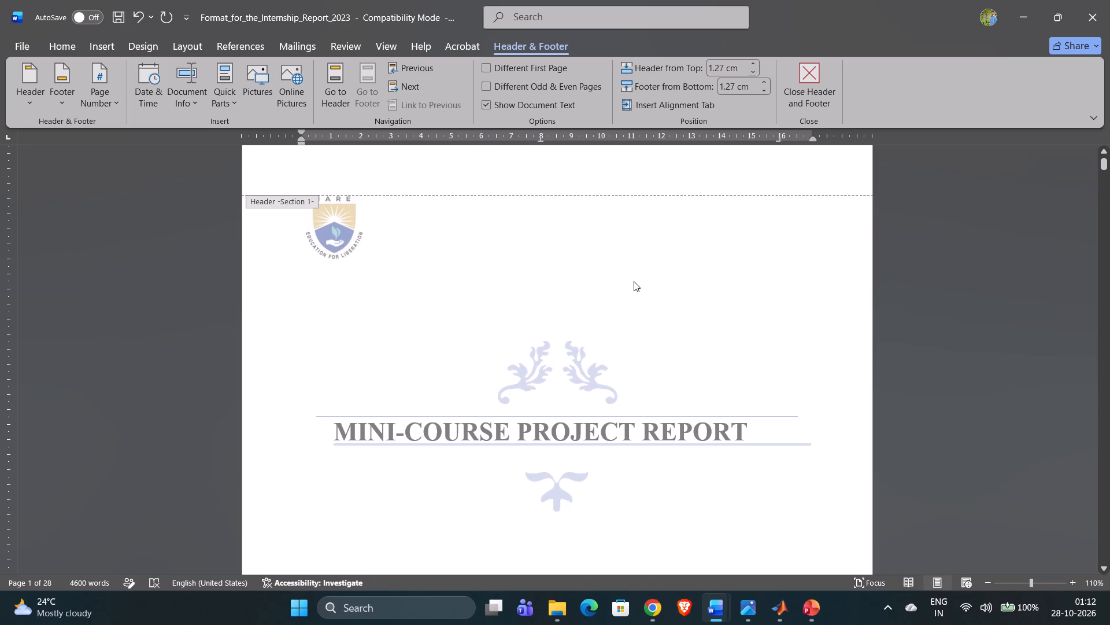
pyautogui.scroll(-4, 634, 281)
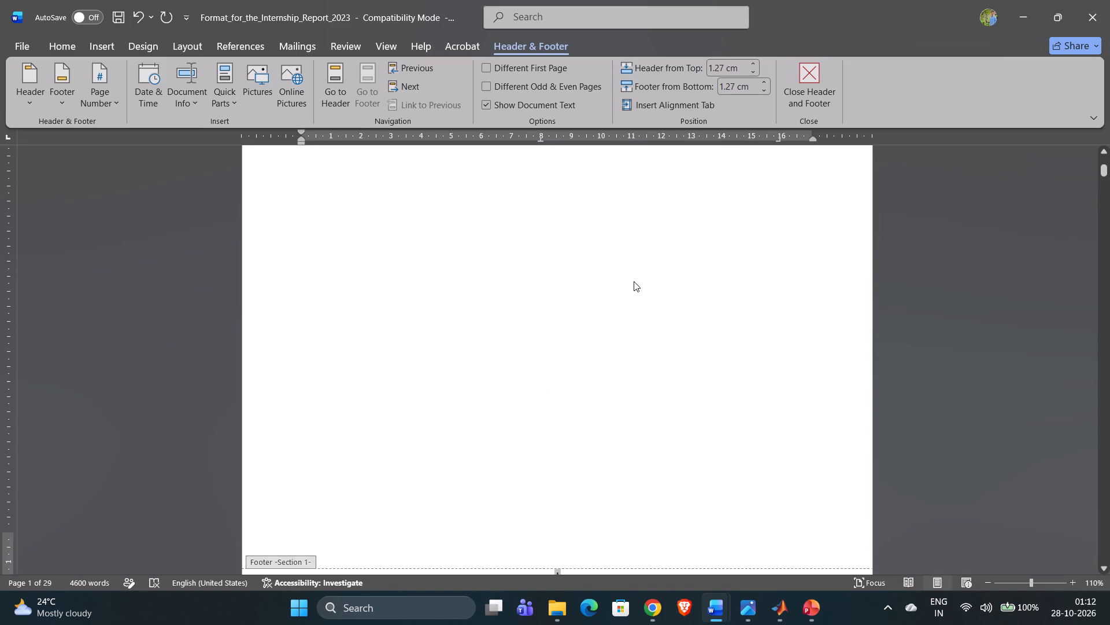
pyautogui.scroll(-1, 634, 281)
pyautogui.click(560, 462)
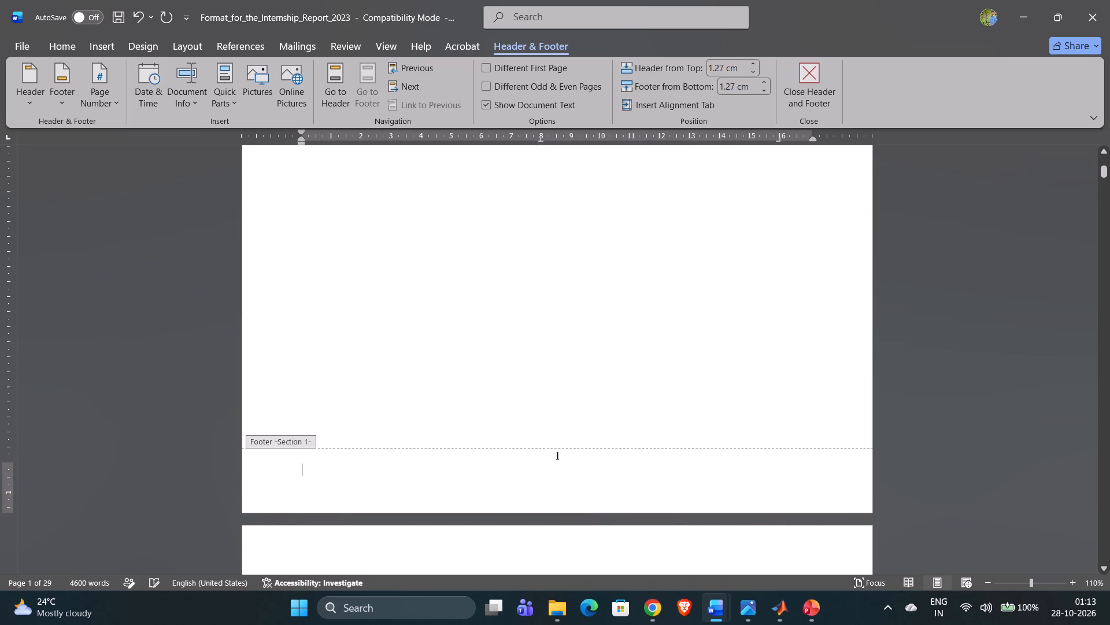
pyautogui.click(557, 456)
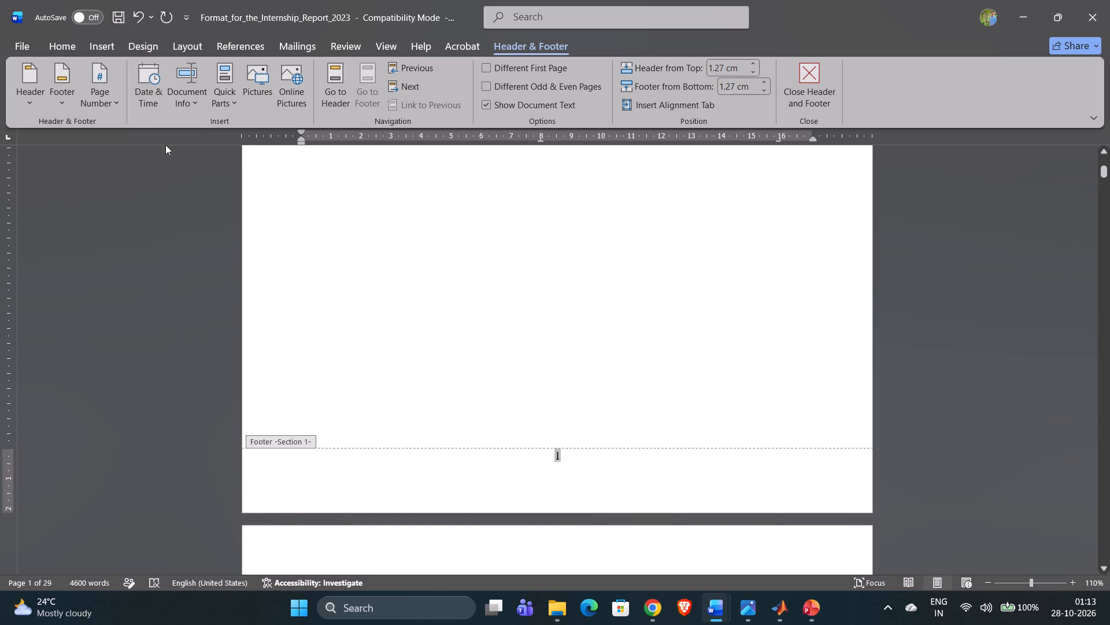
pyautogui.moveTo(125, 98); pyautogui.dragTo(119, 99)
pyautogui.click(119, 99)
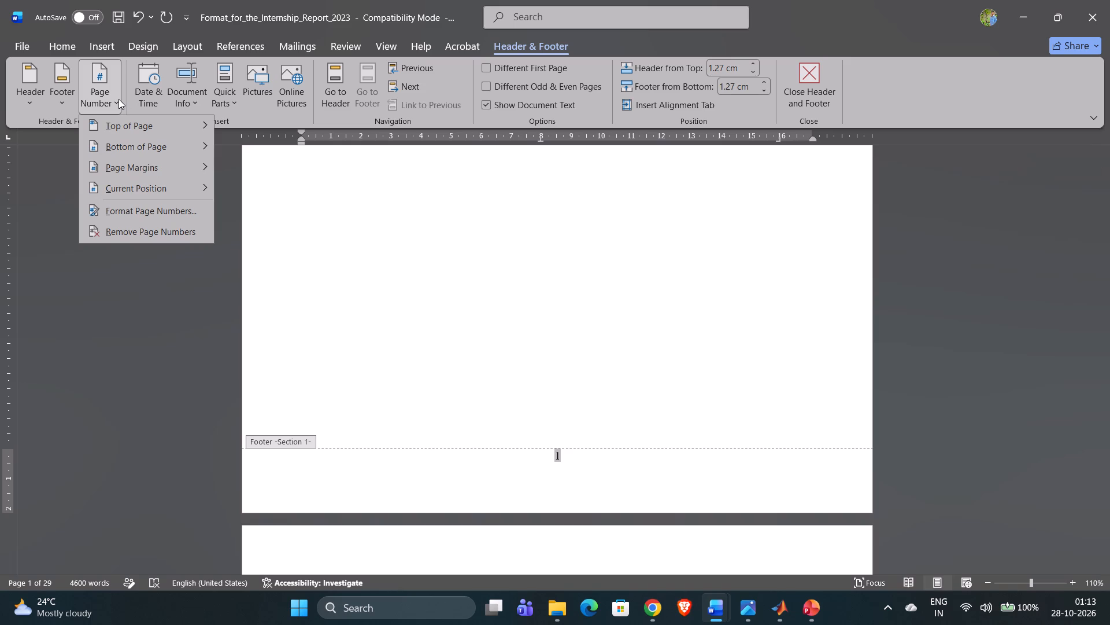
pyautogui.click(140, 147)
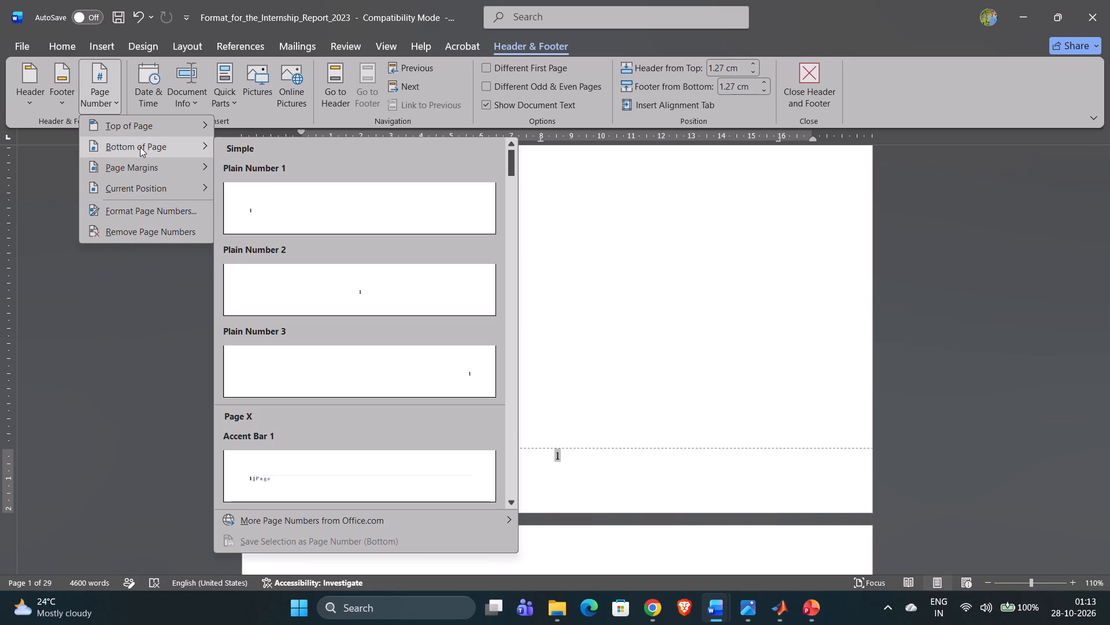
pyautogui.click(271, 270)
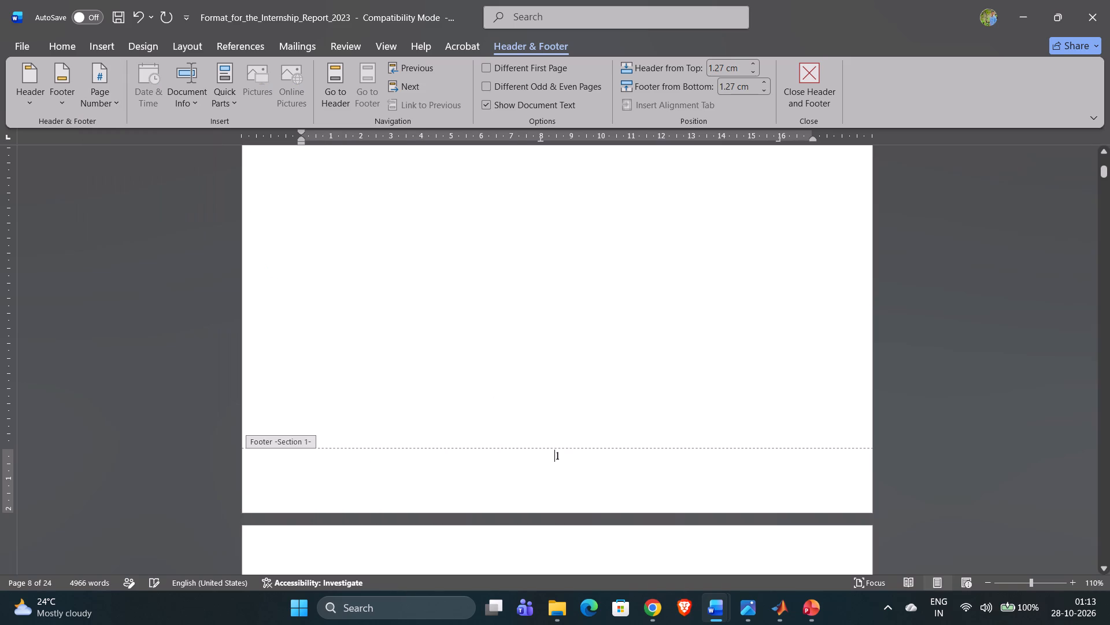
# Check the footer page numbers from the title pages through the Declaration and Approval Sheet to the Abstract, and leave header and footer editing.
pyautogui.scroll(-4, 567, 464)
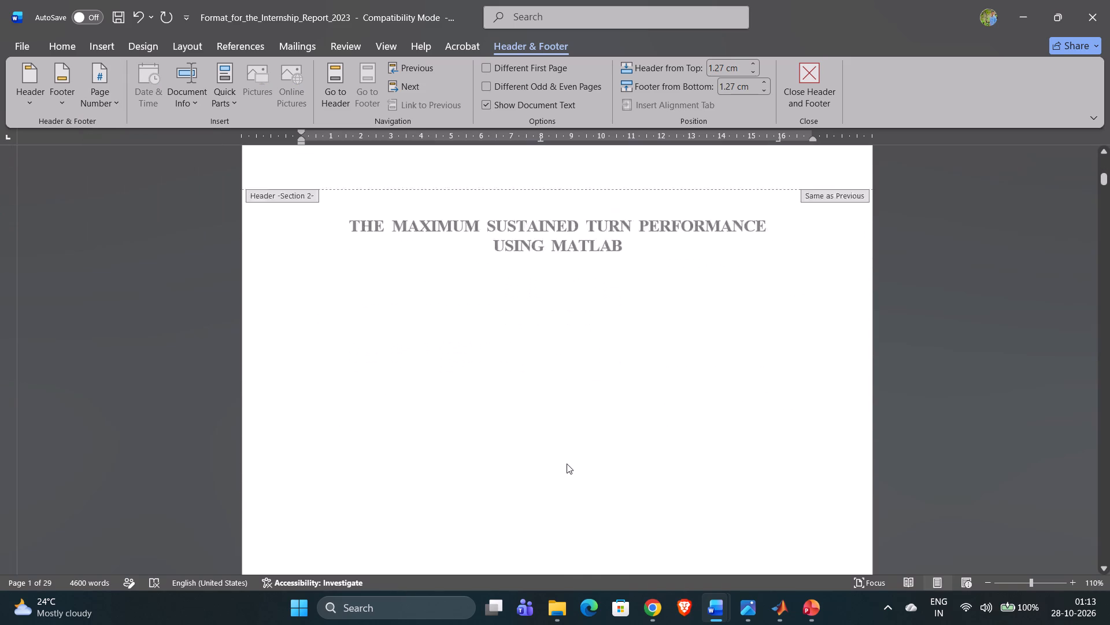
pyautogui.scroll(-2, 567, 464)
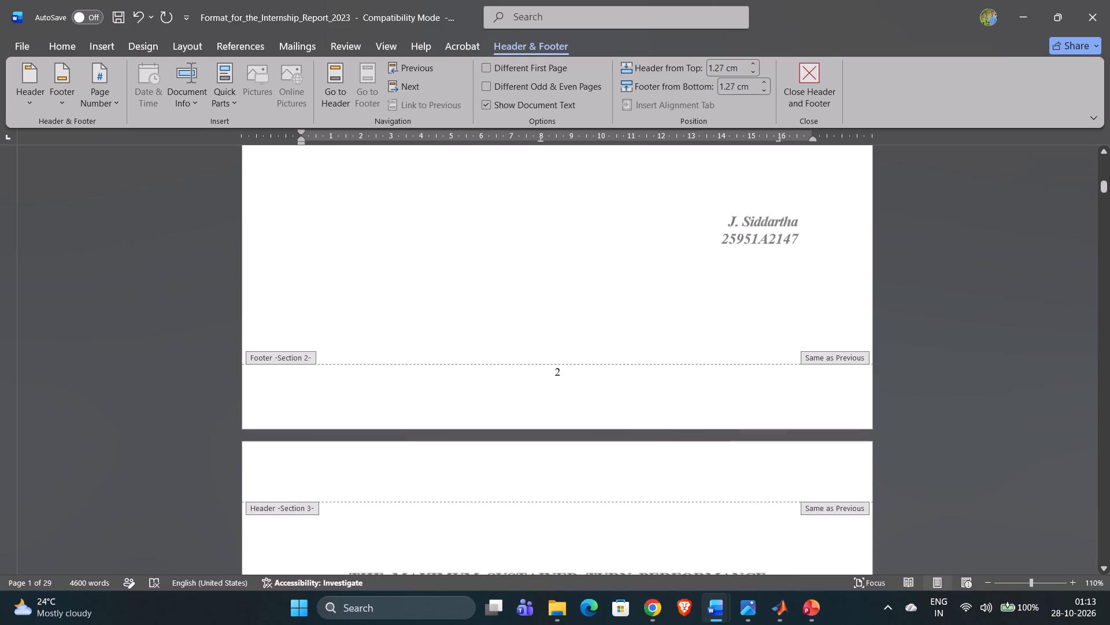
pyautogui.scroll(-5, 567, 464)
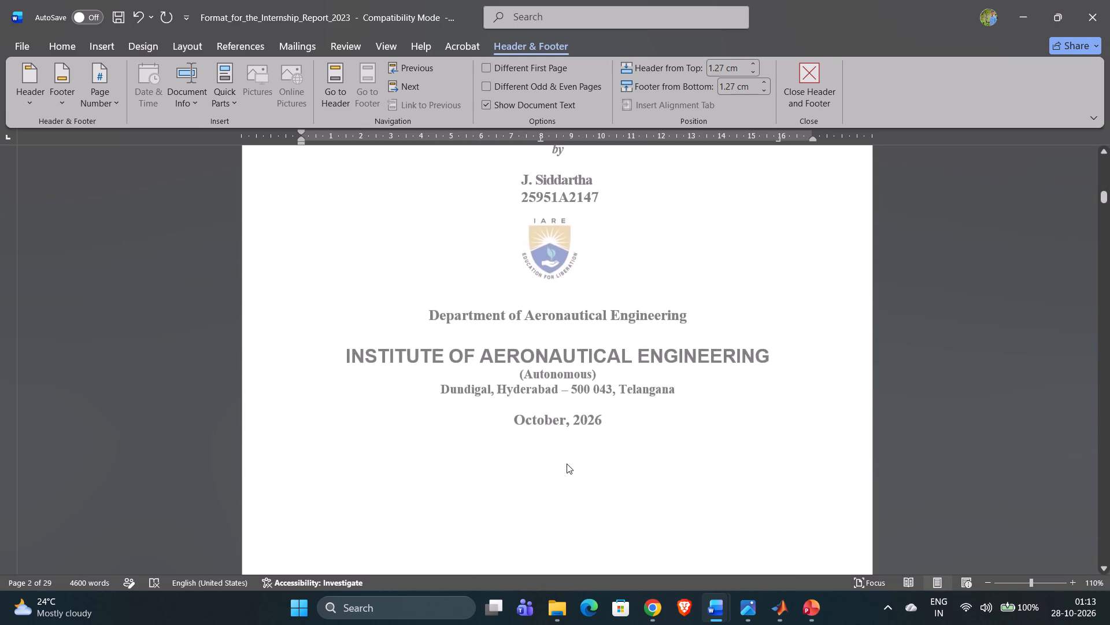
pyautogui.scroll(-3, 567, 464)
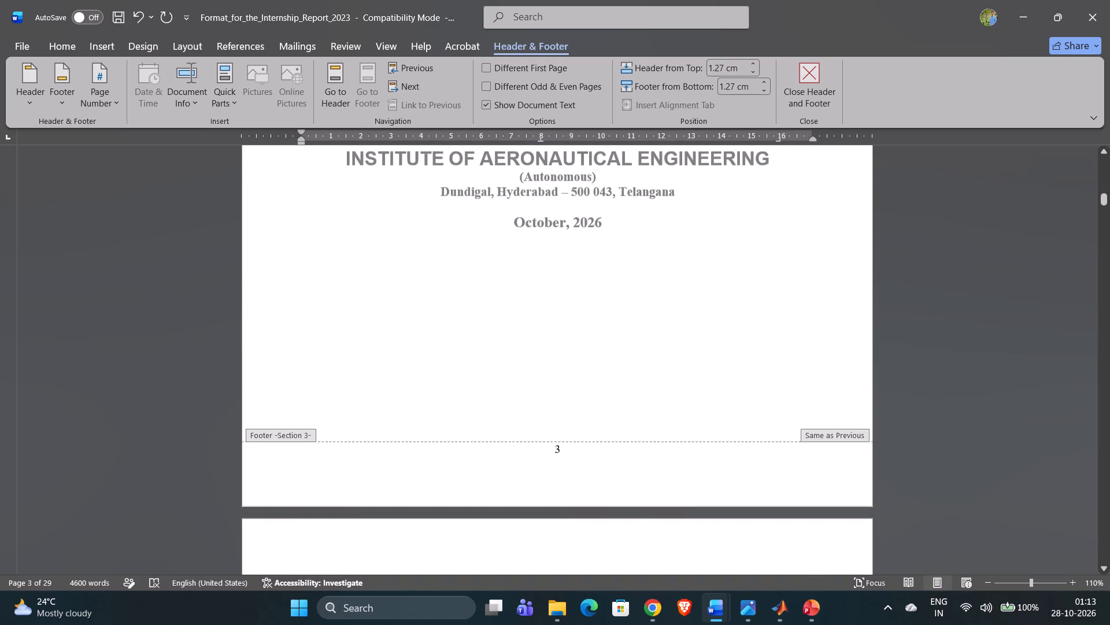
pyautogui.scroll(-4, 567, 464)
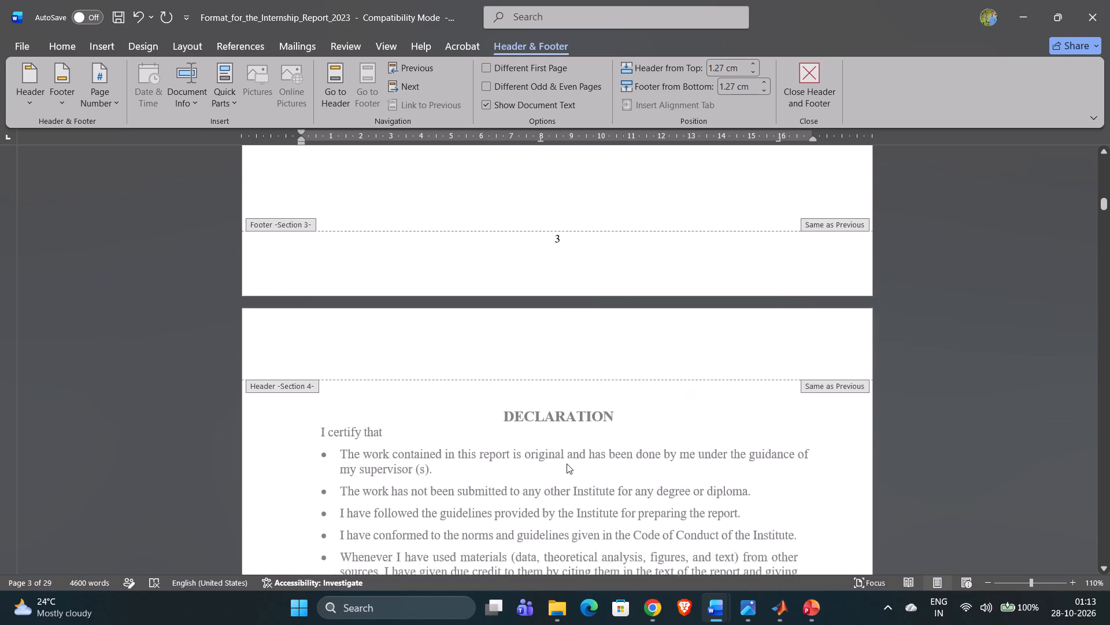
pyautogui.scroll(-4, 567, 464)
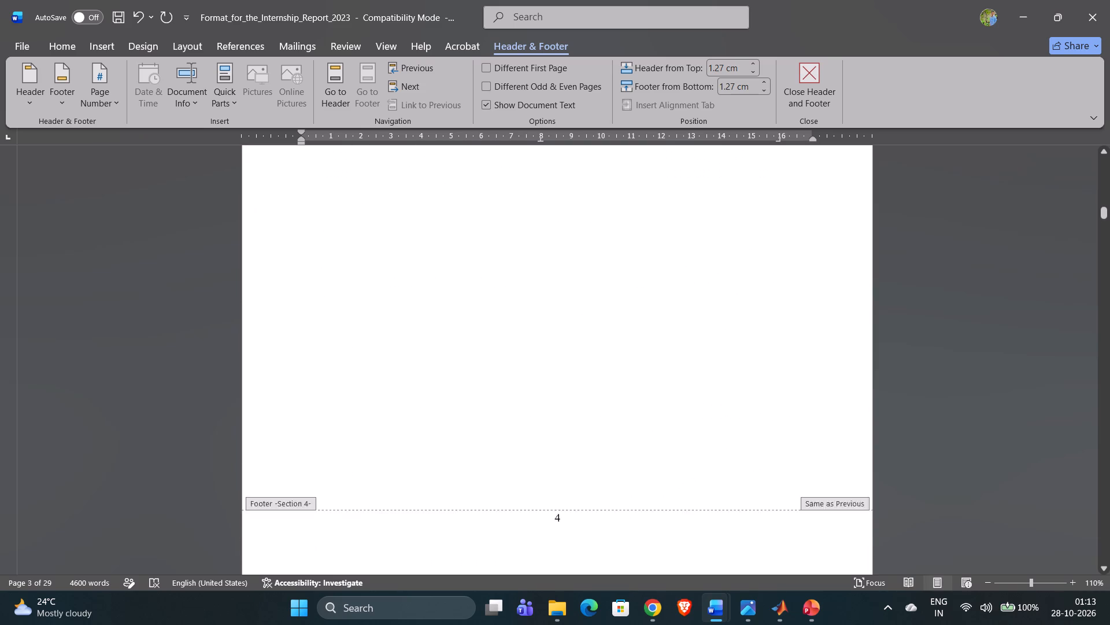
pyautogui.scroll(-4, 567, 464)
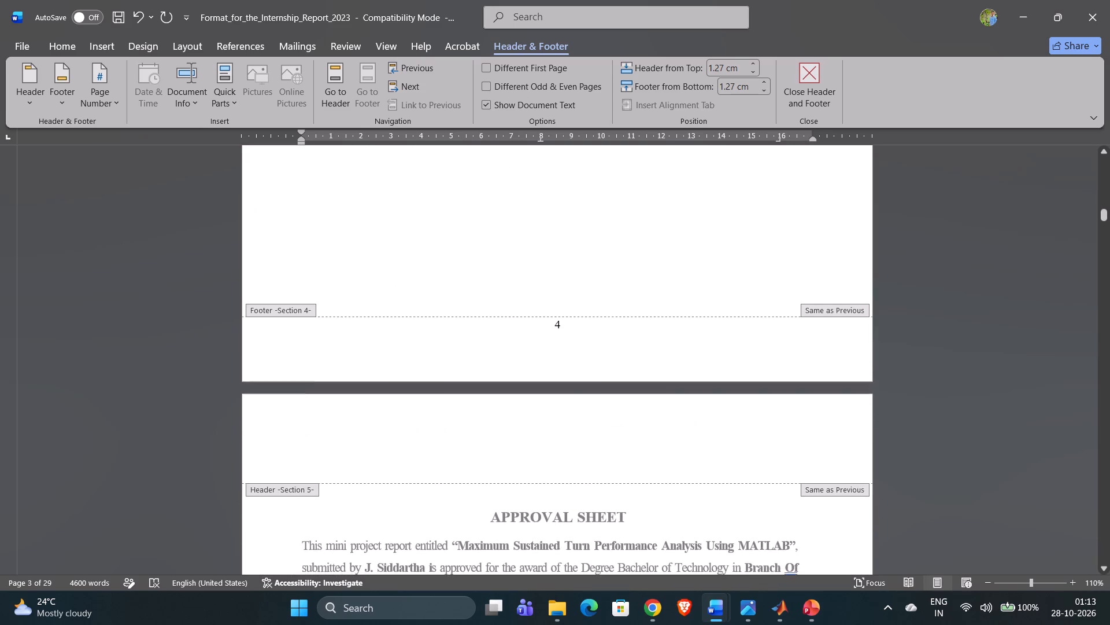
pyautogui.scroll(-5, 567, 464)
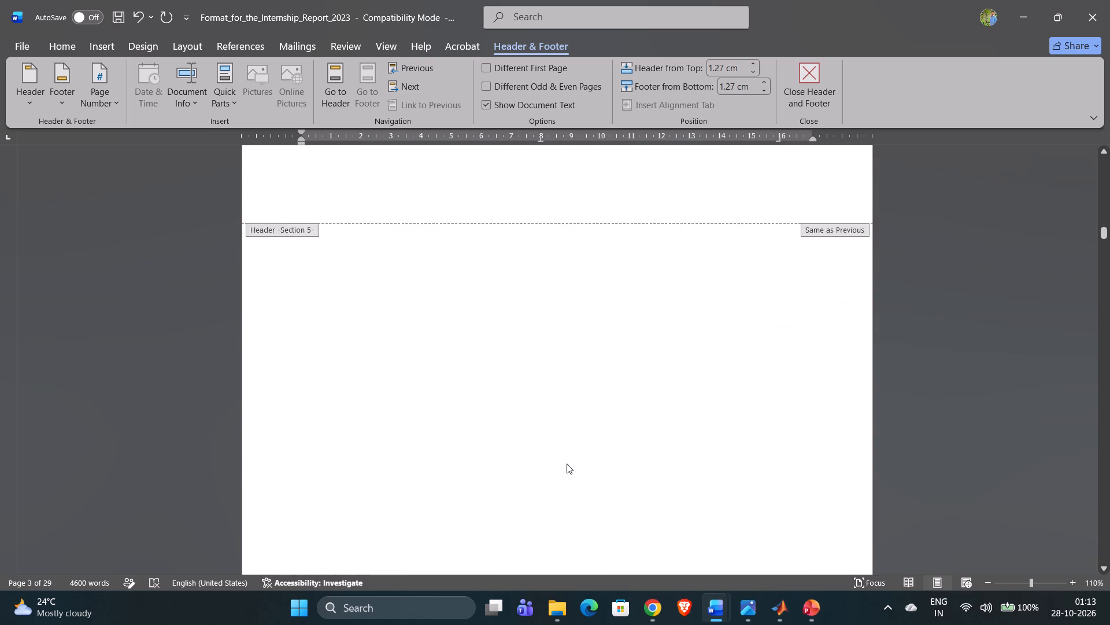
pyautogui.scroll(-3, 567, 464)
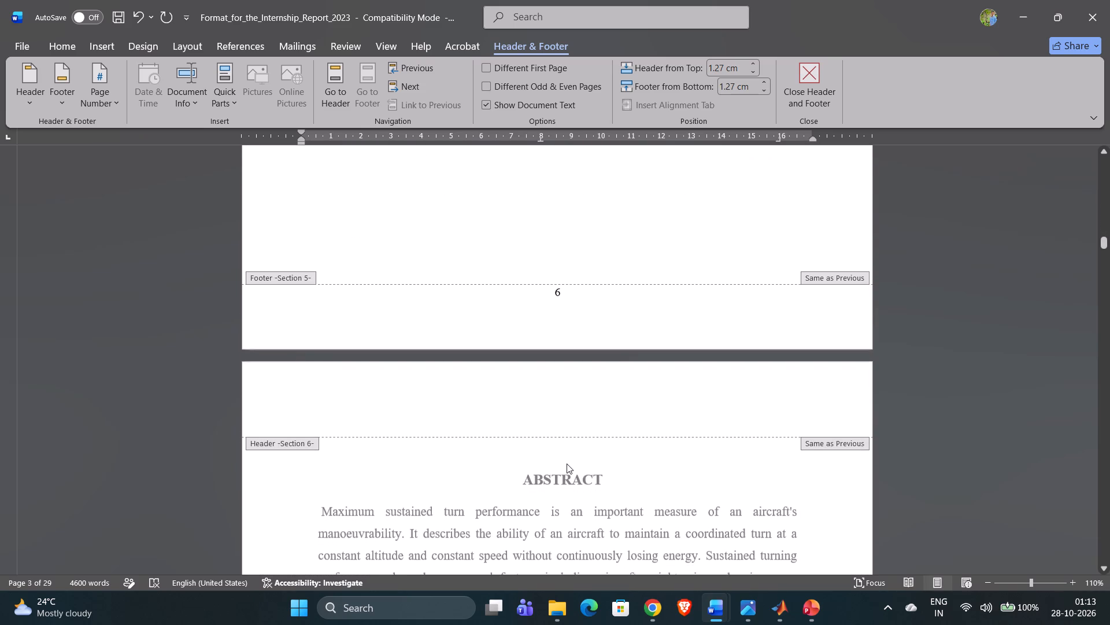
pyautogui.scroll(-1, 567, 464)
pyautogui.scroll(4, 567, 464)
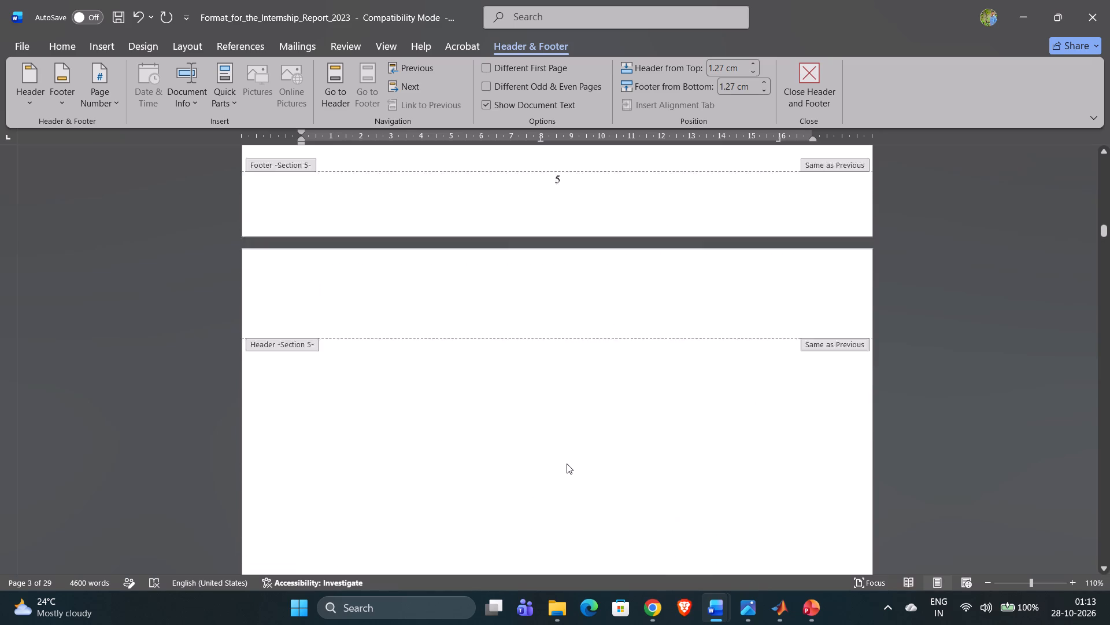
pyautogui.scroll(1, 567, 464)
pyautogui.scroll(-2, 567, 464)
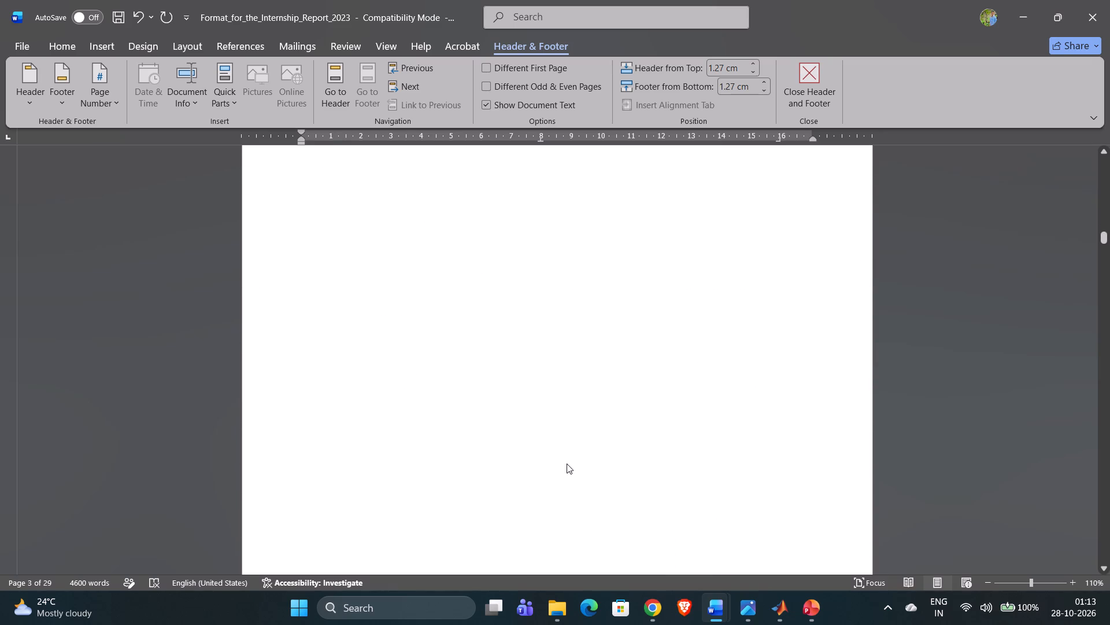
pyautogui.scroll(-2, 567, 464)
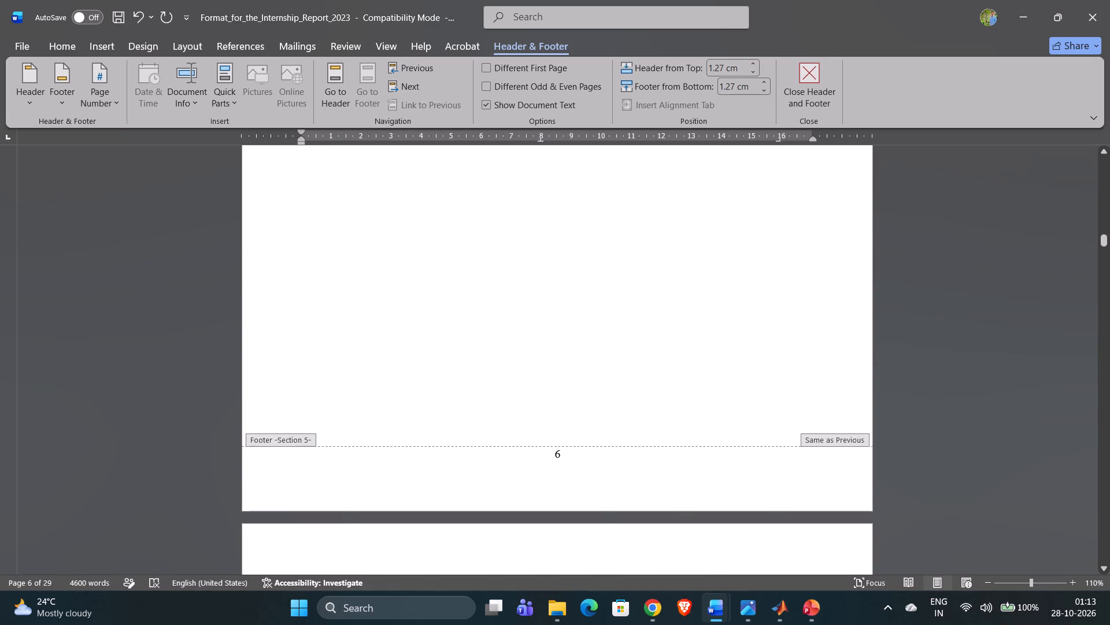
pyautogui.scroll(-2, 560, 451)
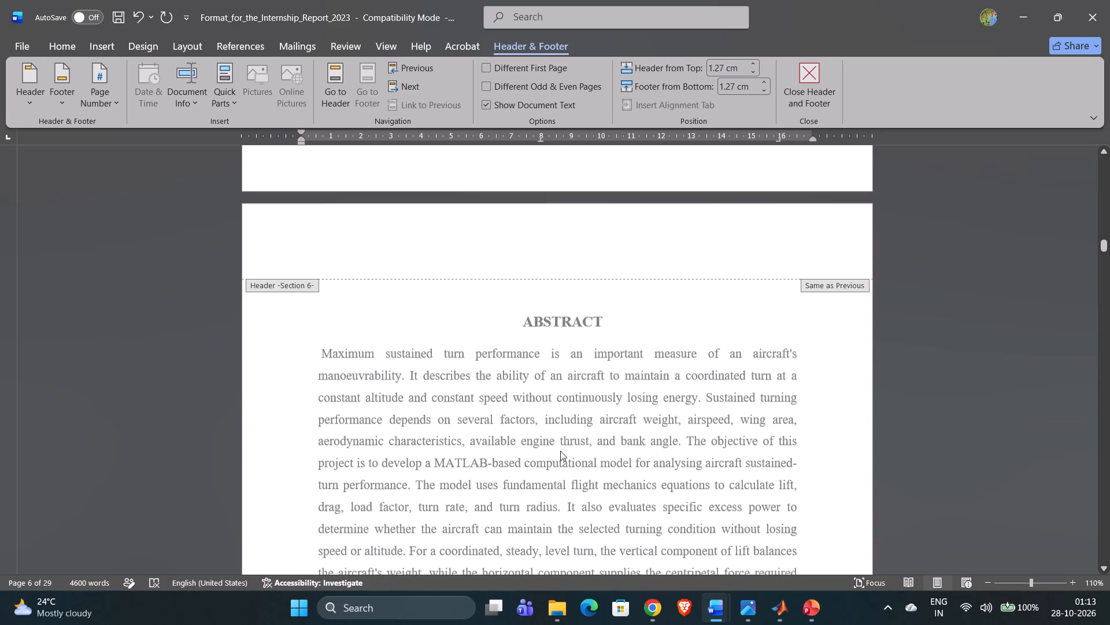
pyautogui.scroll(4, 560, 451)
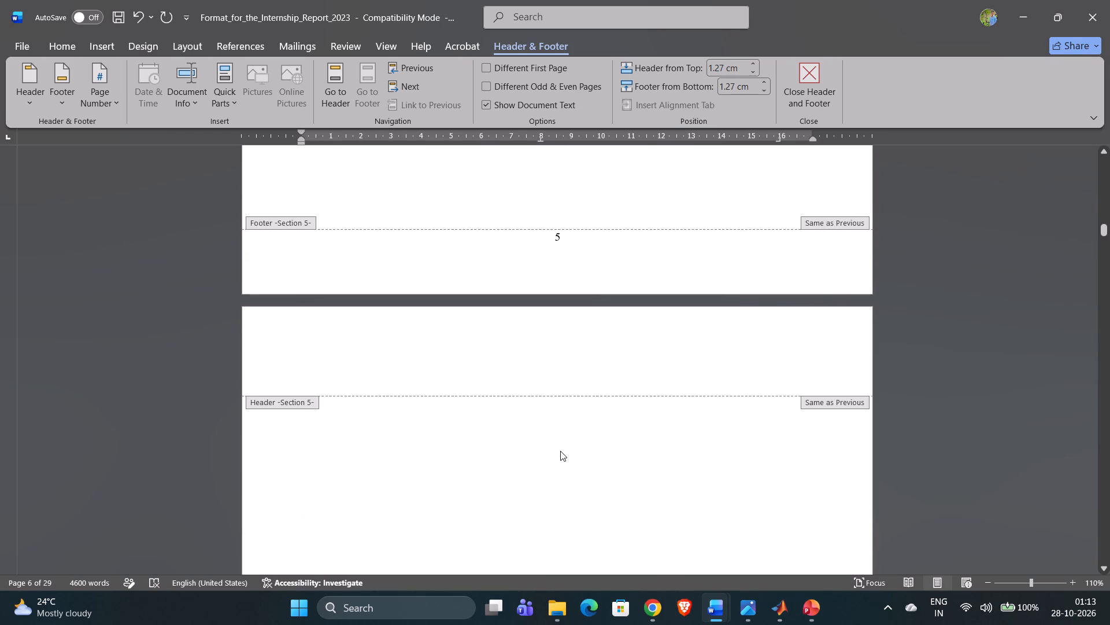
pyautogui.scroll(4, 560, 451)
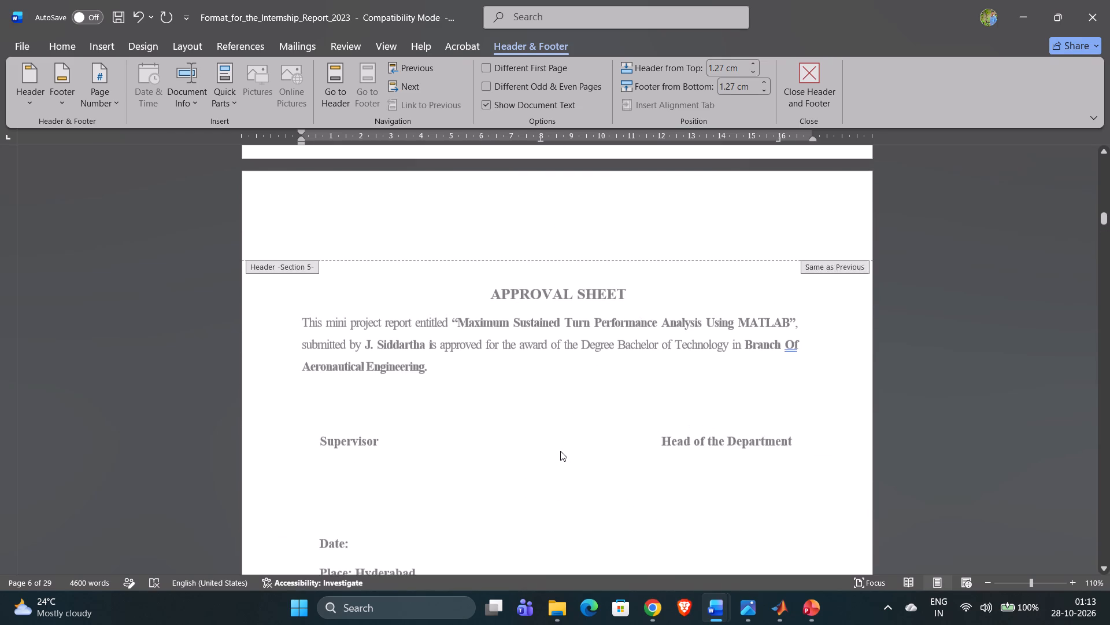
pyautogui.click(991, 253)
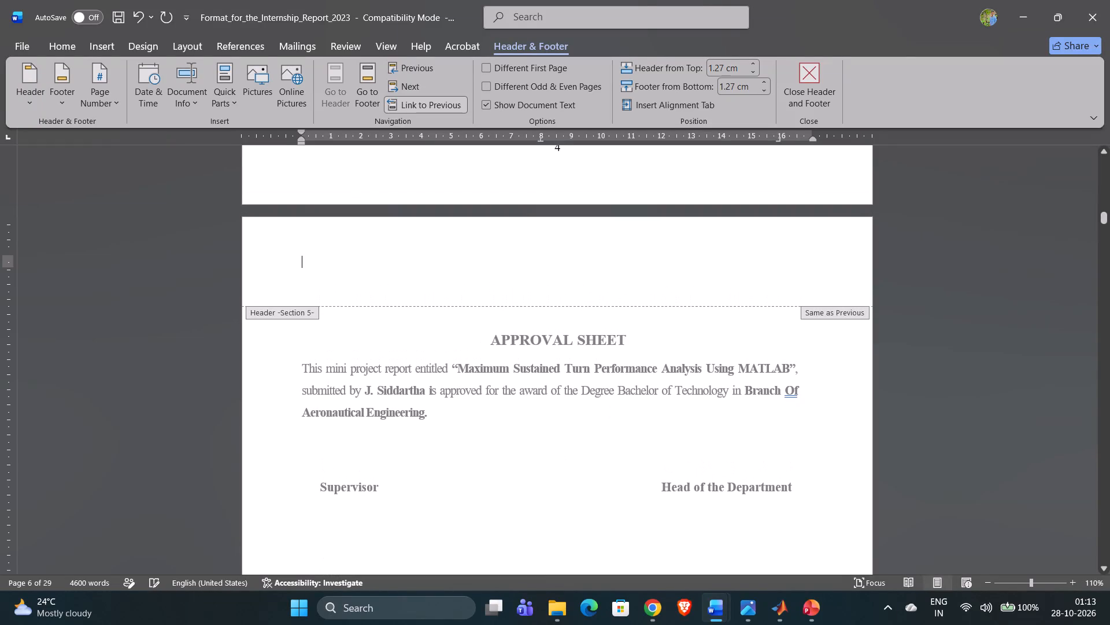
pyautogui.click(818, 82)
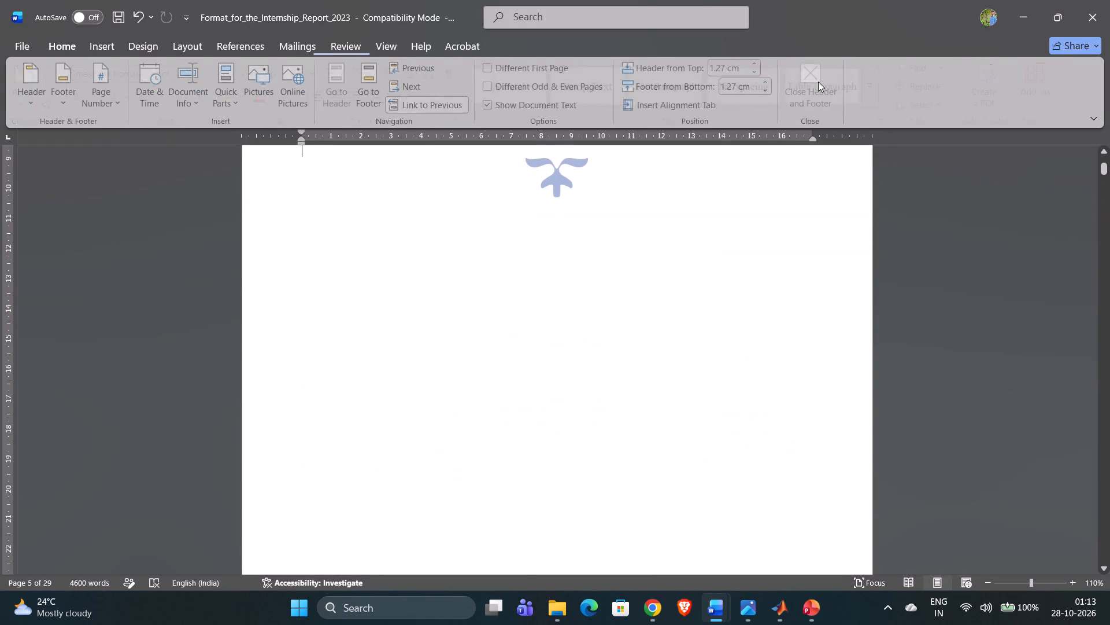
# Review the front matter's page flow and bottom page numbers from the cover page to the start of the Abstract.
pyautogui.scroll(3, 730, 253)
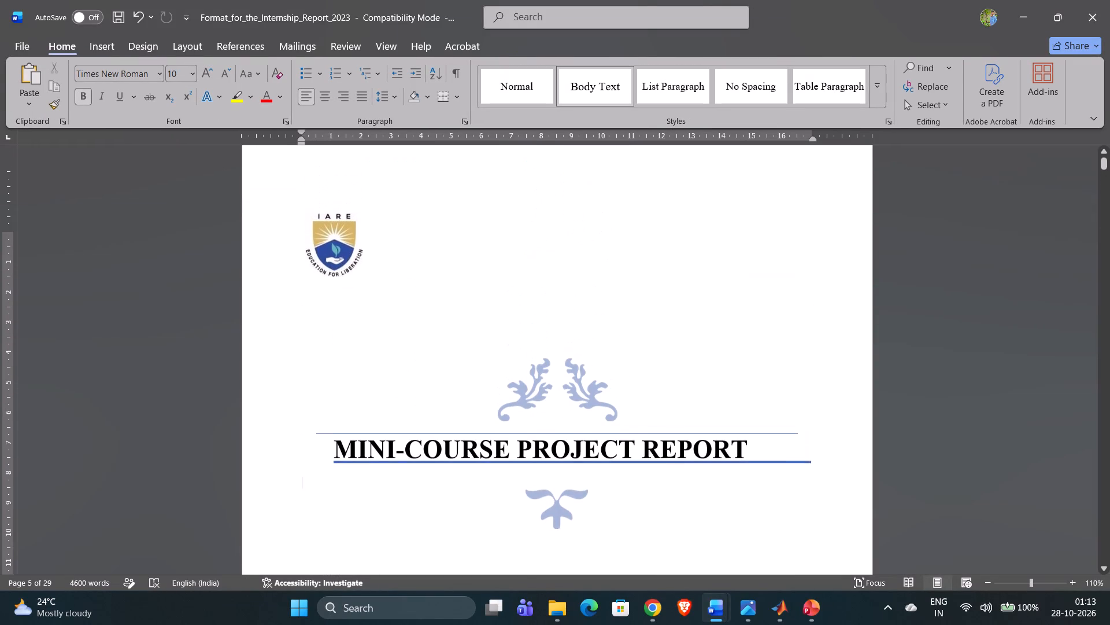
pyautogui.scroll(1, 730, 253)
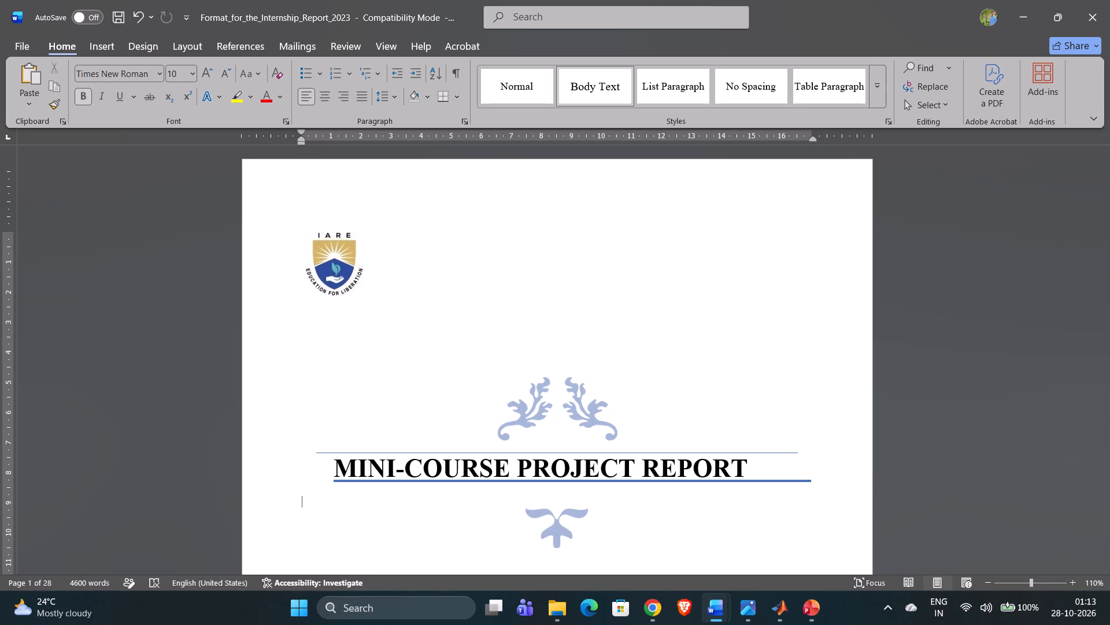
pyautogui.rightClick(730, 253)
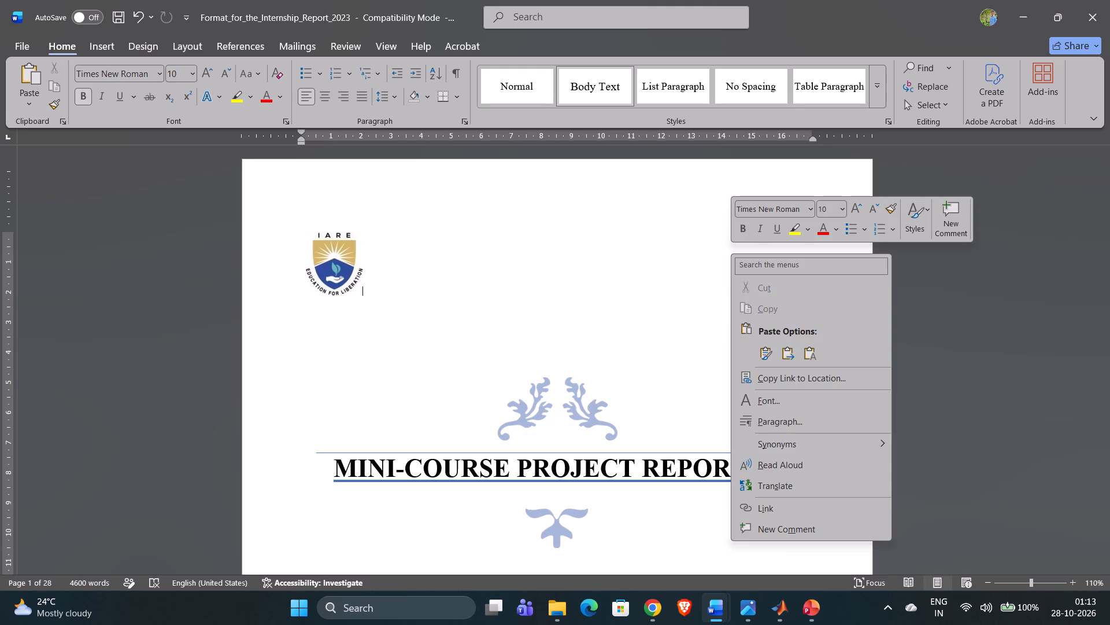
pyautogui.click(1013, 253)
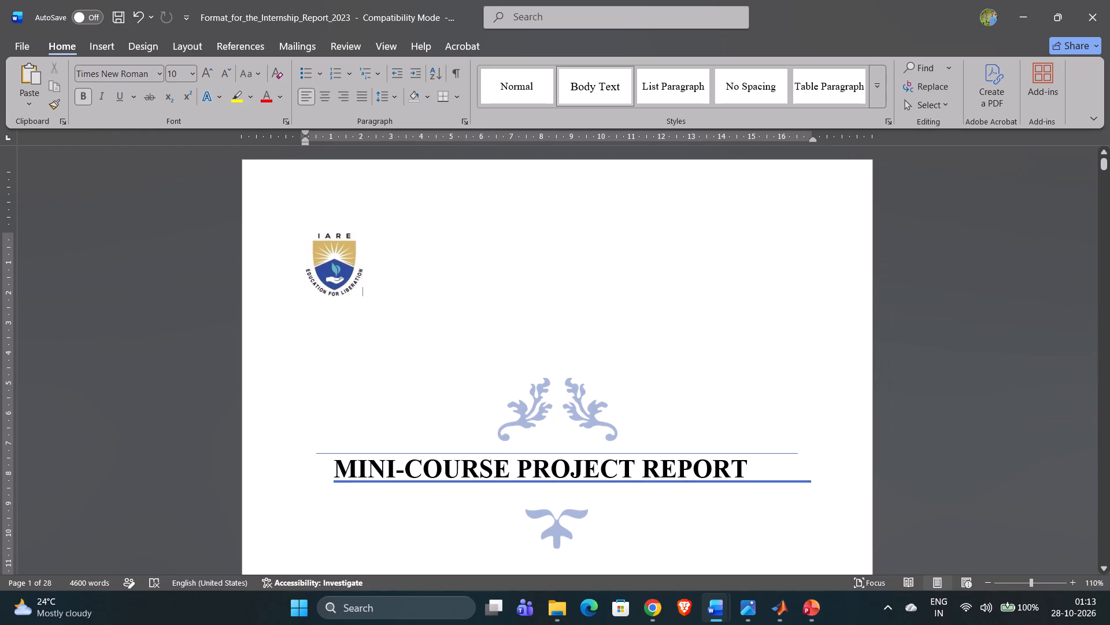
pyautogui.scroll(1, 735, 247)
pyautogui.scroll(-3, 735, 247)
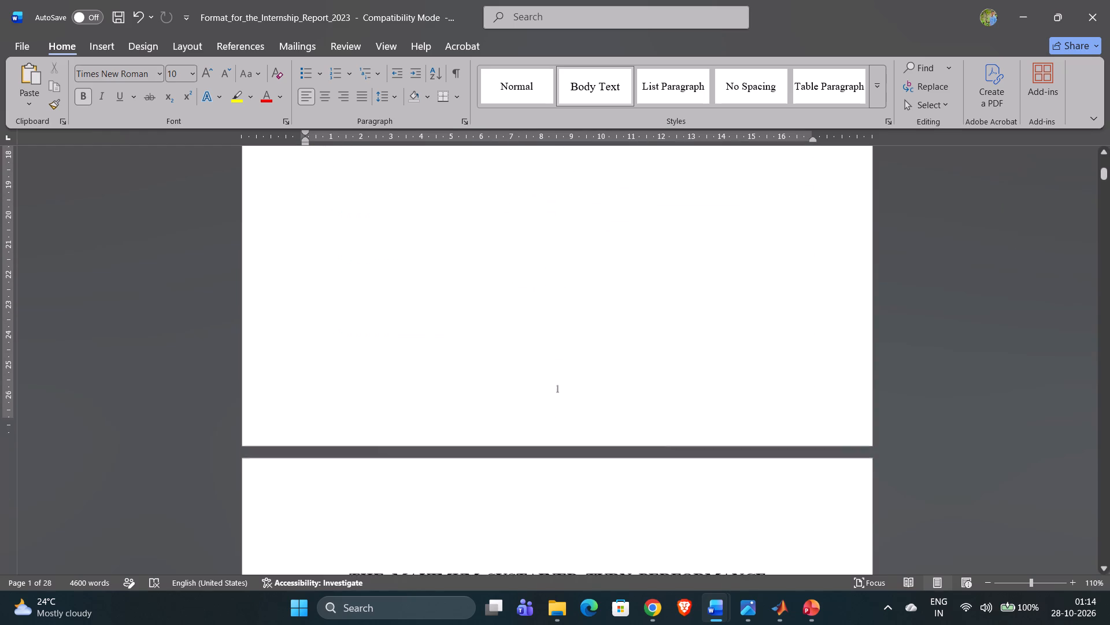
pyautogui.scroll(-4, 735, 247)
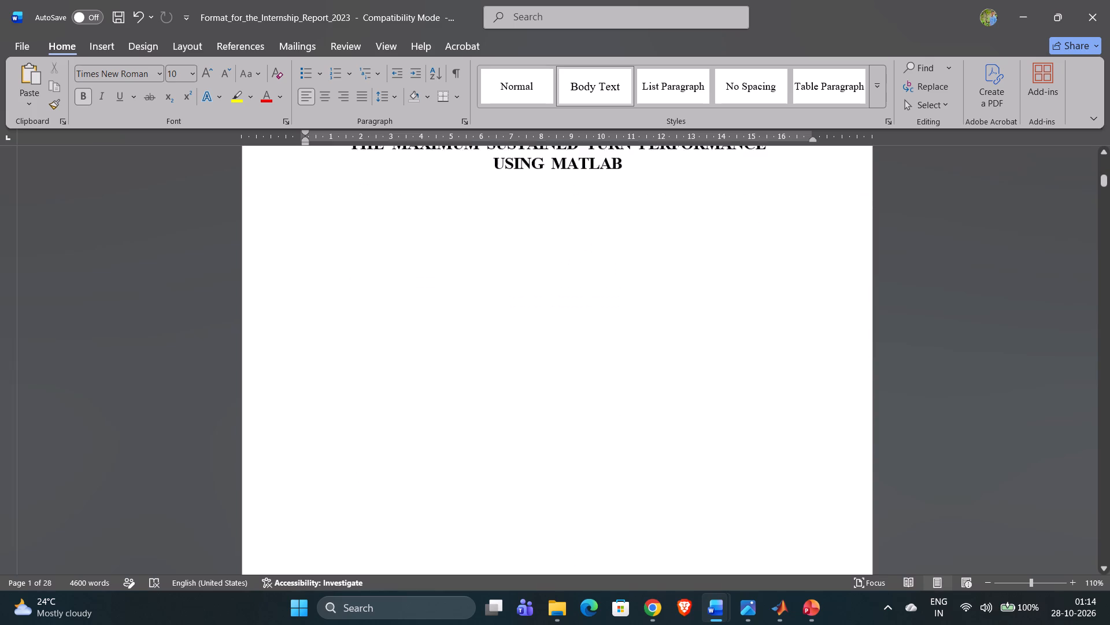
pyautogui.scroll(-3, 735, 247)
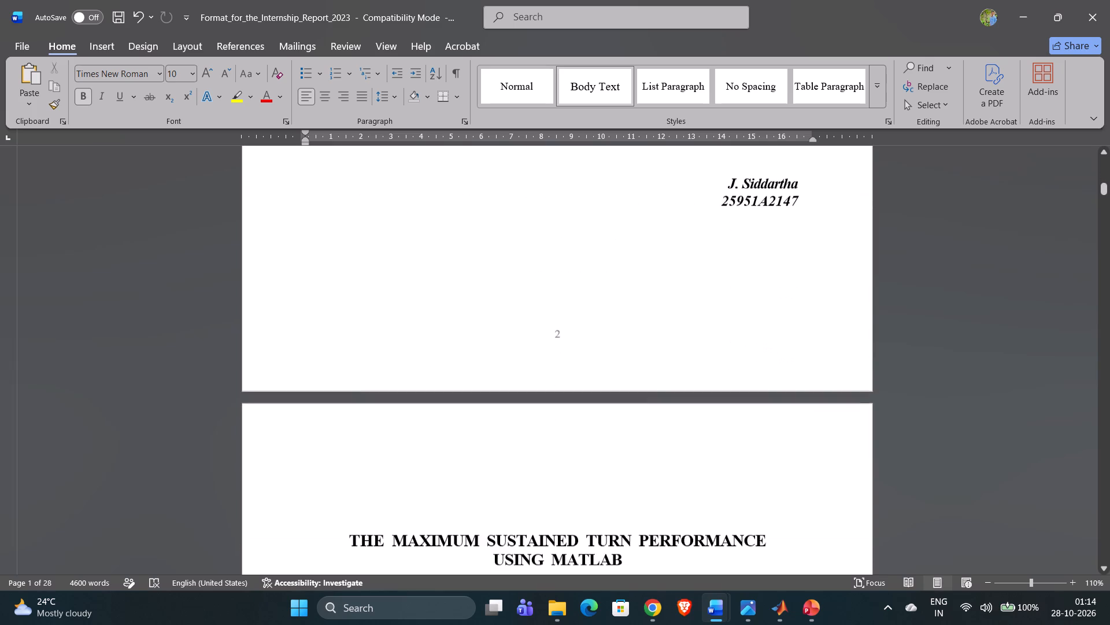
pyautogui.scroll(-5, 735, 247)
pyautogui.scroll(-4, 752, 484)
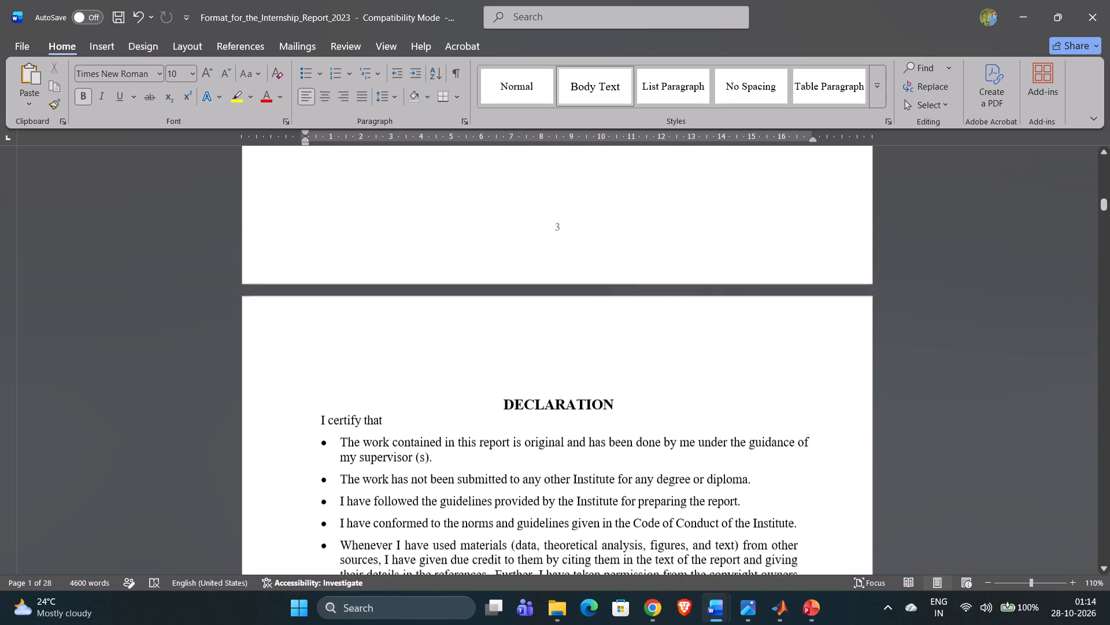
pyautogui.scroll(-2, 752, 484)
pyautogui.scroll(2, 752, 484)
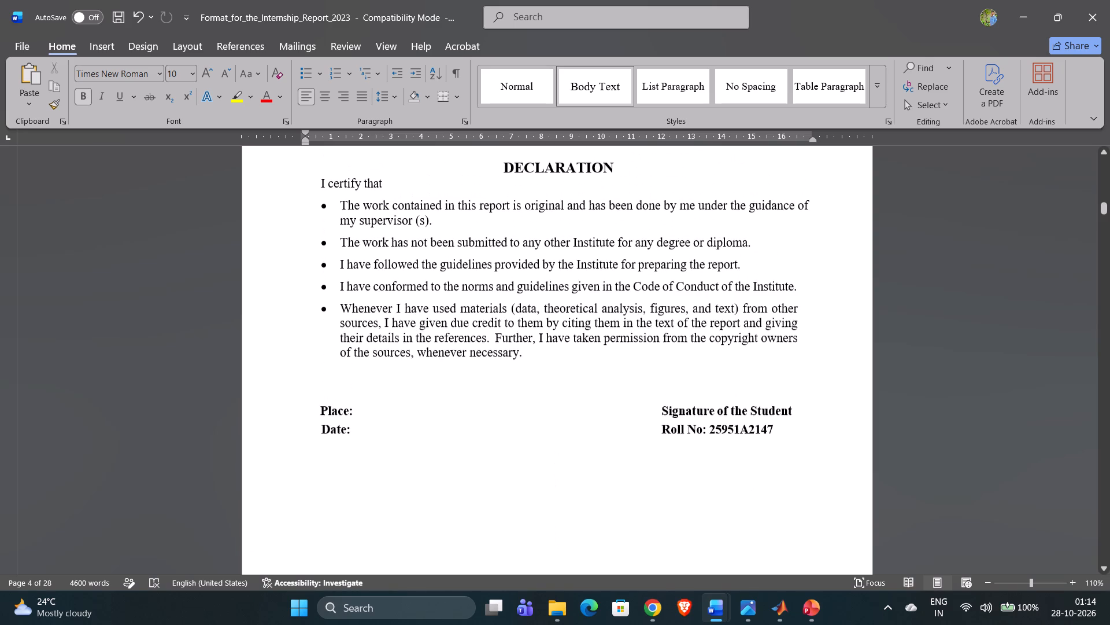
pyautogui.scroll(-5, 752, 484)
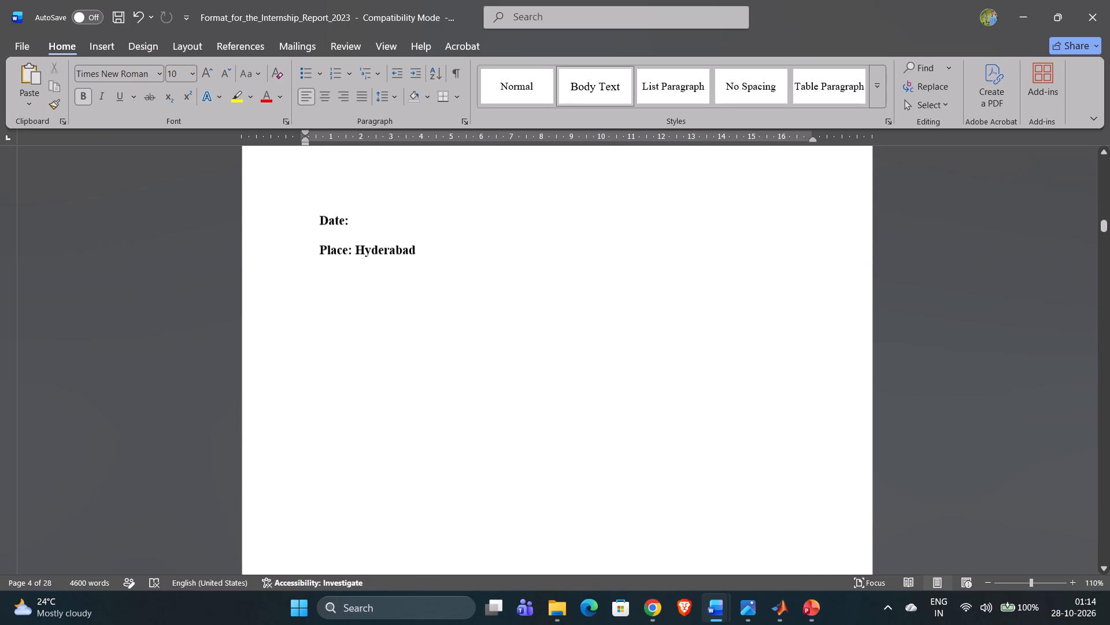
pyautogui.hscroll(-1, 752, 484)
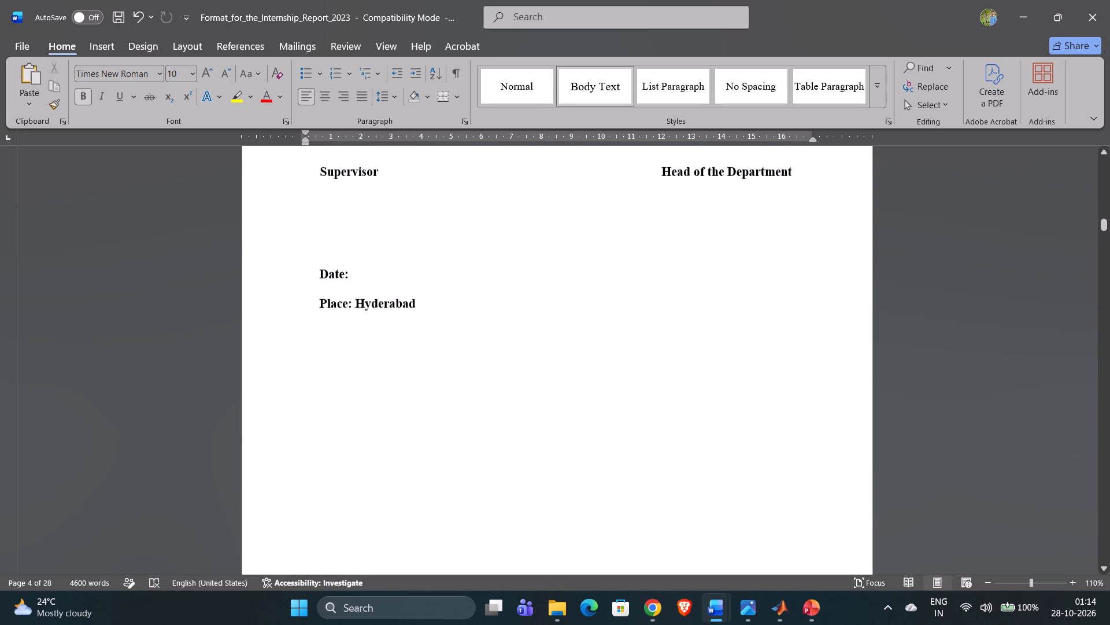
pyautogui.scroll(1, 752, 484)
pyautogui.scroll(-5, 752, 484)
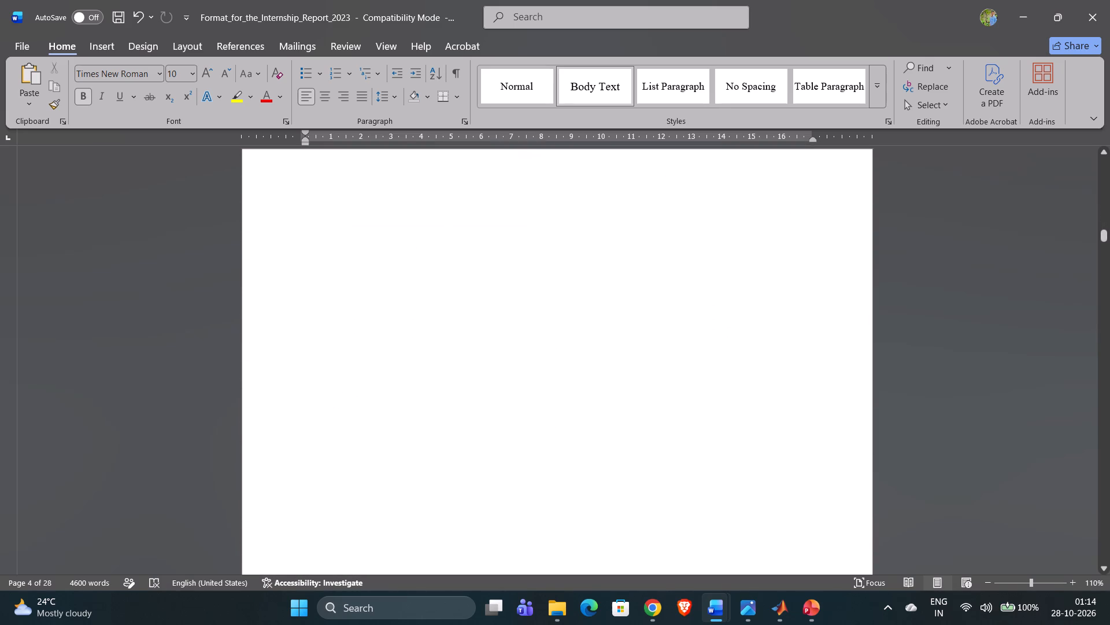
pyautogui.scroll(-3, 752, 484)
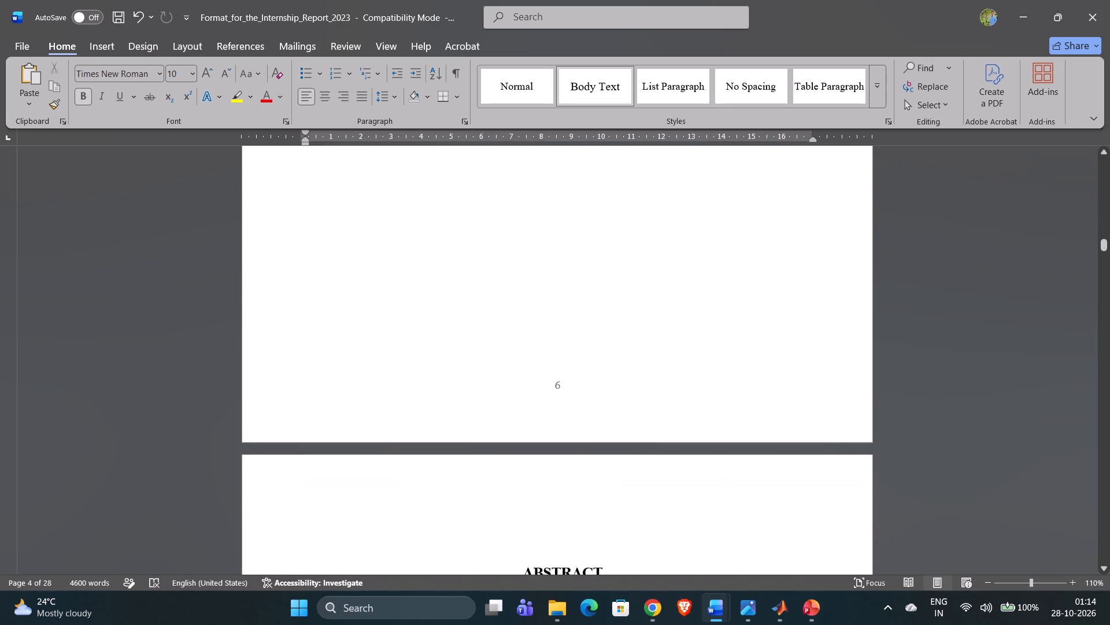
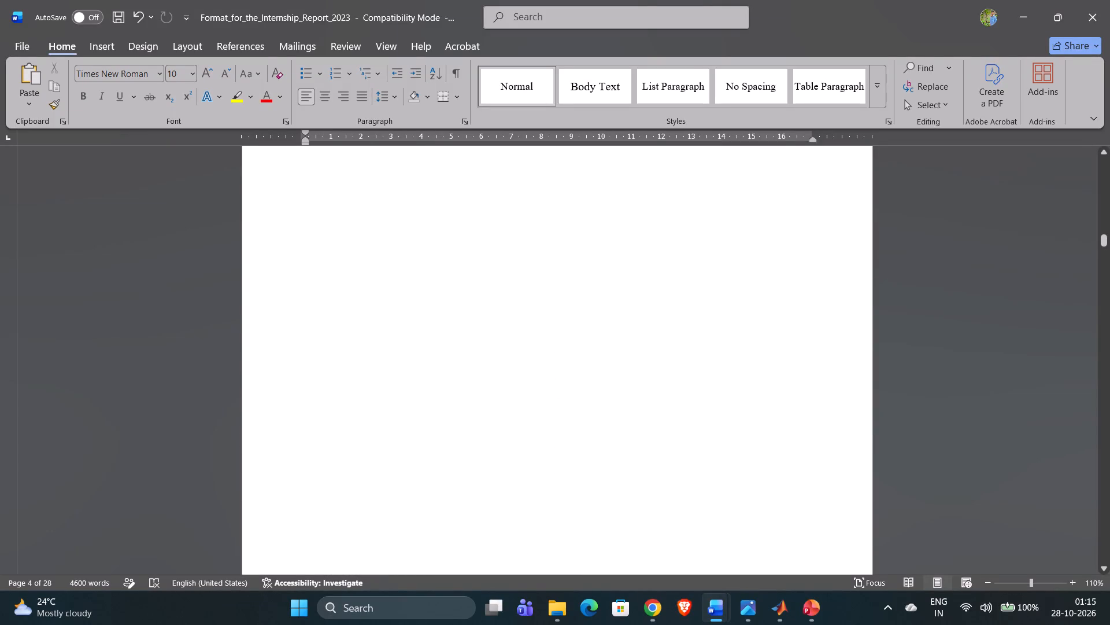
# Go to page 6 and inspect the blank page just before the Abstract.
pyautogui.hotkey('ctrl', 'g')
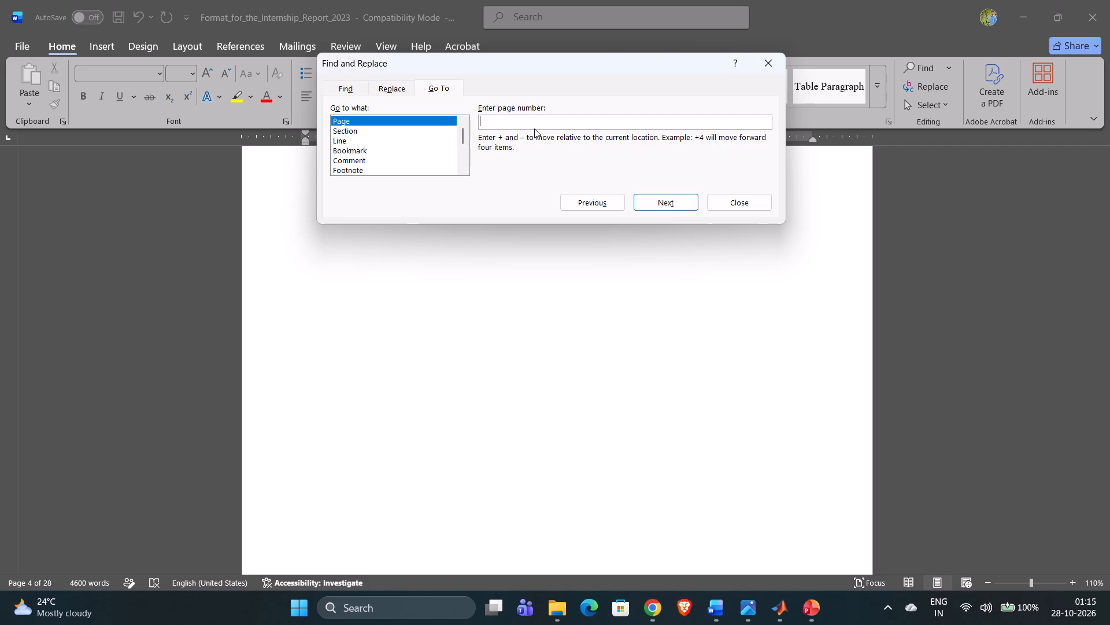
pyautogui.press('6')
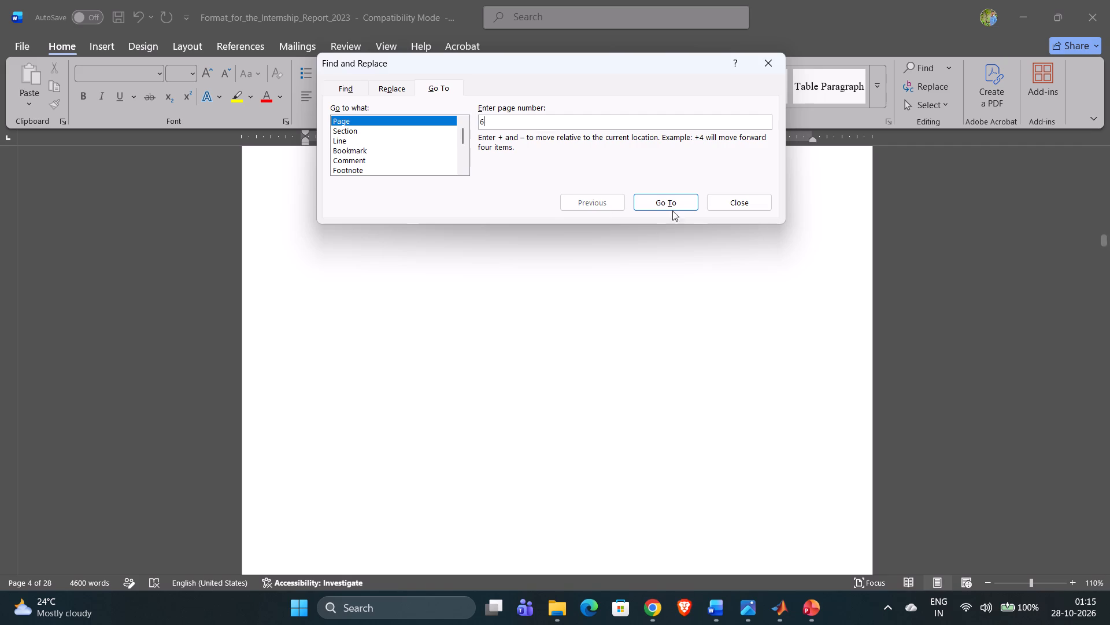
pyautogui.click(671, 204)
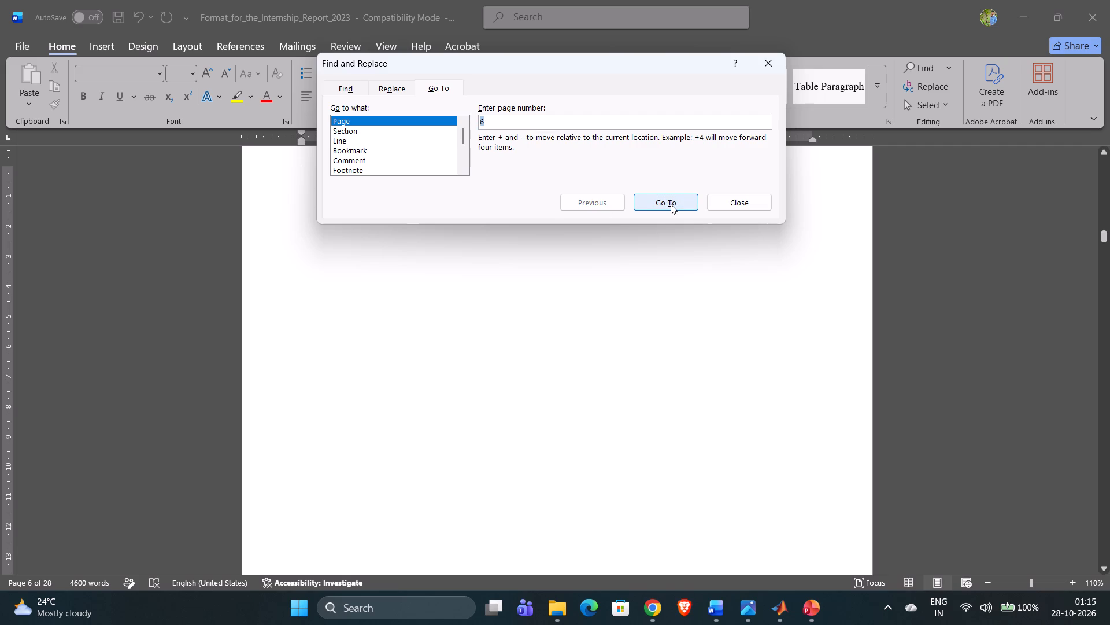
pyautogui.click(683, 200)
pyautogui.click(721, 196)
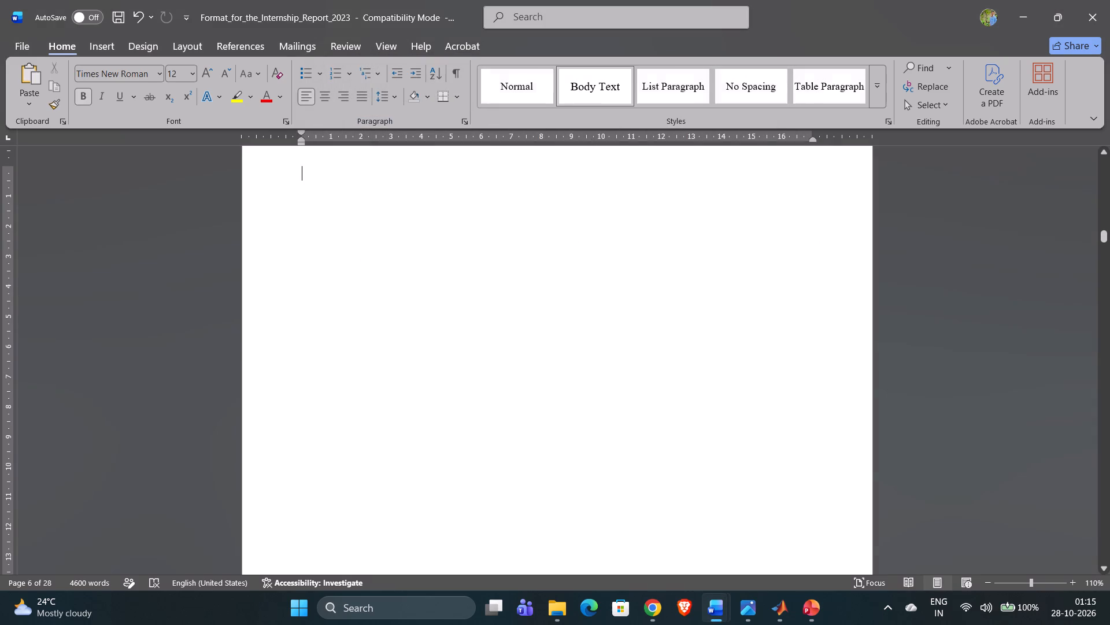
pyautogui.scroll(-6, 635, 286)
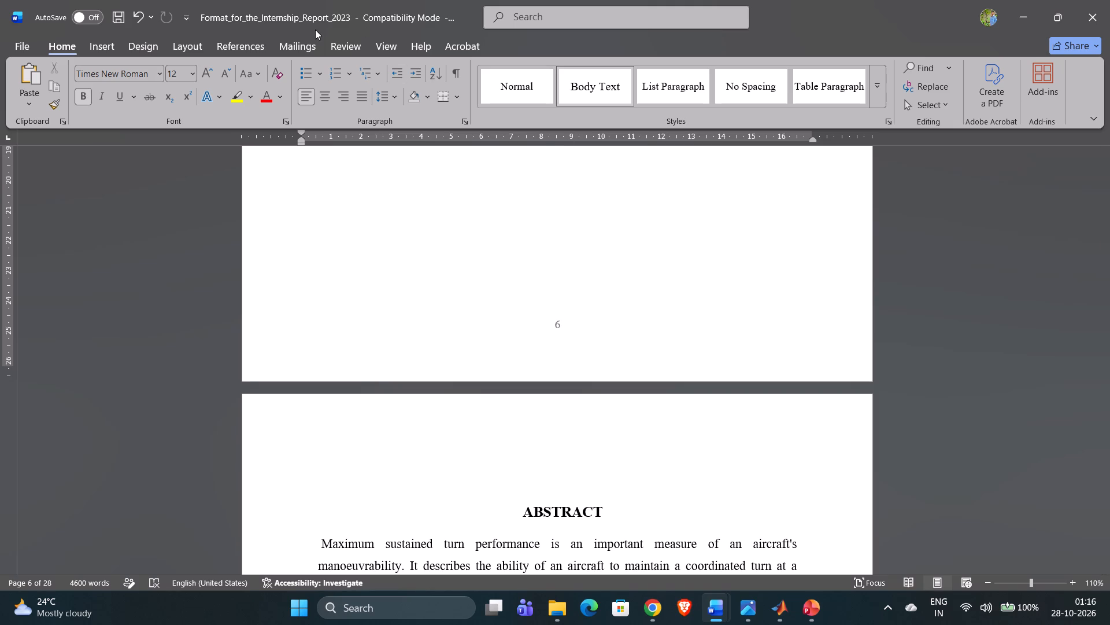
# Show the Navigation pane with the document's page thumbnails.
pyautogui.click(378, 51)
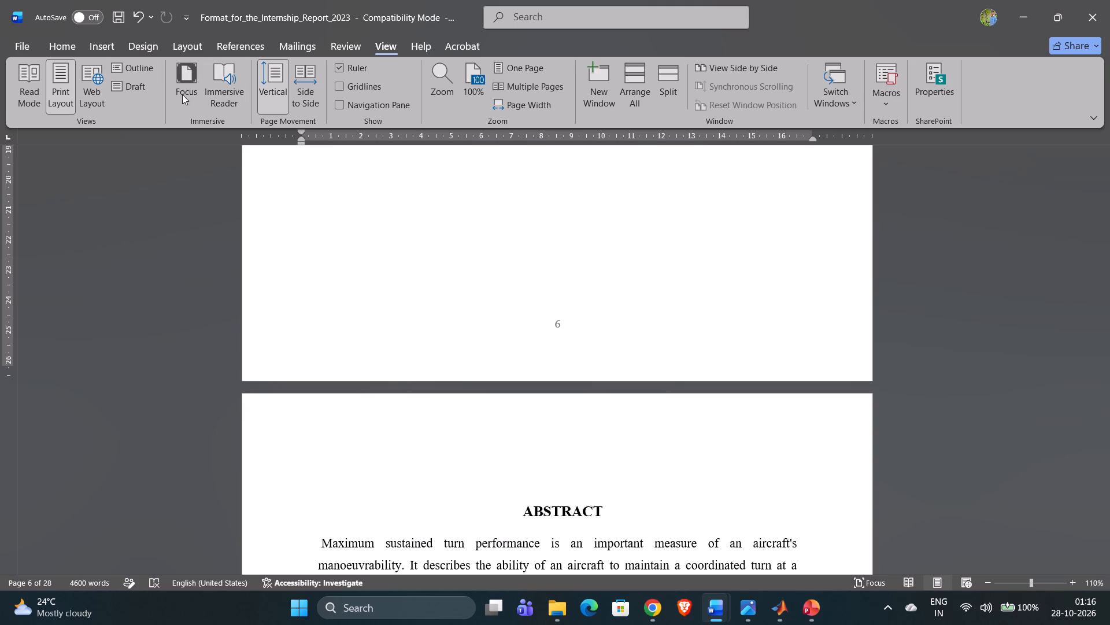
pyautogui.click(340, 102)
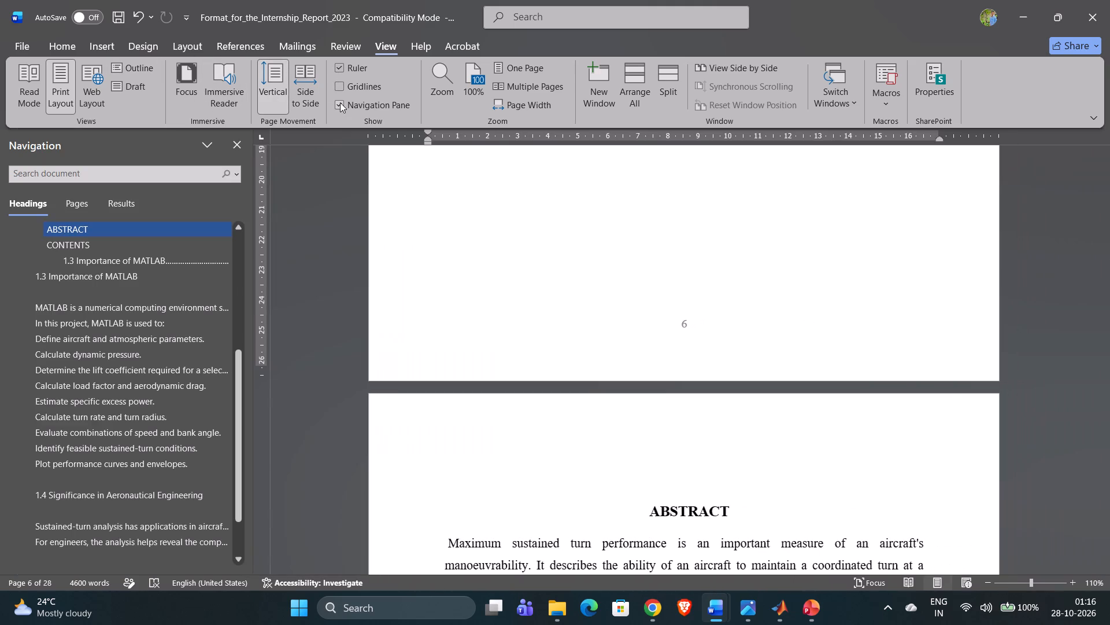
pyautogui.scroll(-2, 74, 288)
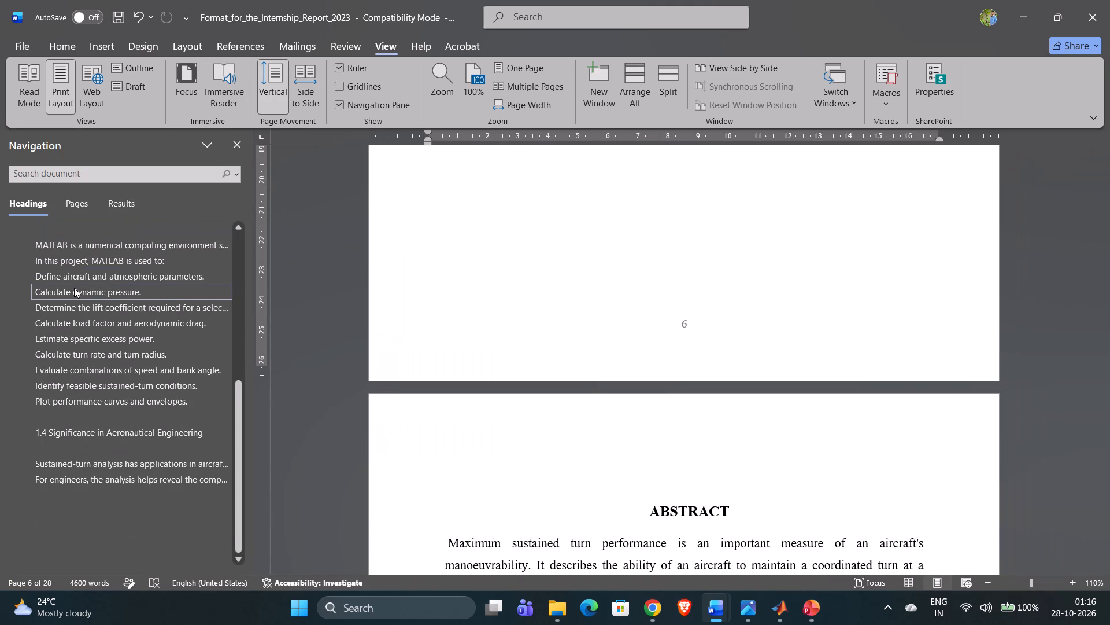
pyautogui.click(82, 198)
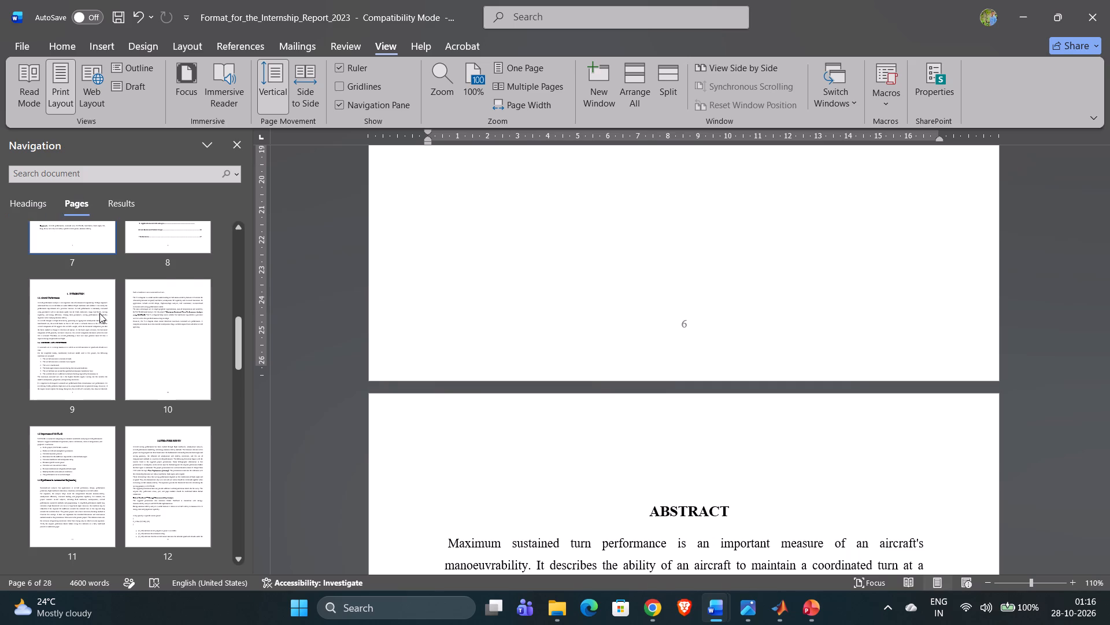
# Delete the blank page 6 between the Approval Sheet and the Abstract.
pyautogui.scroll(5, 99, 313)
pyautogui.scroll(-1, 99, 313)
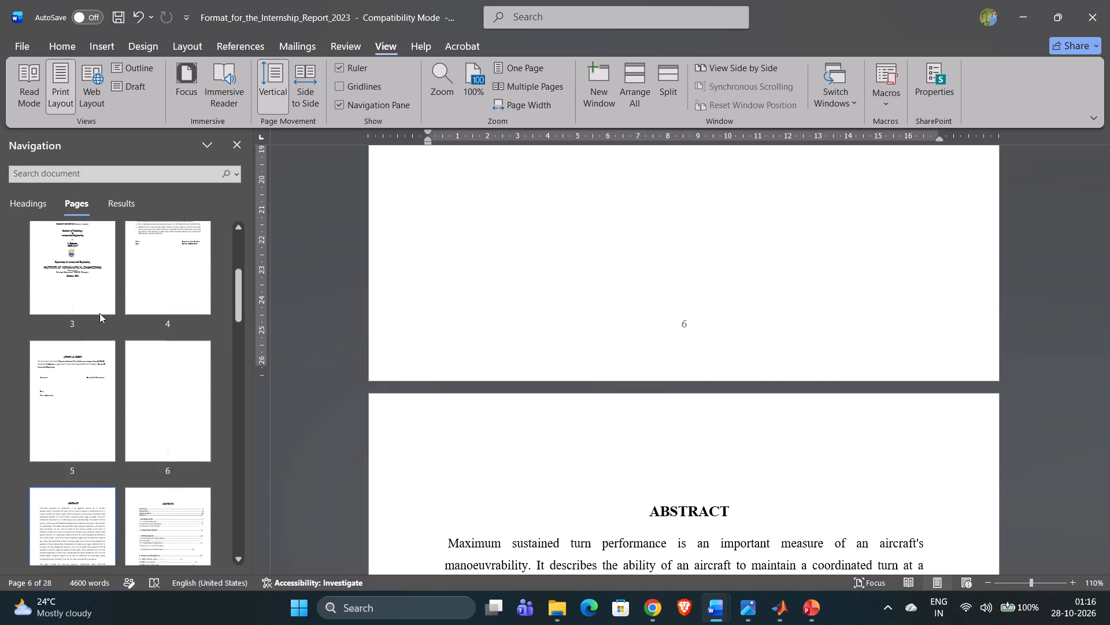
pyautogui.scroll(-1, 99, 313)
pyautogui.click(138, 325)
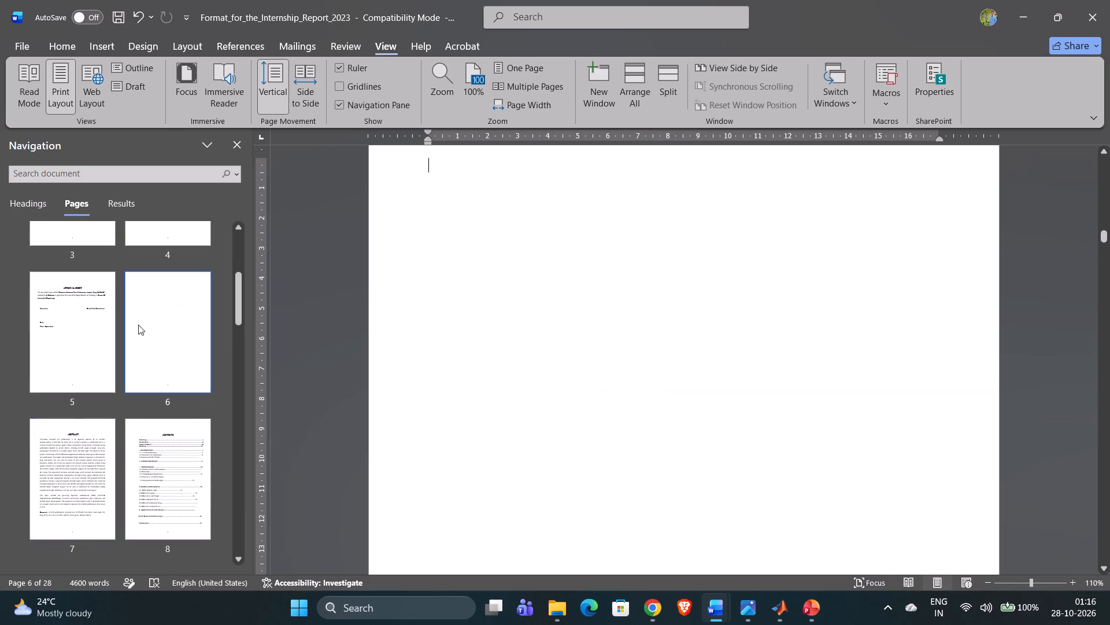
pyautogui.rightClick(145, 326)
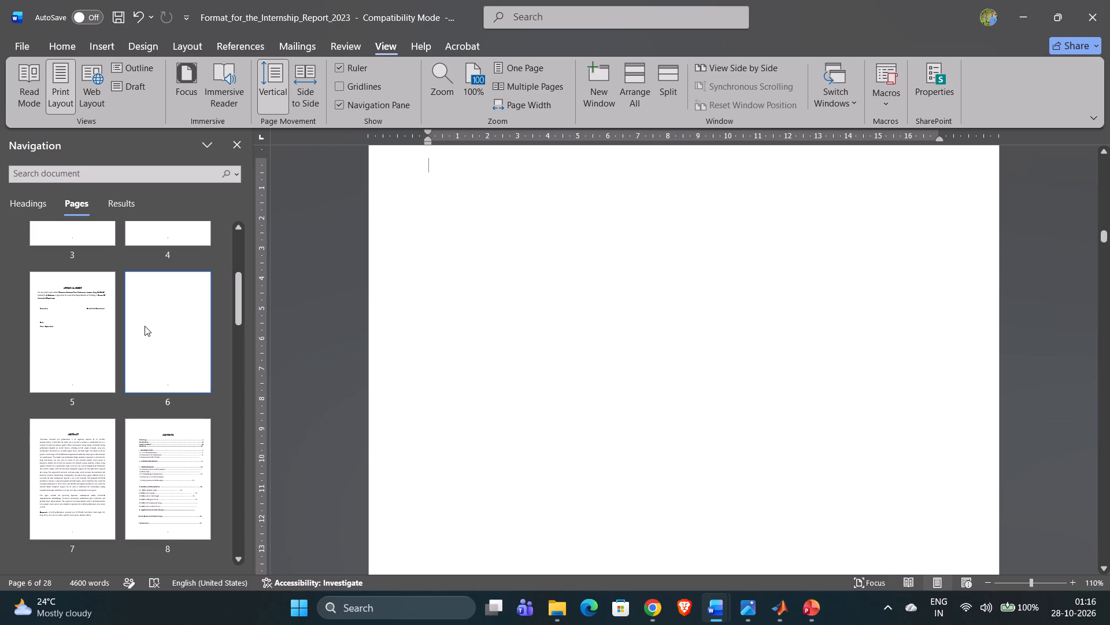
pyautogui.rightClick(145, 326)
pyautogui.click(160, 278)
pyautogui.press('Delete')
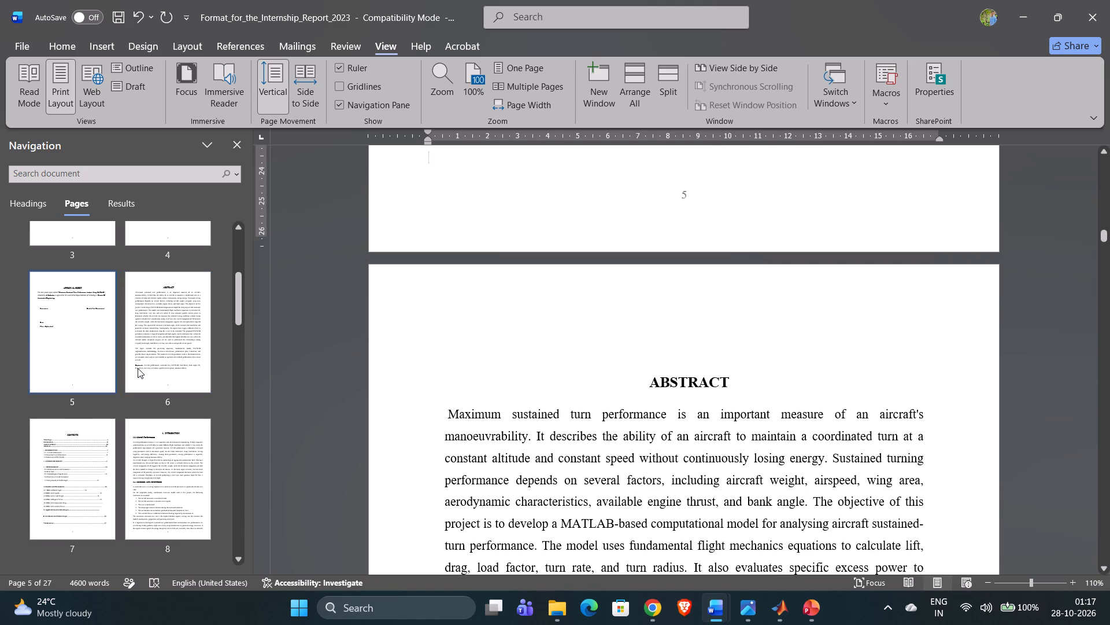
# Try to delete the blank page 27 after the References by removing its empty content.
pyautogui.scroll(2, 138, 368)
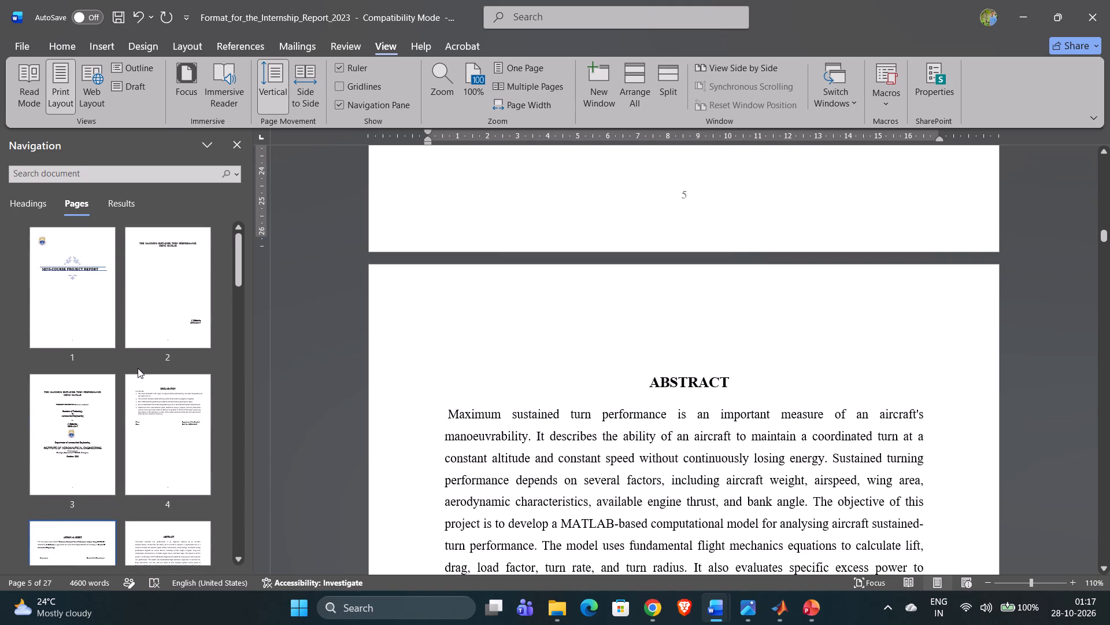
pyautogui.scroll(1, 138, 368)
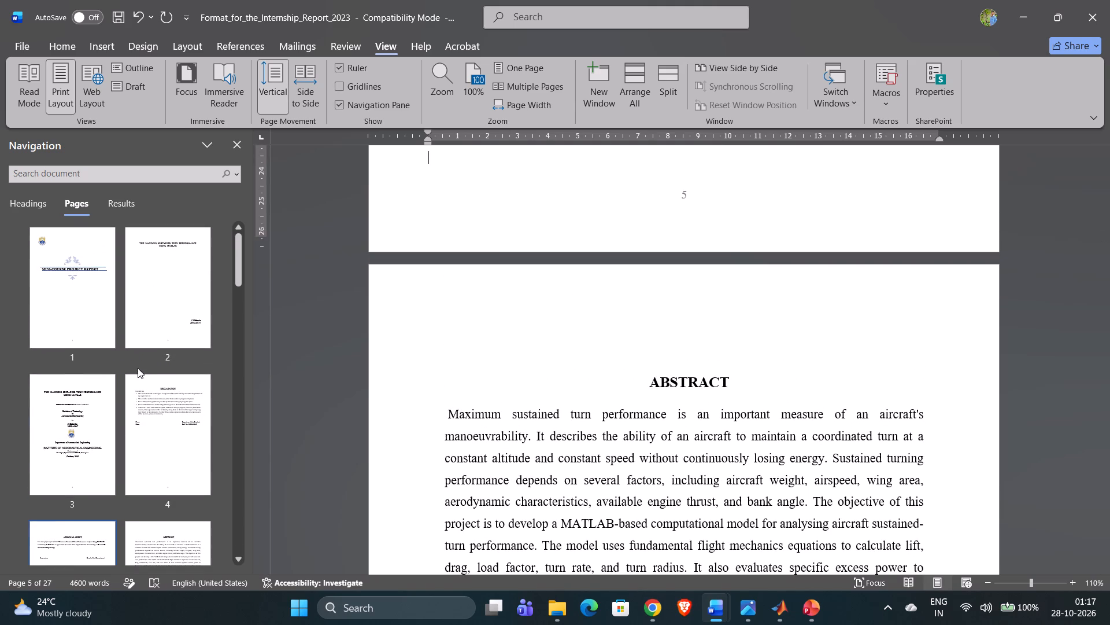
pyautogui.scroll(-16, 138, 368)
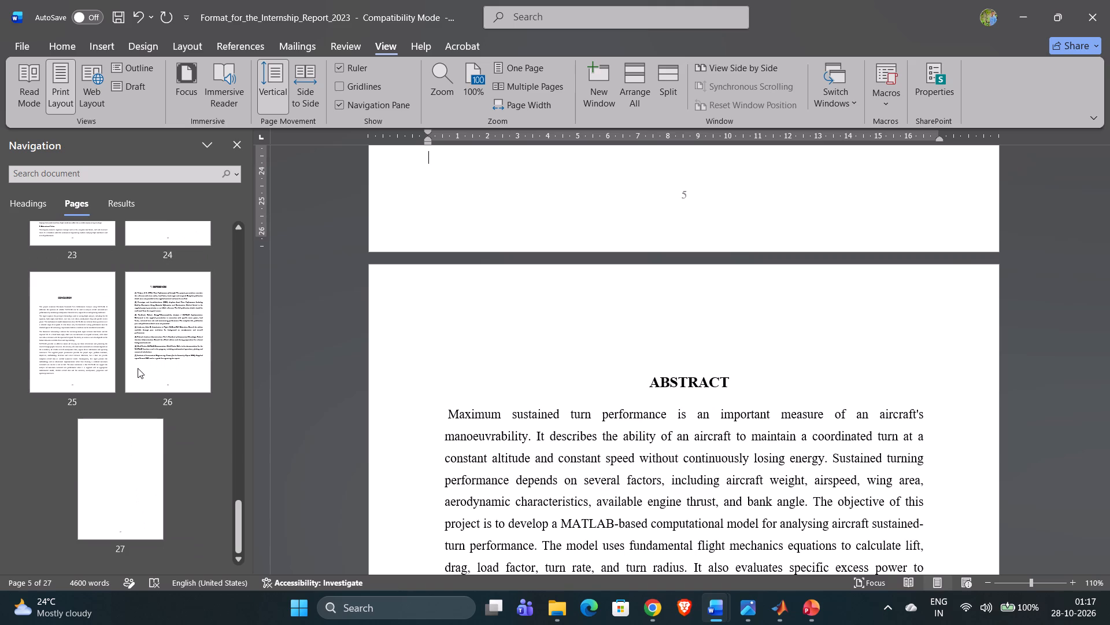
pyautogui.click(133, 435)
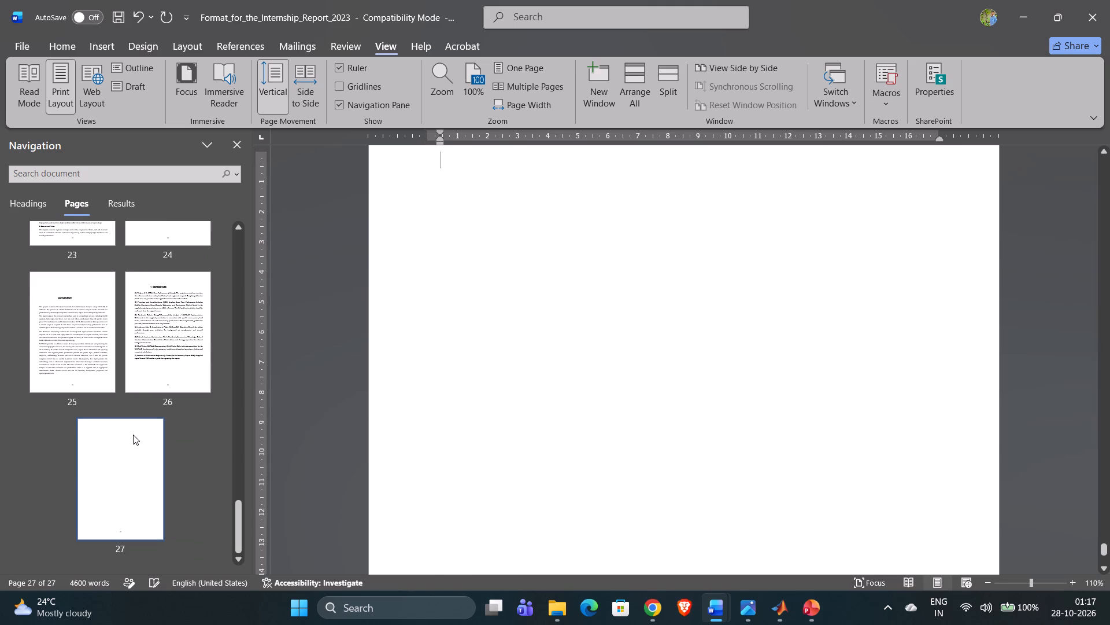
pyautogui.press('Delete')
pyautogui.click(162, 370)
pyautogui.click(93, 379)
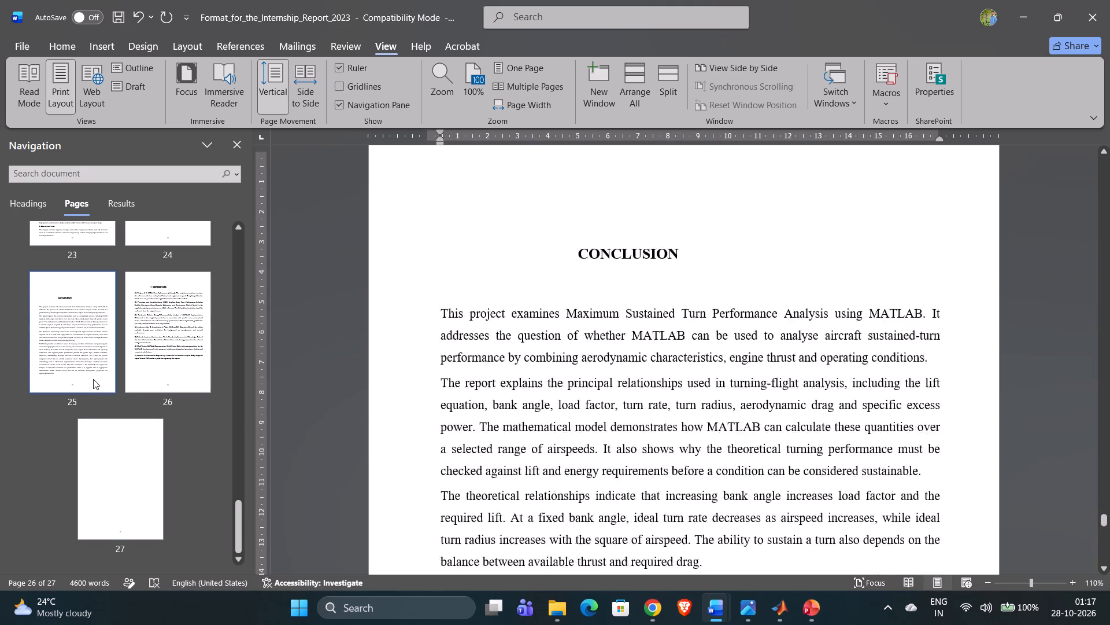
pyautogui.click(115, 462)
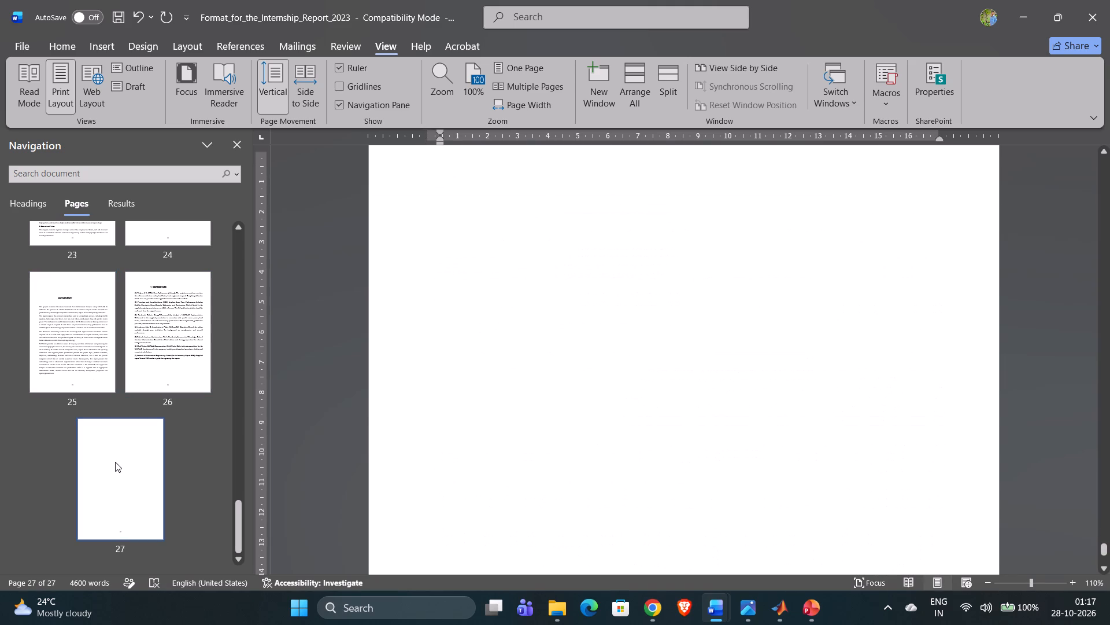
pyautogui.rightClick(115, 462)
pyautogui.press('Delete')
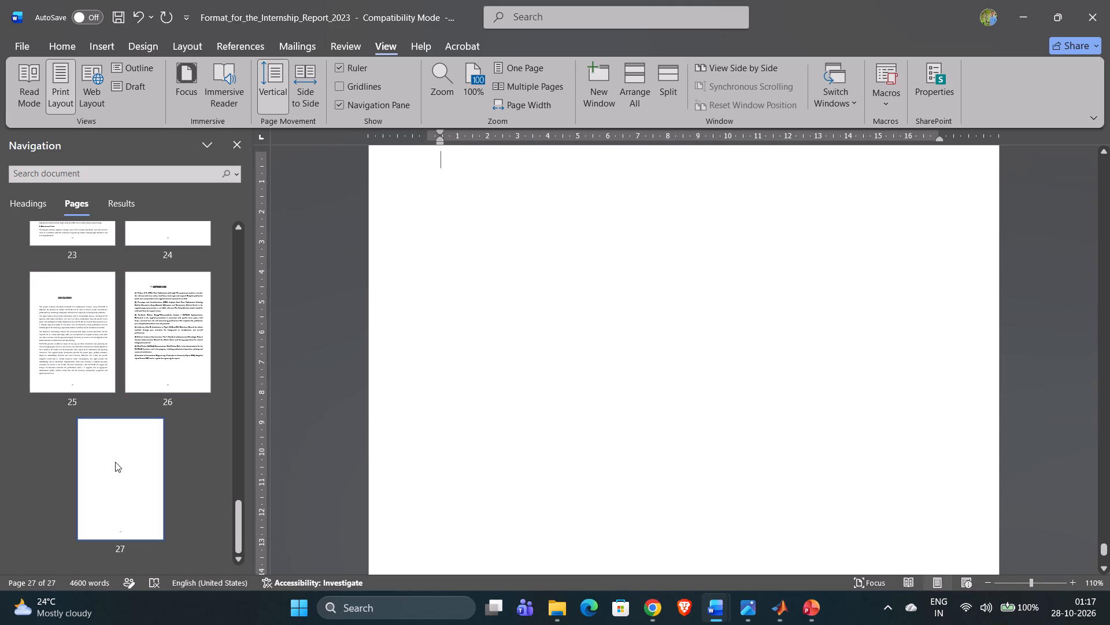
pyautogui.click(115, 462)
pyautogui.press('BackSpace')
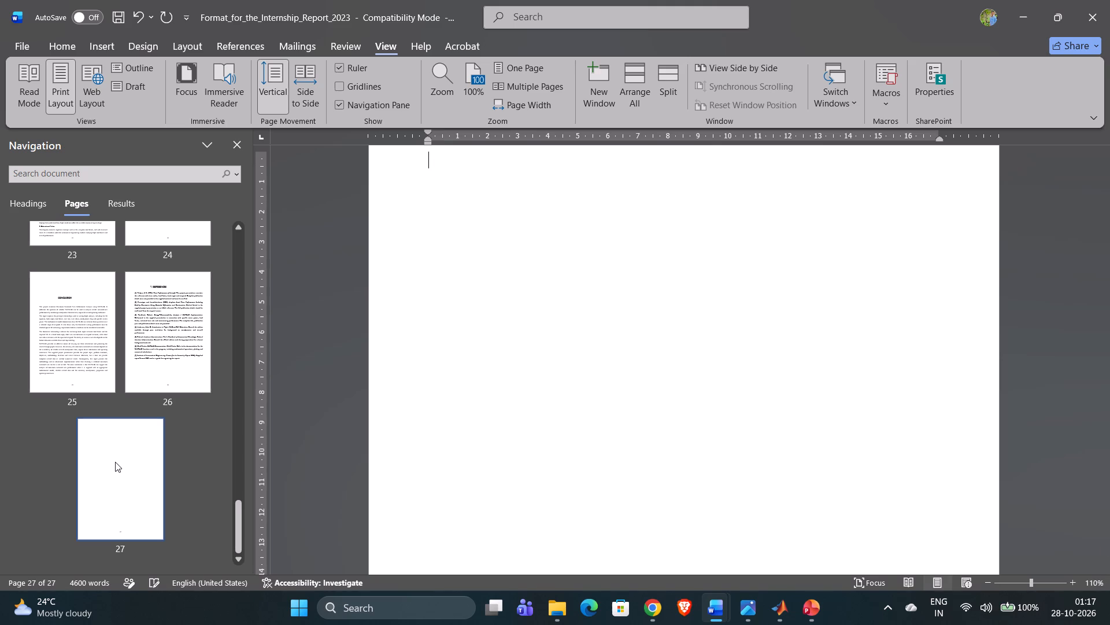
pyautogui.press('BackSpace')
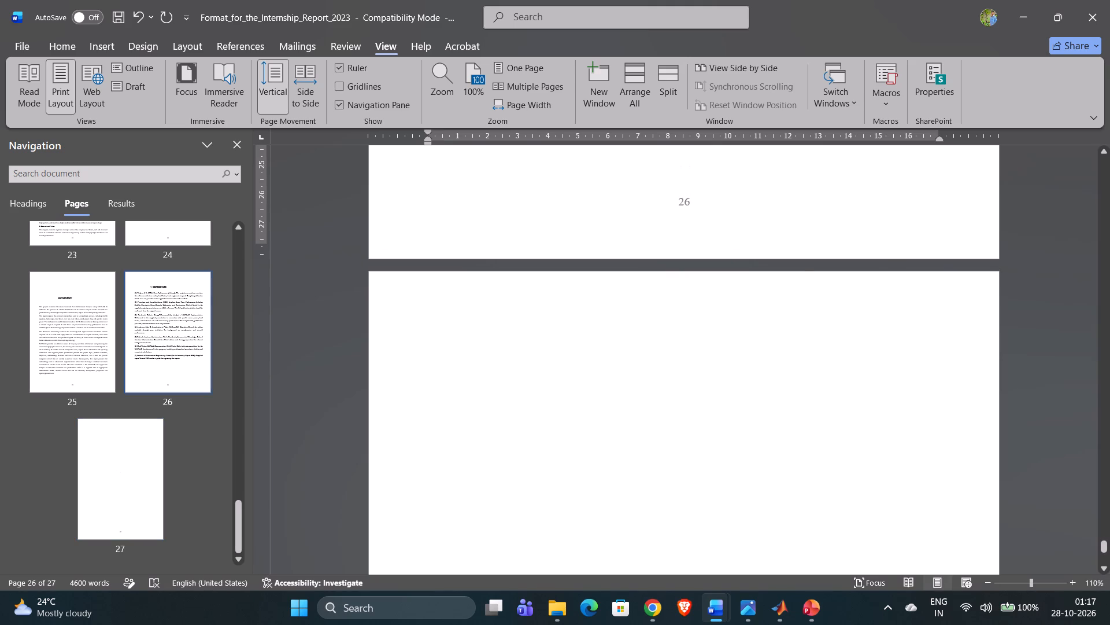
# Check the References page and remove the remaining empty paragraphs that form the blank last page 27.
pyautogui.scroll(10, 115, 462)
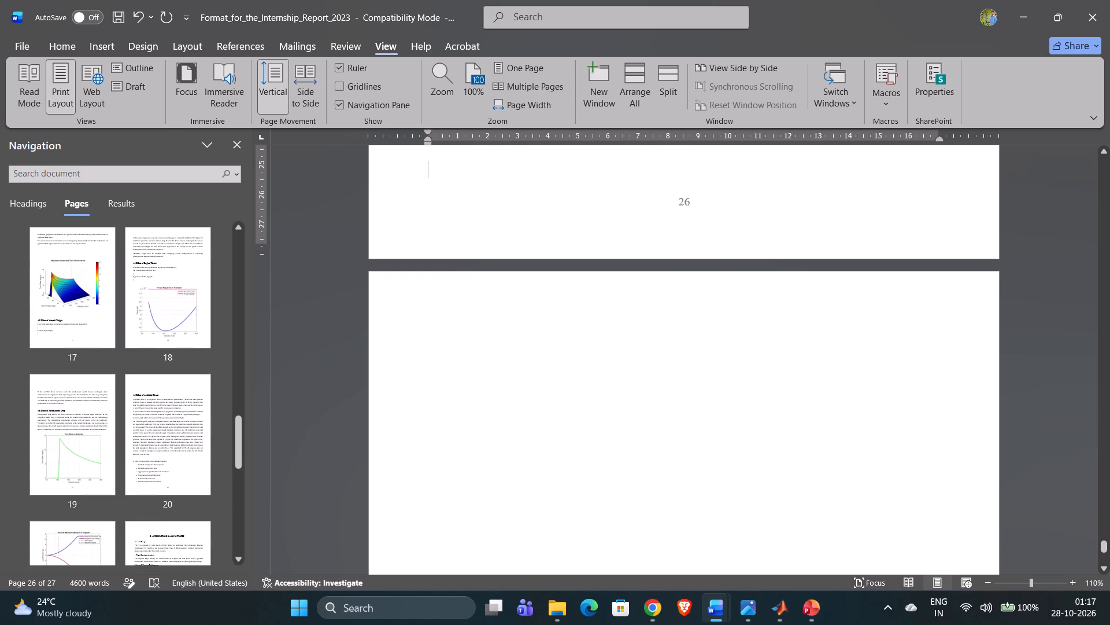
pyautogui.scroll(-5, 122, 436)
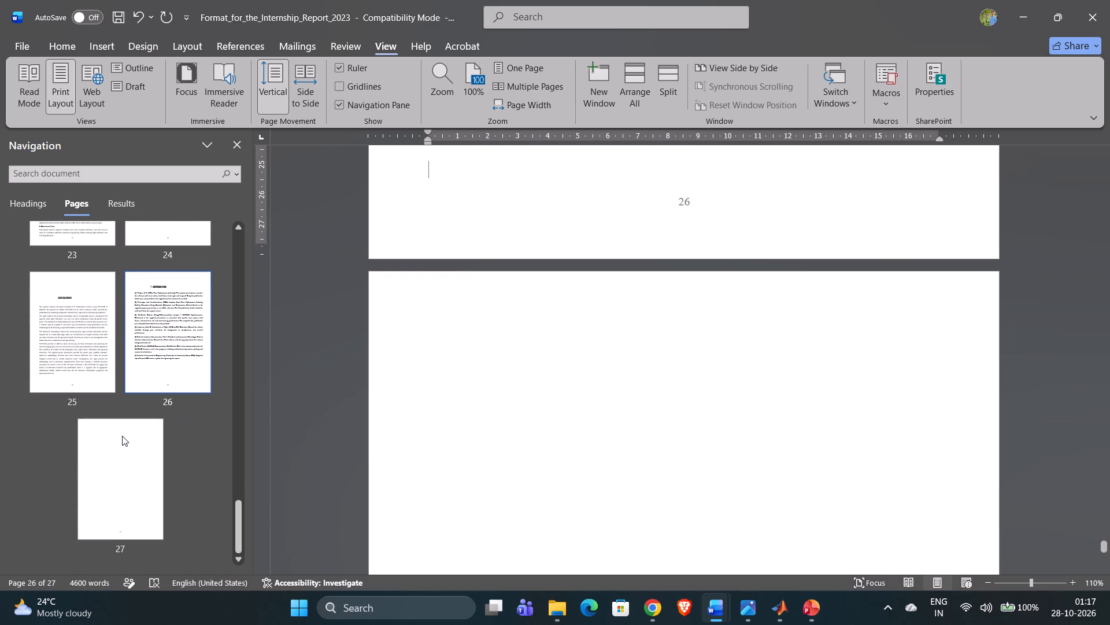
pyautogui.scroll(3, 490, 242)
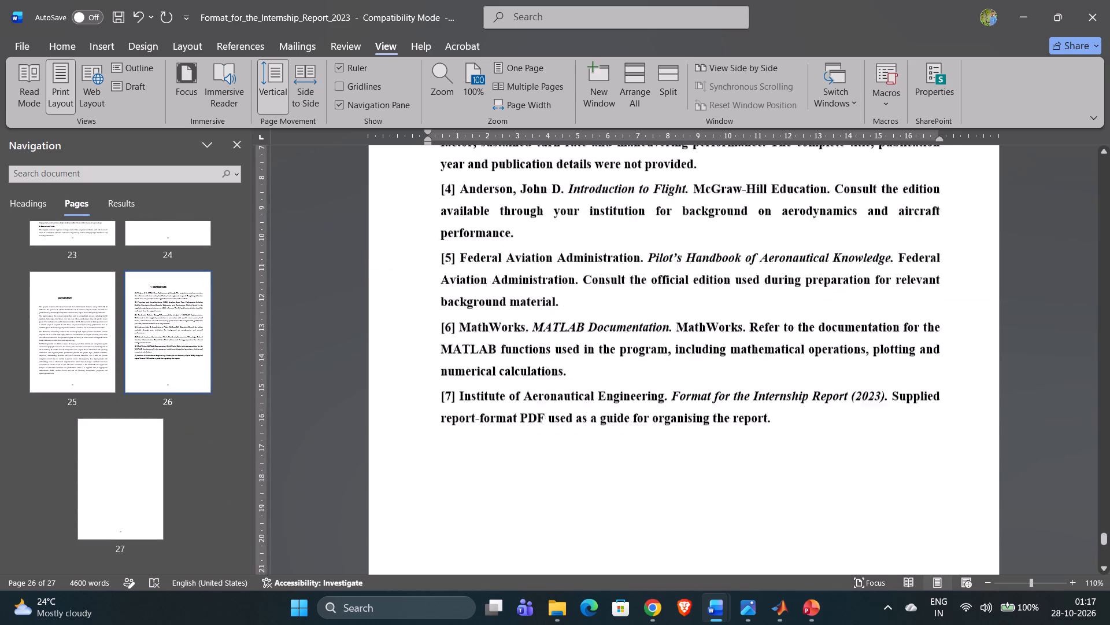
pyautogui.scroll(1, 490, 242)
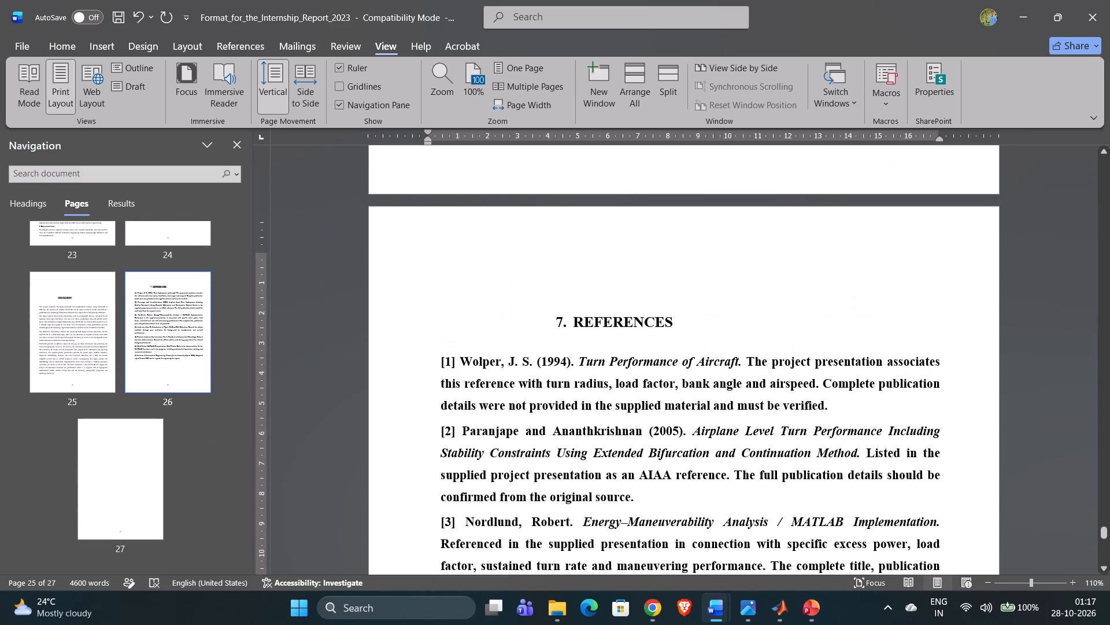
pyautogui.click(104, 500)
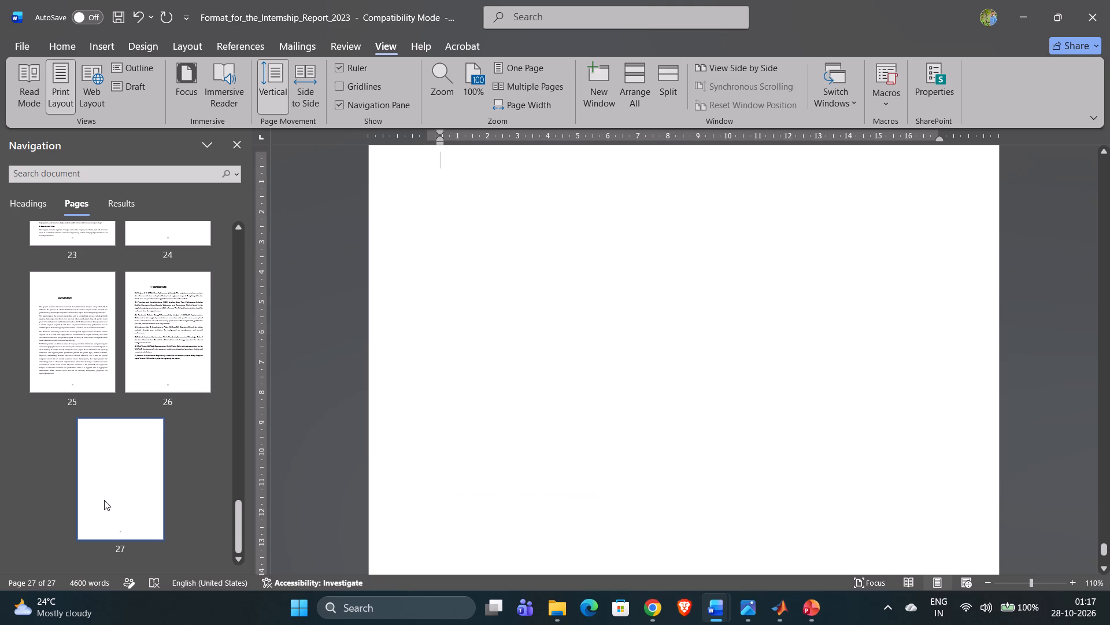
pyautogui.click(98, 468)
pyautogui.press('Delete')
pyautogui.press('Delete')
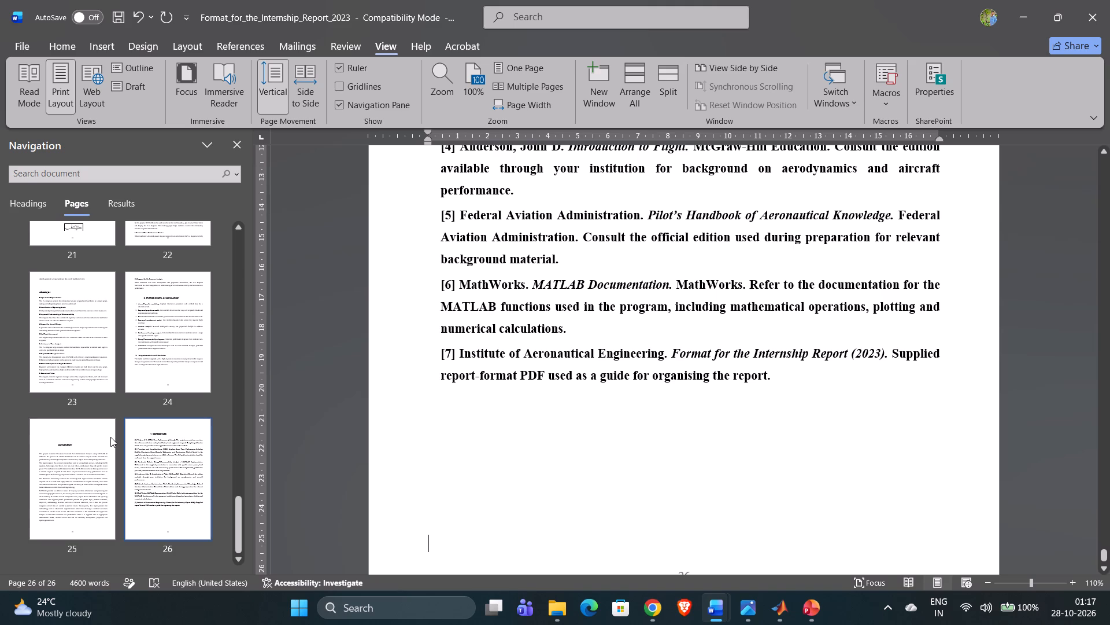
# Move the MINI-COURSE PROJECT REPORT title block down the cover page by adding six empty lines above it.
pyautogui.scroll(6, 110, 437)
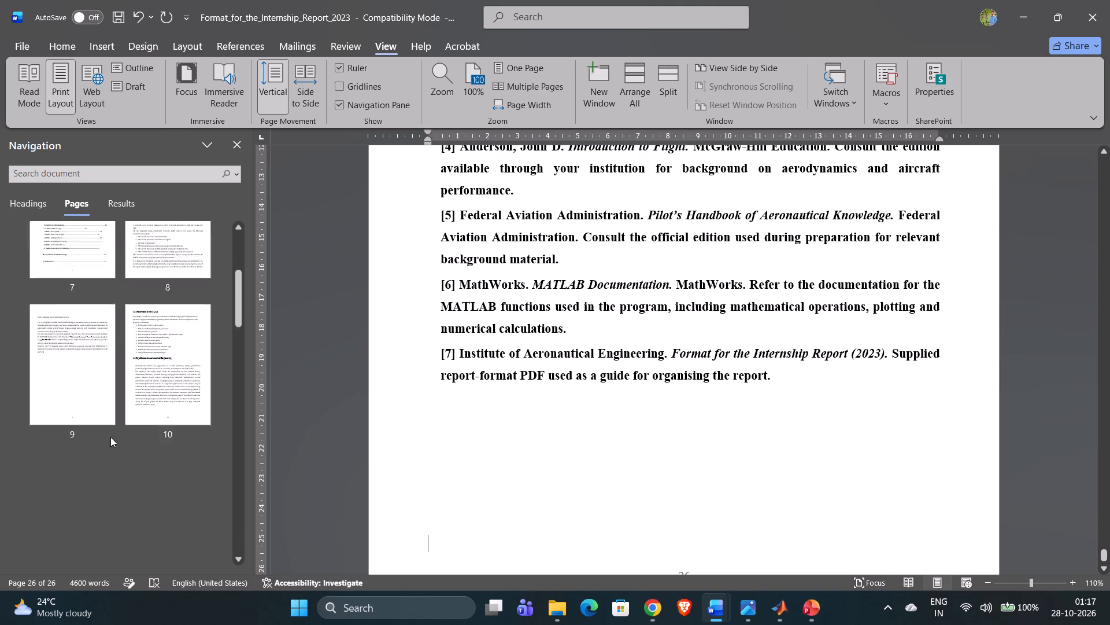
pyautogui.scroll(5, 110, 437)
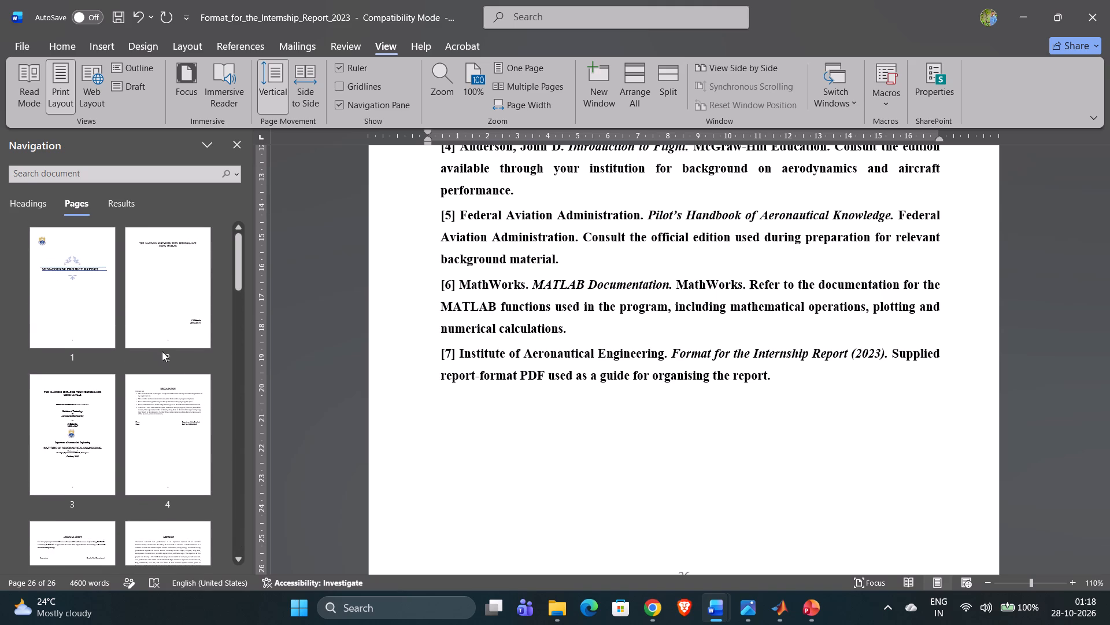
pyautogui.click(76, 297)
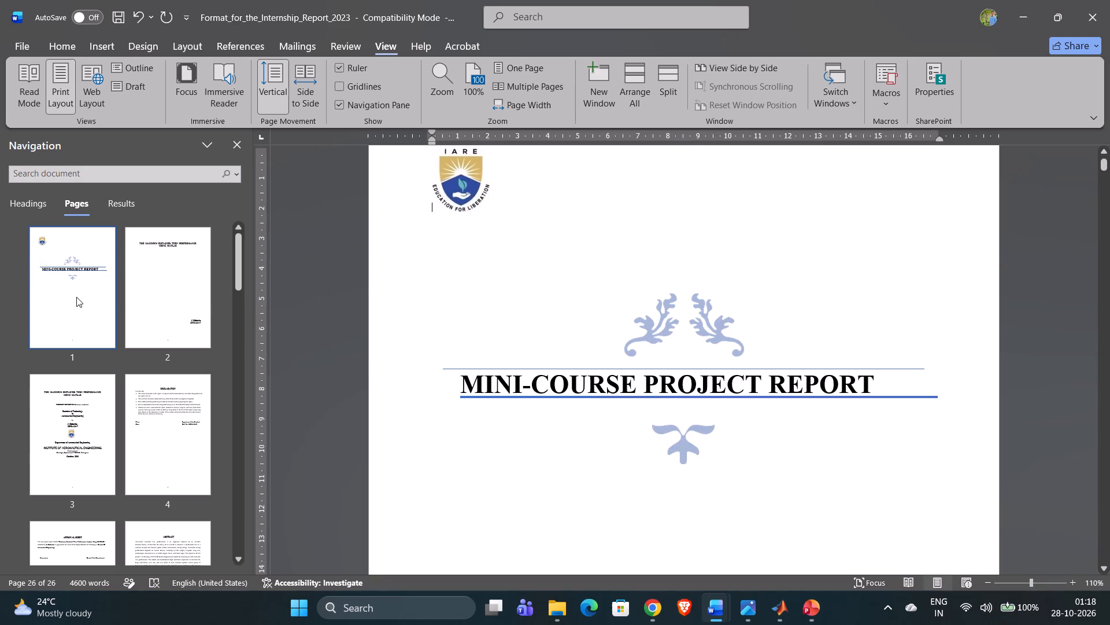
pyautogui.click(464, 329)
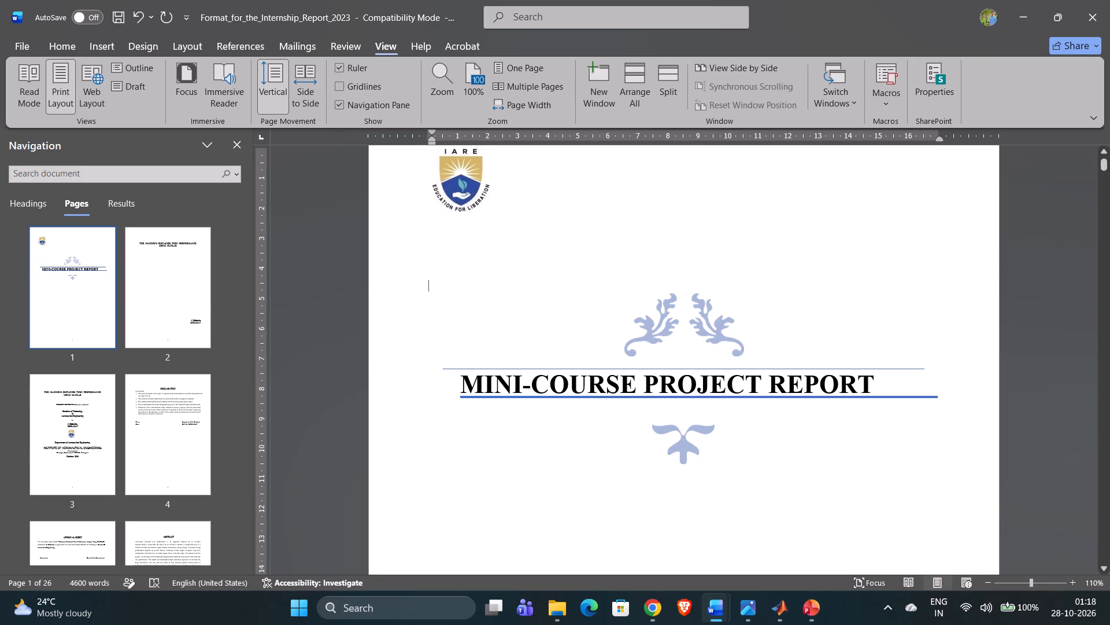
pyautogui.press('Return')
pyautogui.press('Return')
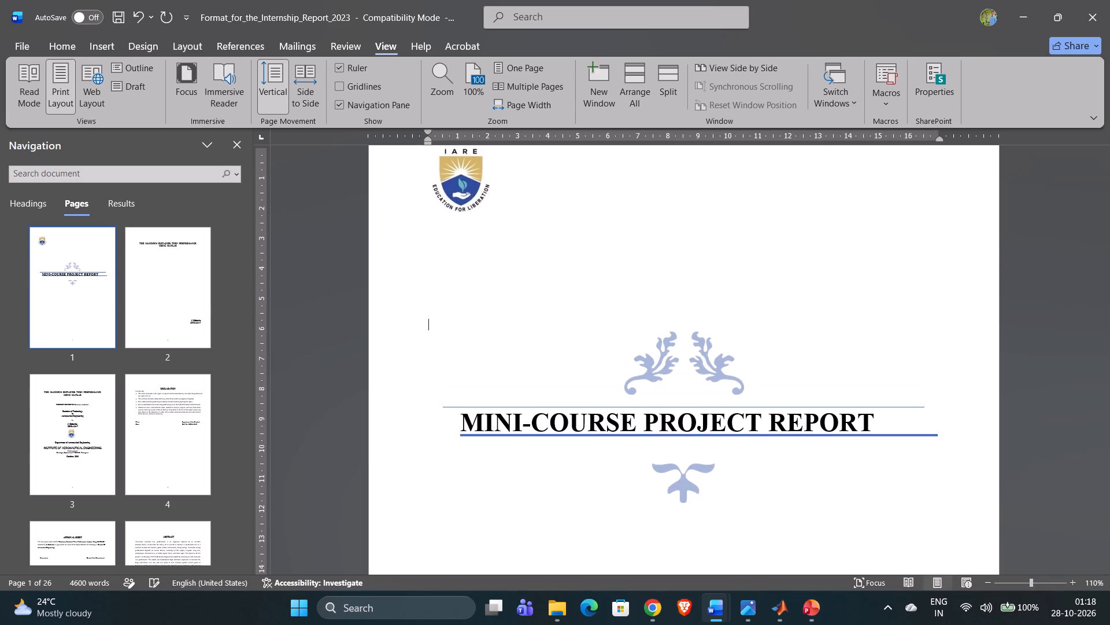
pyautogui.press('Return')
pyautogui.press('Return')
pyautogui.press('Return')
pyautogui.press('Return')
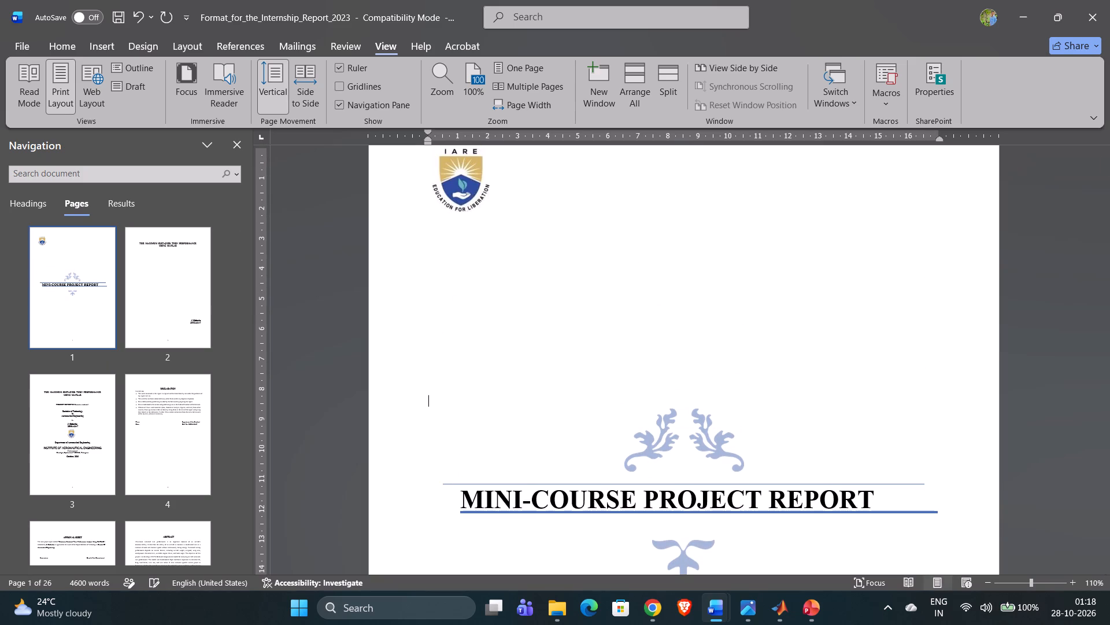
# Check page 2, and lower the title page's content on page 3 by adding empty lines above its title.
pyautogui.click(193, 278)
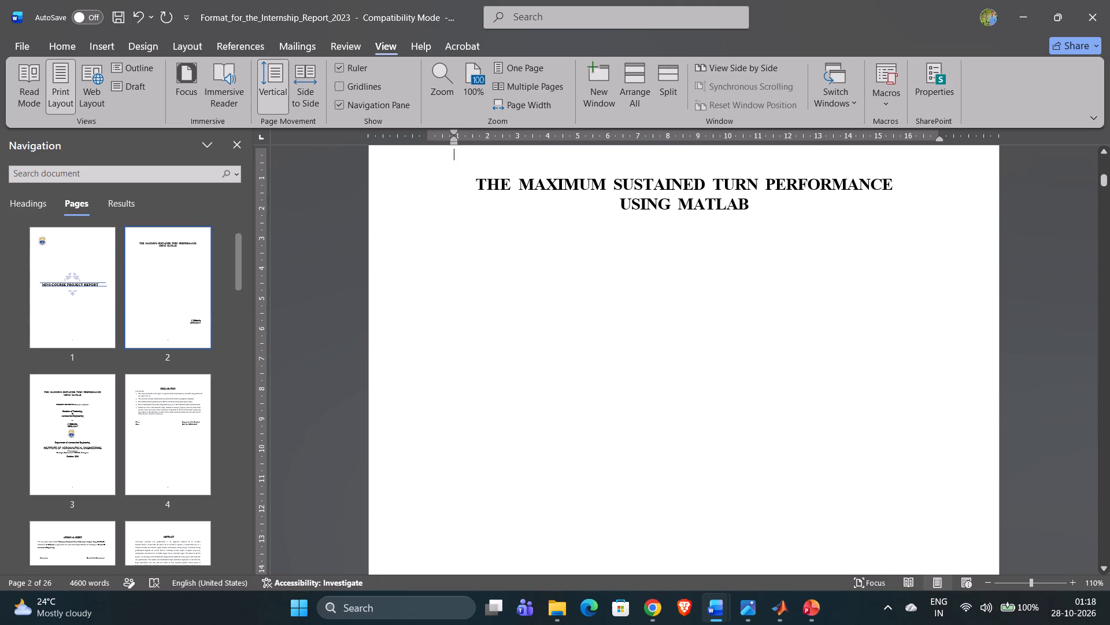
pyautogui.scroll(2, 561, 222)
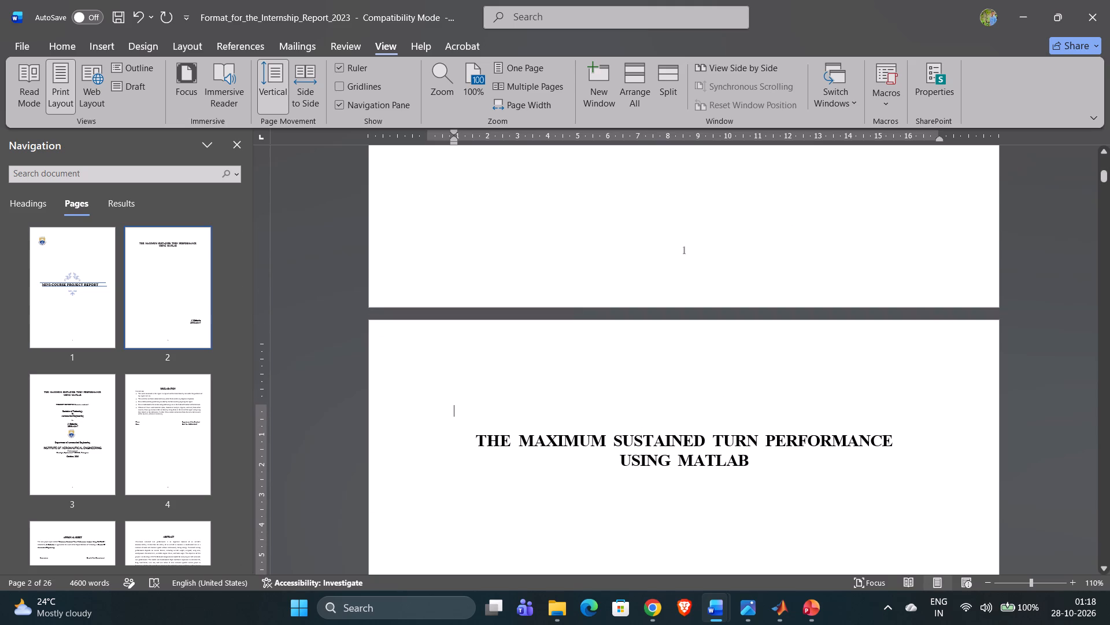
pyautogui.scroll(-3, 518, 381)
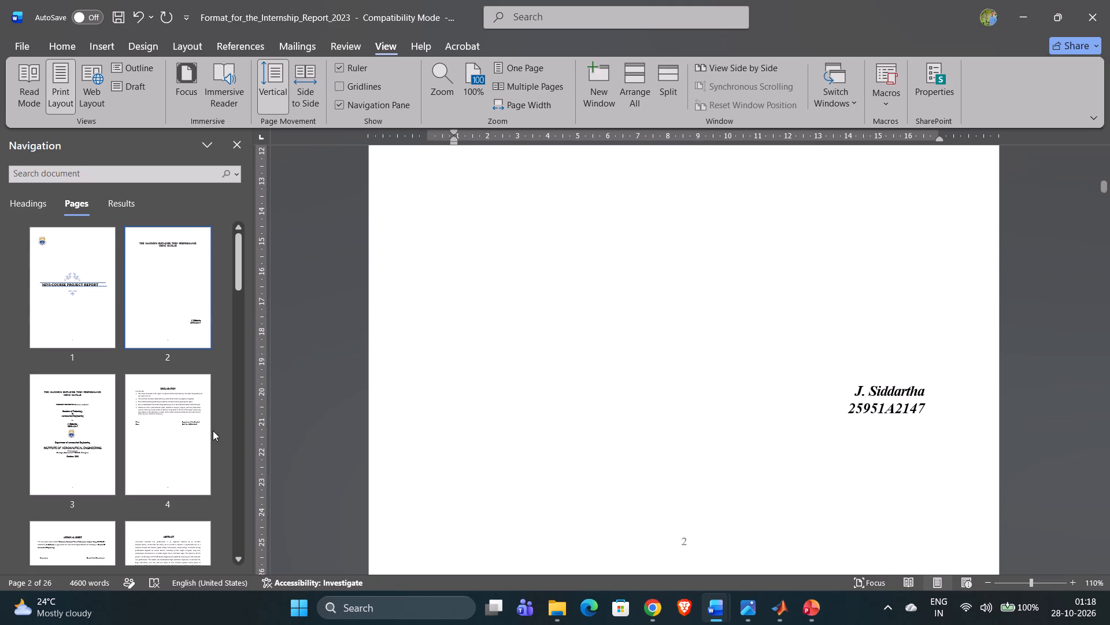
pyautogui.click(105, 424)
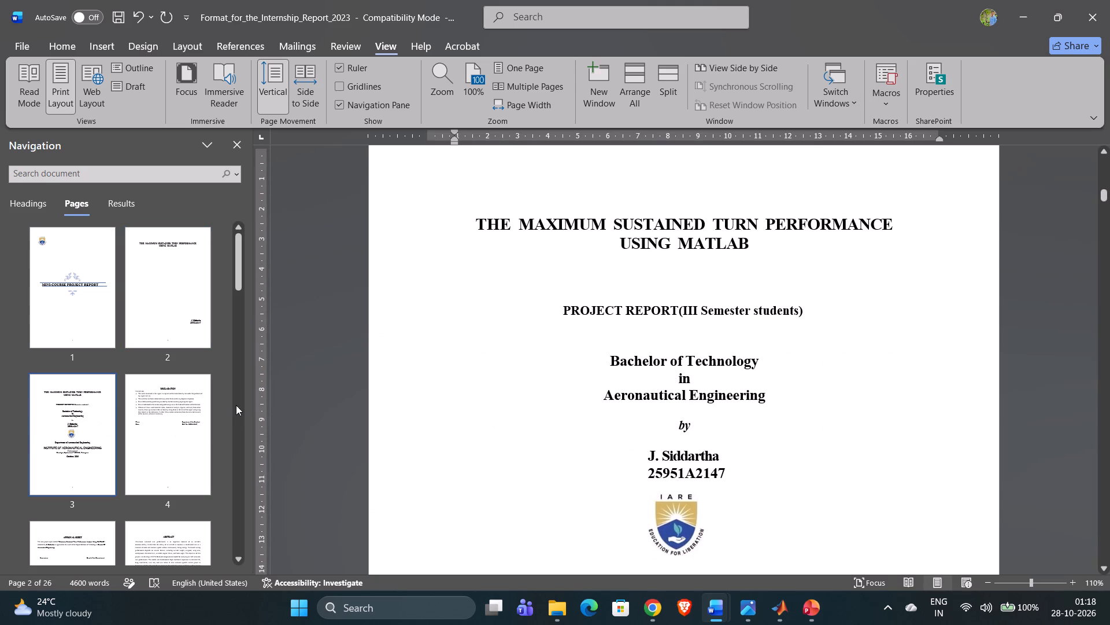
pyautogui.scroll(-2, 426, 389)
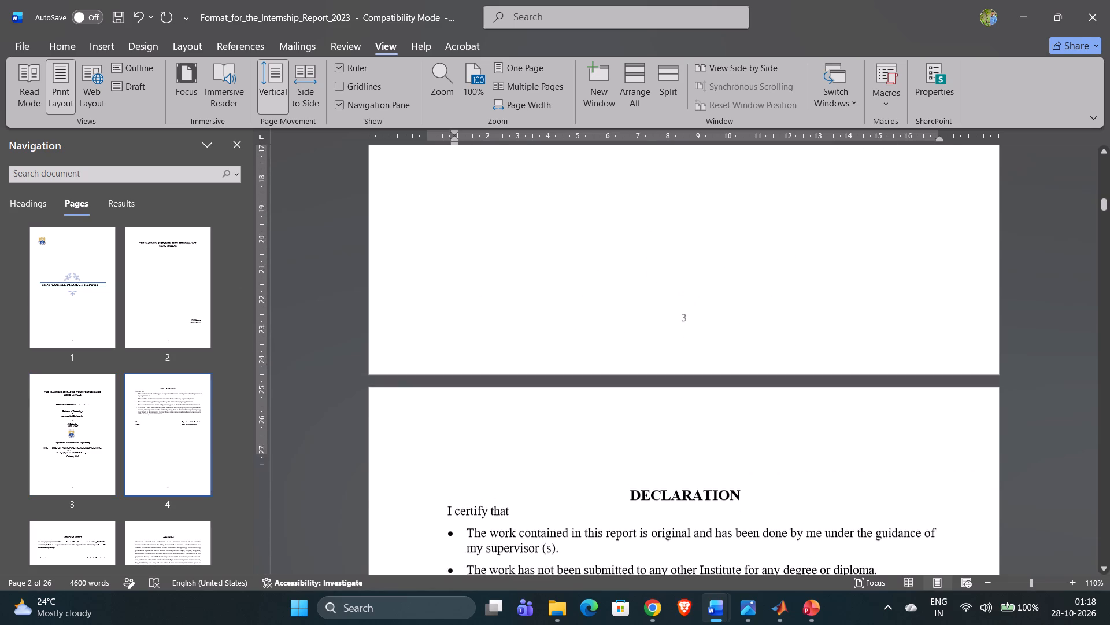
pyautogui.scroll(1, 426, 389)
pyautogui.scroll(-1, 426, 389)
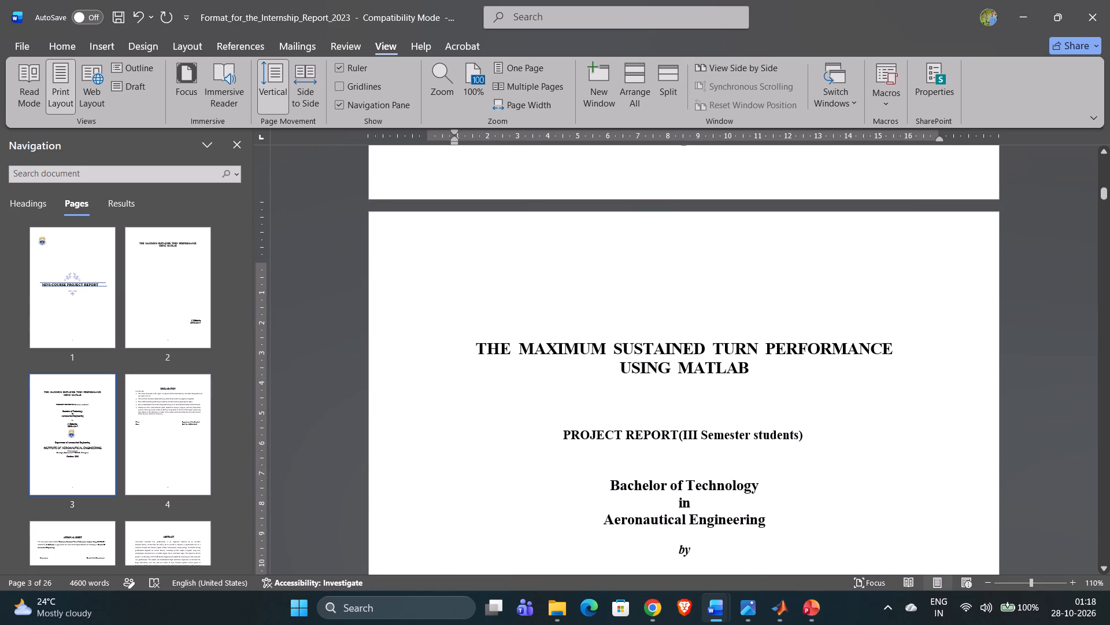
pyautogui.scroll(-1, 426, 389)
pyautogui.press('Return')
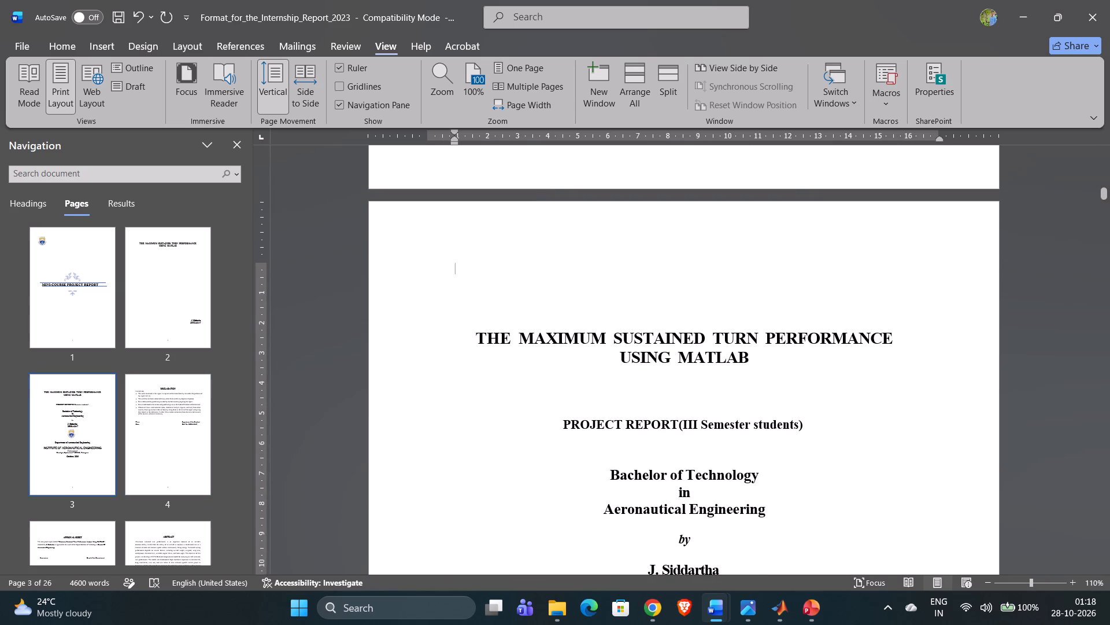
pyautogui.press('Return')
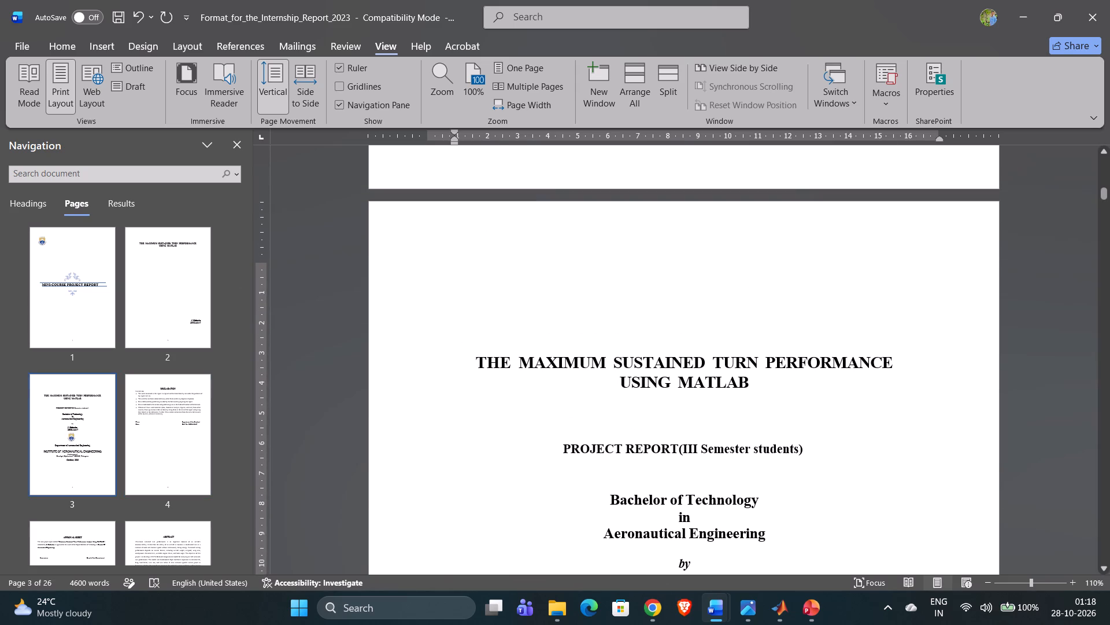
# Check the layout of the Declaration, Approval Sheet and Abstract on pages 4 to 6.
pyautogui.click(154, 431)
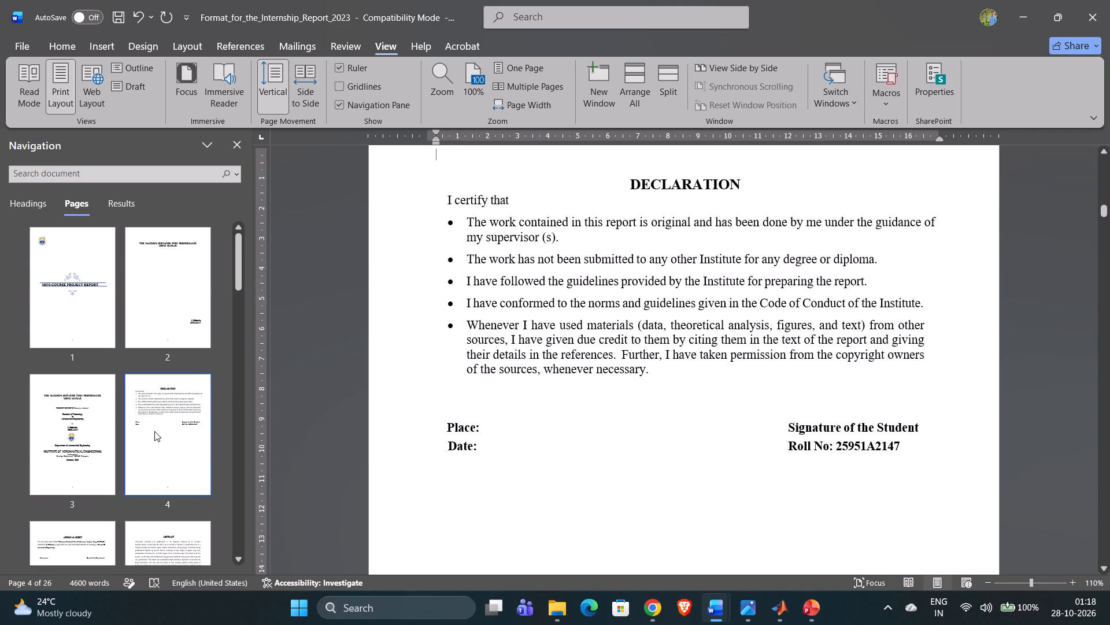
pyautogui.click(56, 539)
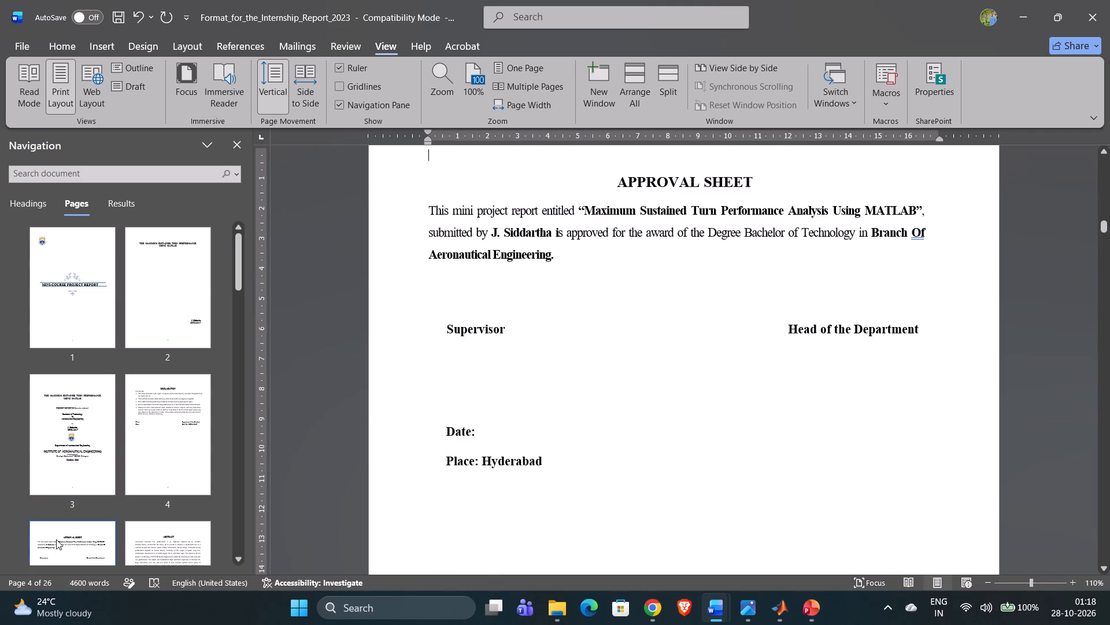
pyautogui.scroll(-4, 459, 435)
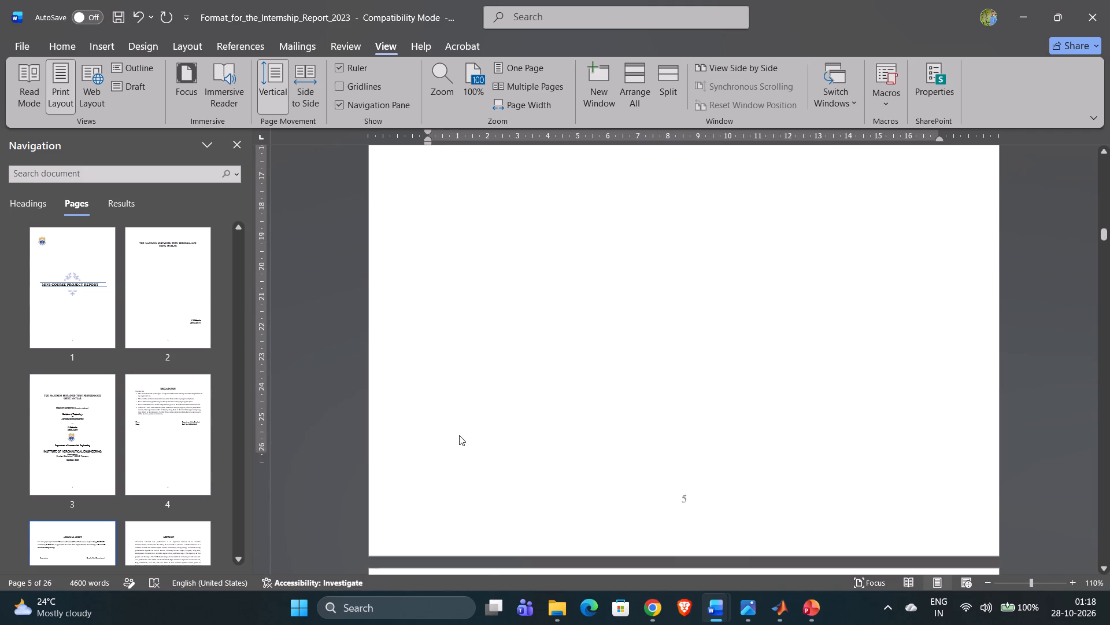
pyautogui.scroll(-1, 459, 435)
pyautogui.click(153, 336)
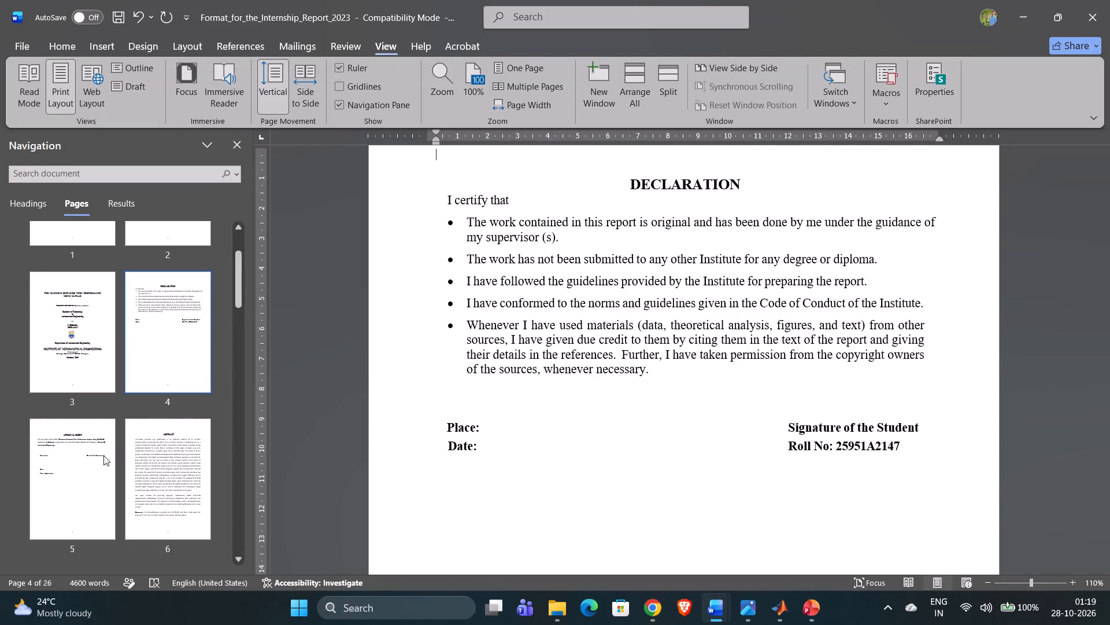
pyautogui.click(90, 465)
pyautogui.click(183, 460)
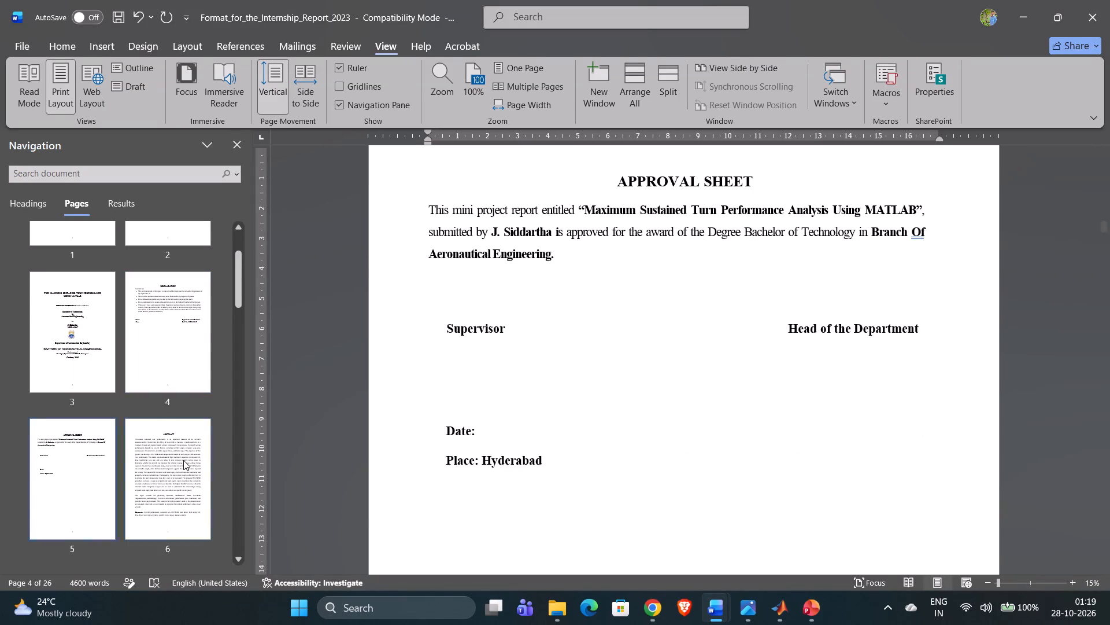
# Delete all the text on page 9, from "Such a condition is not a sustained level turn" through "other aircraft operating".
pyautogui.scroll(-1, 183, 460)
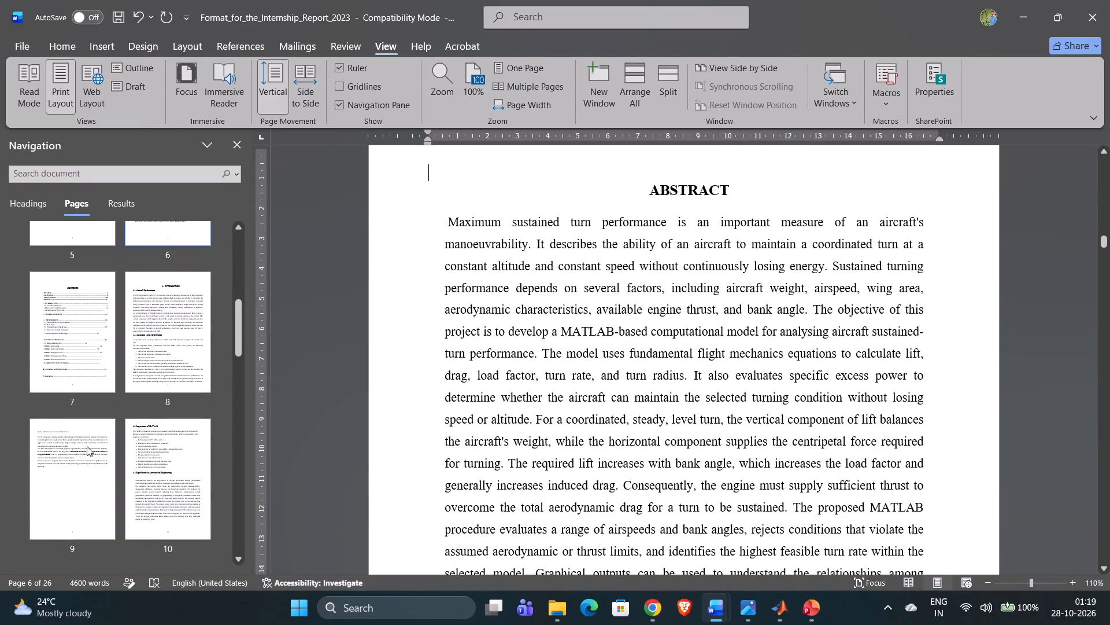
pyautogui.click(73, 450)
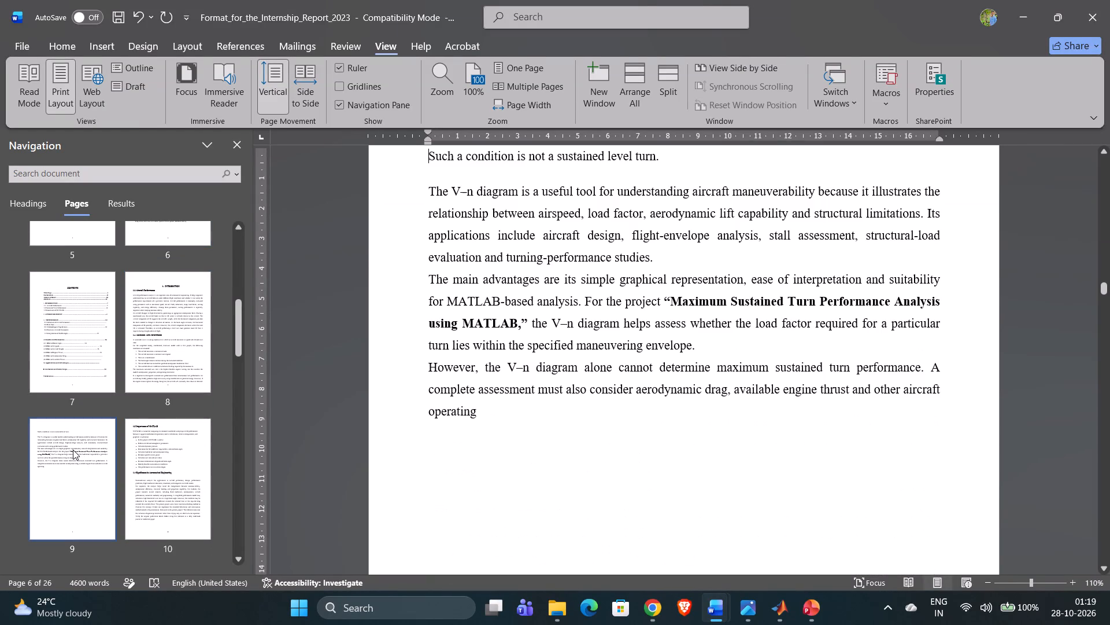
pyautogui.scroll(2, 483, 428)
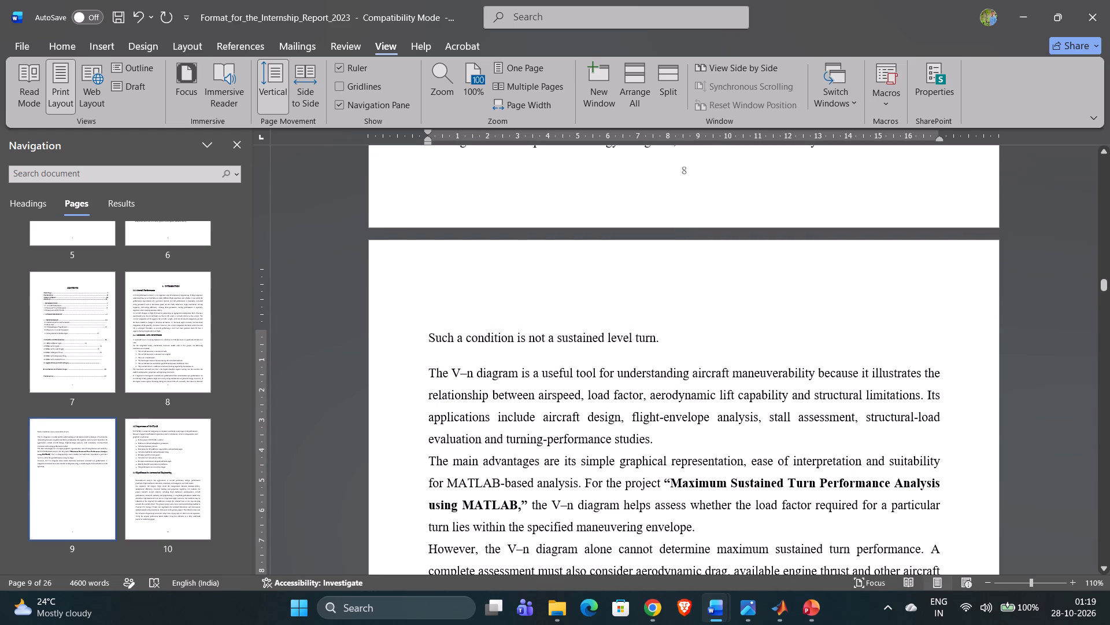
pyautogui.moveTo(425, 333); pyautogui.dragTo(513, 557)
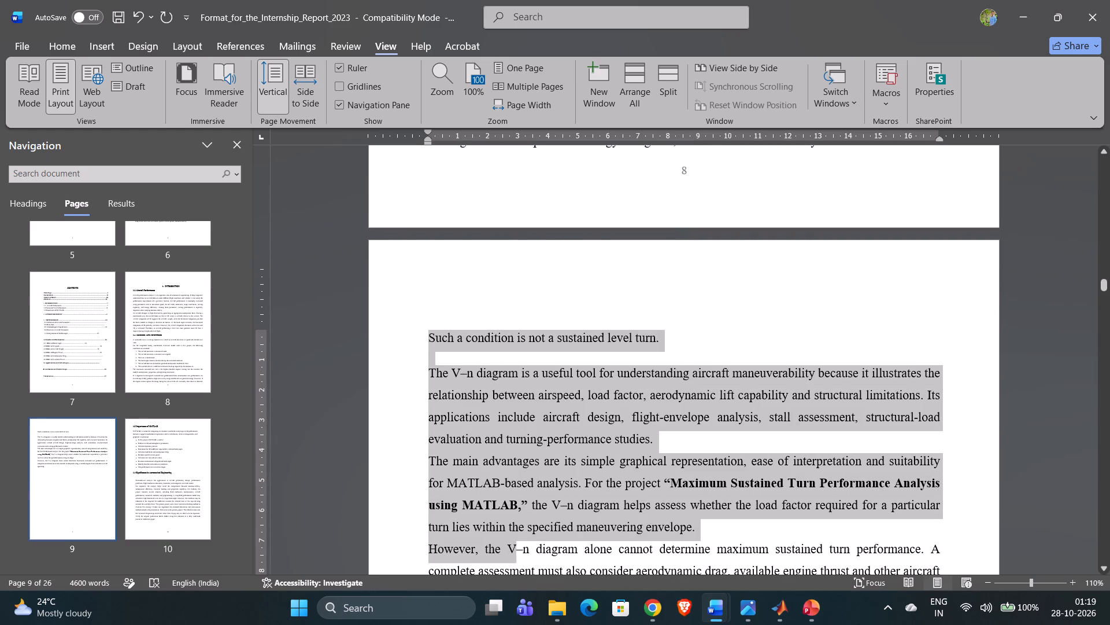
pyautogui.moveTo(513, 557); pyautogui.dragTo(483, 513)
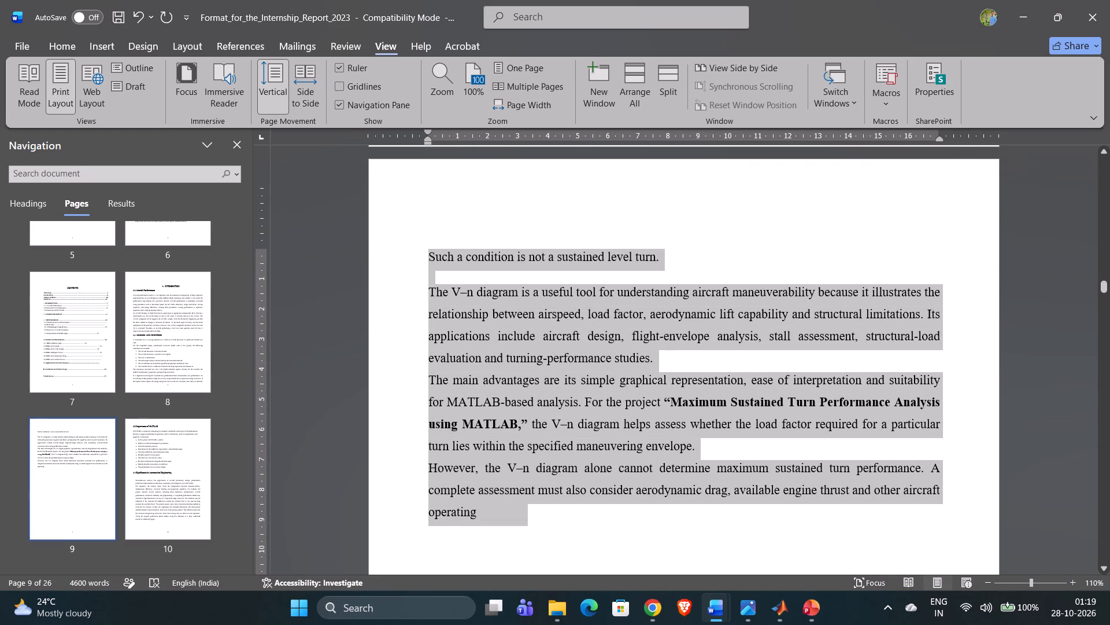
pyautogui.moveTo(483, 513); pyautogui.dragTo(476, 512)
pyautogui.press('BackSpace')
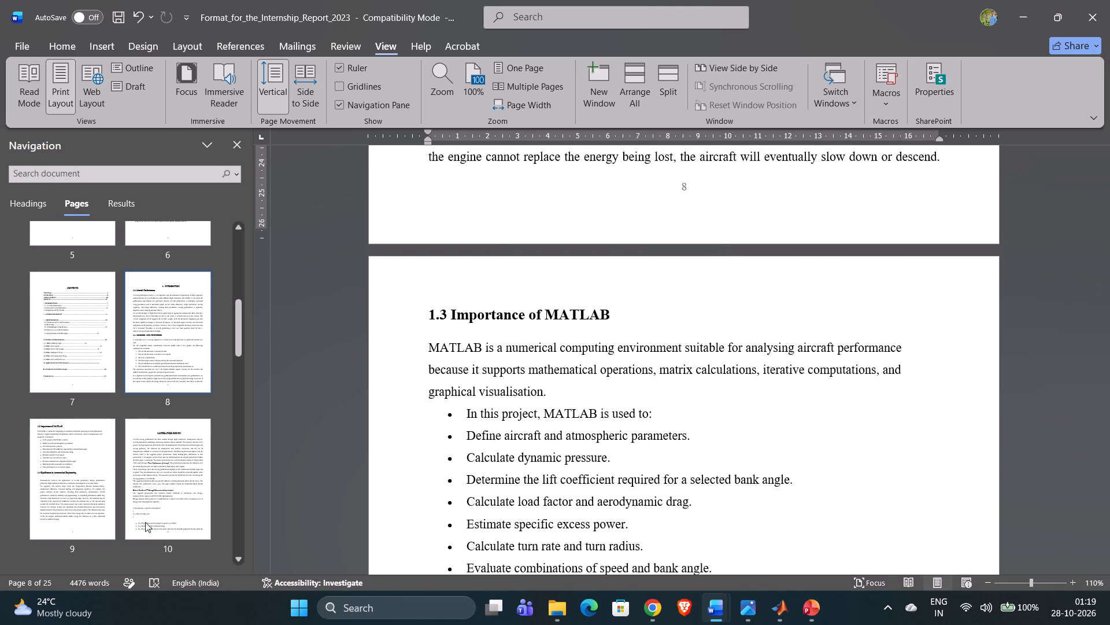
# Remove five empty lines above the CONCLUSION heading on page 24.
pyautogui.scroll(-20, 61, 515)
pyautogui.scroll(-8, 61, 515)
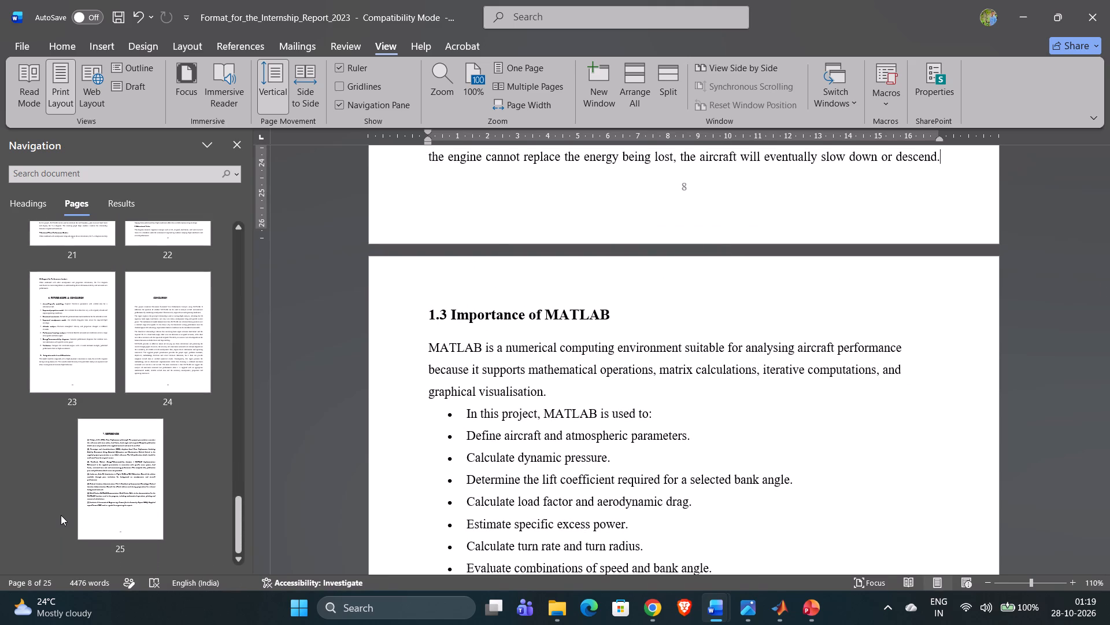
pyautogui.scroll(20, 61, 515)
pyautogui.scroll(20, 61, 515)
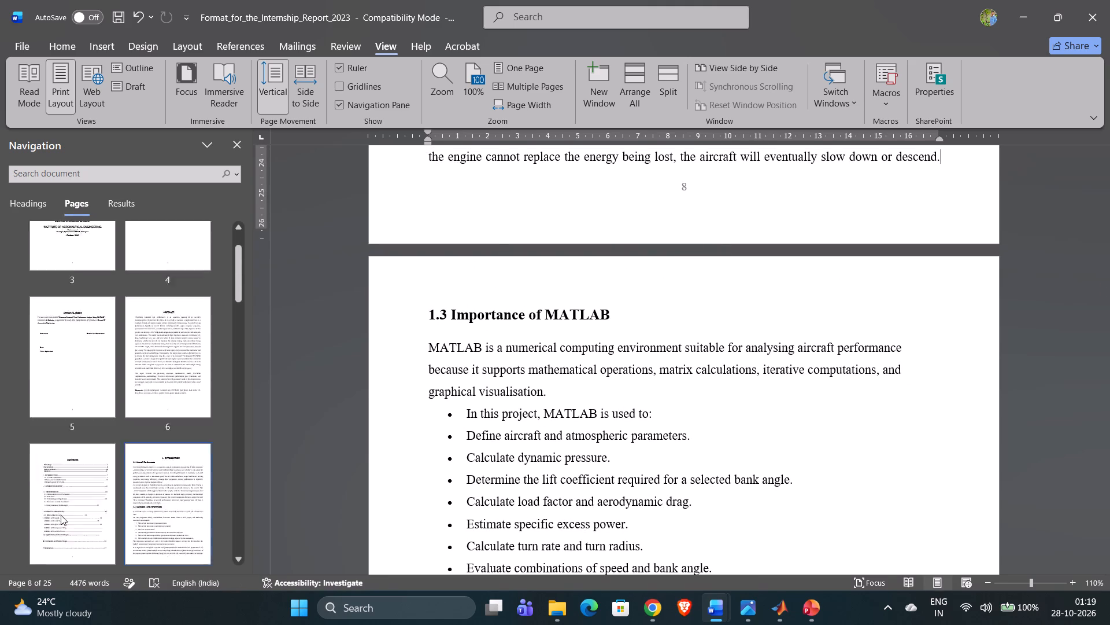
pyautogui.scroll(3, 61, 515)
pyautogui.scroll(-20, 61, 515)
pyautogui.scroll(-3, 61, 515)
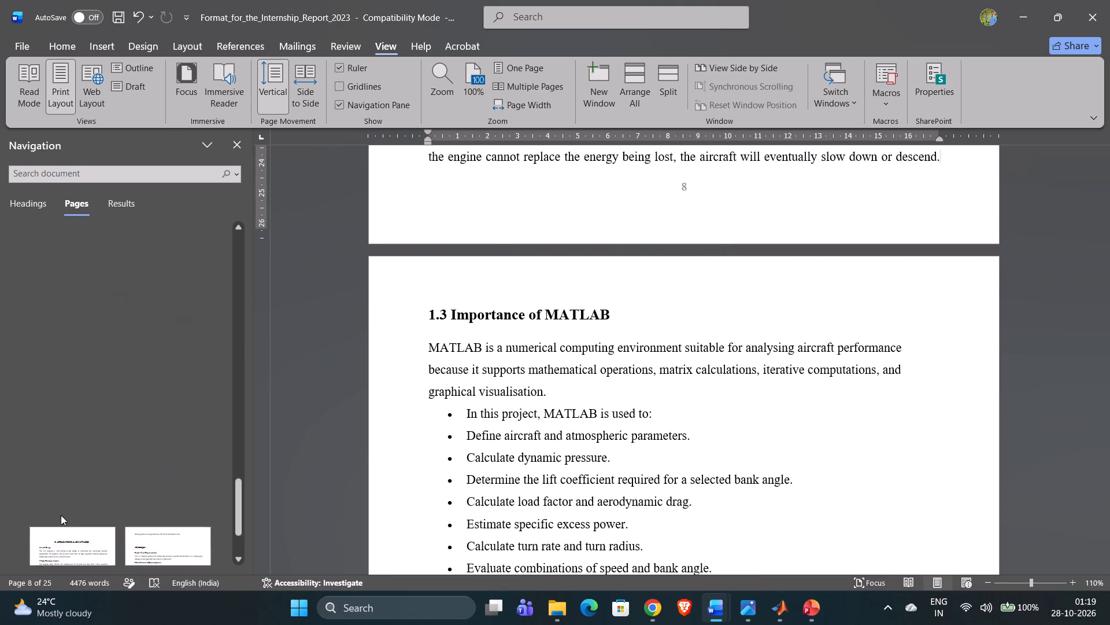
pyautogui.scroll(-19, 61, 515)
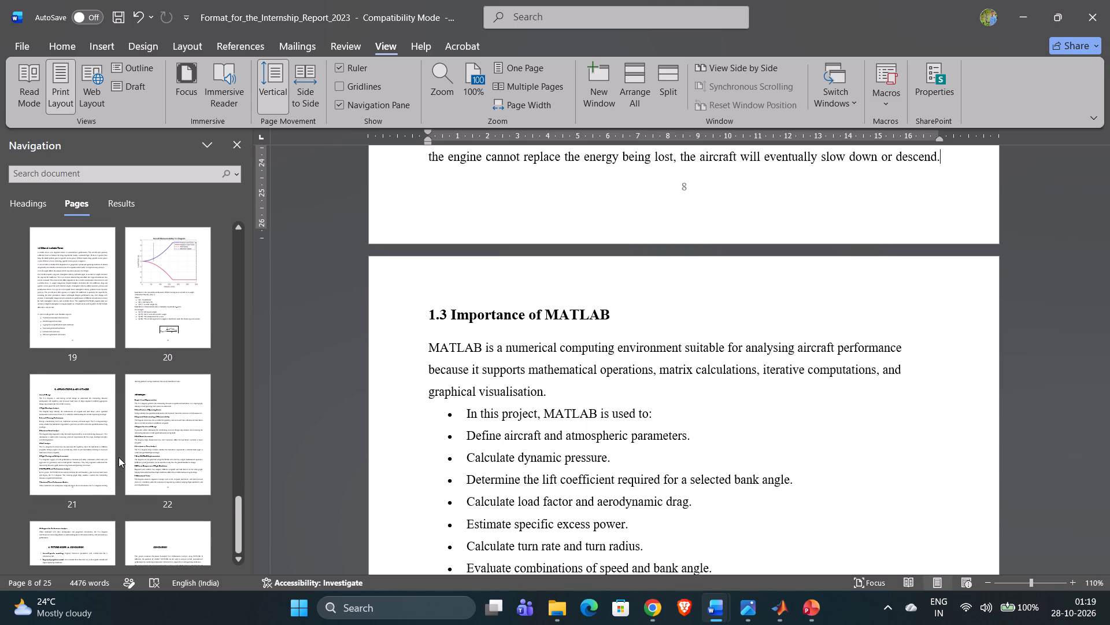
pyautogui.click(119, 457)
pyautogui.click(203, 317)
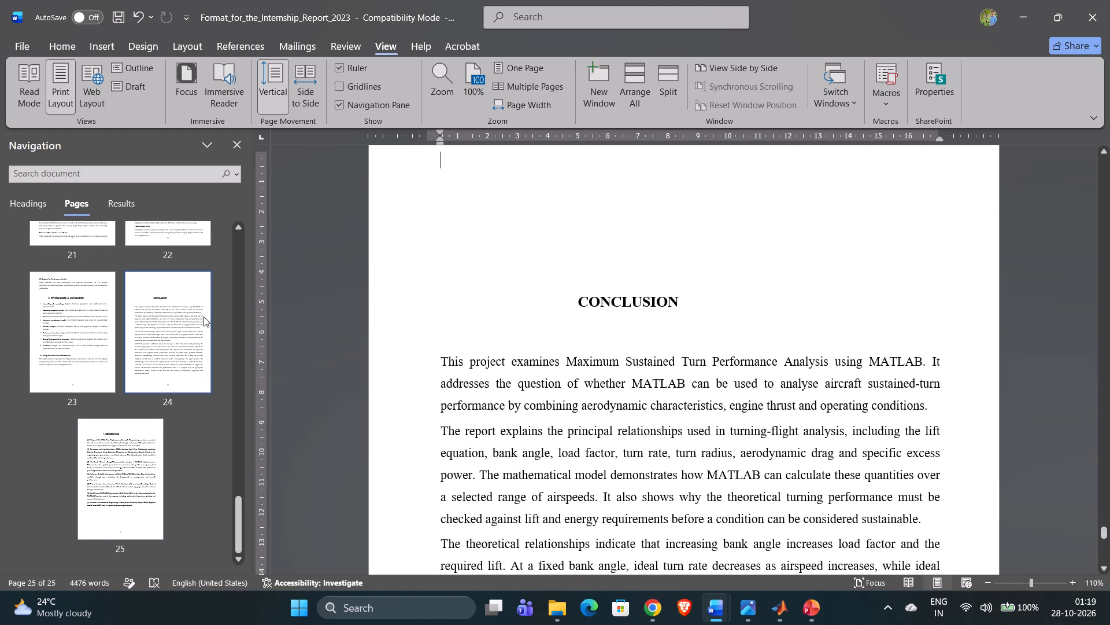
pyautogui.click(572, 285)
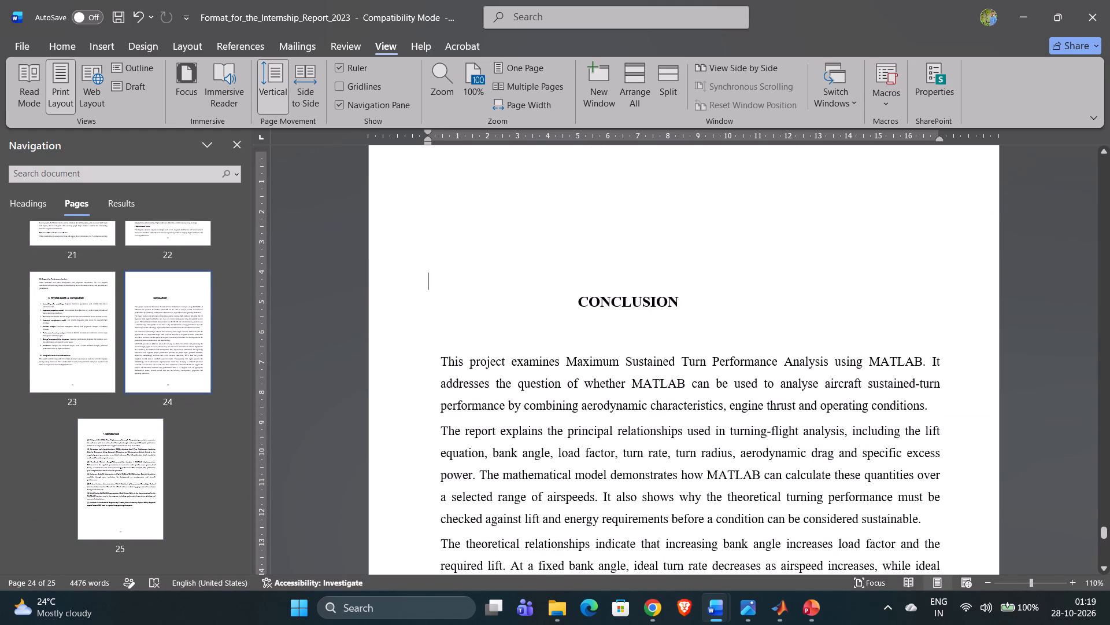
pyautogui.press('BackSpace')
pyautogui.press('BackSpace')
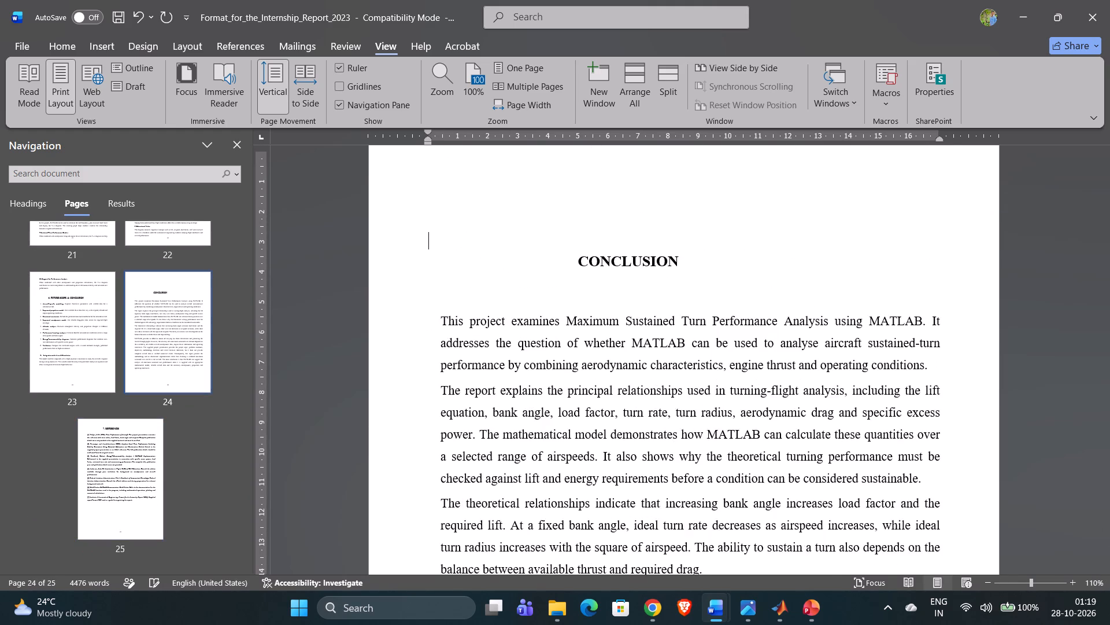
pyautogui.press('BackSpace')
pyautogui.press('BackSpace')
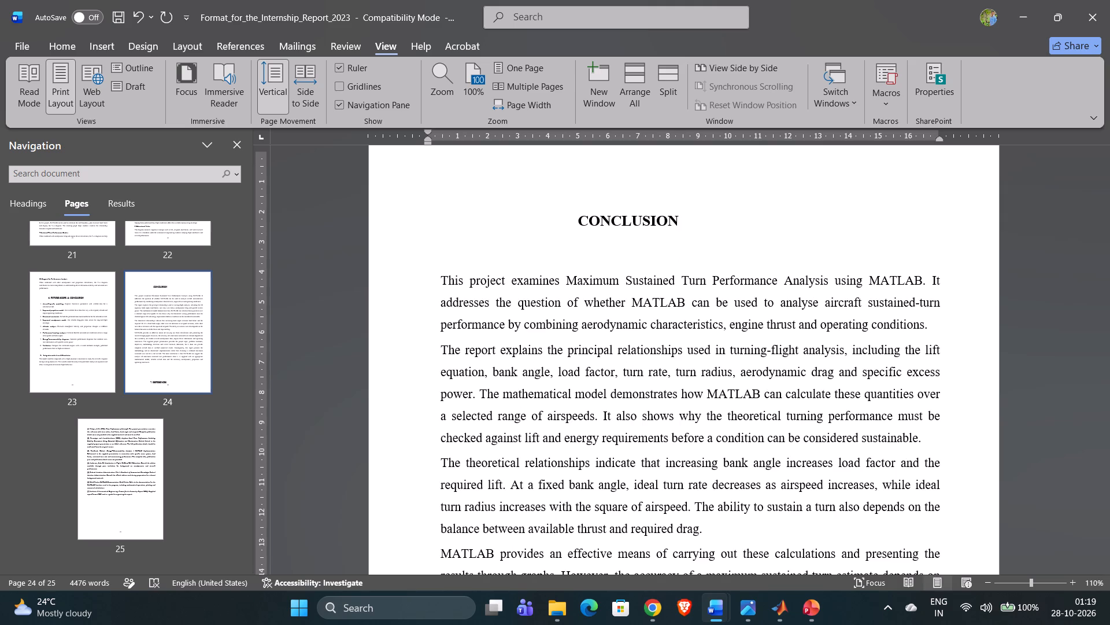
pyautogui.scroll(1, 572, 285)
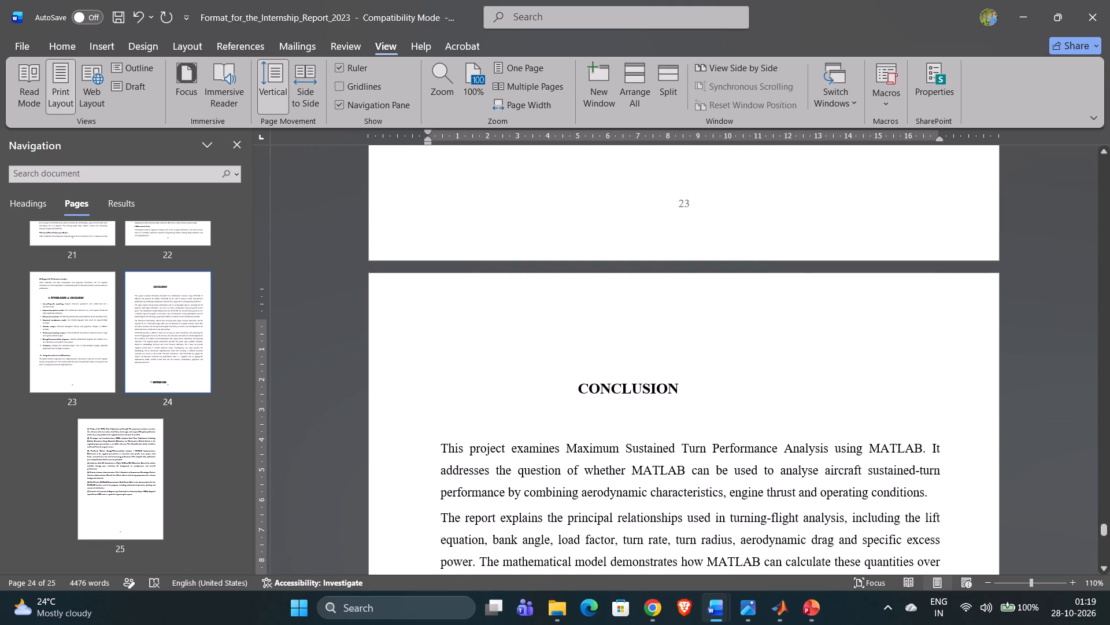
pyautogui.press('BackSpace')
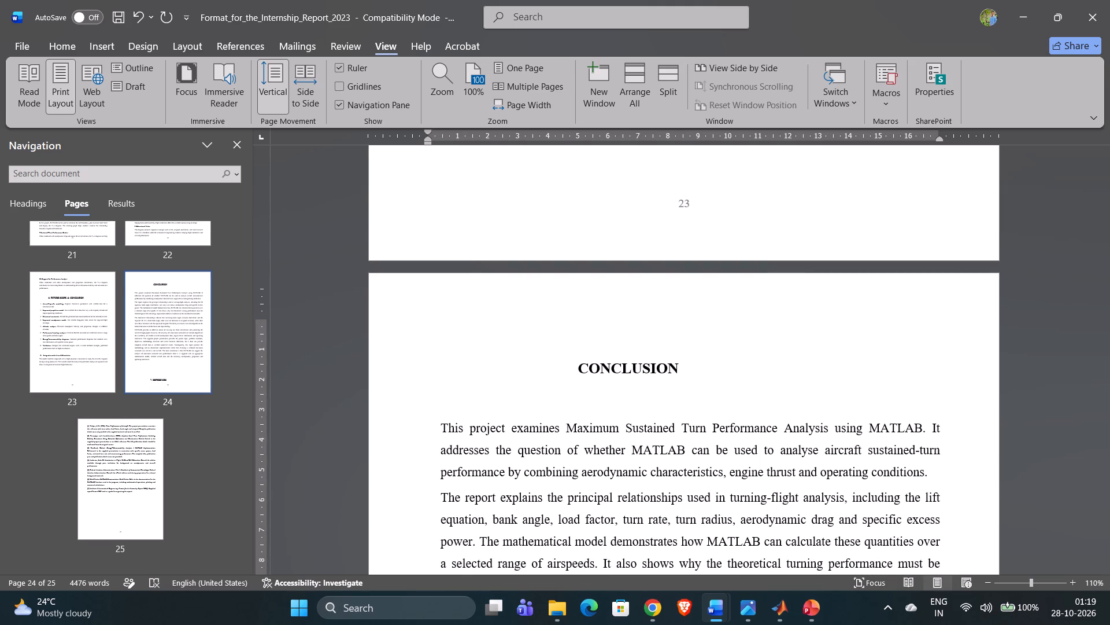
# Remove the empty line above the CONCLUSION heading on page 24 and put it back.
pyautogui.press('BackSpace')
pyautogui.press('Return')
# Shift the "7. REFERENCES" heading from page 24 to page 25 with two empty lines, and add another empty line above it.
pyautogui.scroll(-5, 678, 299)
pyautogui.hscroll(1, 678, 299)
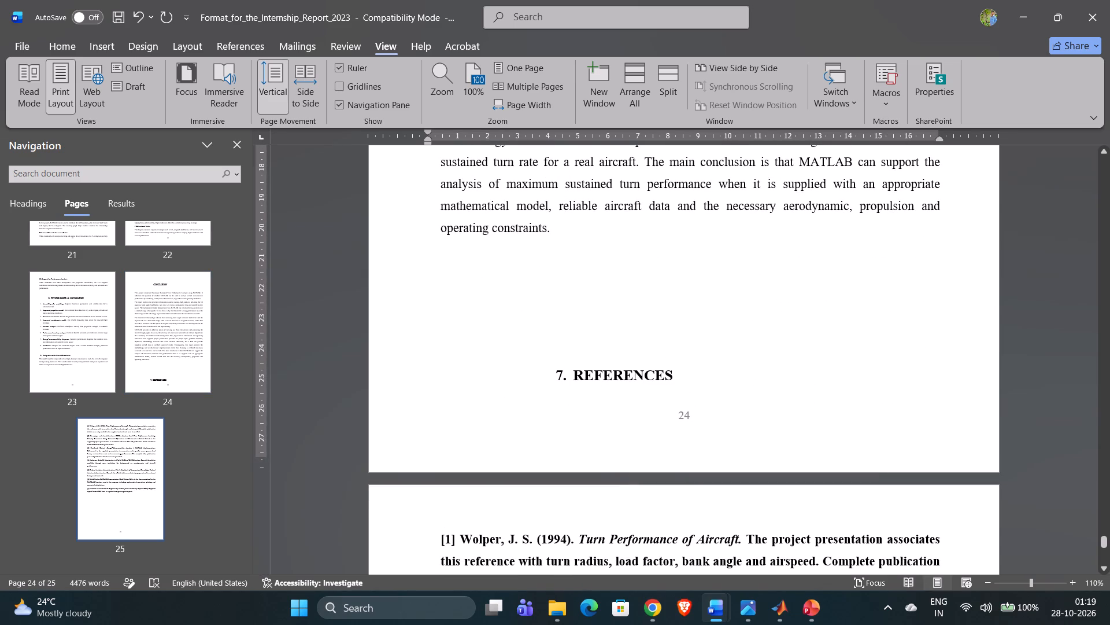
pyautogui.click(563, 356)
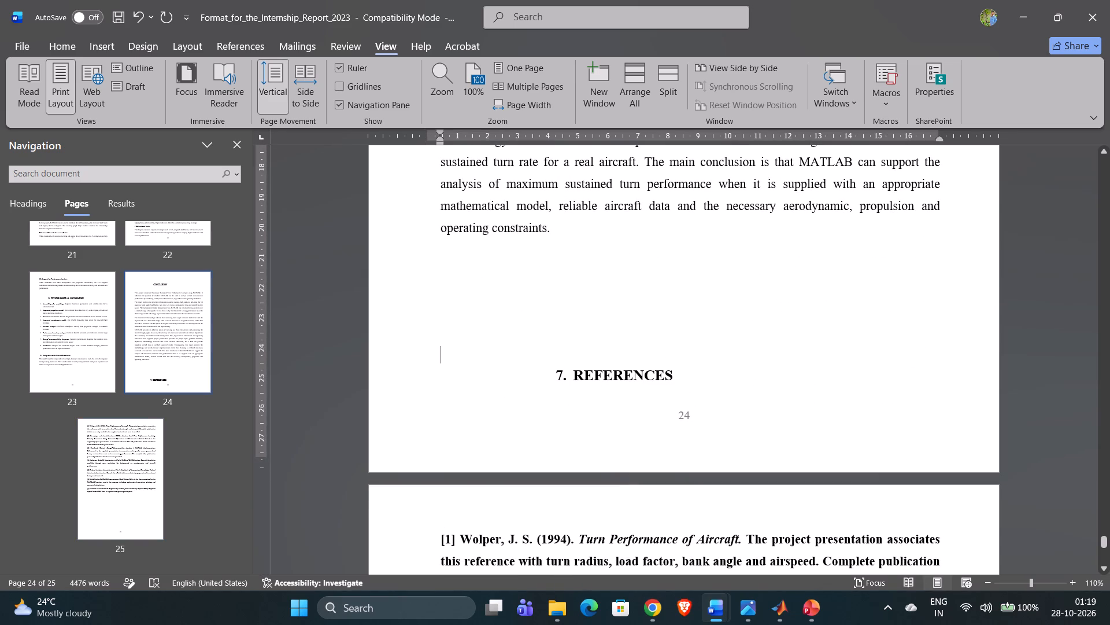
pyautogui.press('Return')
pyautogui.press('Return')
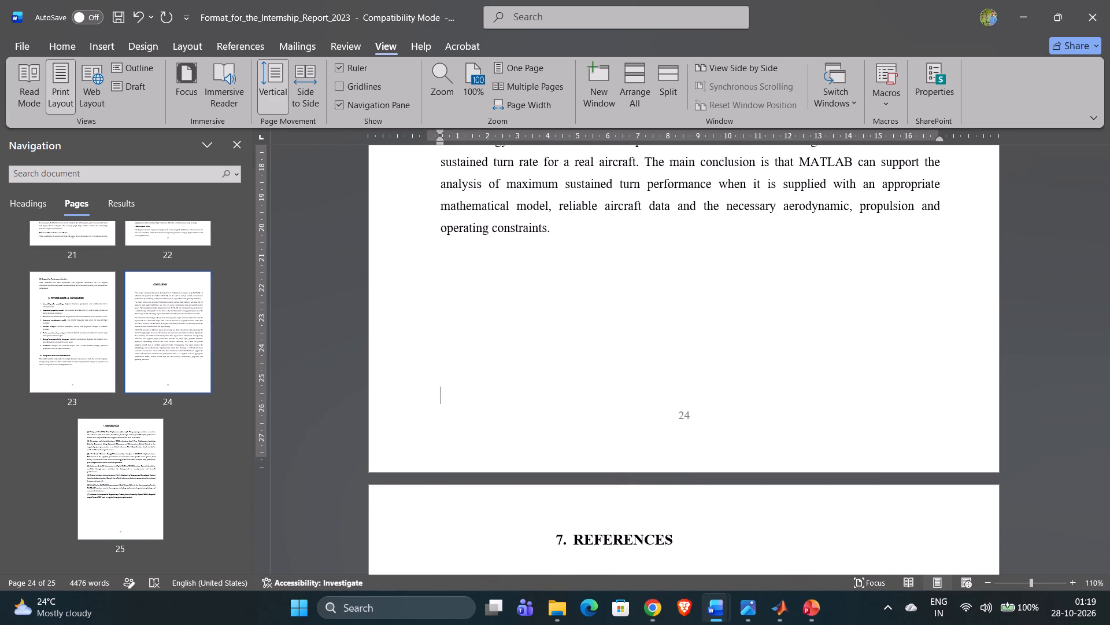
pyautogui.scroll(-2, 596, 379)
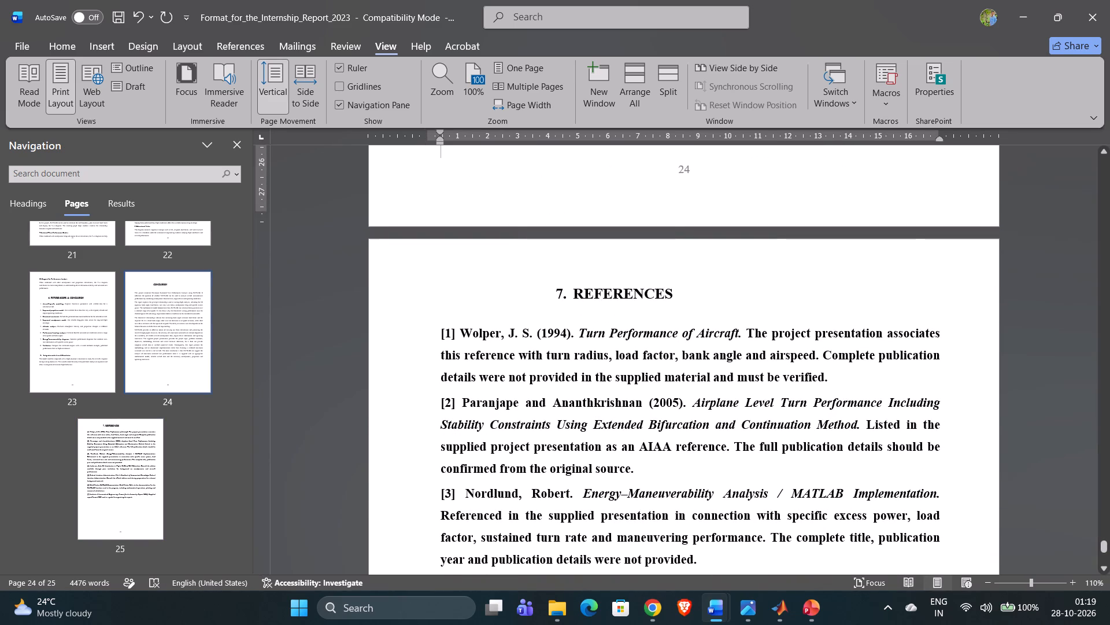
pyautogui.click(564, 272)
pyautogui.click(512, 193)
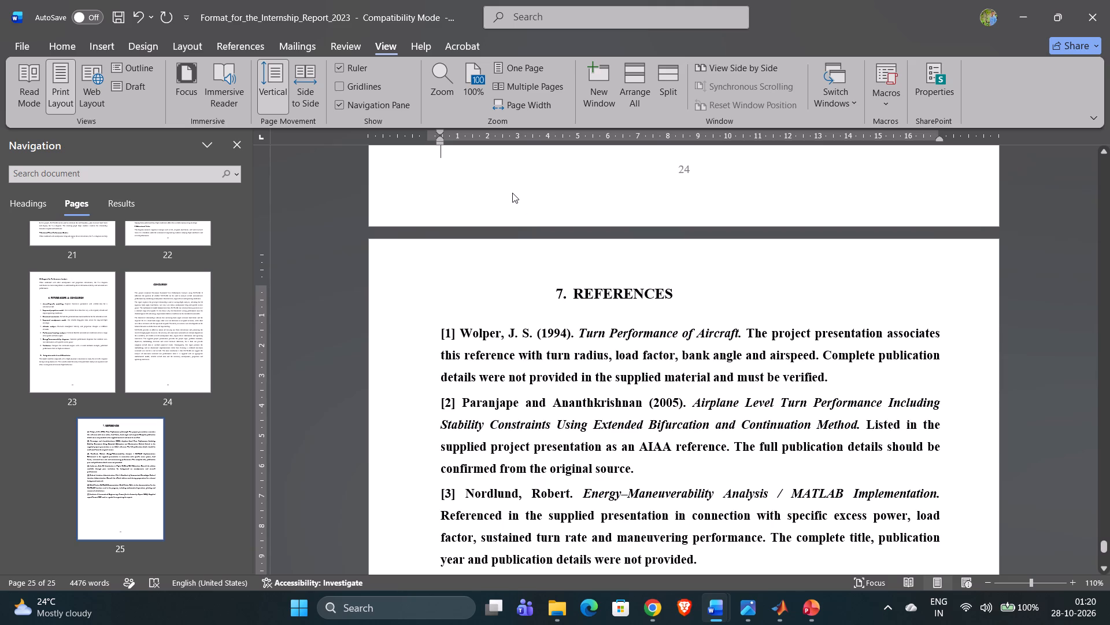
pyautogui.press('Return')
# Delete the "10. Support for Performance Analysis" heading and its paragraph at the start of page 23.
pyautogui.scroll(1, 512, 193)
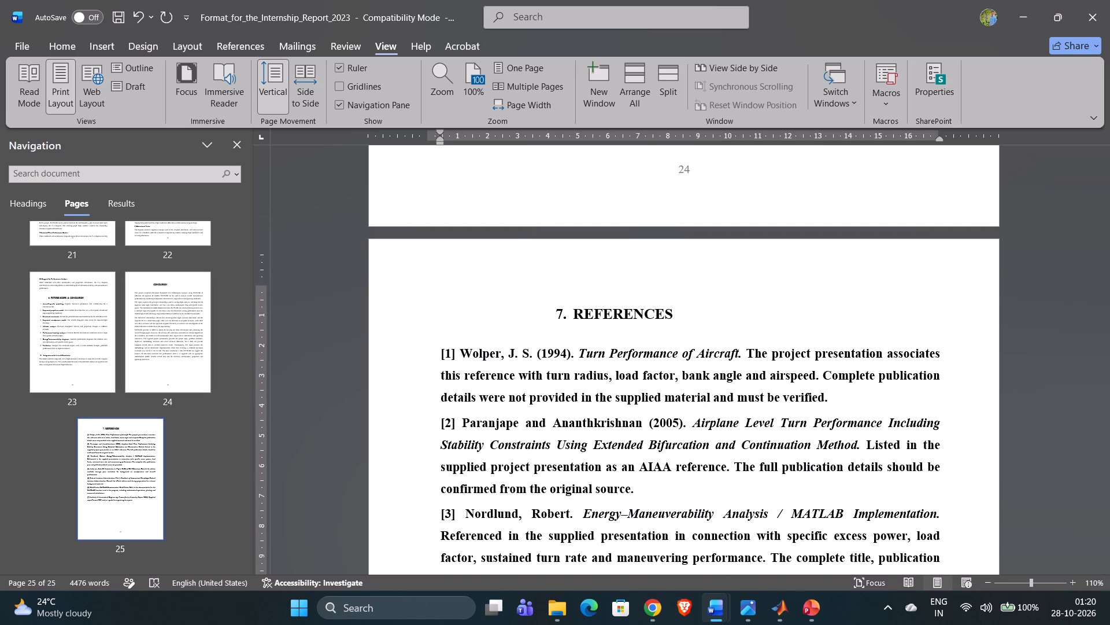
pyautogui.scroll(1, 512, 193)
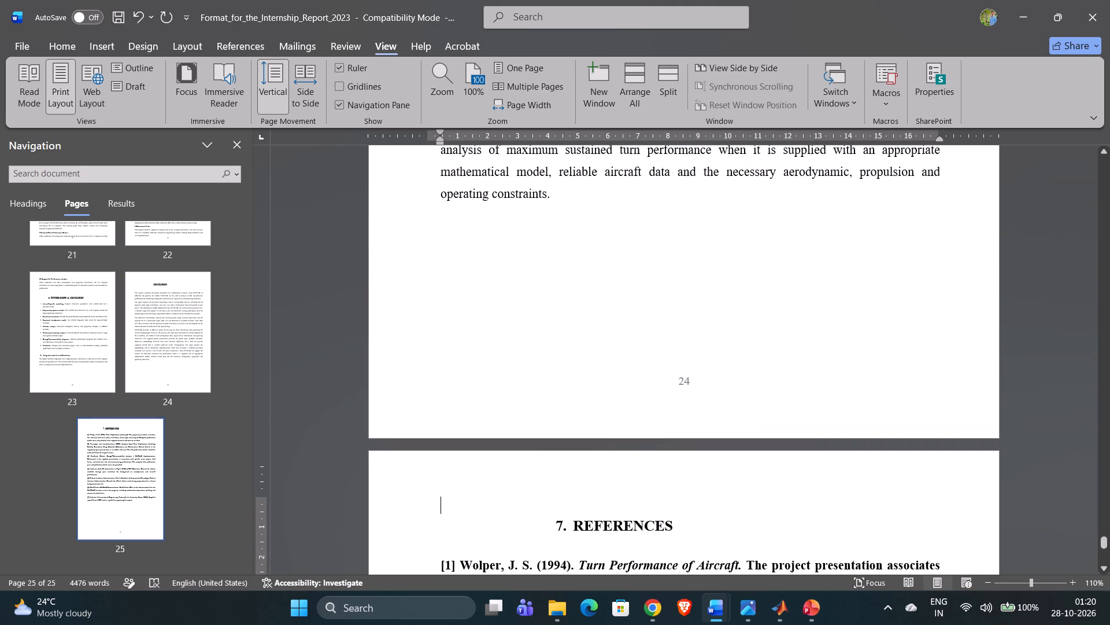
pyautogui.scroll(3, 512, 193)
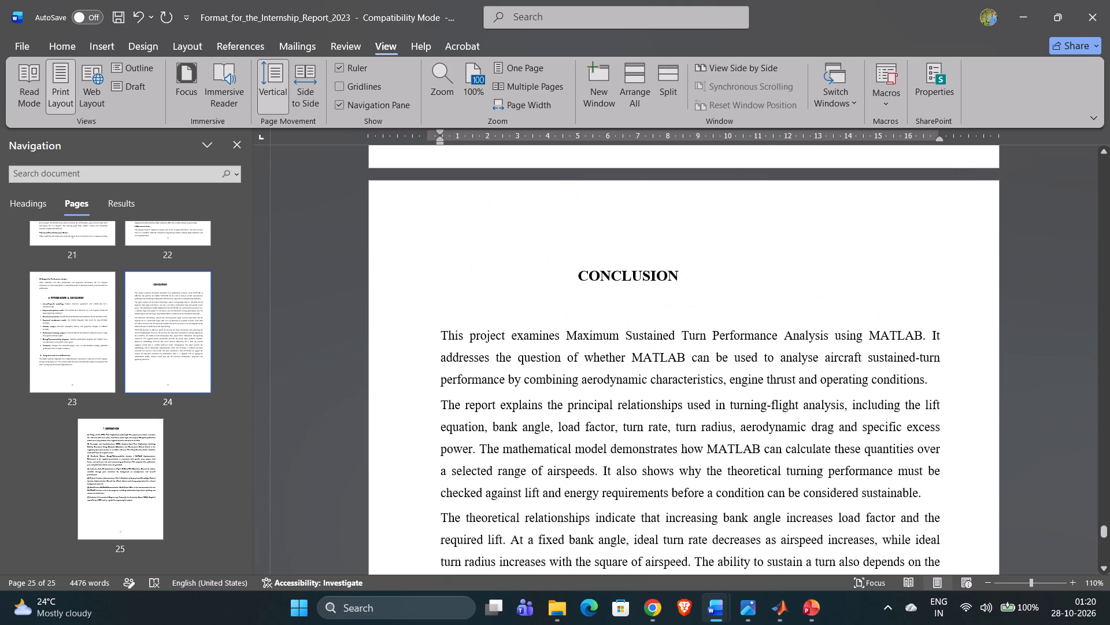
pyautogui.scroll(4, 512, 193)
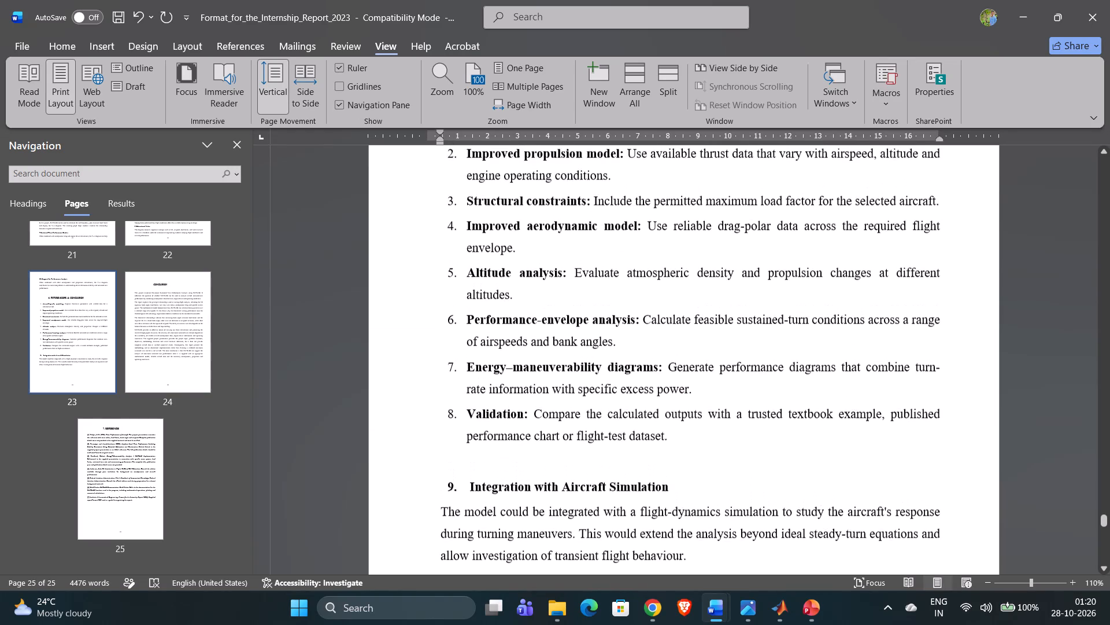
pyautogui.scroll(4, 512, 193)
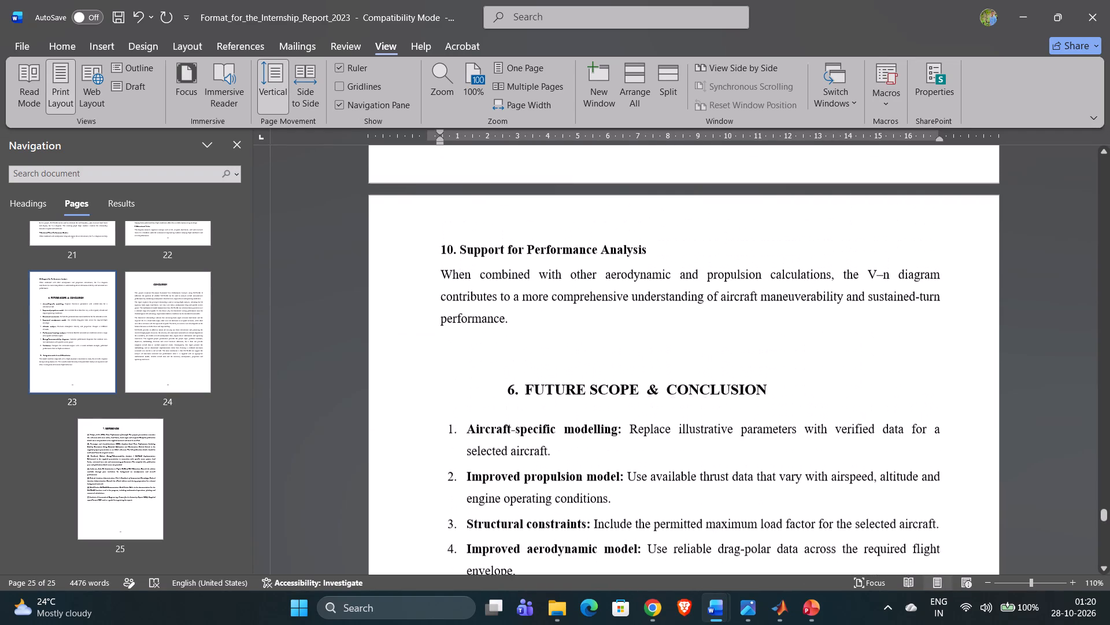
pyautogui.scroll(1, 512, 193)
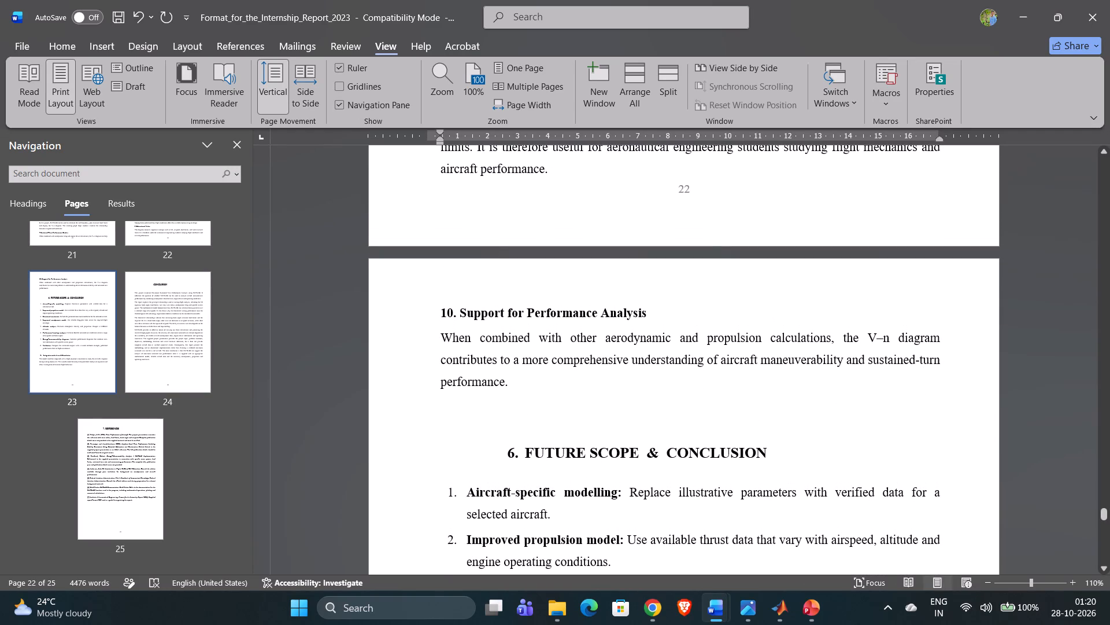
pyautogui.moveTo(437, 298); pyautogui.dragTo(513, 387)
pyautogui.press('BackSpace')
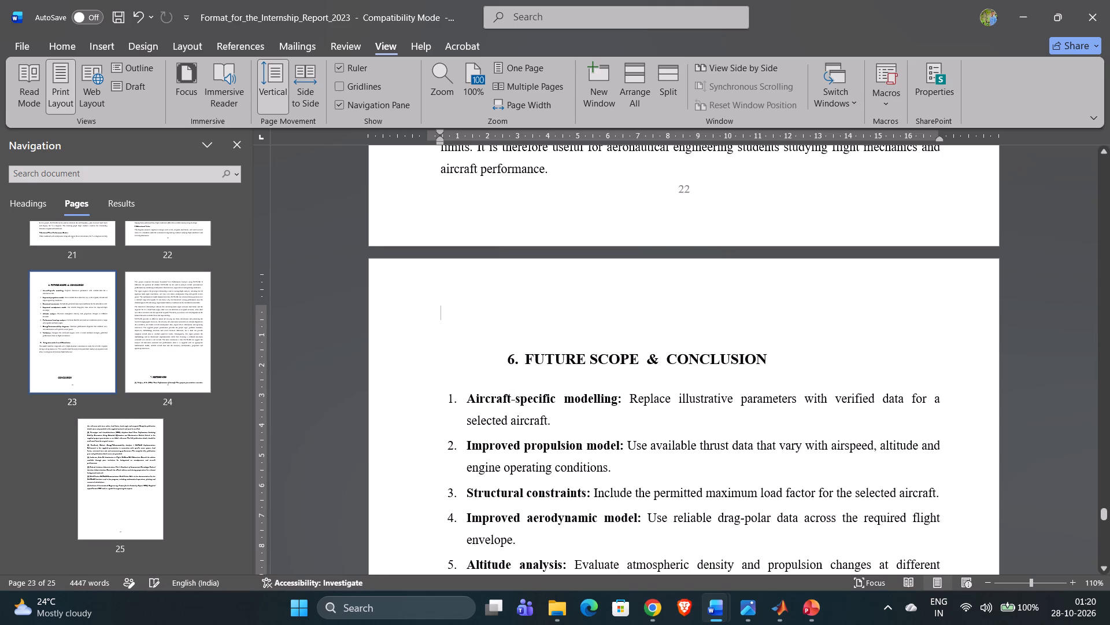
# Shift the CONCLUSION heading from the end of page 23 to page 24 by adding two empty lines above it.
pyautogui.scroll(-5, 513, 387)
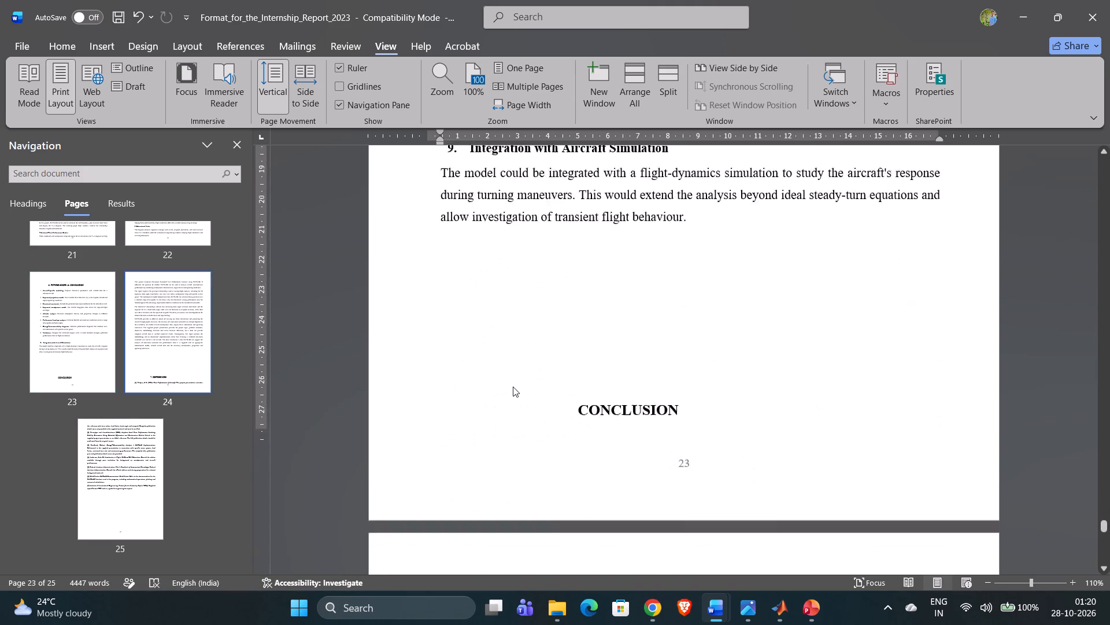
pyautogui.click(521, 236)
pyautogui.press('Return')
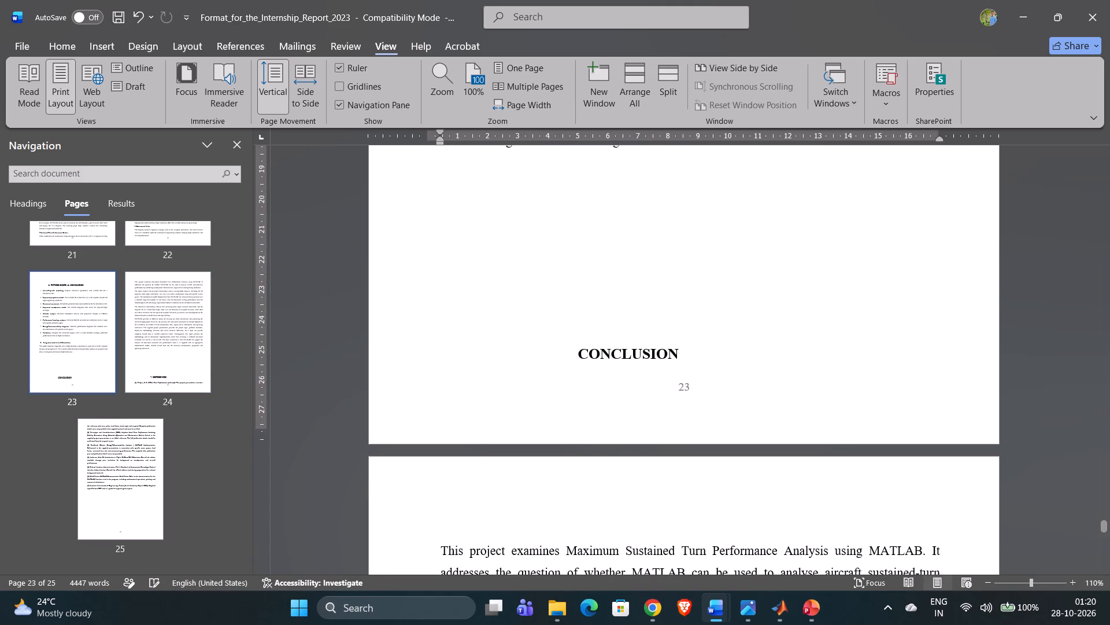
pyautogui.press('Return')
# Shift the "7. REFERENCES" heading from the end of page 24 to page 25 by adding two empty lines above it.
pyautogui.scroll(-4, 521, 236)
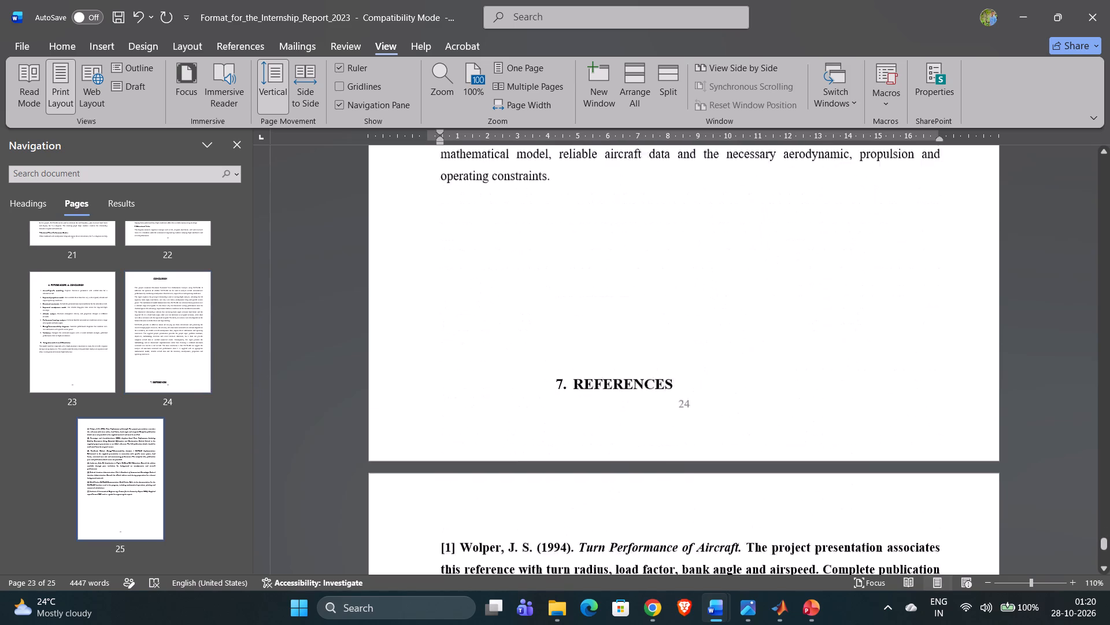
pyautogui.scroll(1, 521, 236)
pyautogui.click(553, 216)
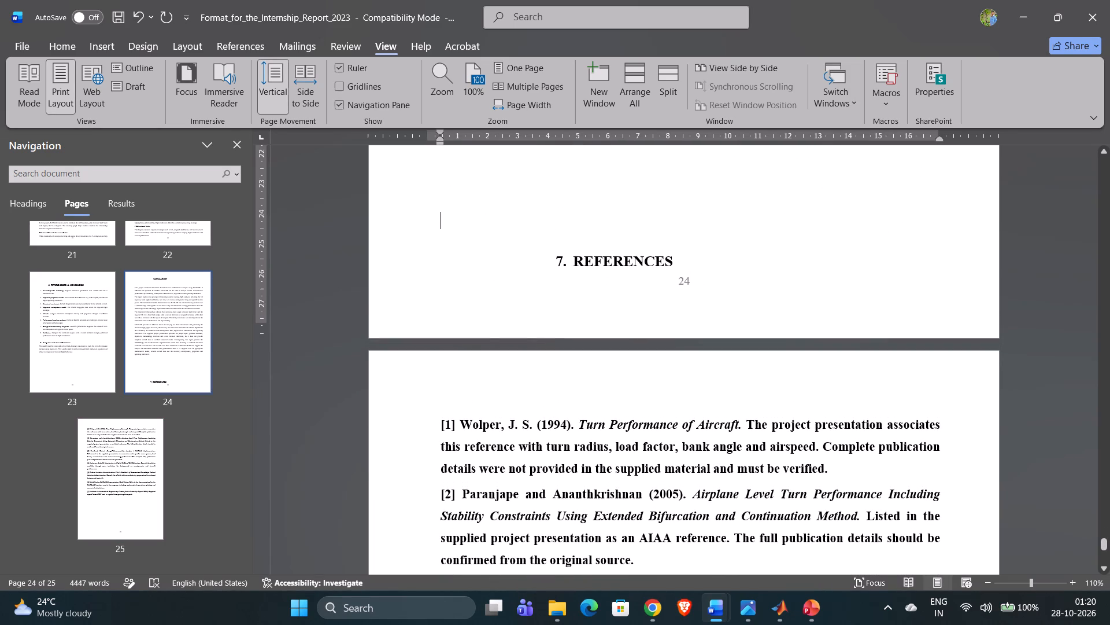
pyautogui.press('Return')
pyautogui.press('Return')
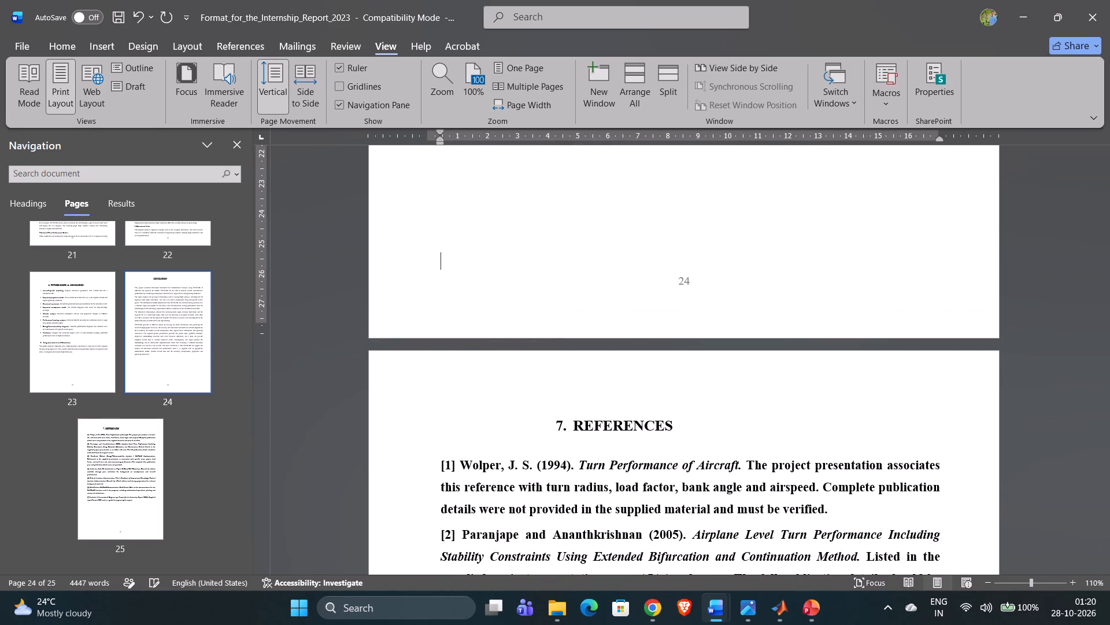
# Lower the CONCLUSION heading on page 24 by adding one empty line at the end of page 23.
pyautogui.scroll(4, 553, 216)
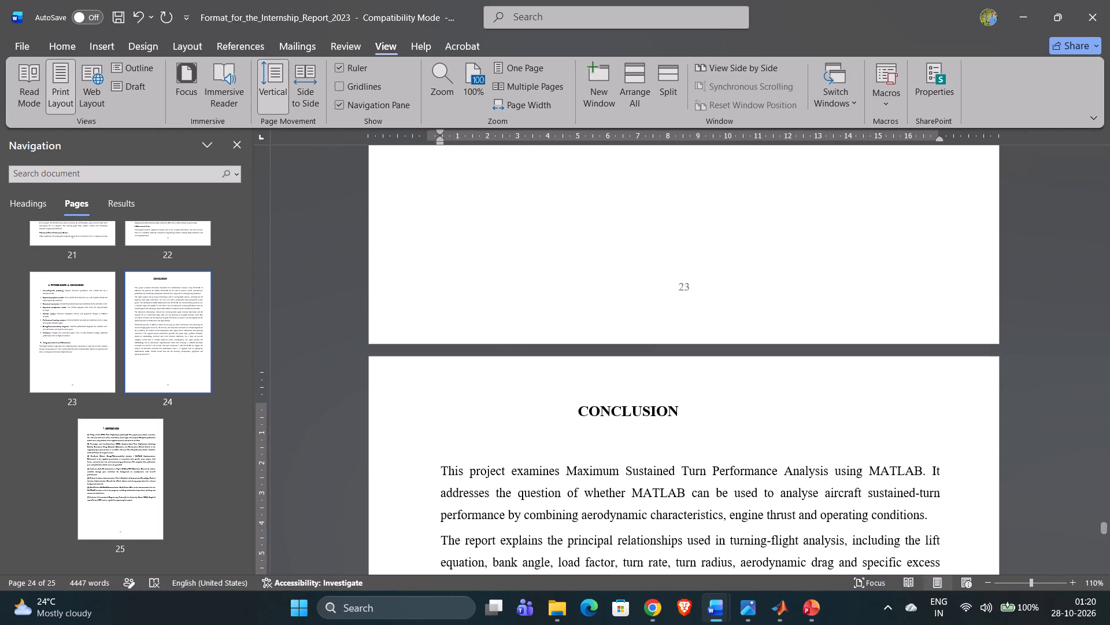
pyautogui.click(482, 217)
pyautogui.press('Return')
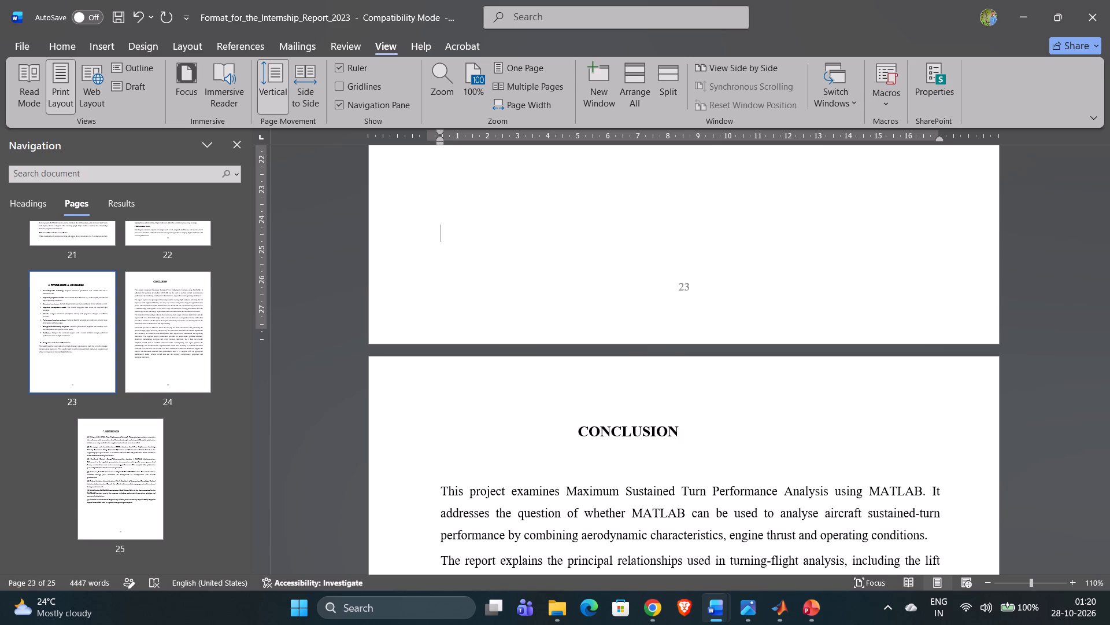
# Delete the line "identify potential turning conditions that satisfy load-factor limits." at the start of page 22, along with its empty line.
pyautogui.scroll(4, 482, 217)
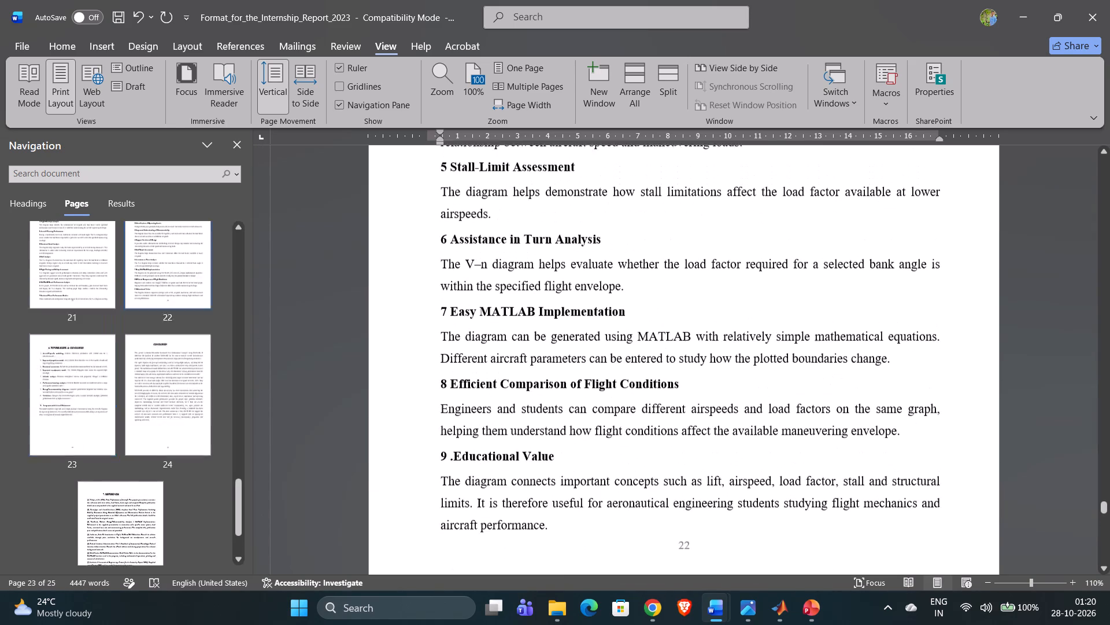
pyautogui.scroll(-2, 482, 217)
pyautogui.scroll(3, 482, 217)
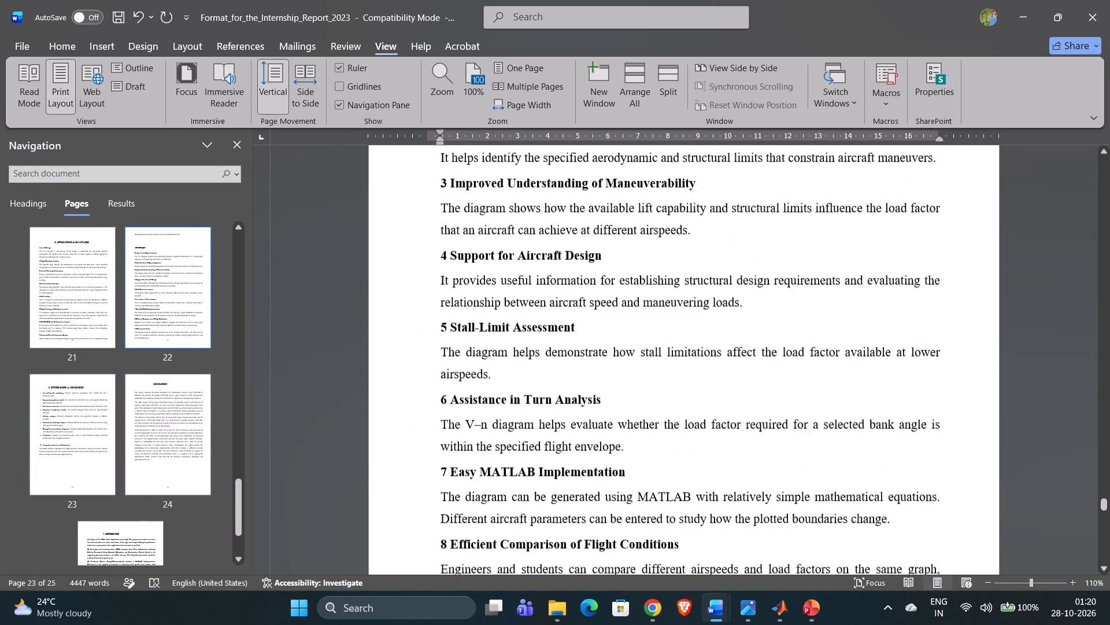
pyautogui.scroll(4, 482, 217)
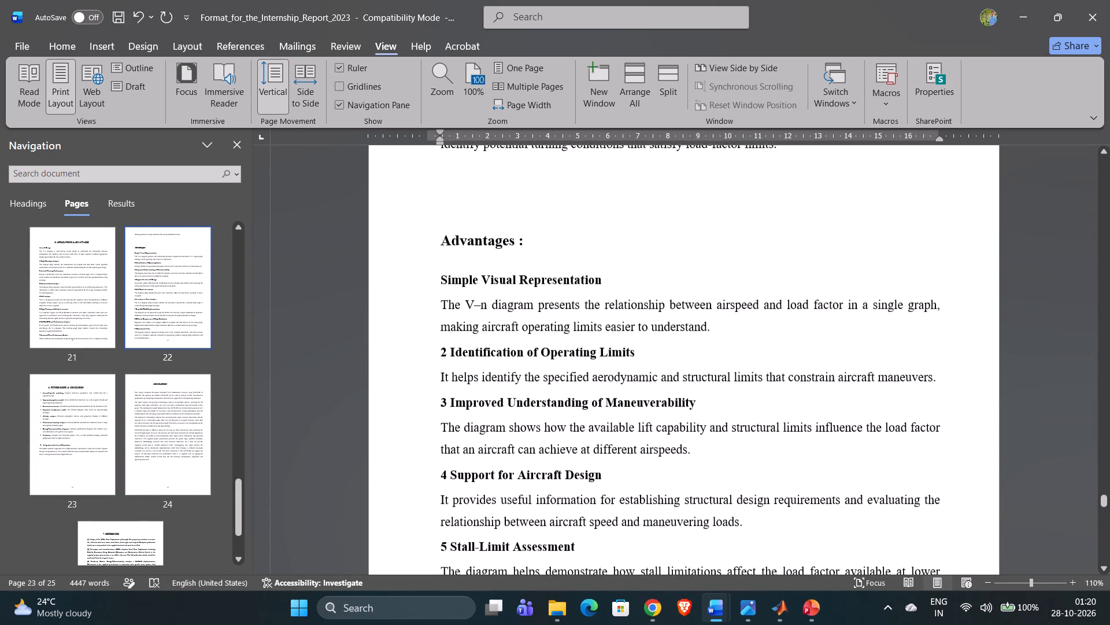
pyautogui.scroll(1, 482, 217)
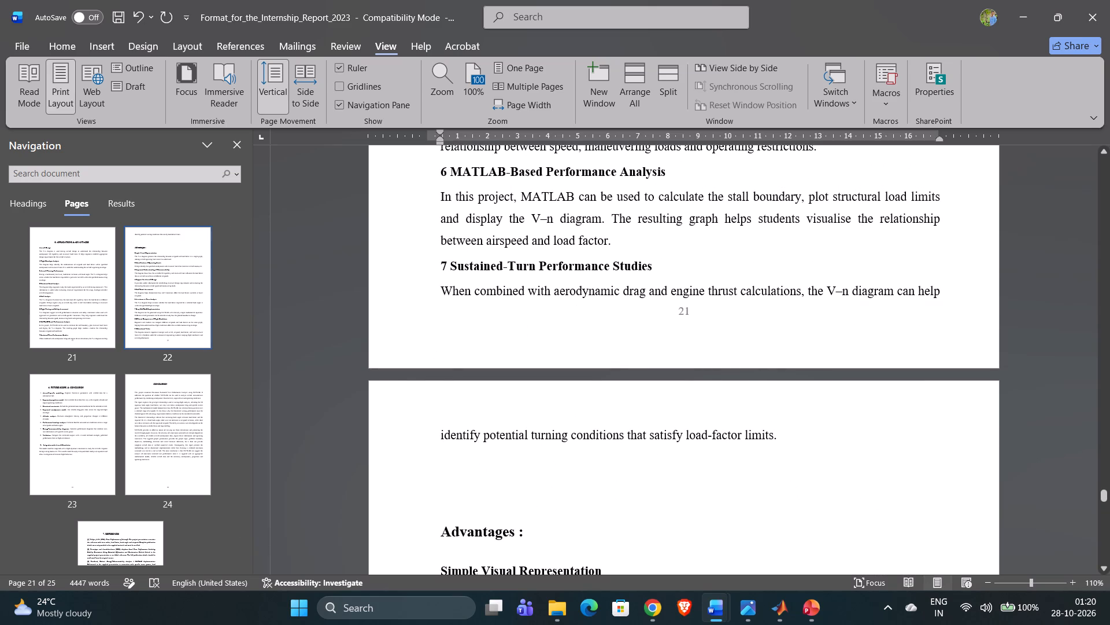
pyautogui.moveTo(434, 436); pyautogui.dragTo(785, 431)
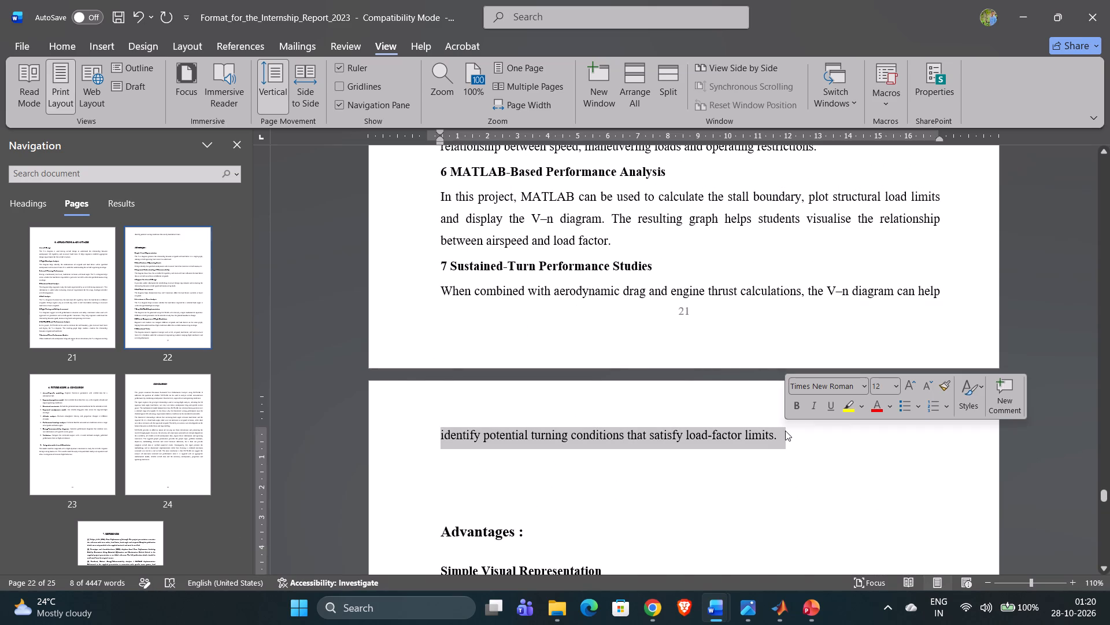
pyautogui.press('BackSpace')
pyautogui.press('BackSpace')
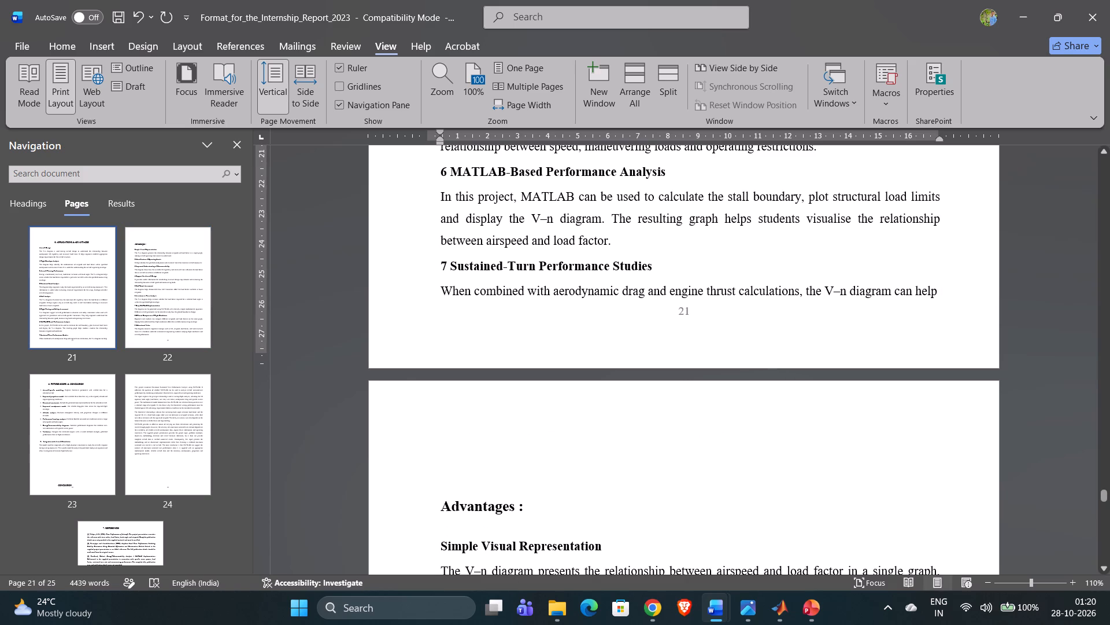
# Remove two empty lines above the "Advantages :" heading on page 22.
pyautogui.click(477, 447)
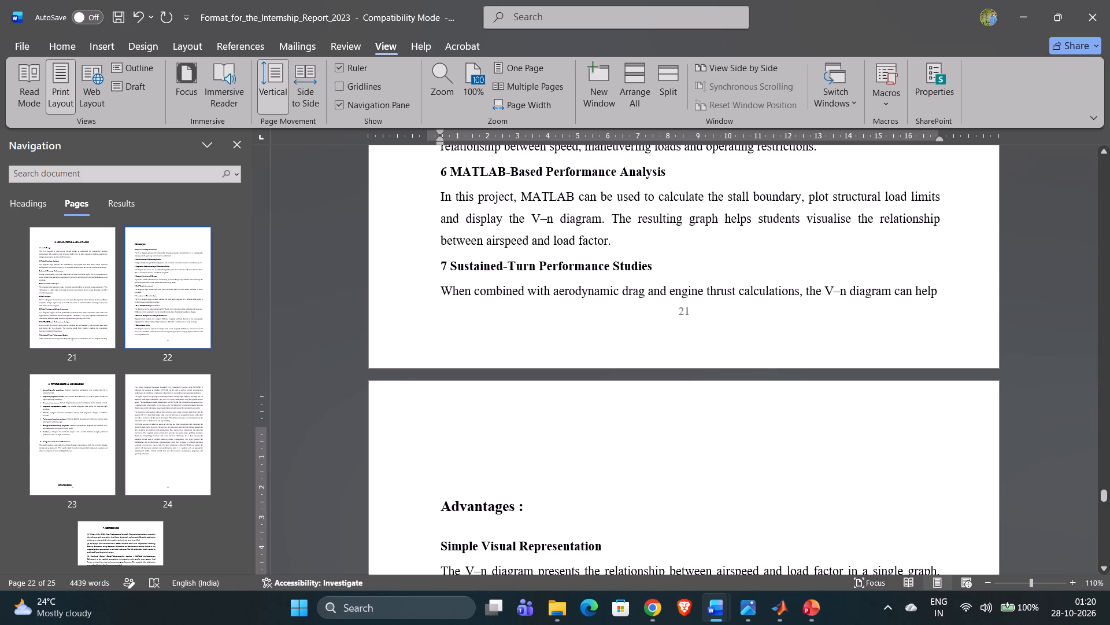
pyautogui.press('BackSpace')
pyautogui.press('BackSpace')
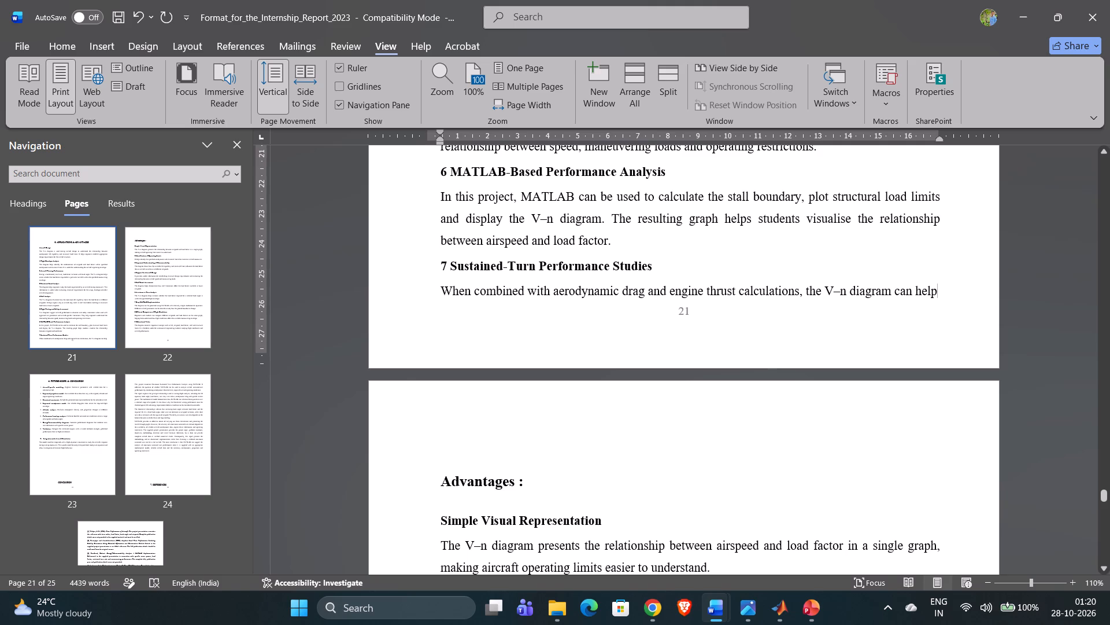
pyautogui.click(485, 421)
pyautogui.press('BackSpace')
pyautogui.press('BackSpace')
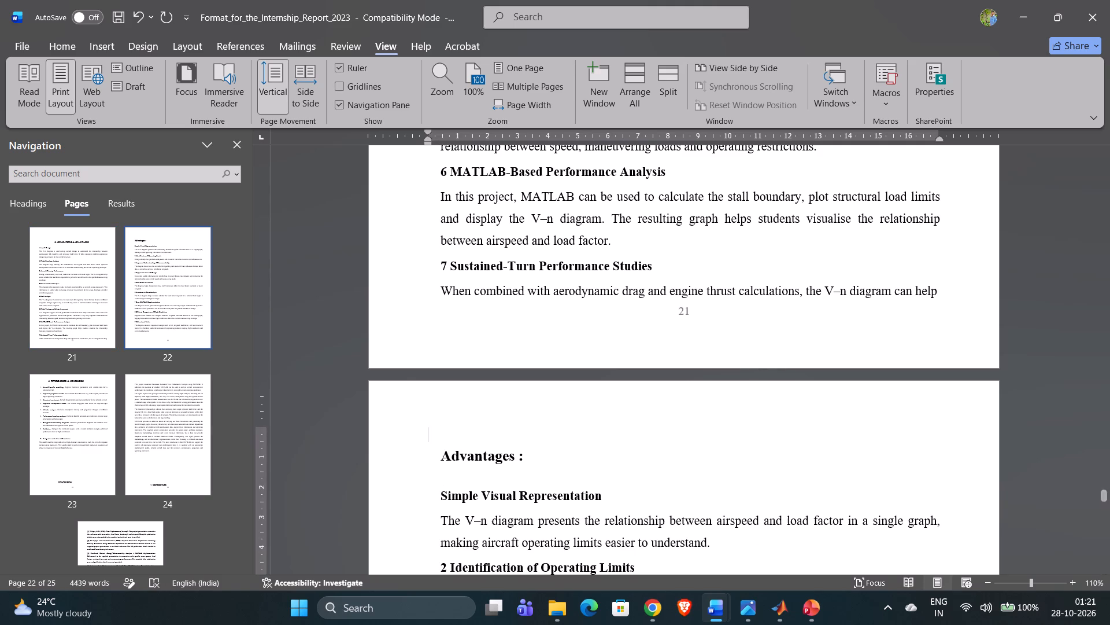
# Shift the "6. FUTURE SCOPE & CONCLUSION" heading from the end of page 22 to page 23 by adding two empty lines above it.
pyautogui.scroll(-4, 485, 421)
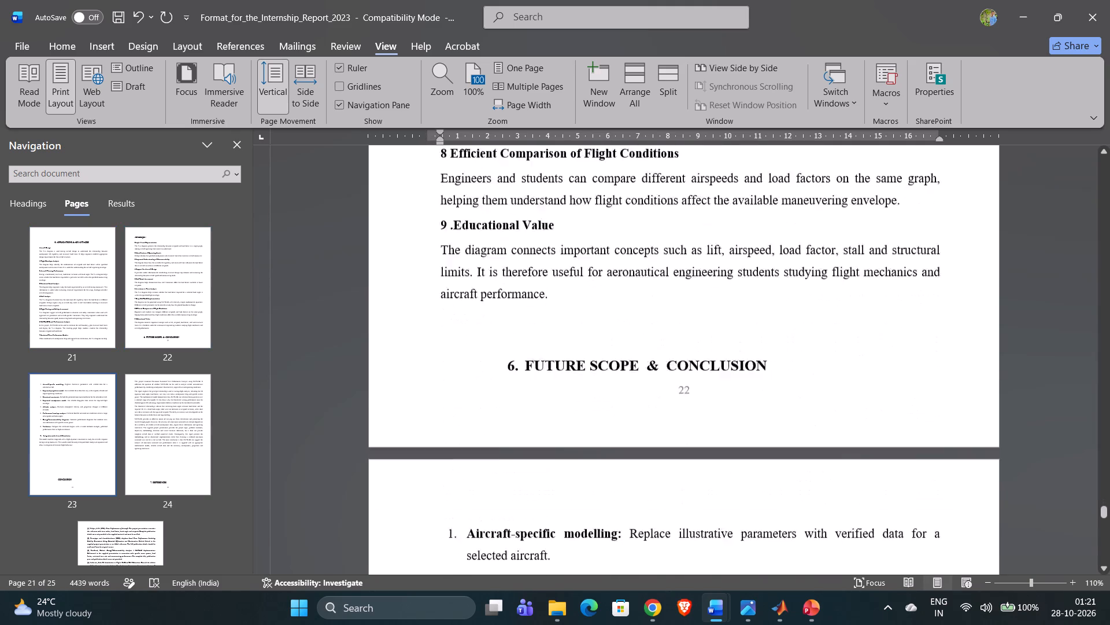
pyautogui.scroll(-1, 485, 421)
pyautogui.click(497, 227)
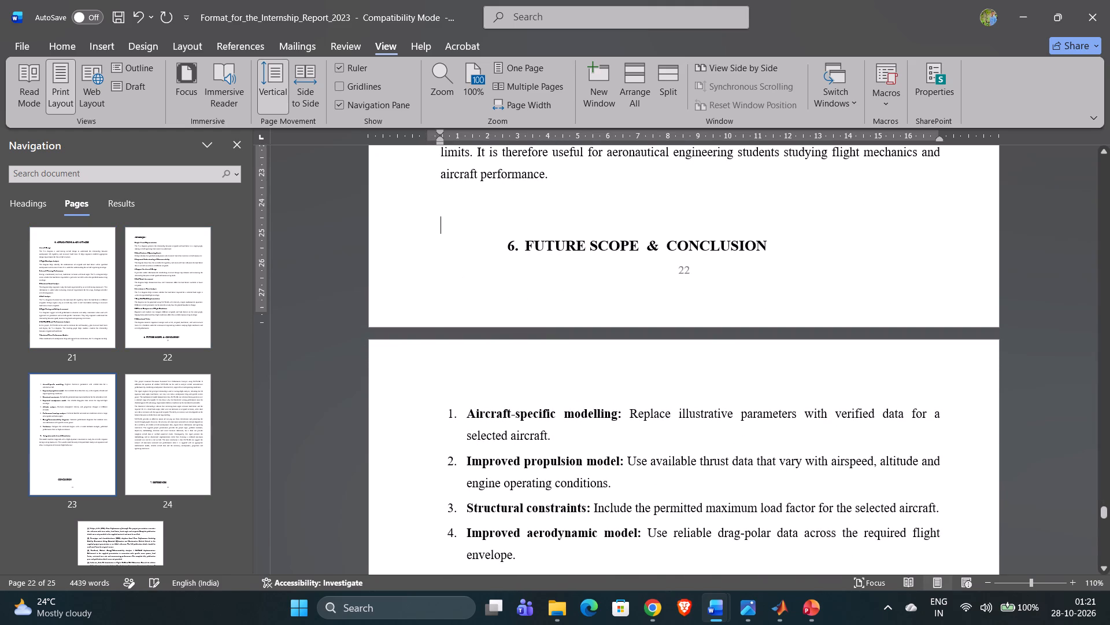
pyautogui.press('Return')
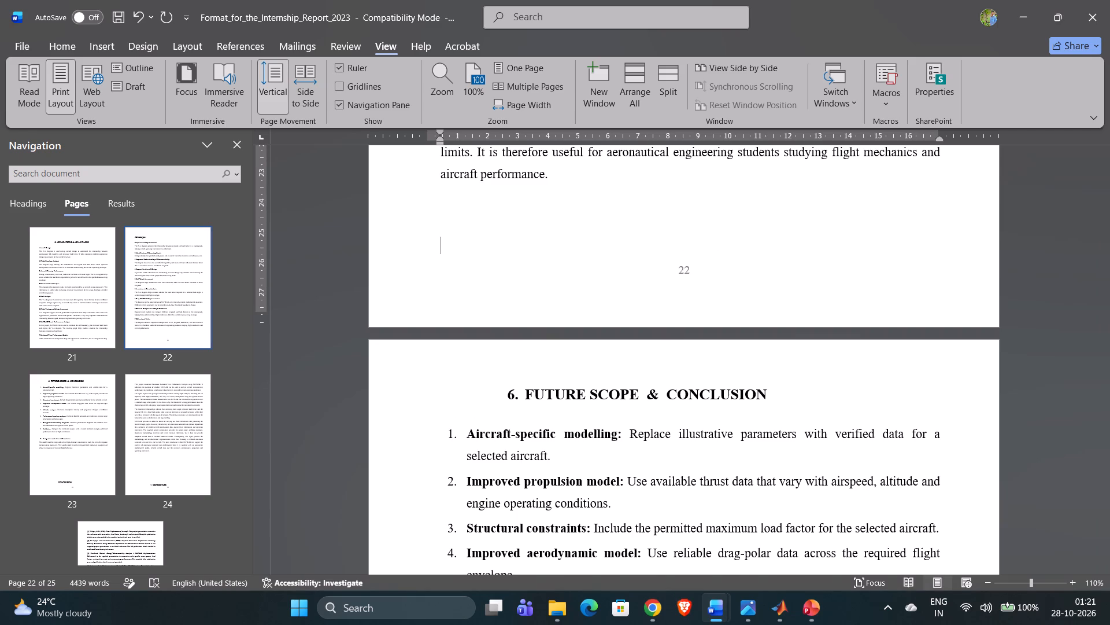
pyautogui.press('Return')
# Shift the CONCLUSION heading from the end of page 23 back to page 24 by adding two empty lines above it.
pyautogui.scroll(-4, 497, 227)
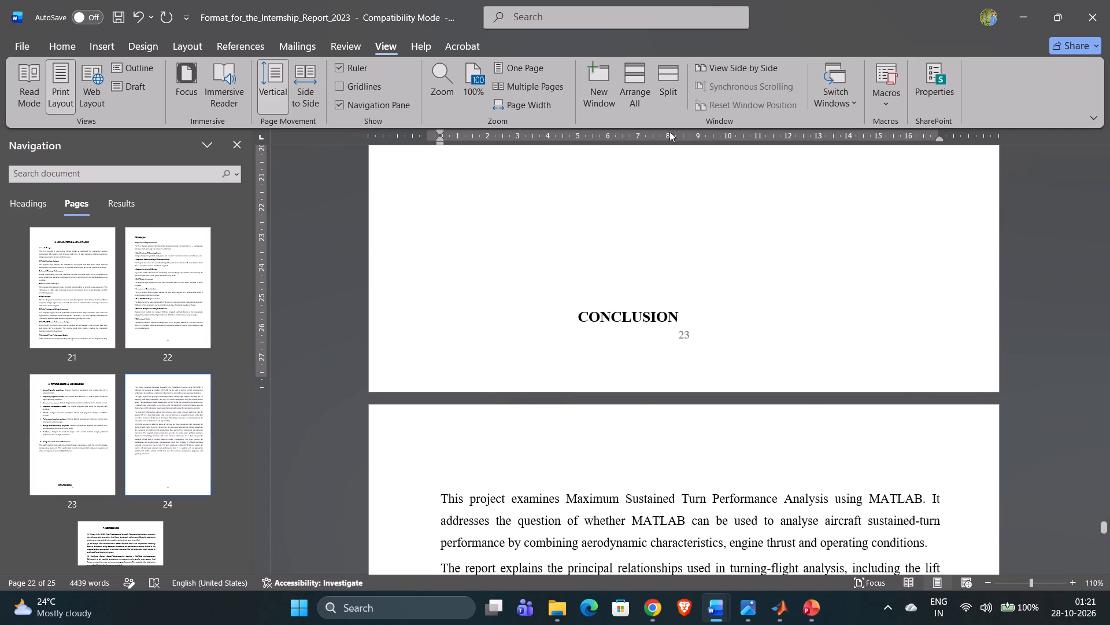
pyautogui.click(558, 279)
pyautogui.press('Return')
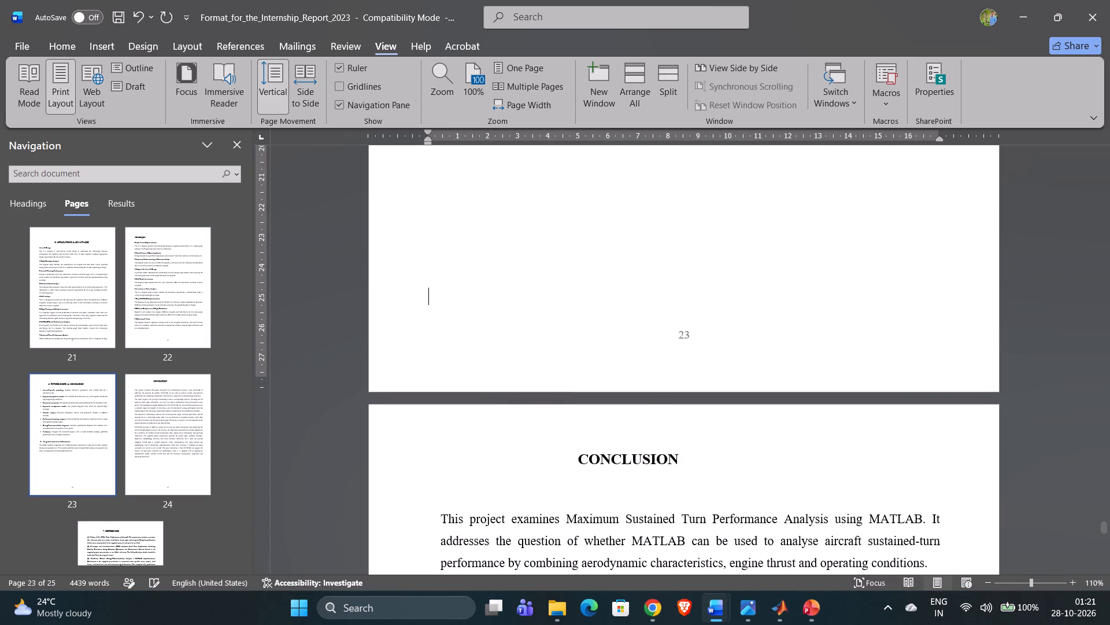
pyautogui.press('Return')
# Check the page flow of pages 21 to 25, covering Applications & Advantages, Future Scope, Conclusion and References.
pyautogui.scroll(-4, 558, 279)
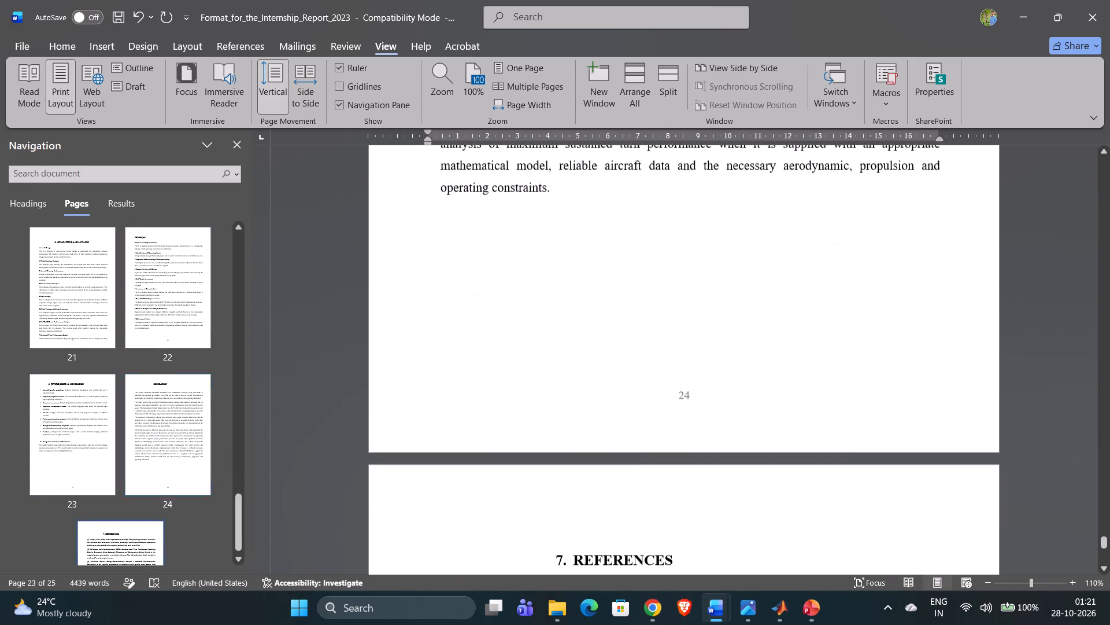
pyautogui.scroll(3, 665, 315)
pyautogui.scroll(-4, 665, 315)
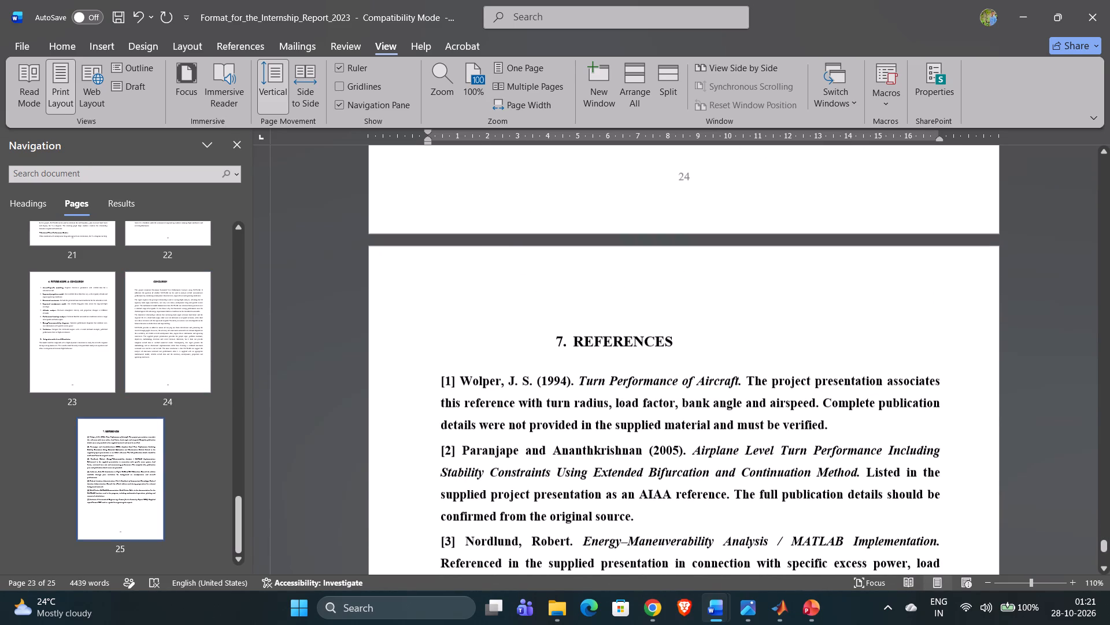
pyautogui.scroll(7, 572, 257)
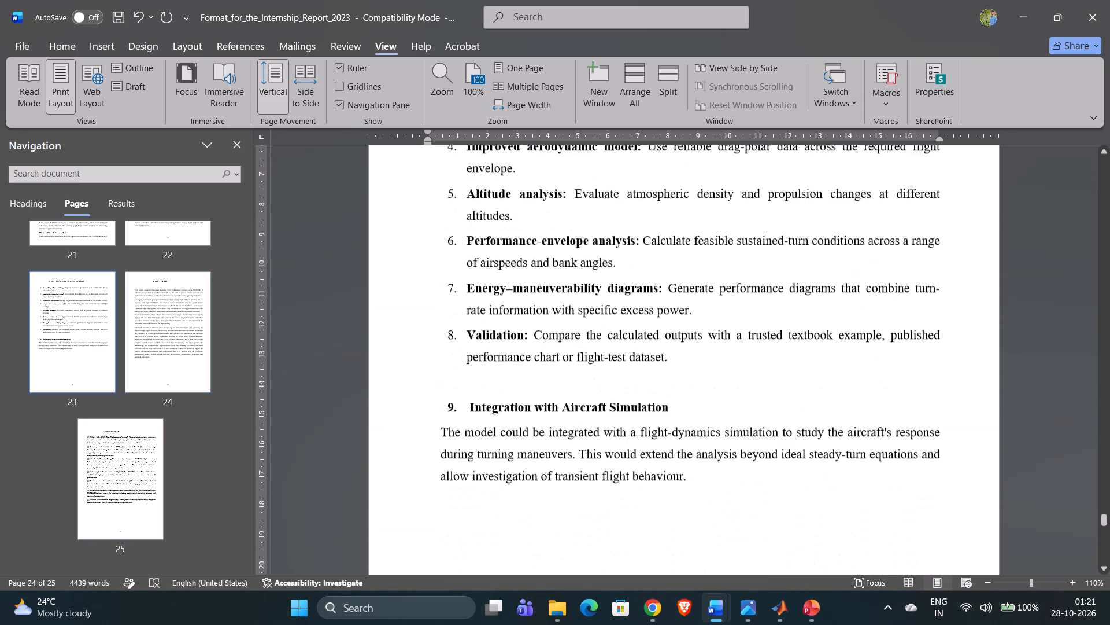
pyautogui.scroll(4, 572, 257)
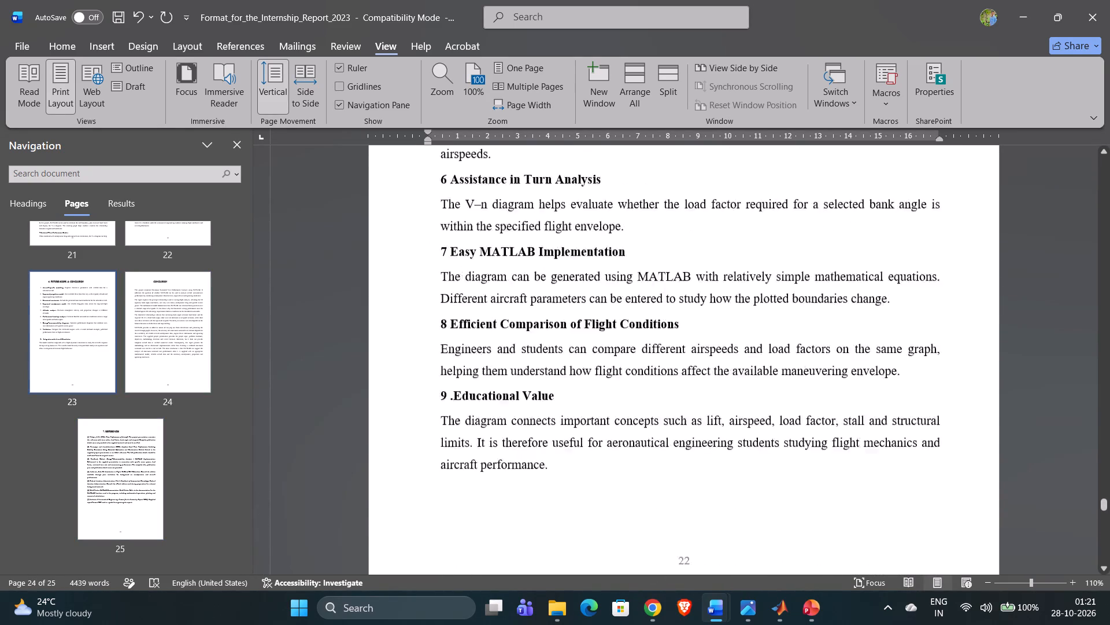
pyautogui.scroll(4, 572, 257)
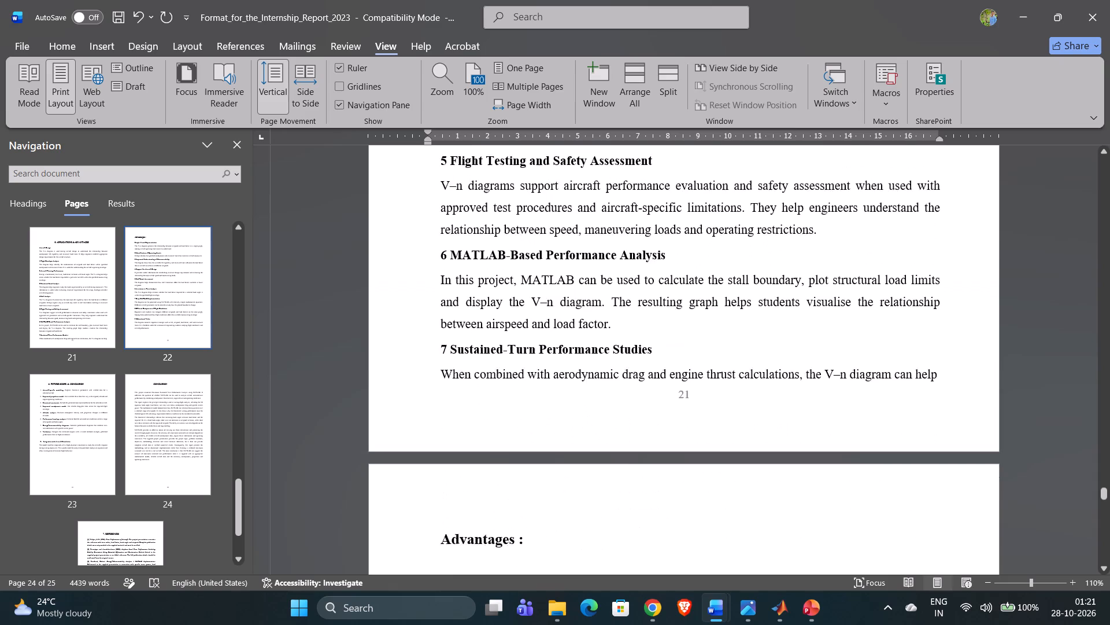
pyautogui.scroll(3, 572, 257)
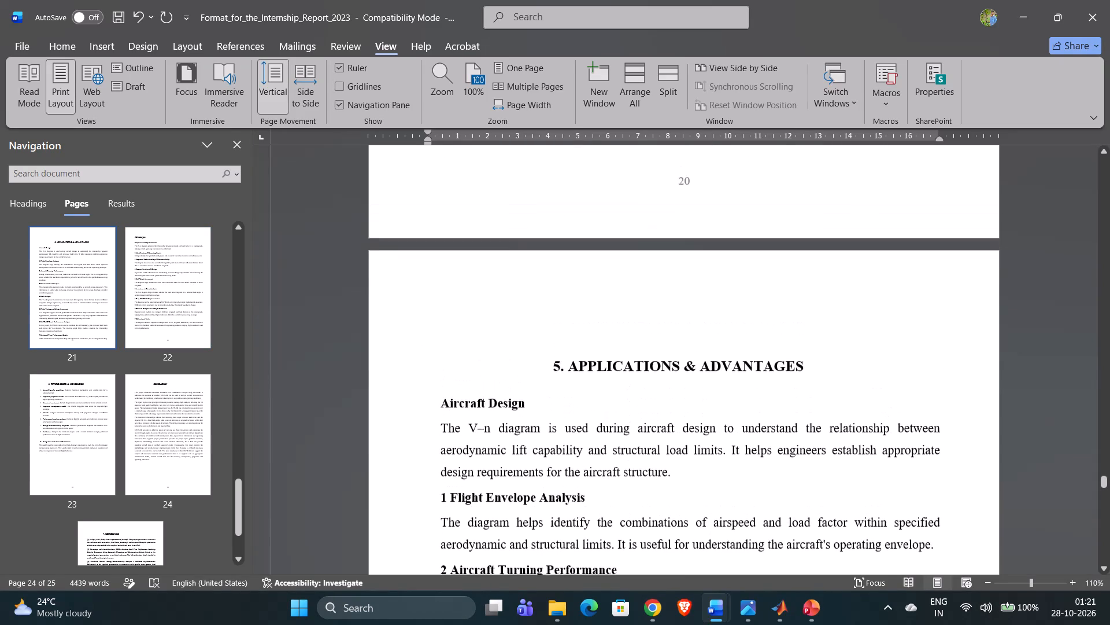
pyautogui.scroll(1, 572, 257)
pyautogui.scroll(-2, 572, 257)
pyautogui.scroll(1, 572, 257)
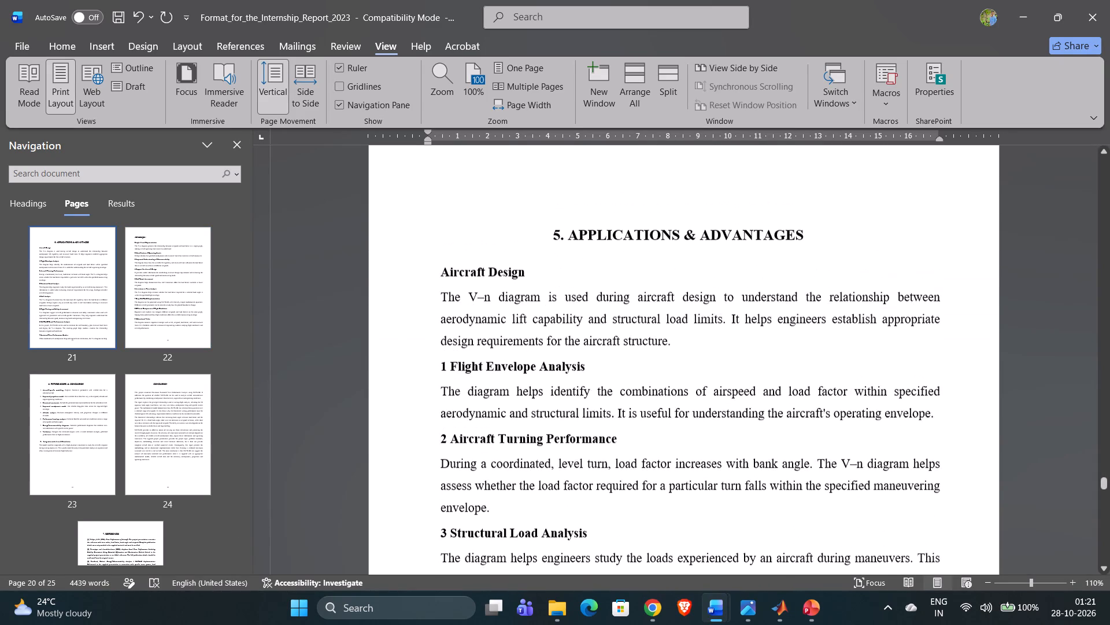
# Review the report from page 20 back to the contents on page 7, checking headings, graphs and page breaks.
pyautogui.scroll(1, 572, 257)
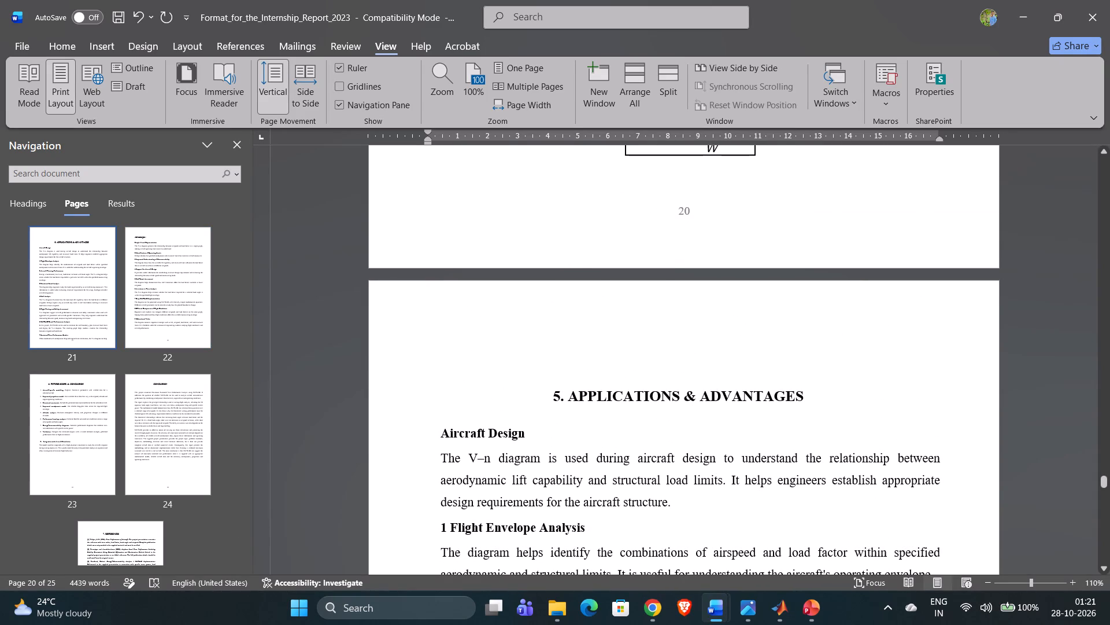
pyautogui.scroll(6, 545, 368)
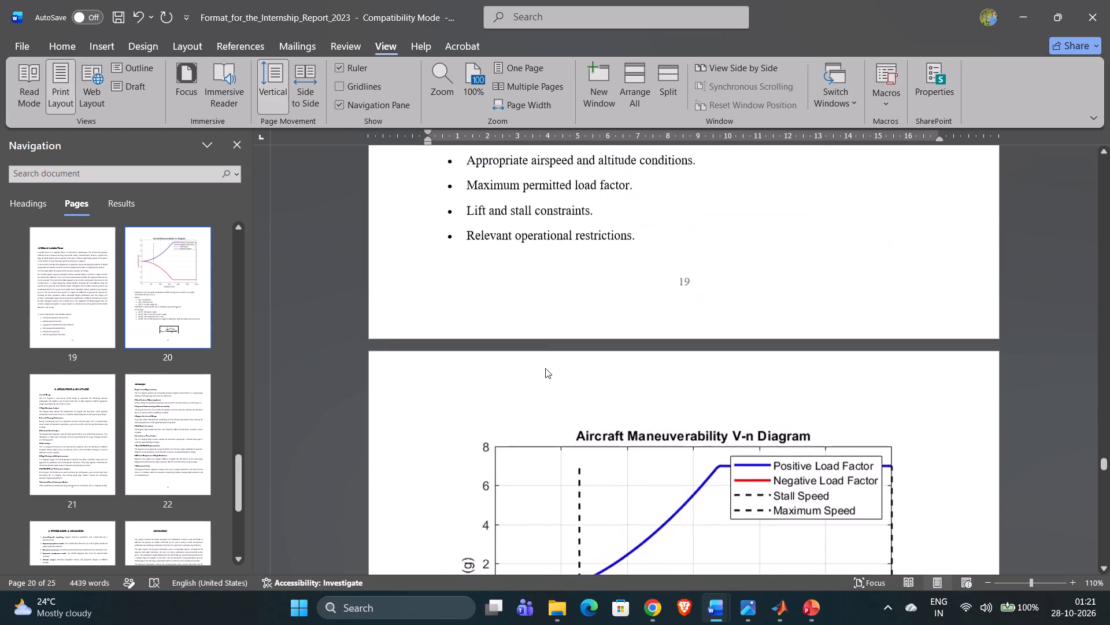
pyautogui.scroll(3, 545, 368)
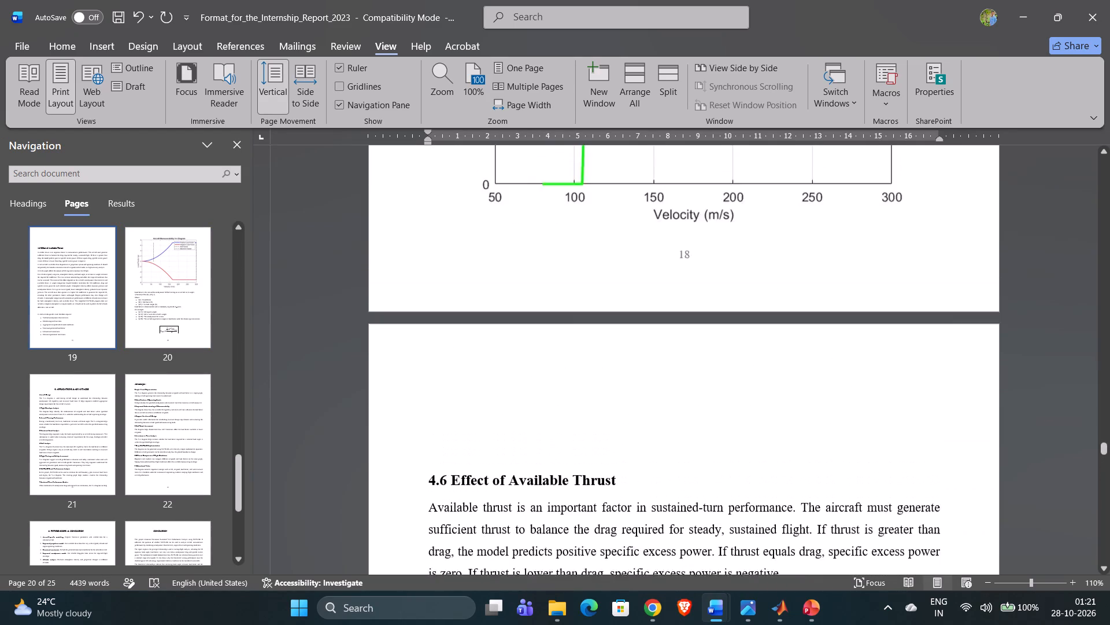
pyautogui.scroll(3, 545, 368)
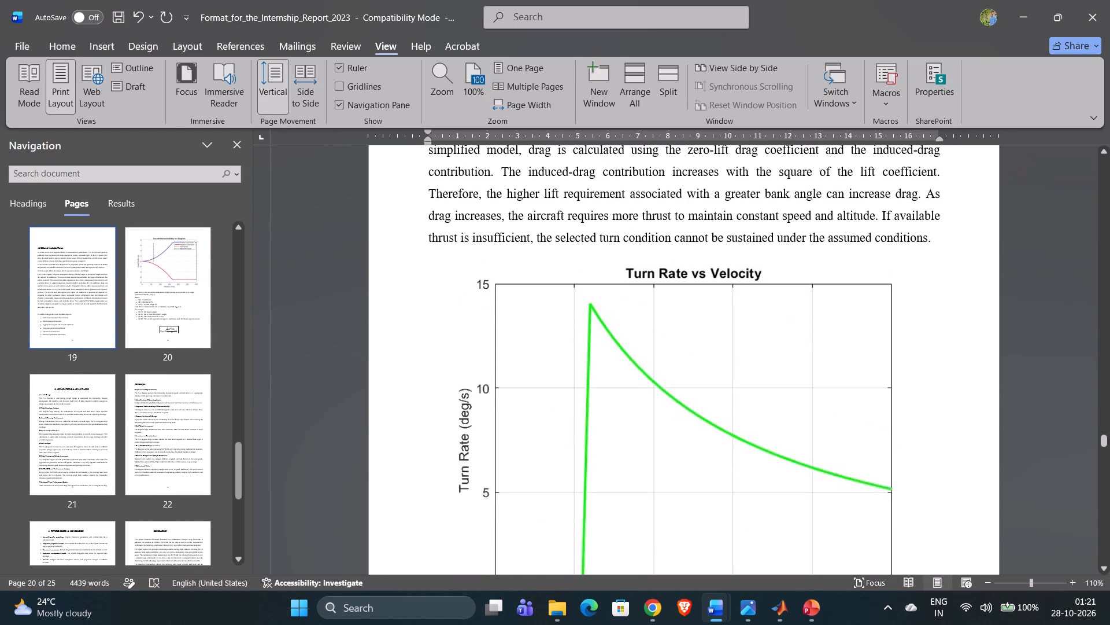
pyautogui.scroll(3, 545, 368)
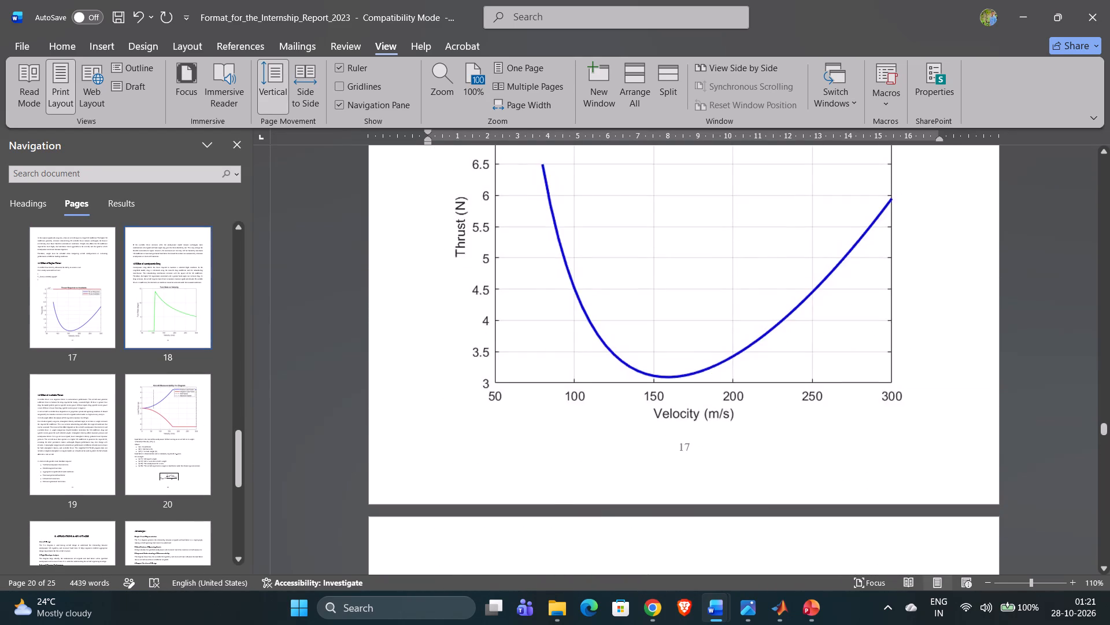
pyautogui.scroll(1, 545, 368)
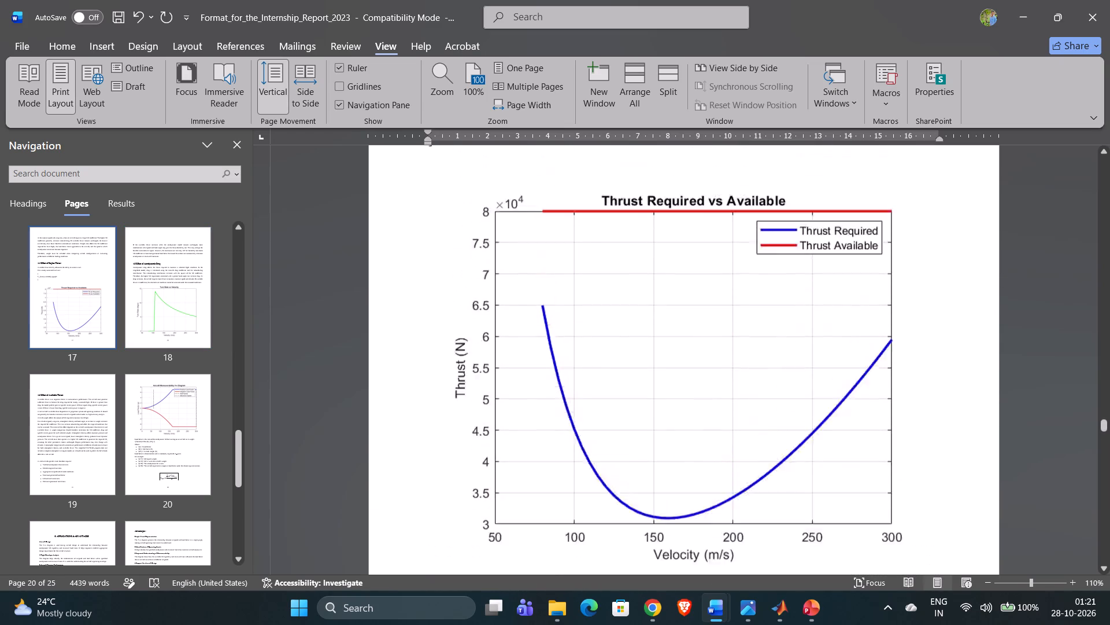
pyautogui.scroll(8, 545, 368)
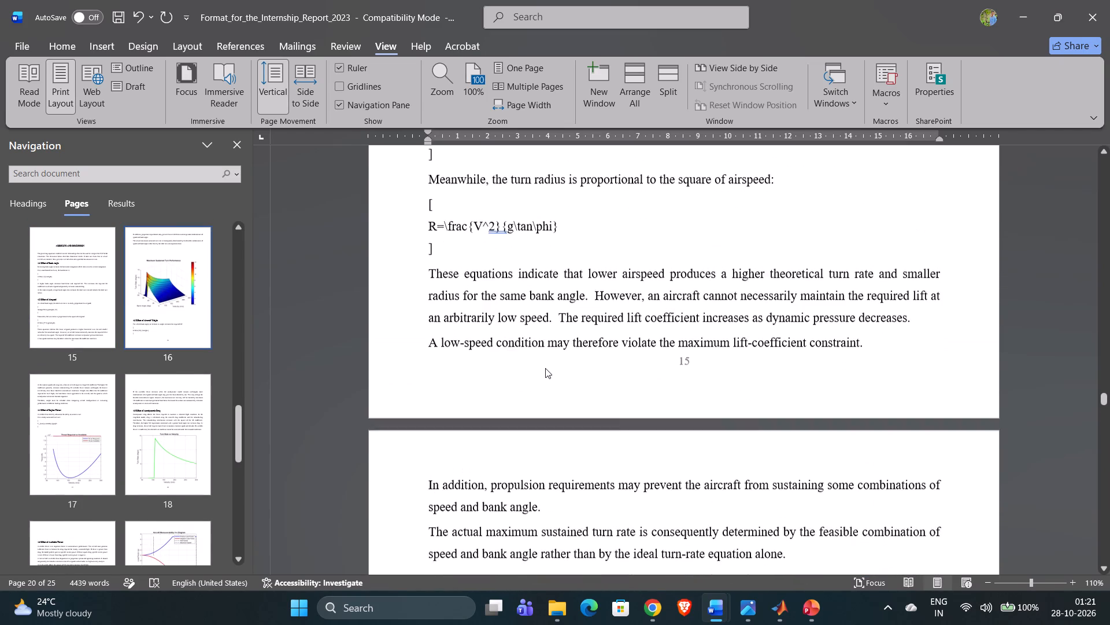
pyautogui.scroll(5, 545, 368)
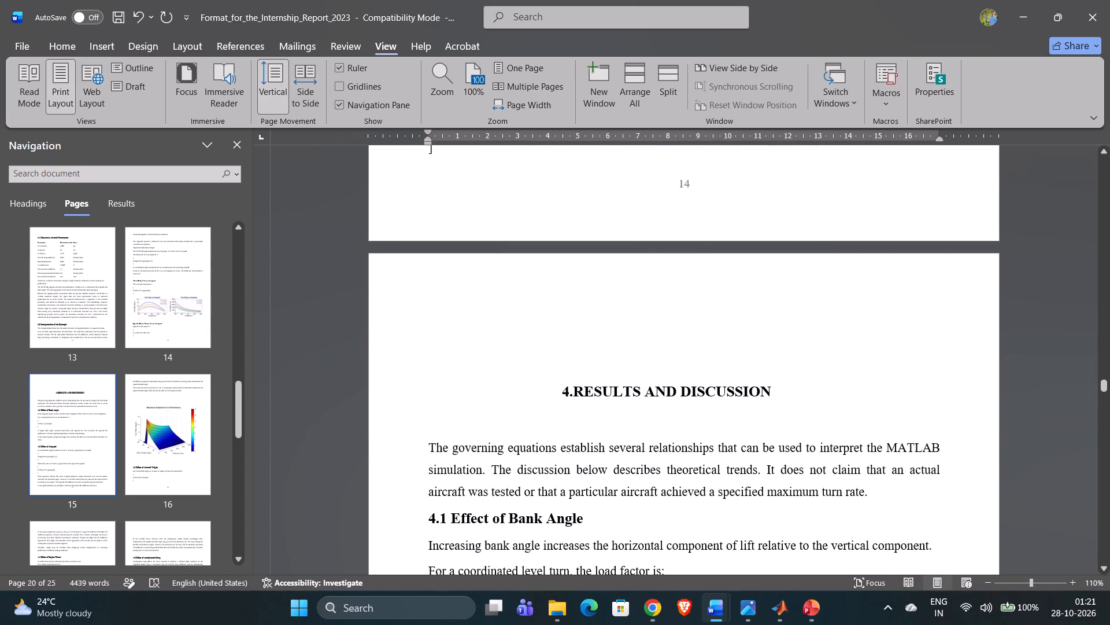
pyautogui.scroll(1, 545, 368)
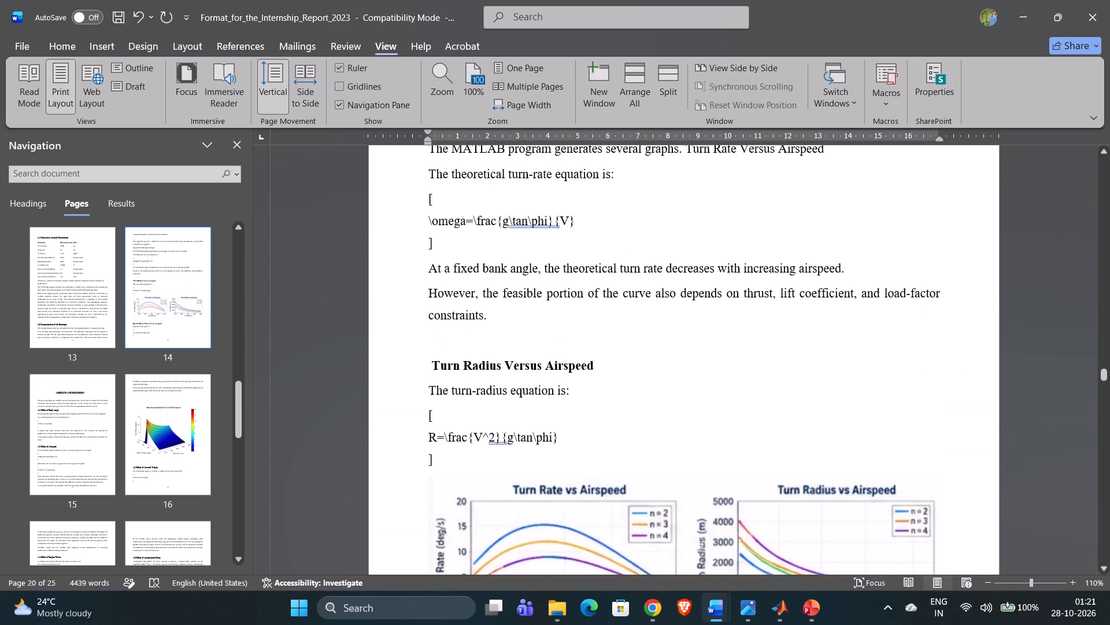
pyautogui.scroll(10, 545, 368)
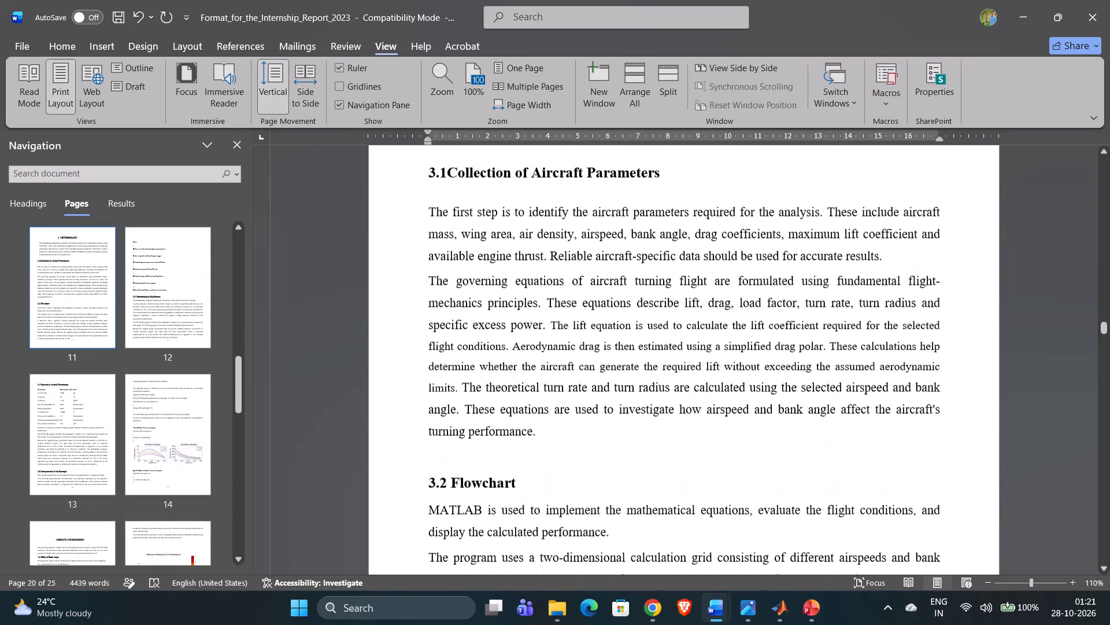
pyautogui.scroll(7, 545, 368)
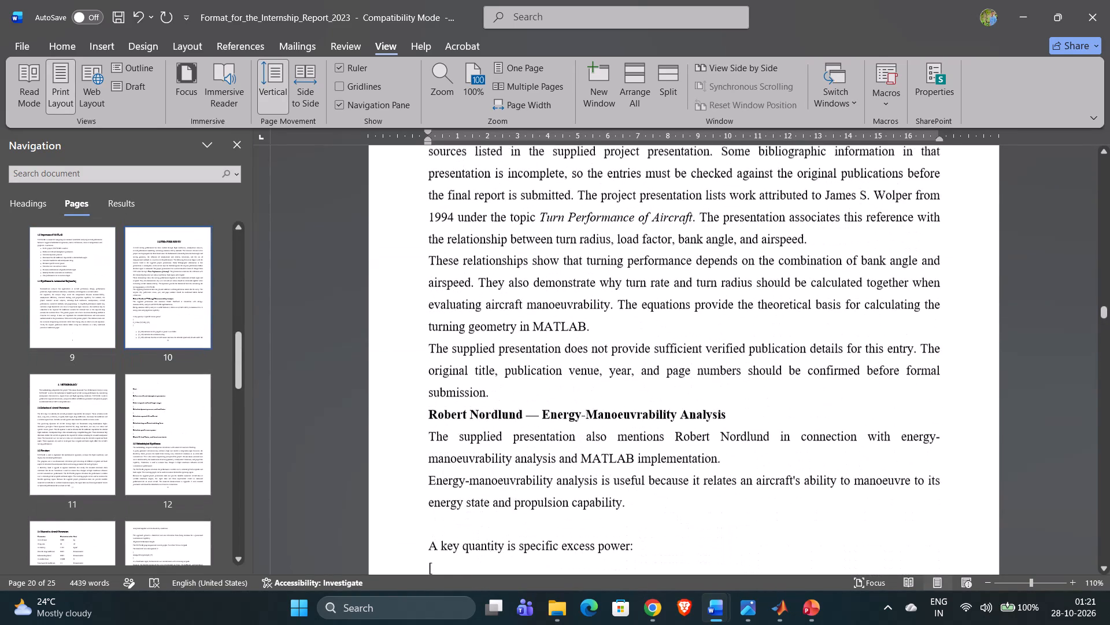
pyautogui.scroll(6, 545, 368)
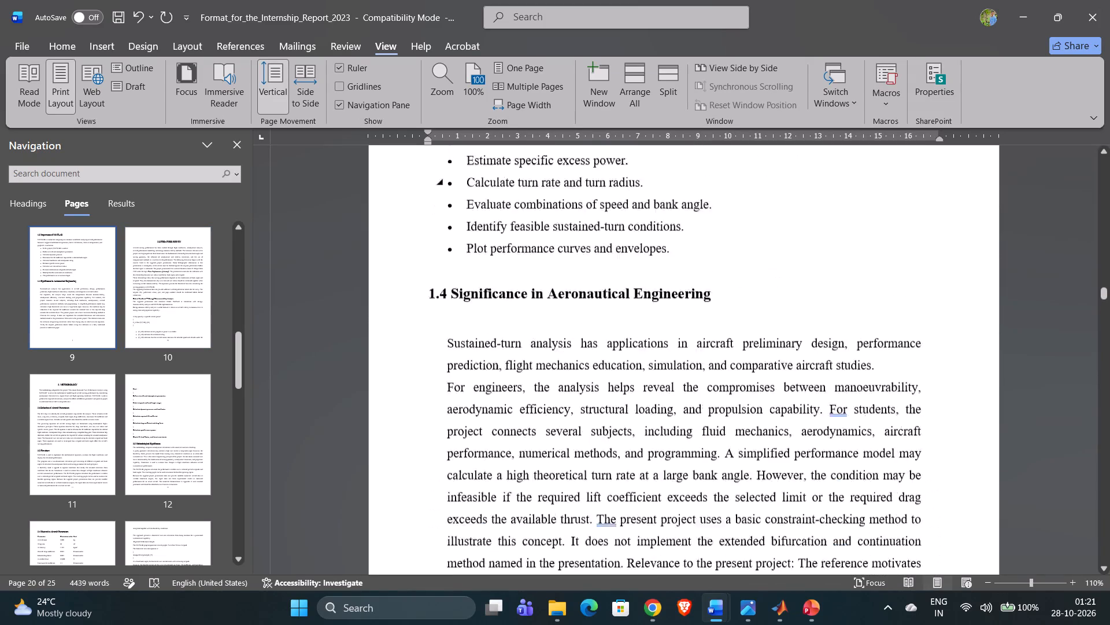
pyautogui.scroll(4, 545, 368)
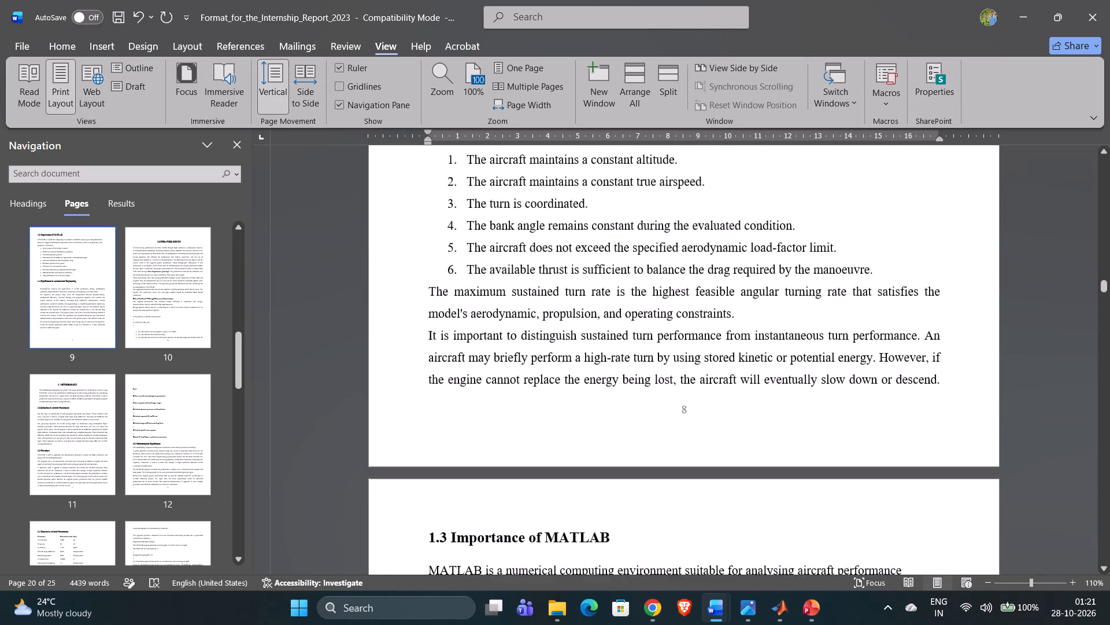
pyautogui.scroll(3, 545, 368)
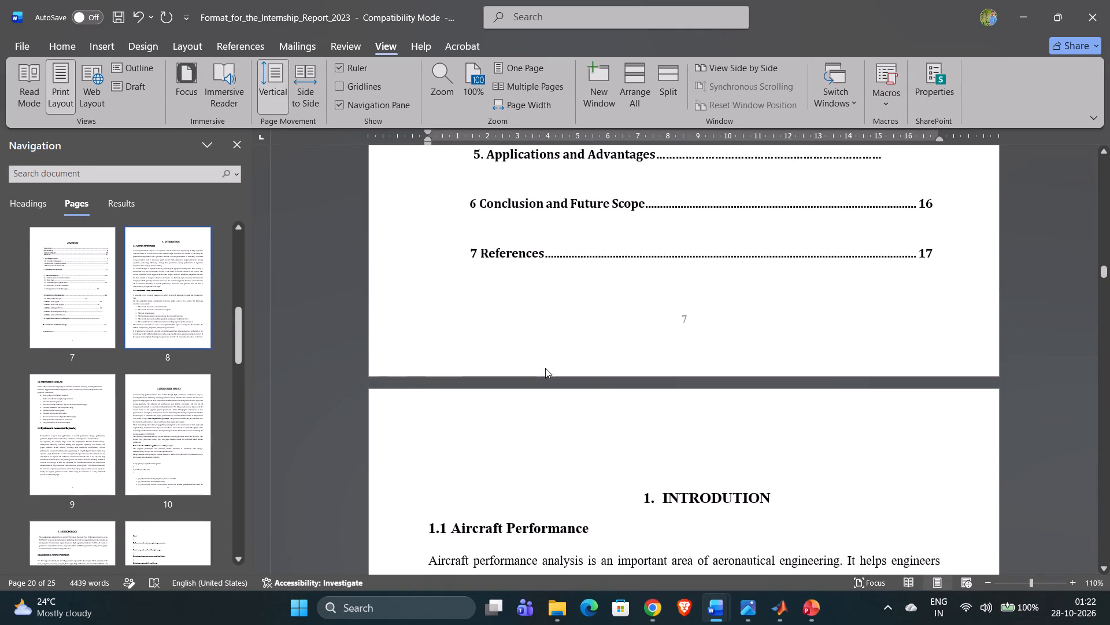
pyautogui.scroll(2, 545, 368)
pyautogui.scroll(-2, 545, 368)
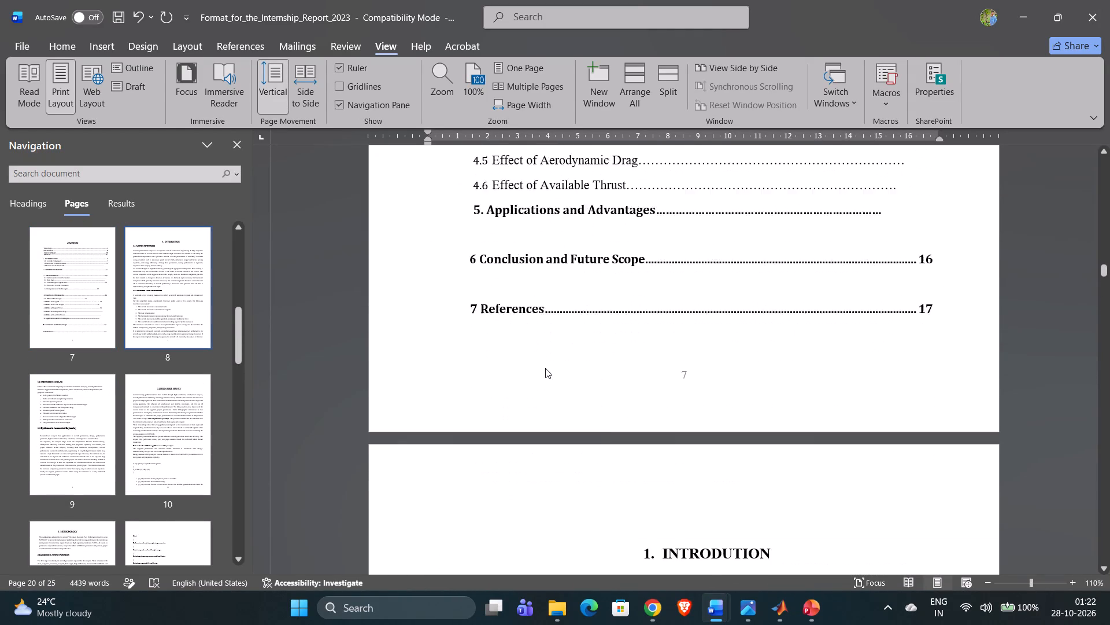
pyautogui.scroll(-1, 545, 368)
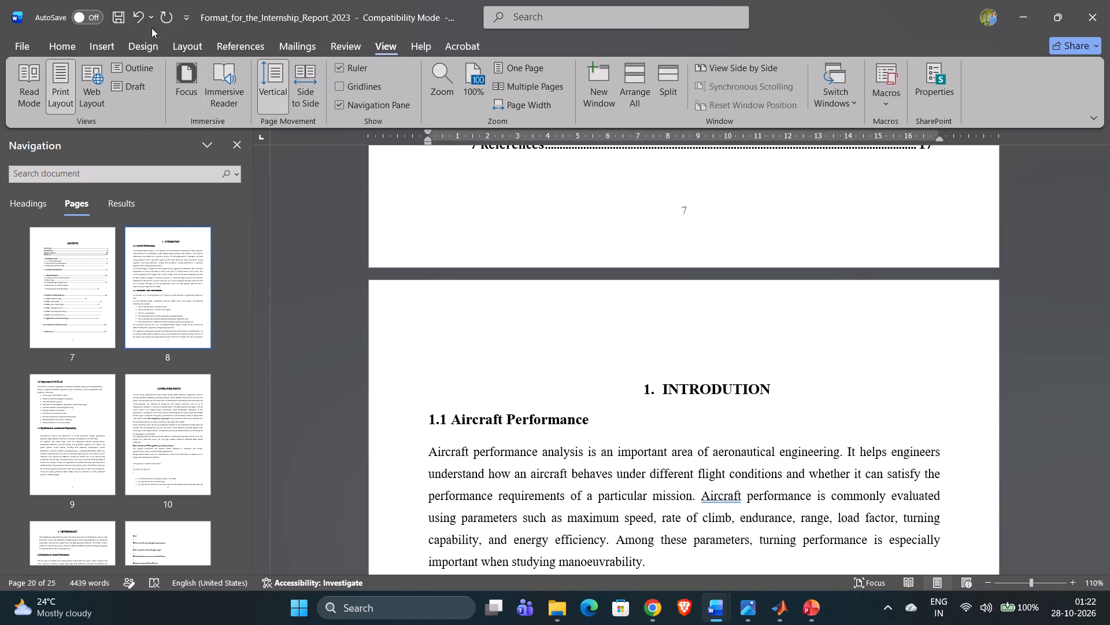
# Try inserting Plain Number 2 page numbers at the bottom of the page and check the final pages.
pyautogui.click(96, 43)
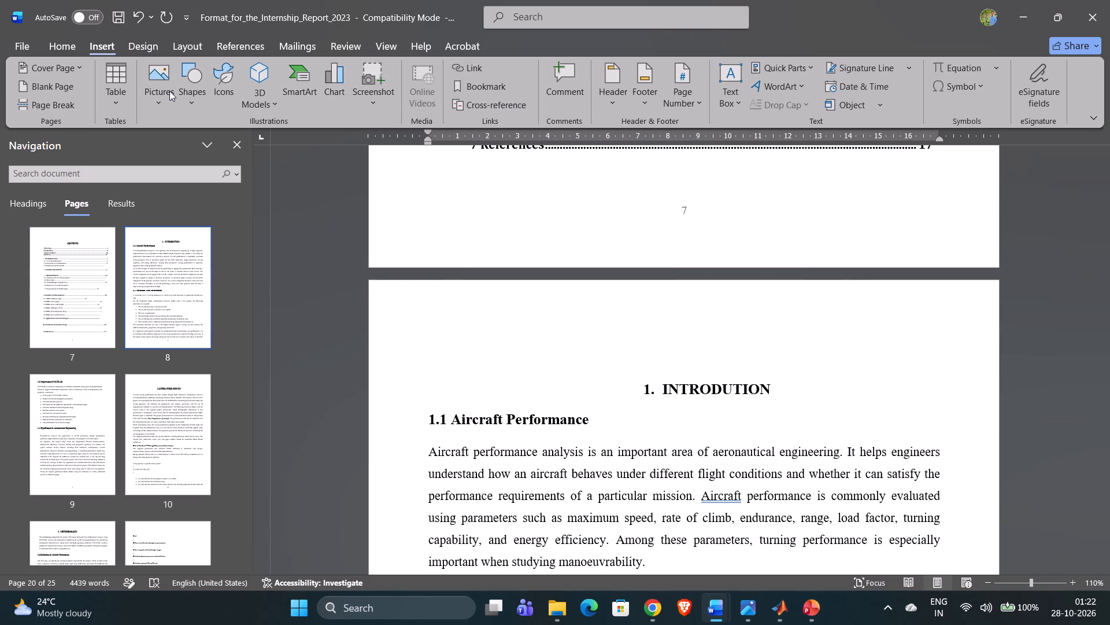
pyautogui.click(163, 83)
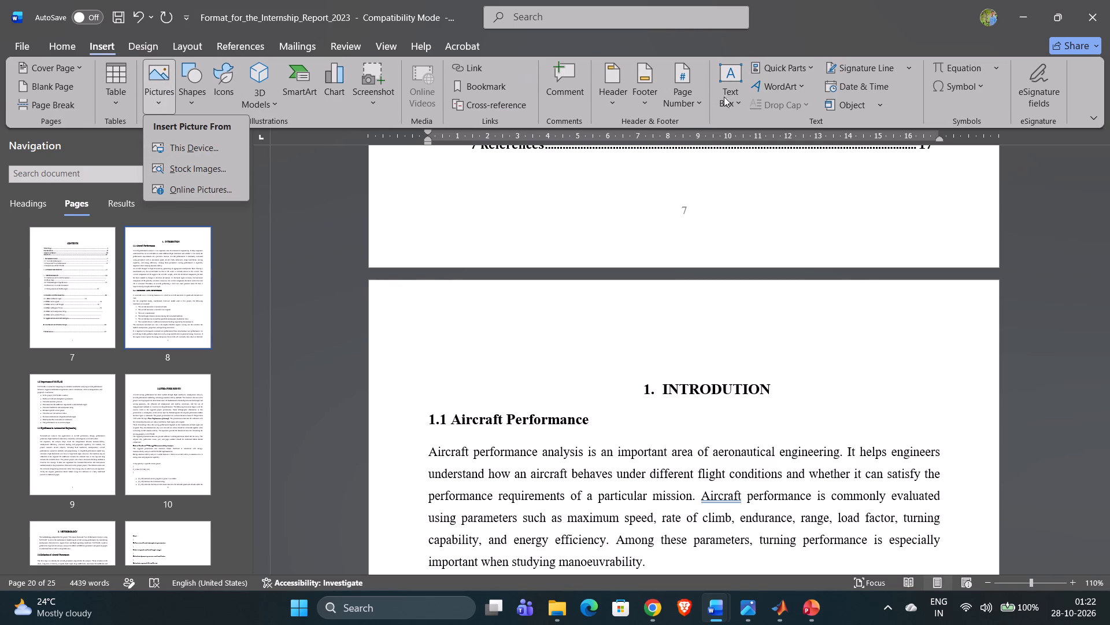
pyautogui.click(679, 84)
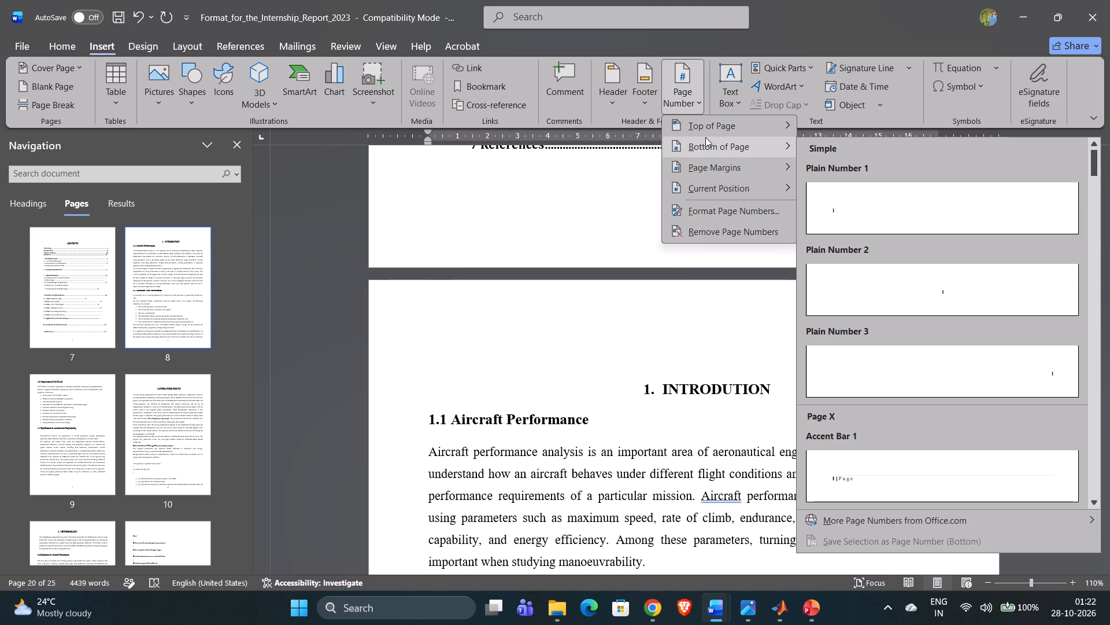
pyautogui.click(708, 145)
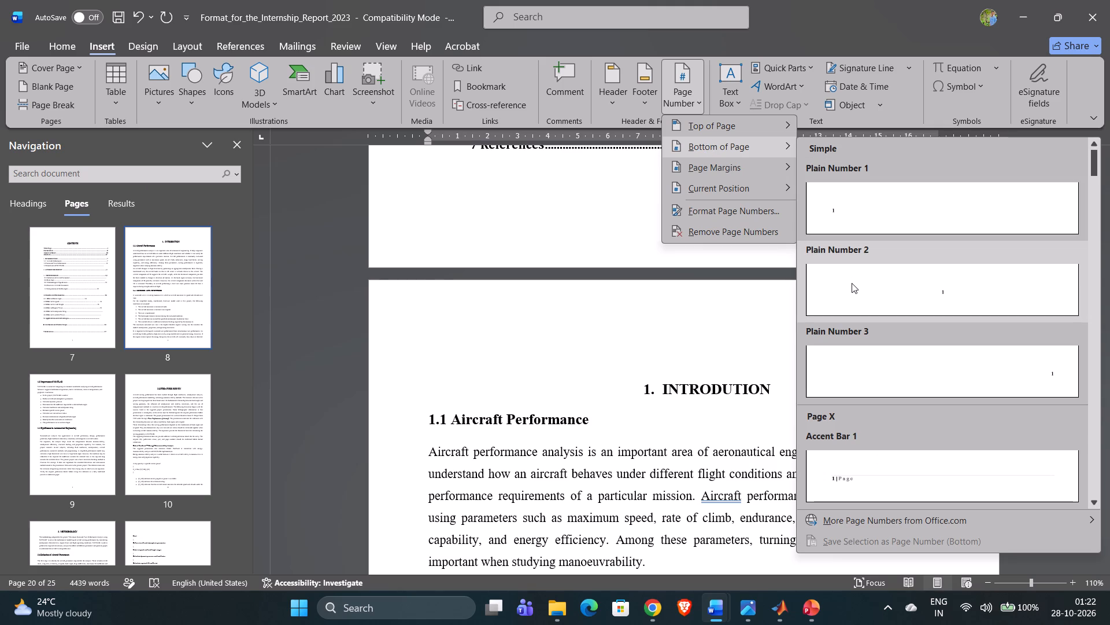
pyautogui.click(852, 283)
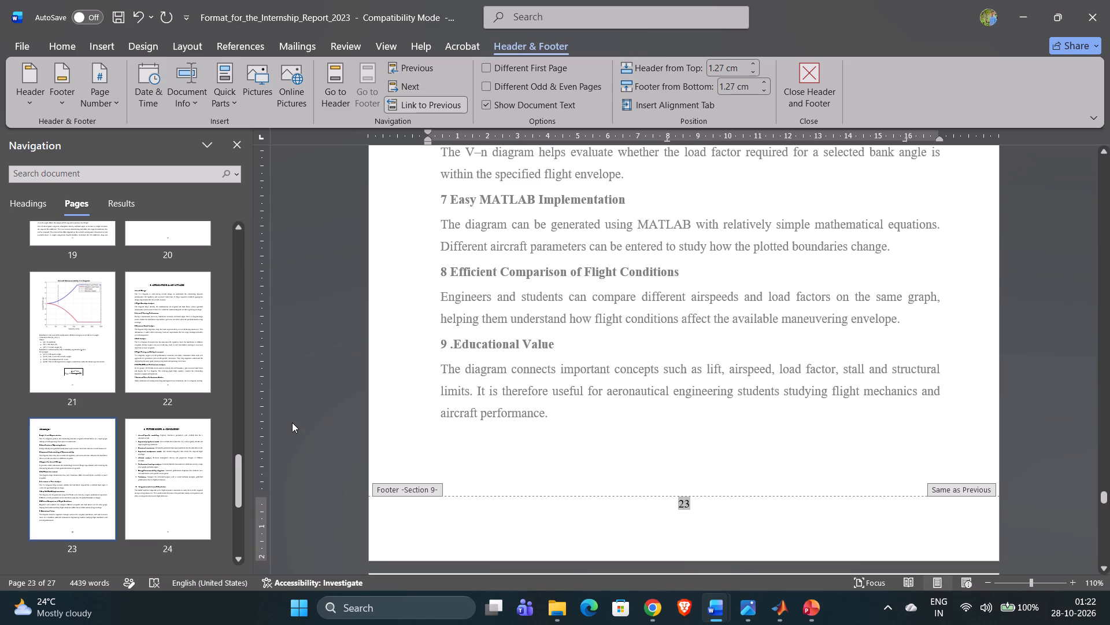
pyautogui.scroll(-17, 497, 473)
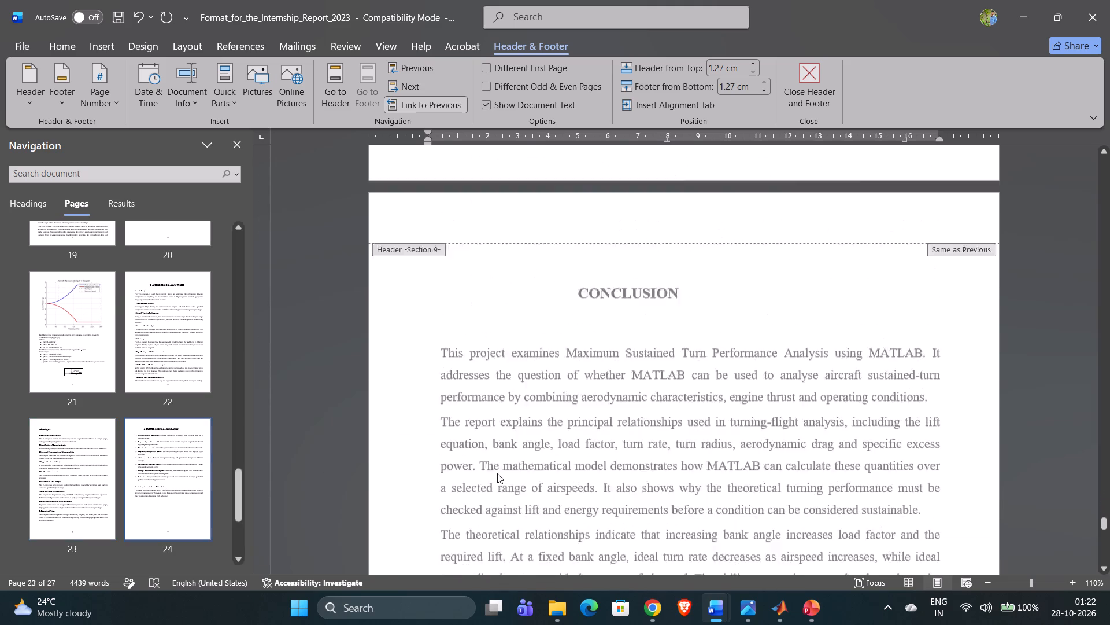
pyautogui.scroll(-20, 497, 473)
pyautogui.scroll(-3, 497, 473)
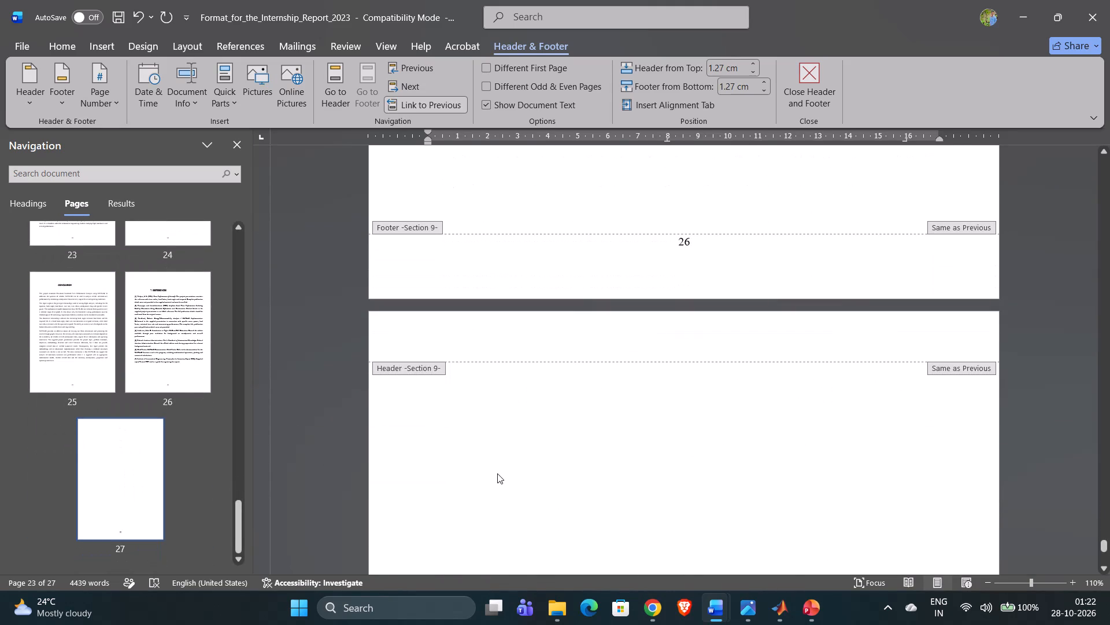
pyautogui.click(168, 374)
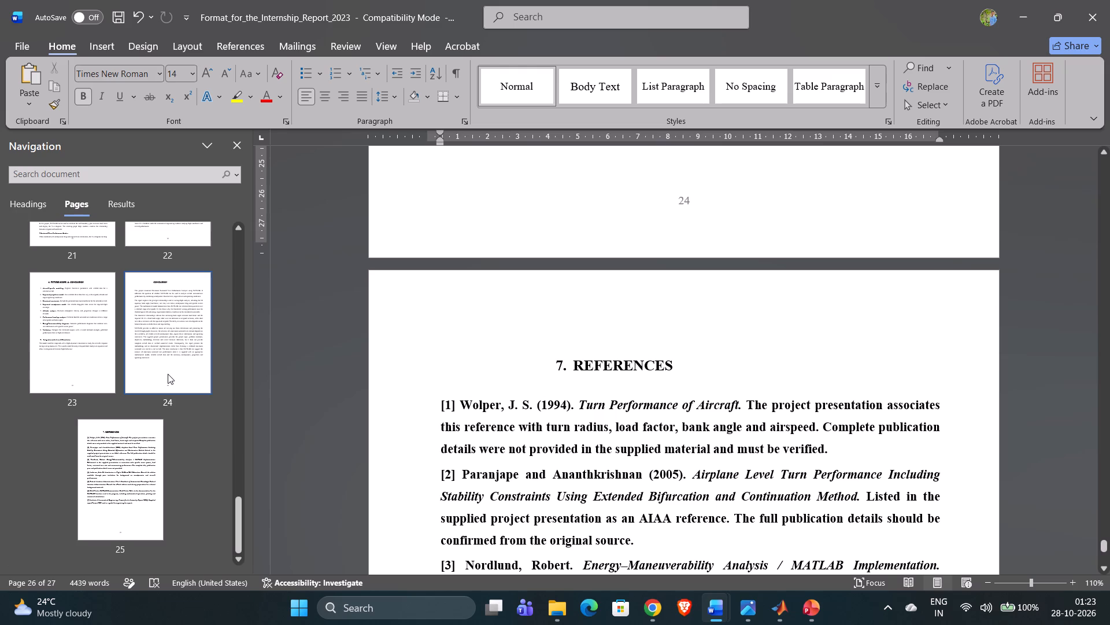
# Review the footer page numbers from the References page back to the first pages of the report.
pyautogui.scroll(-2, 168, 374)
pyautogui.scroll(1, 168, 374)
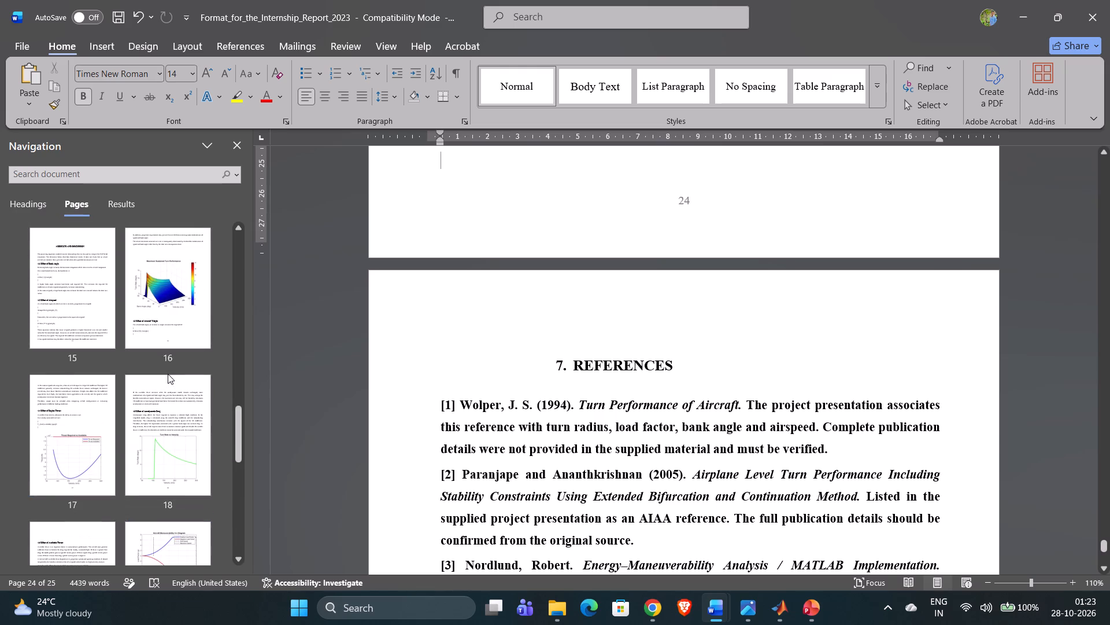
pyautogui.scroll(-5, 168, 374)
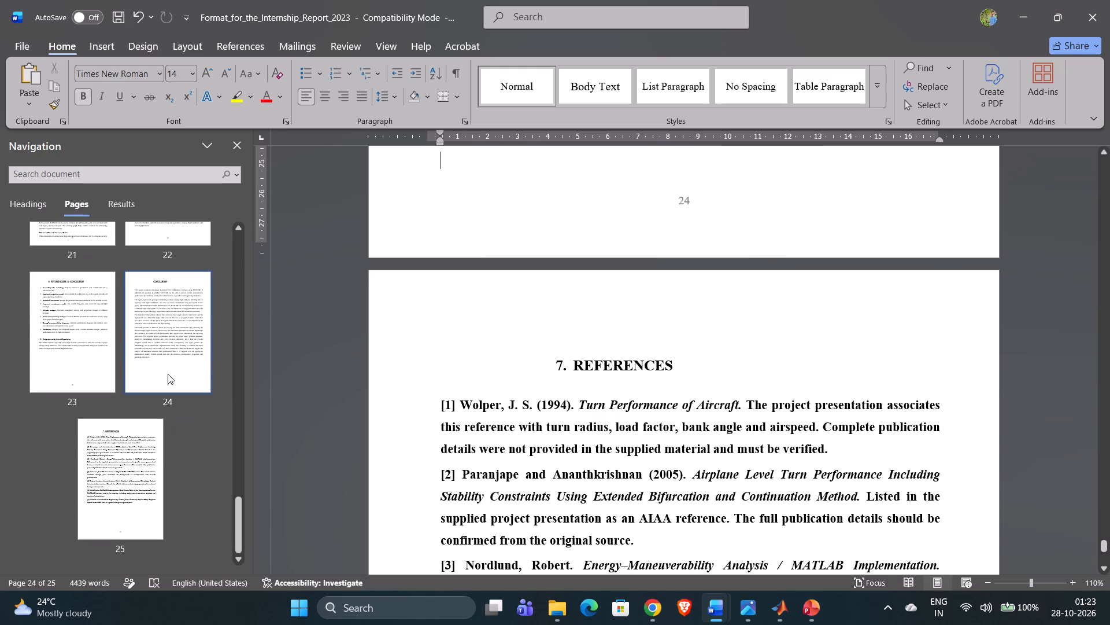
pyautogui.scroll(10, 429, 390)
pyautogui.scroll(20, 429, 390)
pyautogui.scroll(20, 429, 390)
pyautogui.scroll(5, 429, 390)
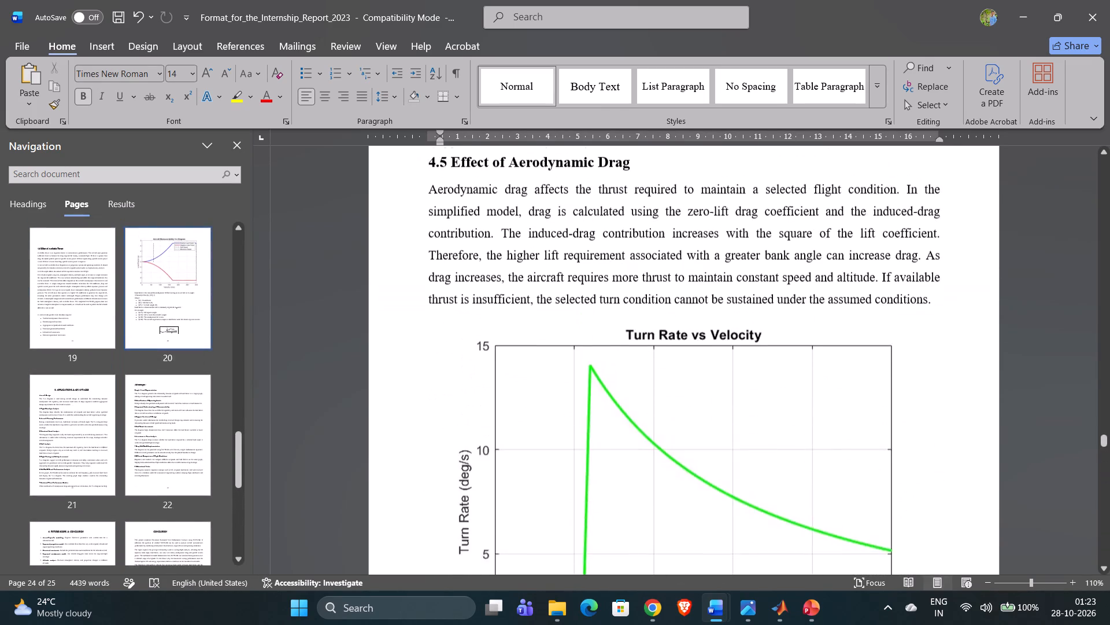
pyautogui.scroll(7, 429, 390)
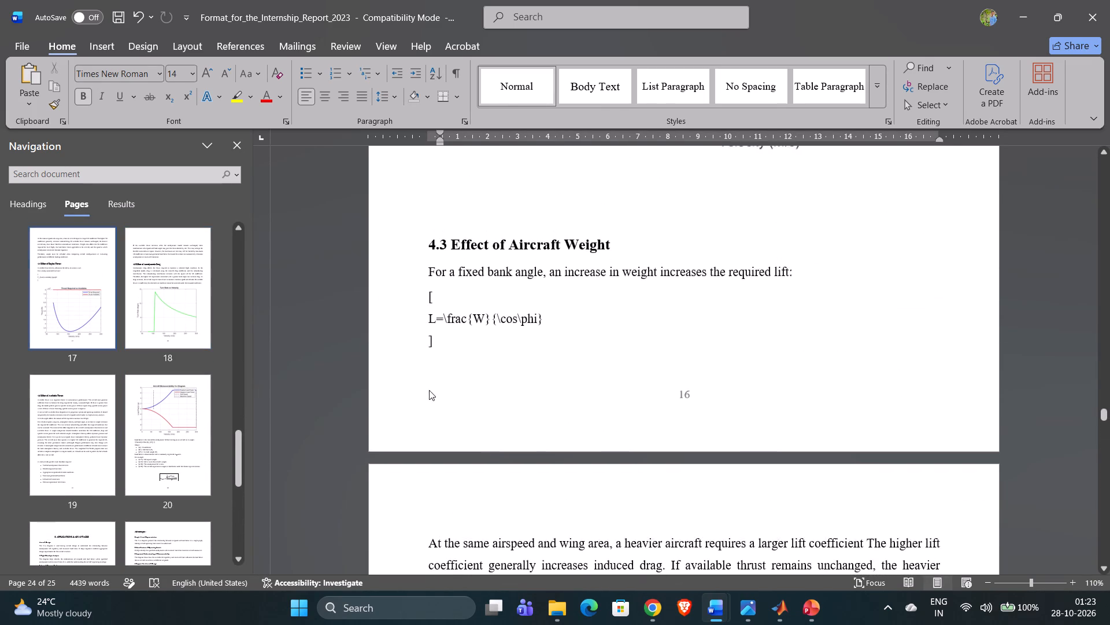
pyautogui.scroll(18, 429, 390)
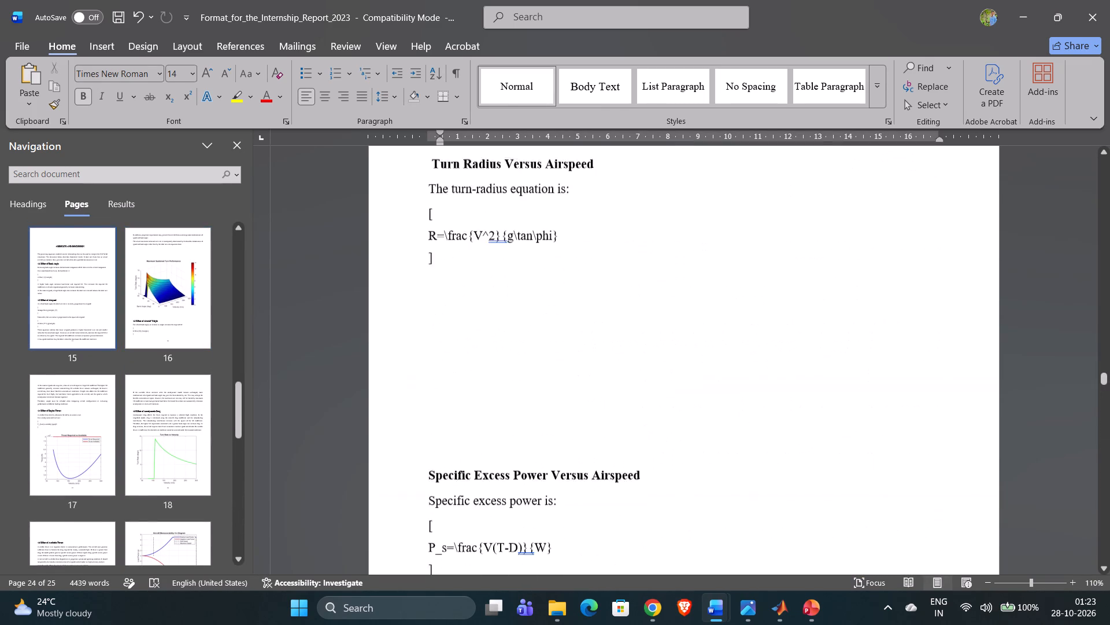
pyautogui.scroll(19, 429, 390)
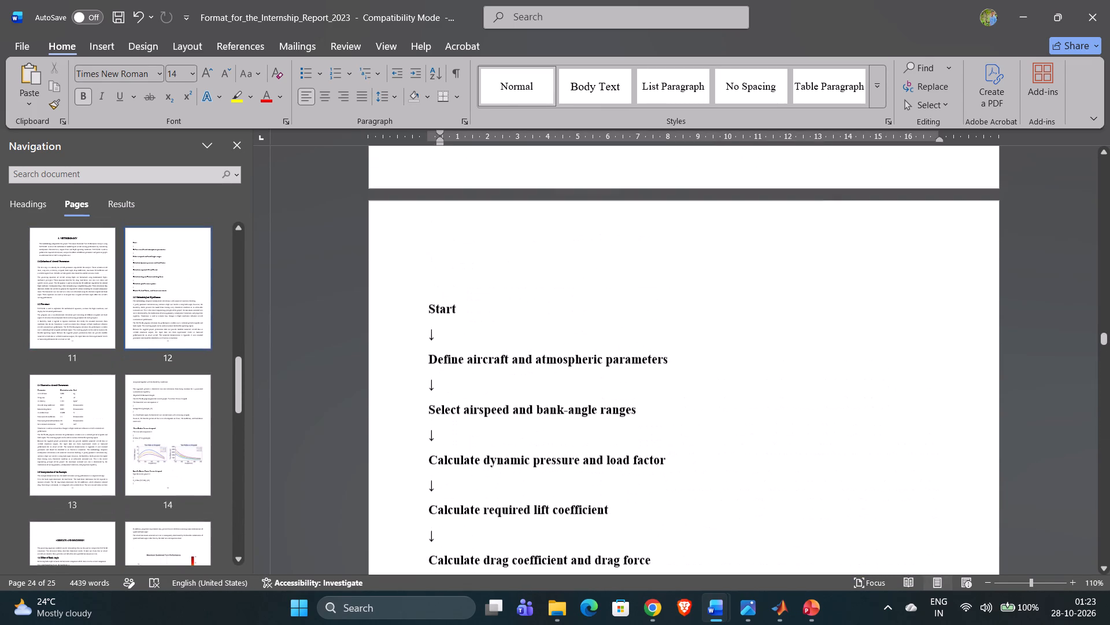
pyautogui.scroll(10, 429, 390)
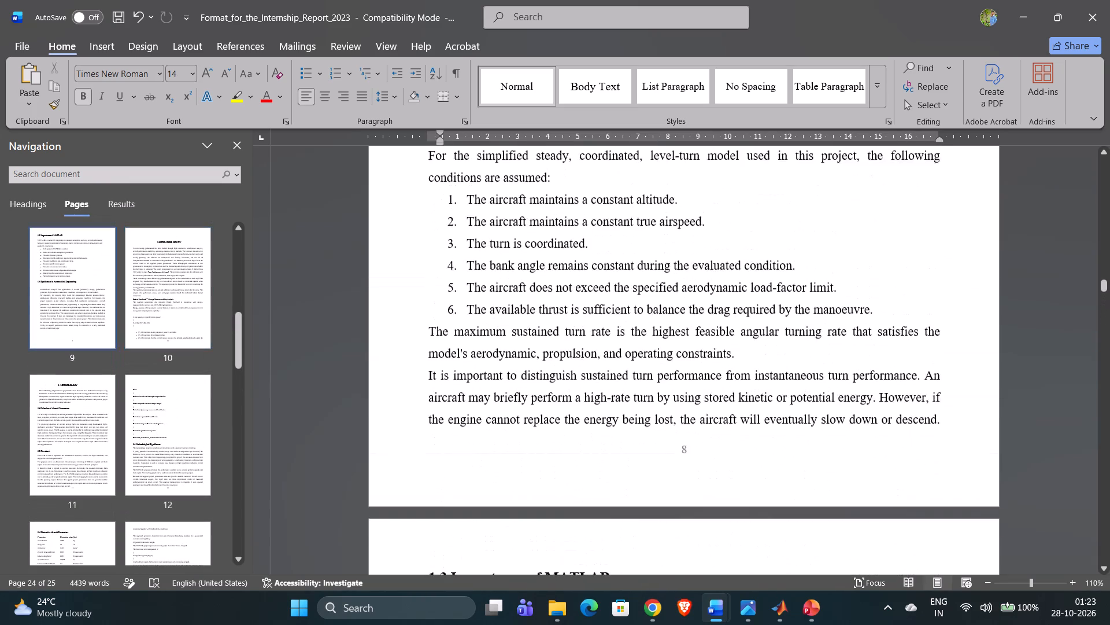
pyautogui.scroll(15, 429, 390)
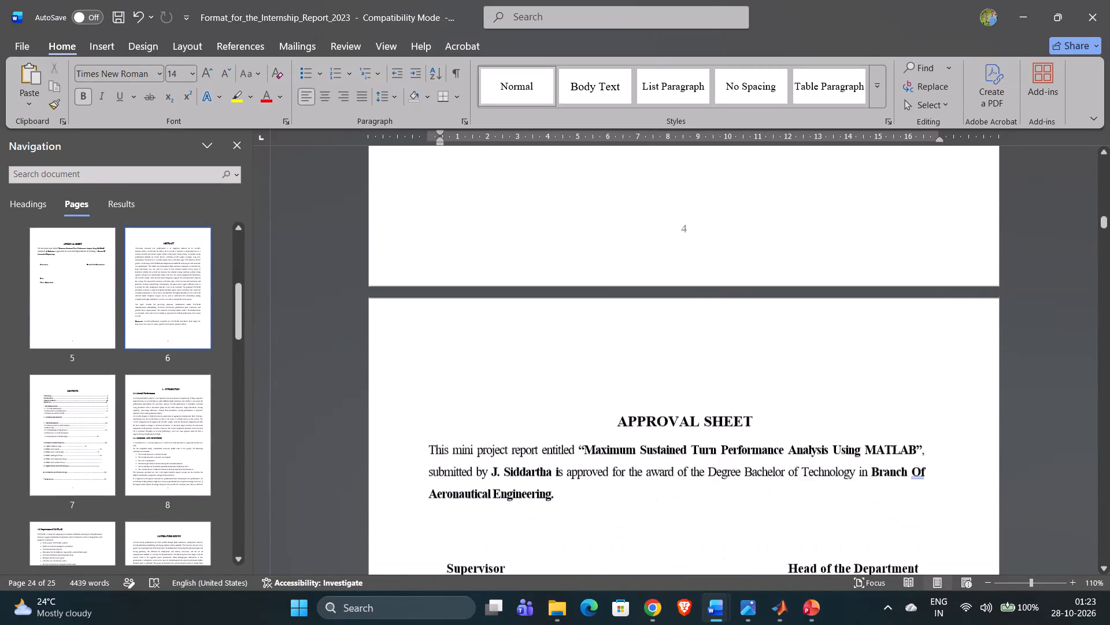
pyautogui.scroll(10, 429, 390)
pyautogui.scroll(-3, 429, 390)
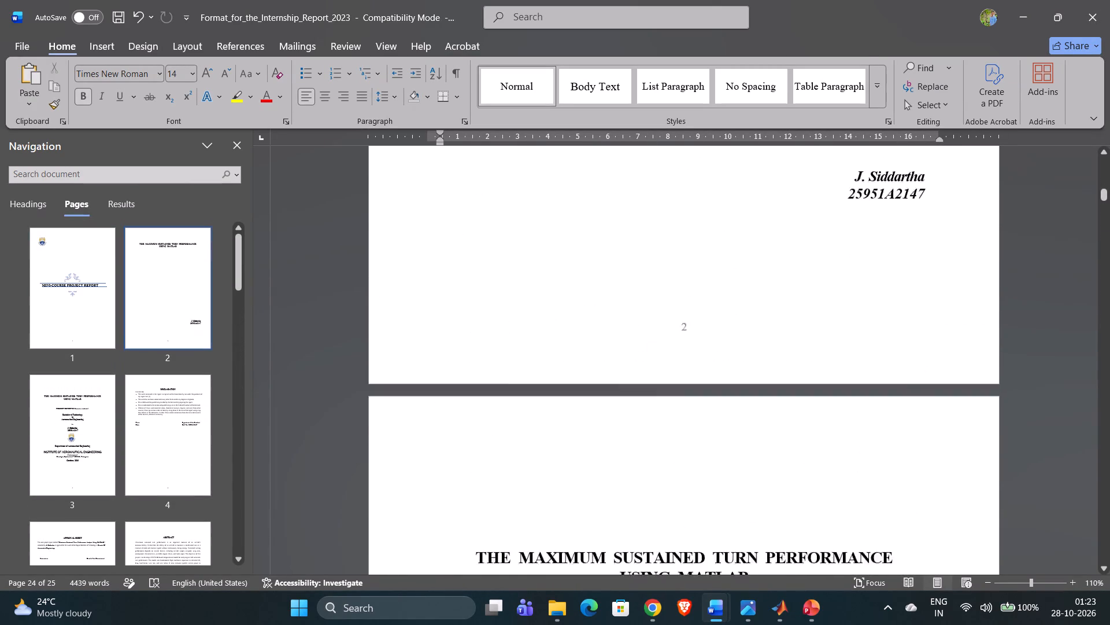
pyautogui.scroll(-1, 429, 390)
pyautogui.scroll(5, 429, 390)
pyautogui.scroll(-5, 429, 390)
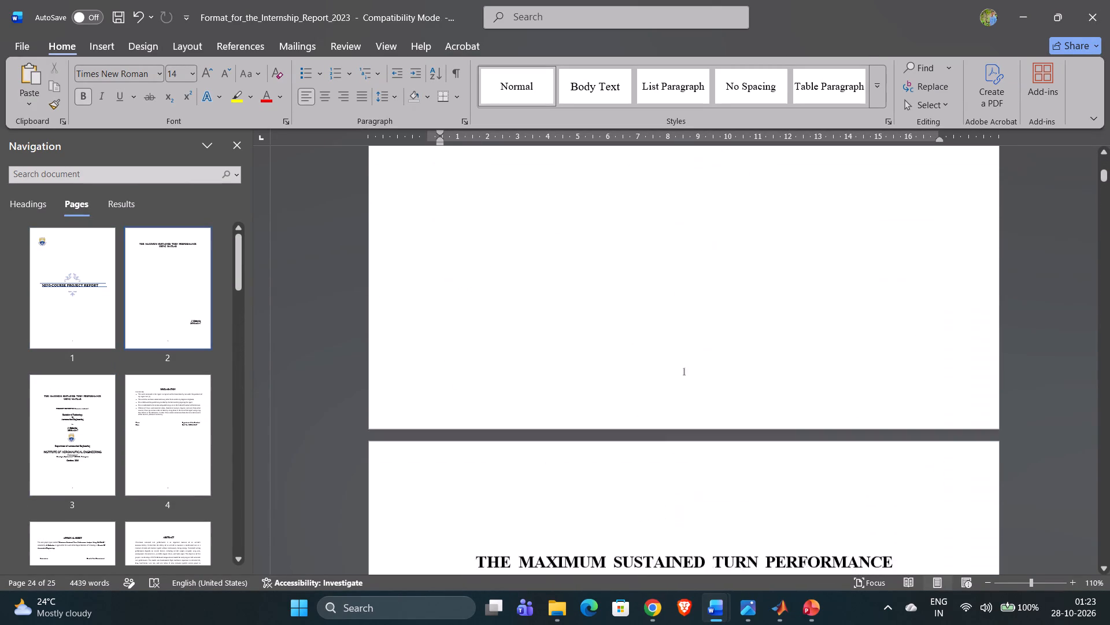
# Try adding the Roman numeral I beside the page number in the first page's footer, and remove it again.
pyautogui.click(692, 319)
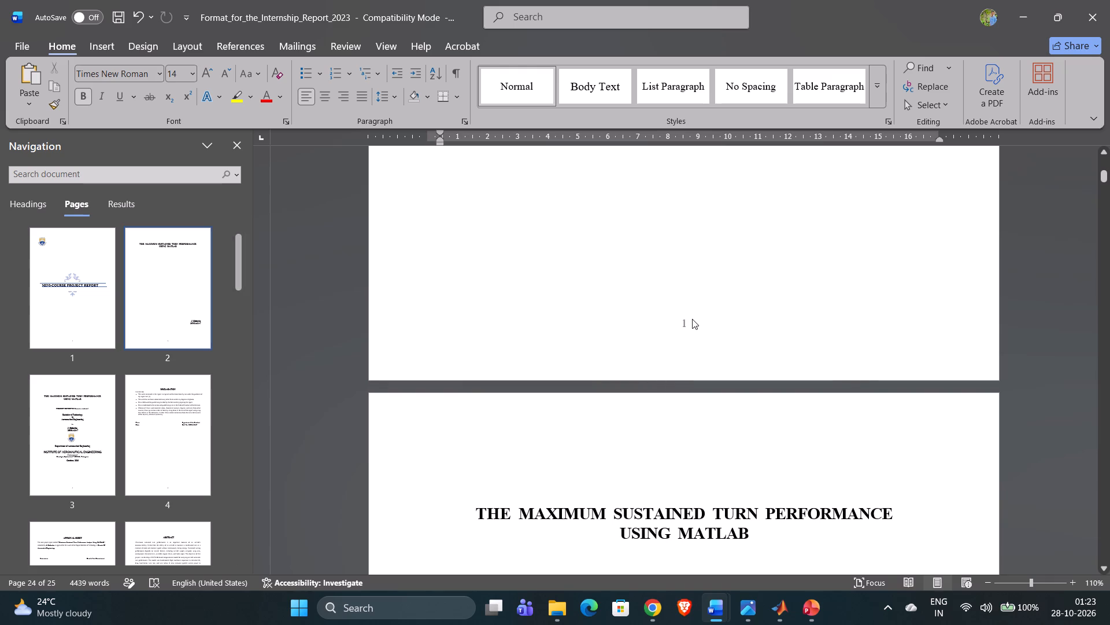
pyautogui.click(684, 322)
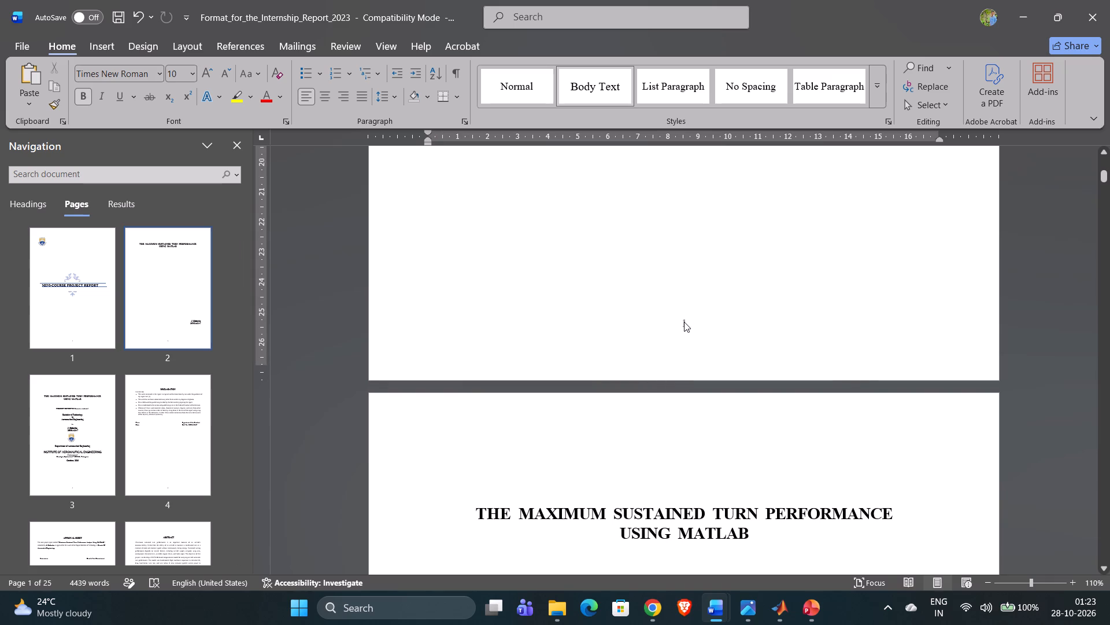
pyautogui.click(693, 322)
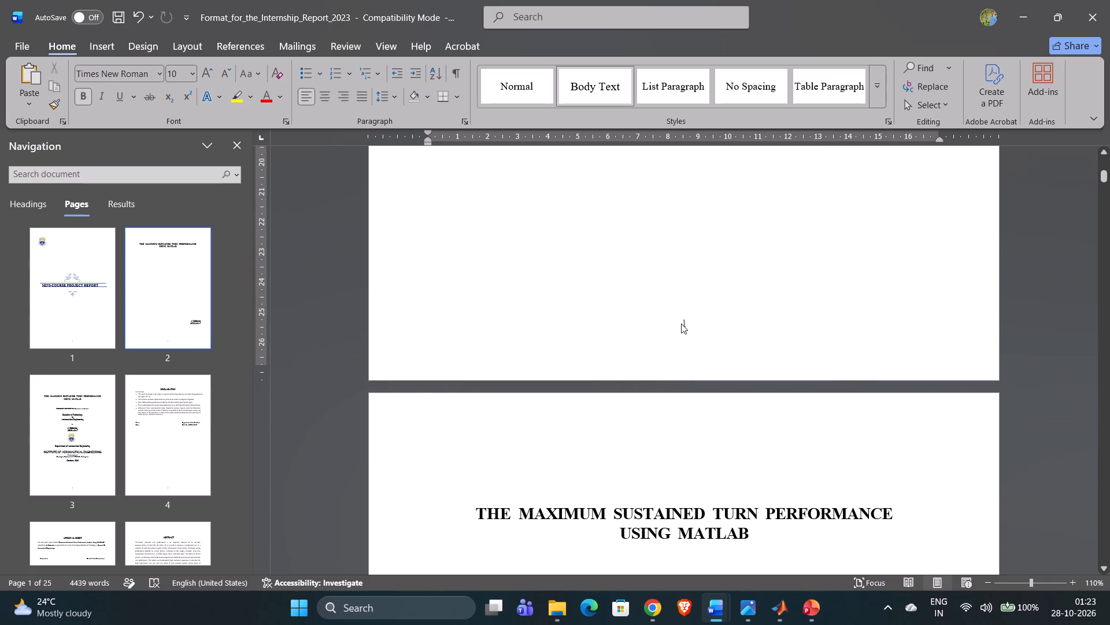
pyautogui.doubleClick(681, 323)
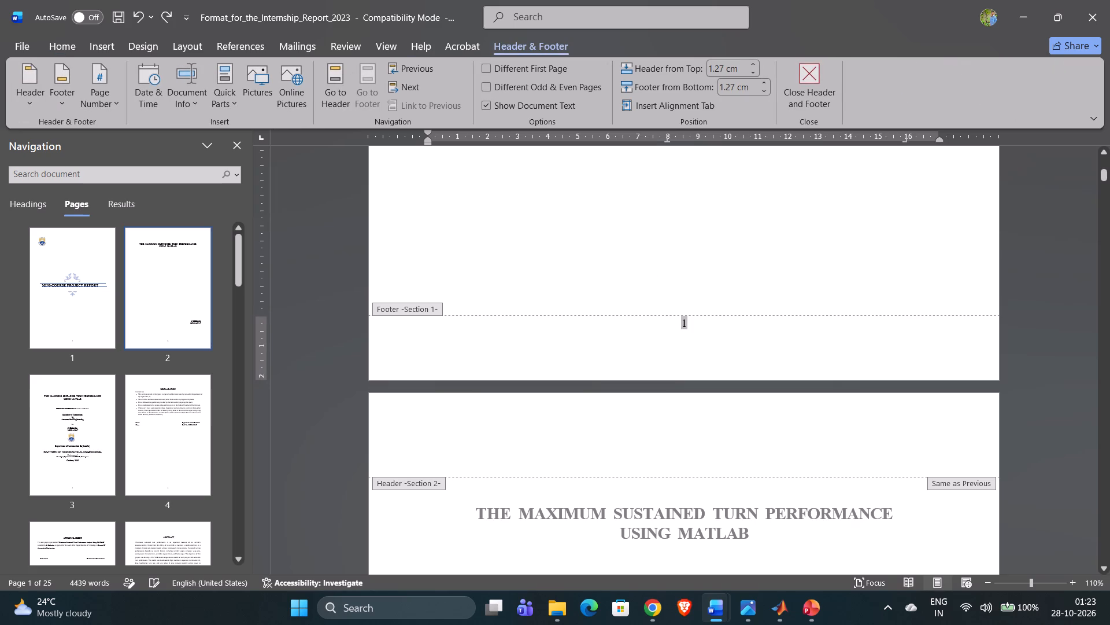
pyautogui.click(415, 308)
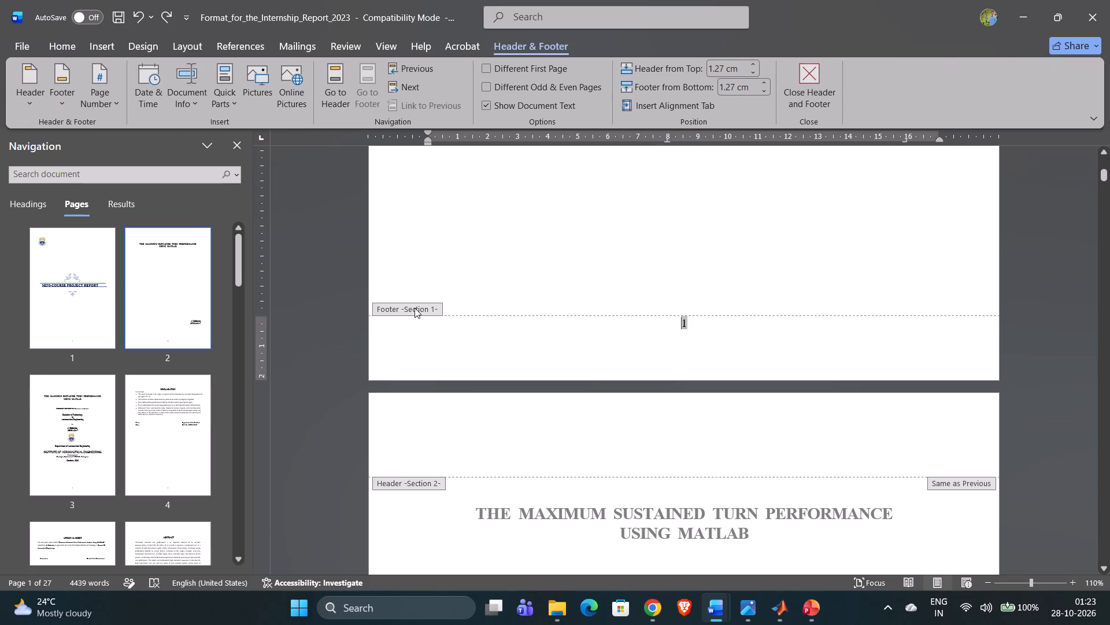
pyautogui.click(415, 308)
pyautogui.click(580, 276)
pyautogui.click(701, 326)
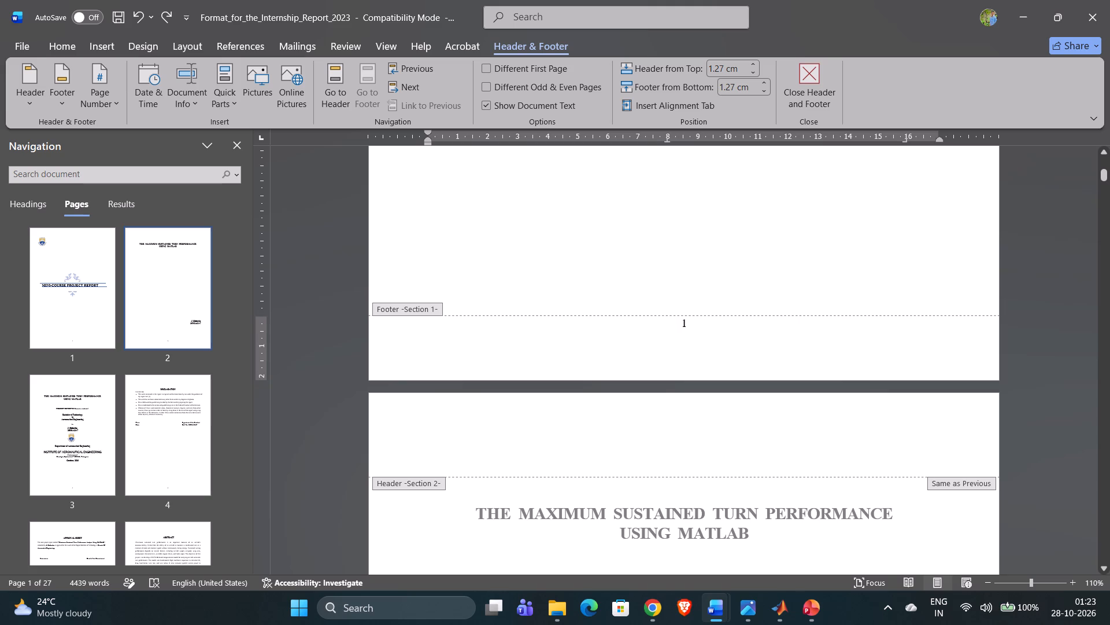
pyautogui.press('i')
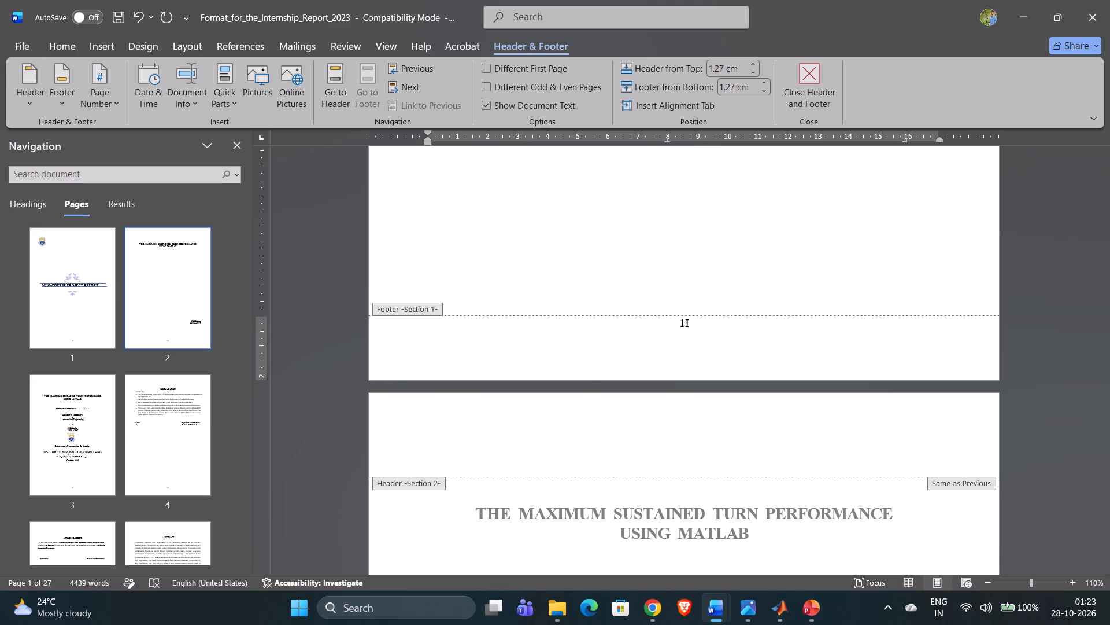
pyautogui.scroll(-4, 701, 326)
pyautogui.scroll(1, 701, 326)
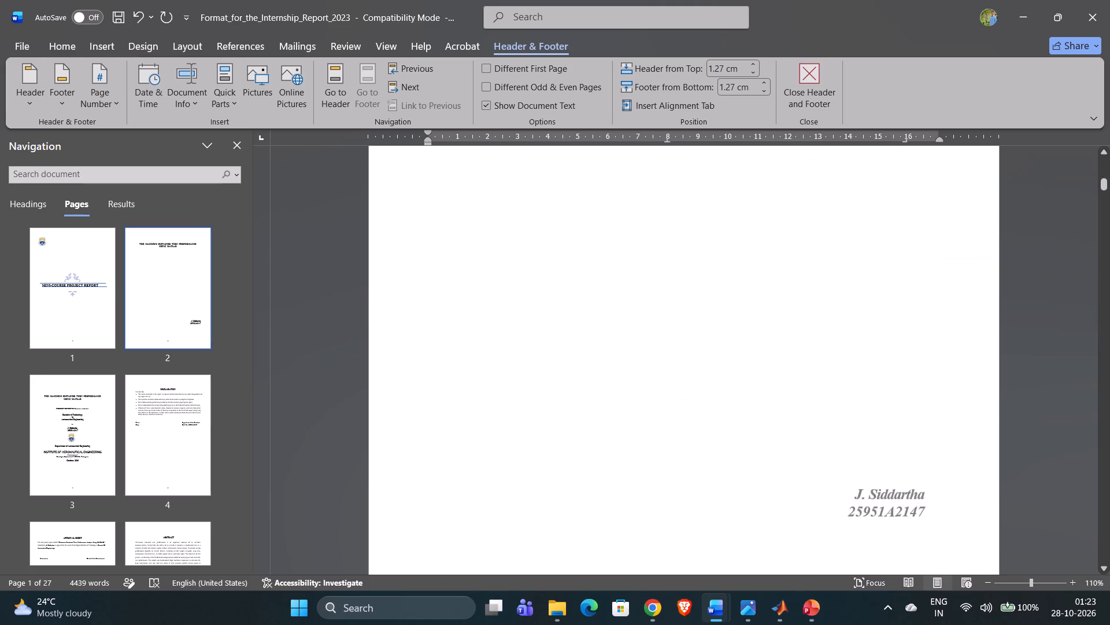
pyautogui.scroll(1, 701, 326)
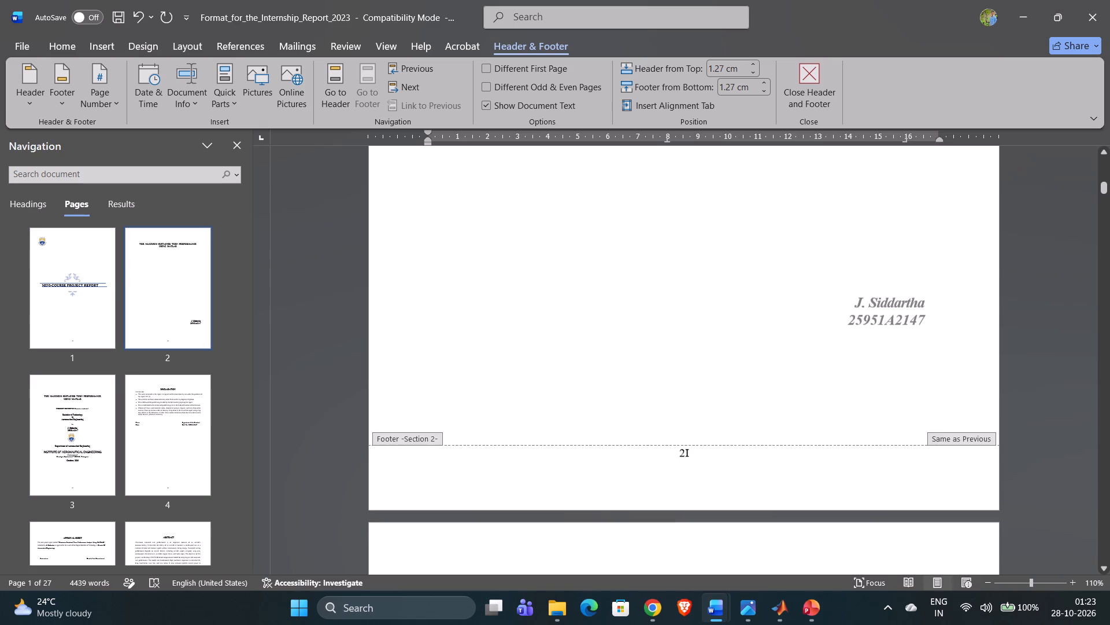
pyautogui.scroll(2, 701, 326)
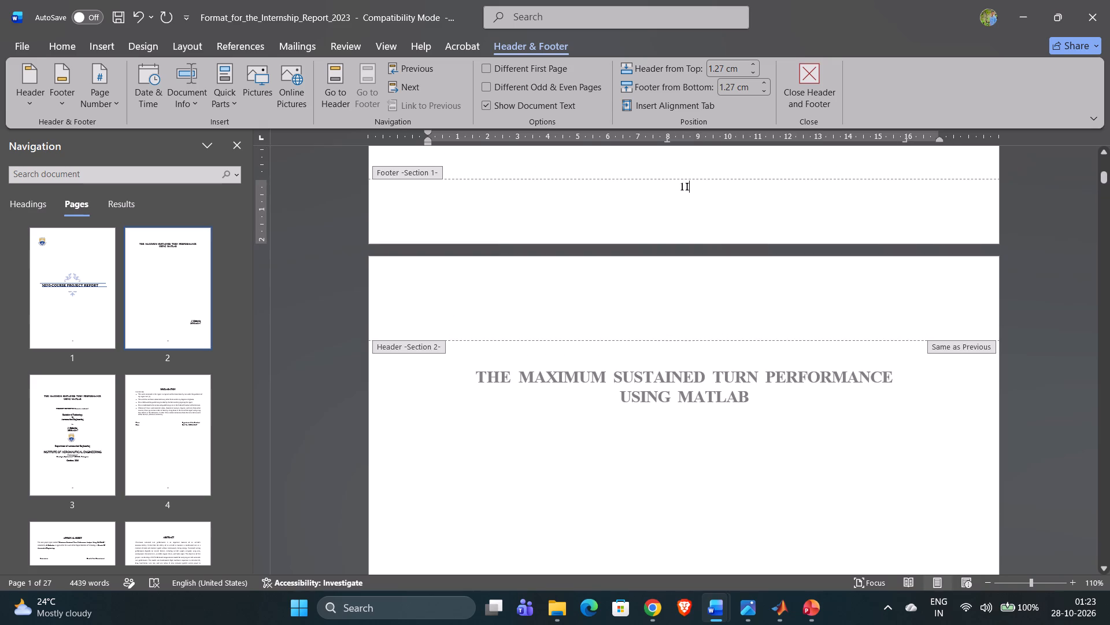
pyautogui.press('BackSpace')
# Delete the page number from the Section 1 footer on the first page.
pyautogui.press('BackSpace')
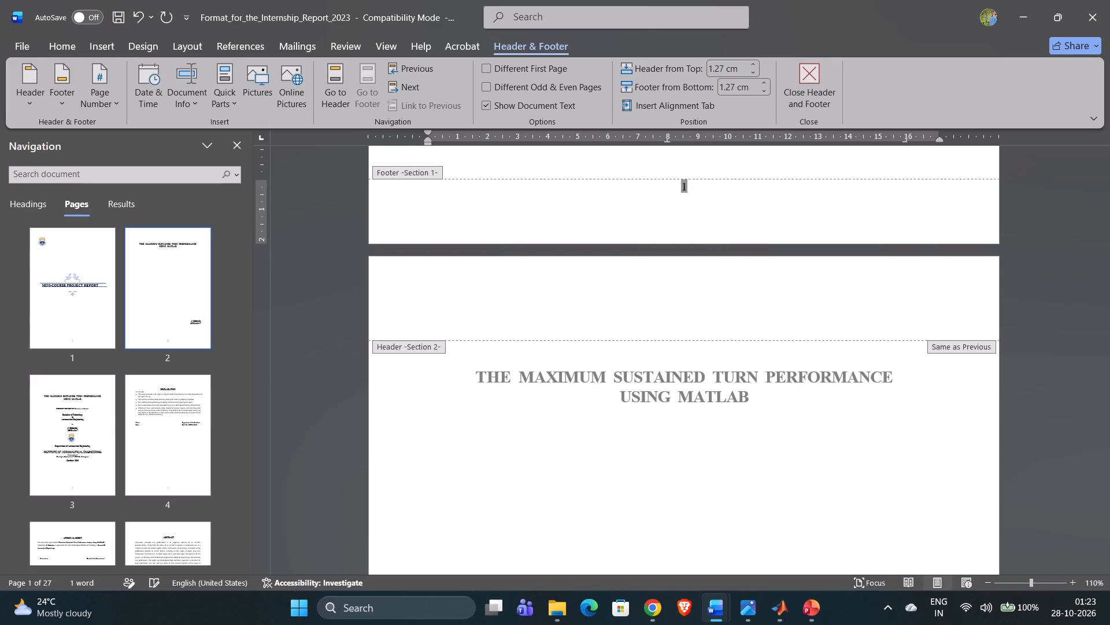
pyautogui.press('BackSpace')
# Check the footers of the pages from the title pages to the Declaration, and return to the body text at the Approval Sheet.
pyautogui.scroll(-2, 693, 253)
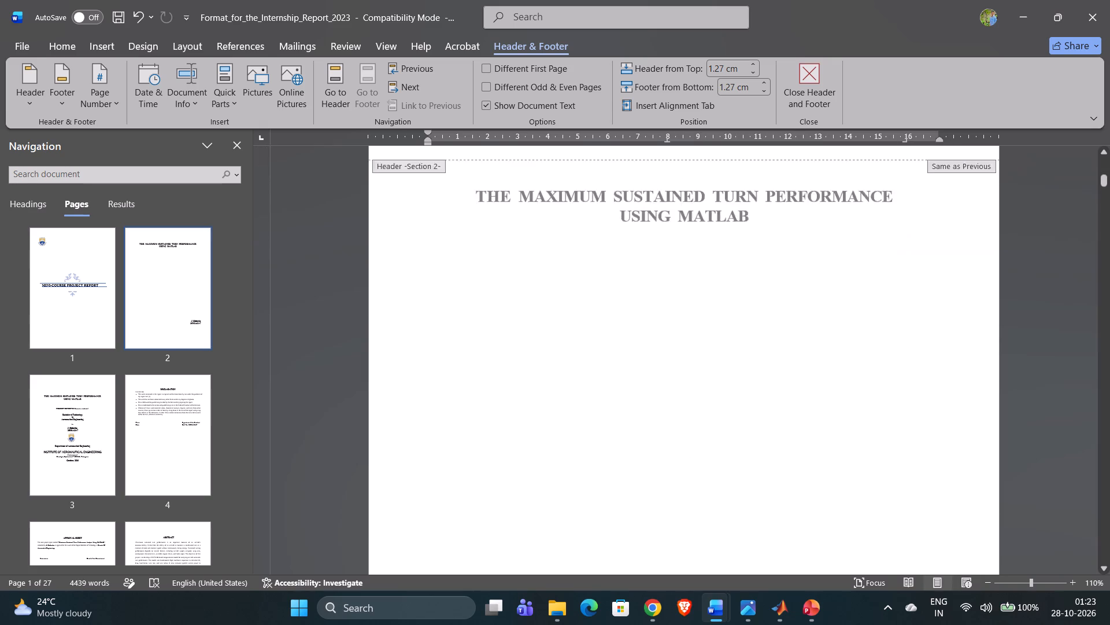
pyautogui.scroll(-7, 693, 253)
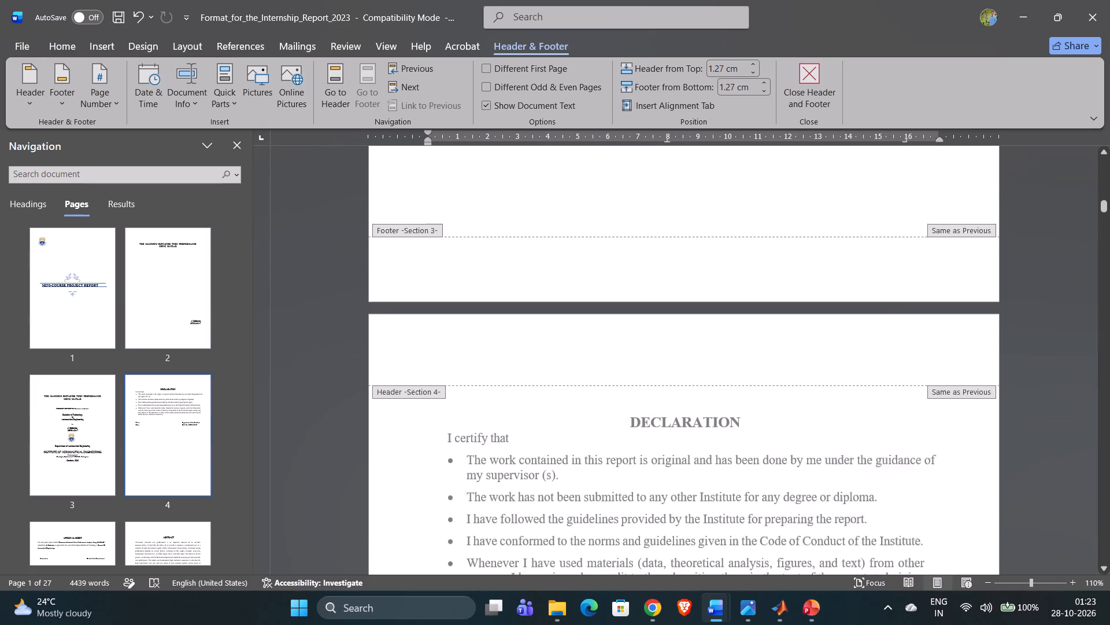
pyautogui.scroll(-2, 693, 253)
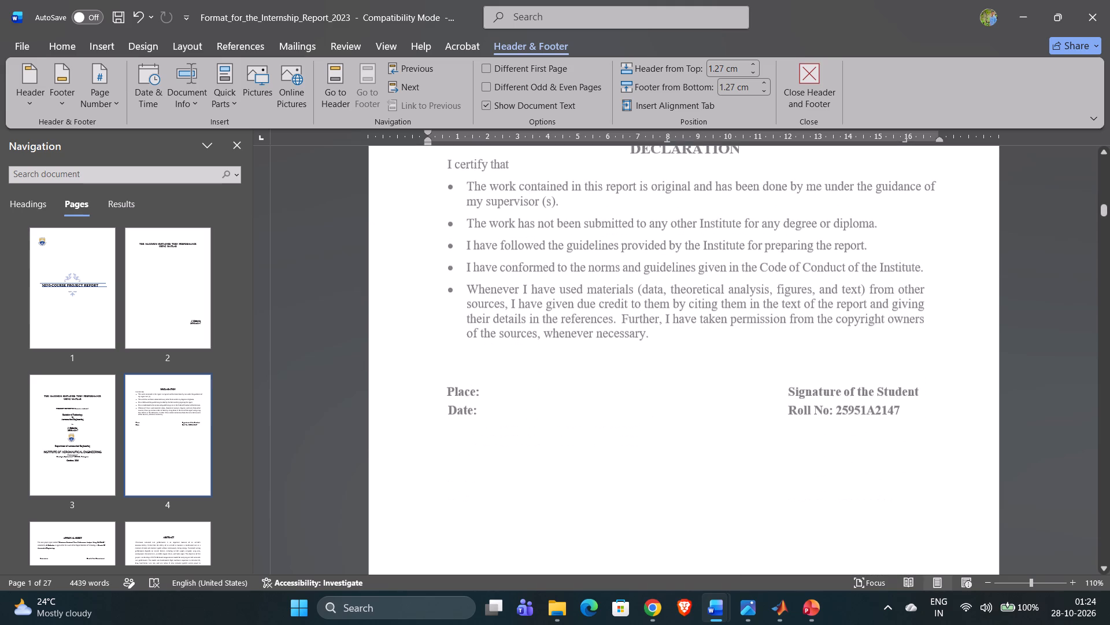
pyautogui.scroll(-2, 693, 253)
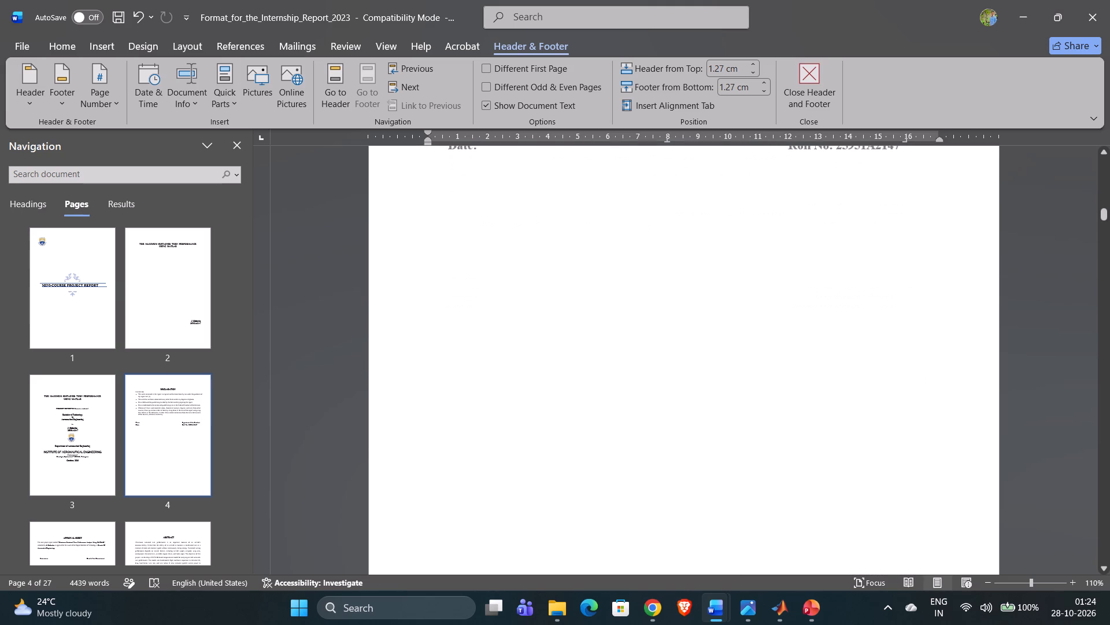
pyautogui.scroll(7, 693, 253)
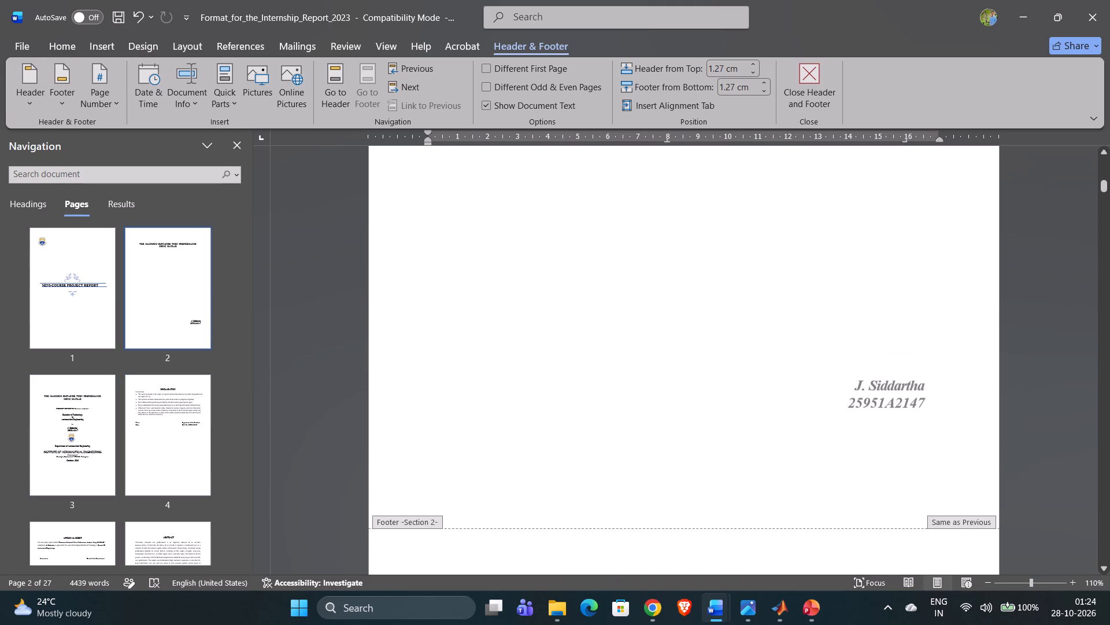
pyautogui.click(63, 564)
# Examine the entries and page numbers on the Contents page, and look back over the front pages to the cover.
pyautogui.scroll(-1, 133, 483)
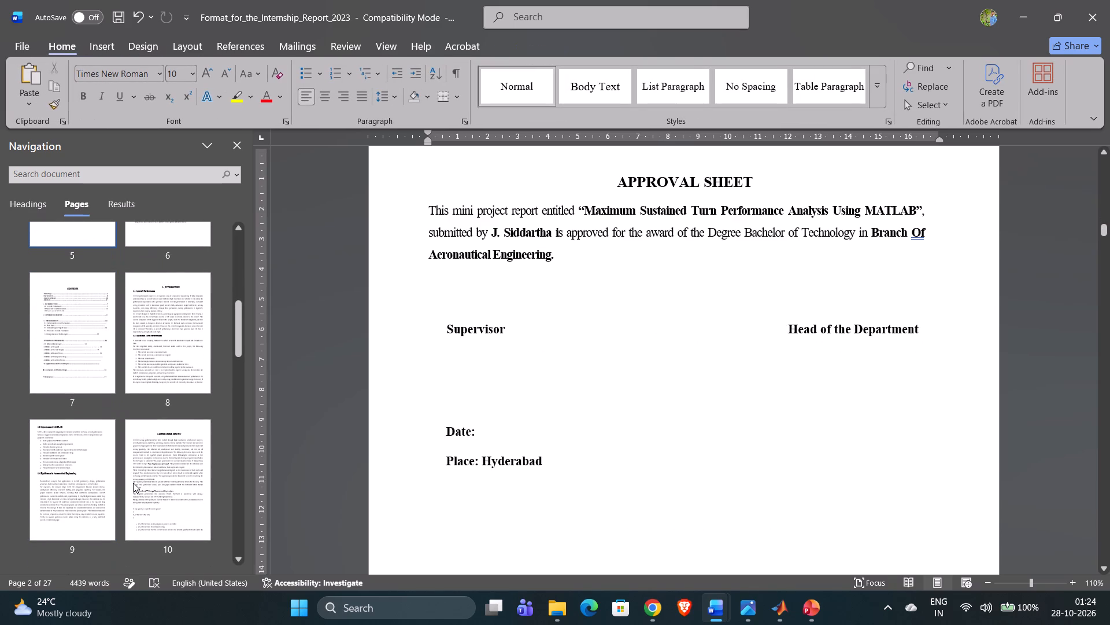
pyautogui.click(68, 350)
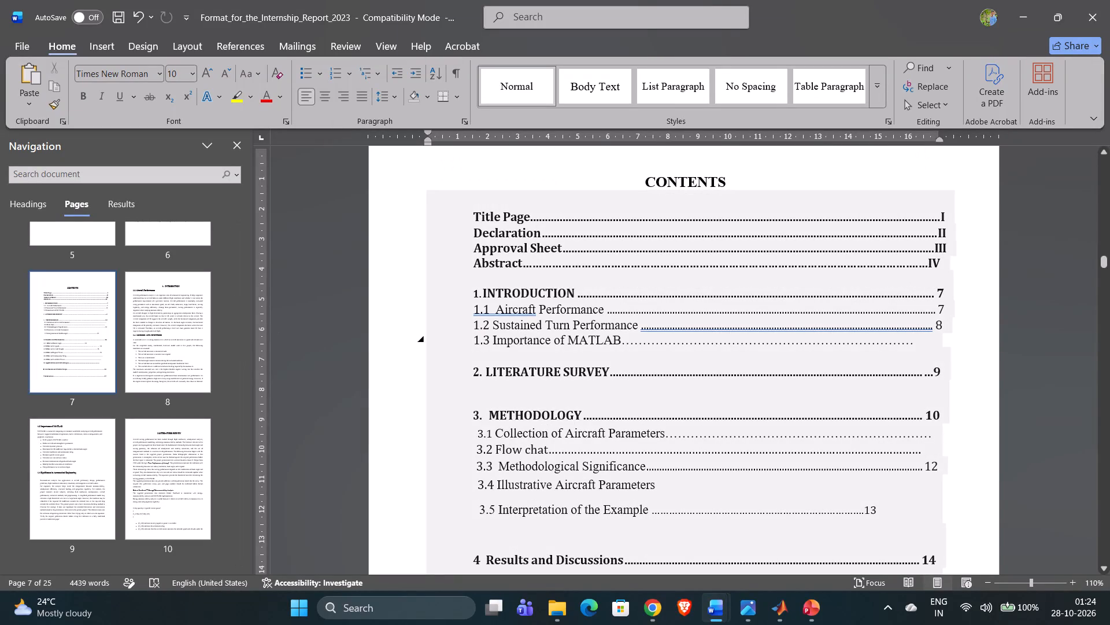
pyautogui.scroll(-2, 507, 338)
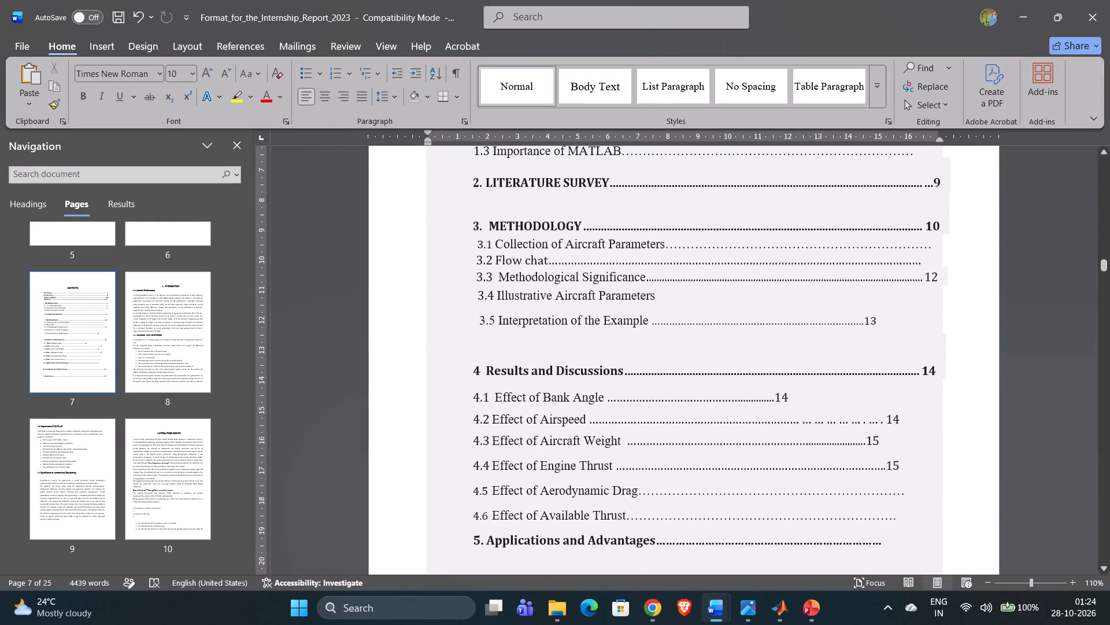
pyautogui.scroll(-1, 507, 338)
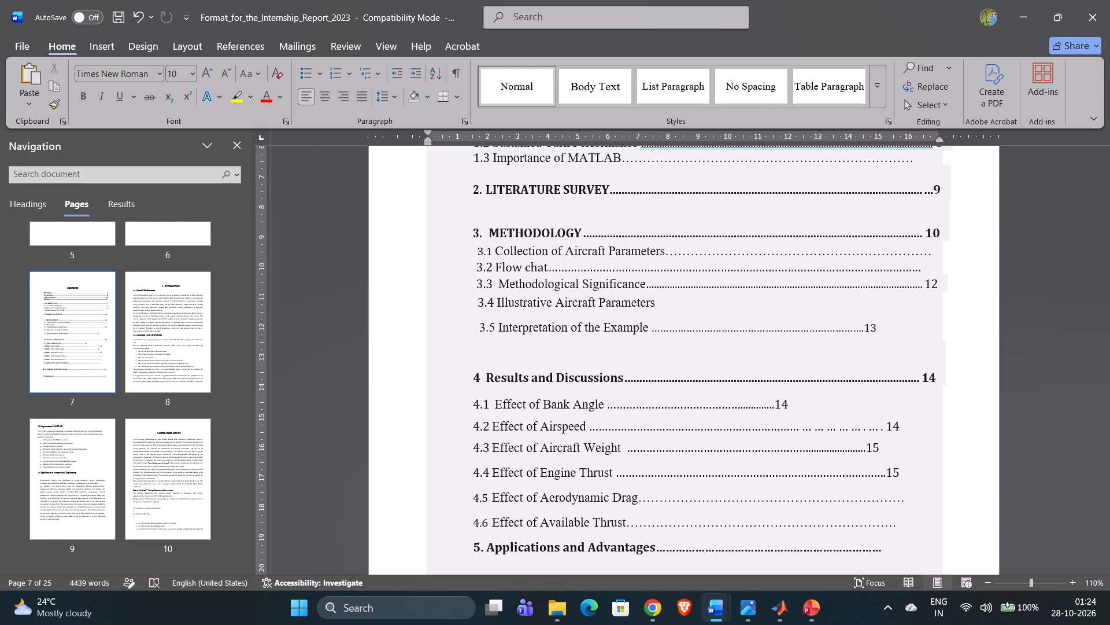
pyautogui.scroll(1, 507, 338)
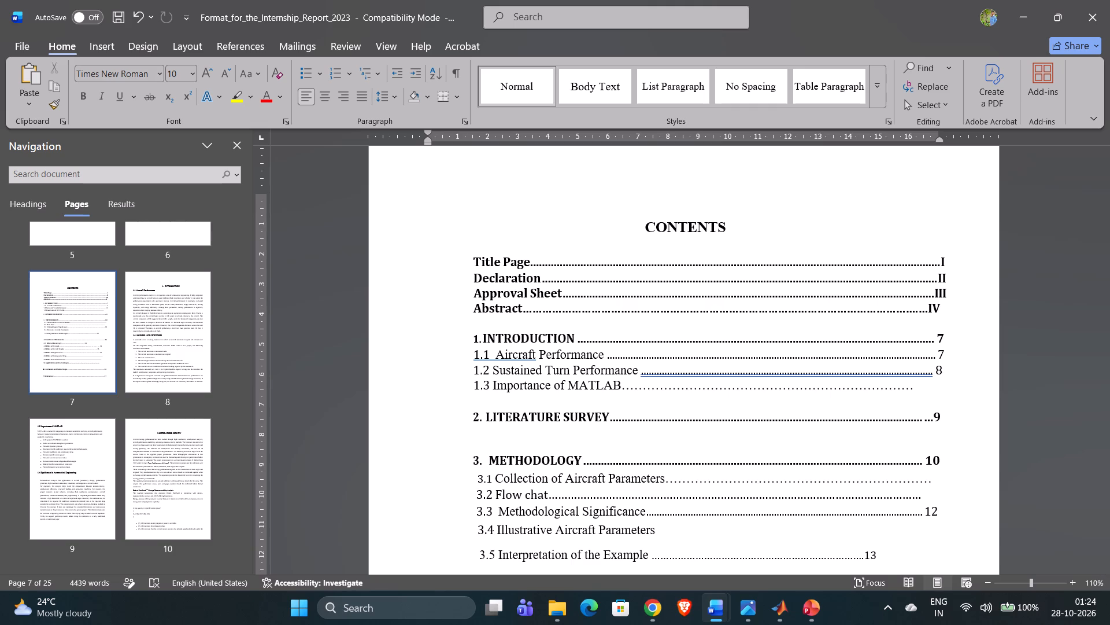
pyautogui.scroll(13, 951, 201)
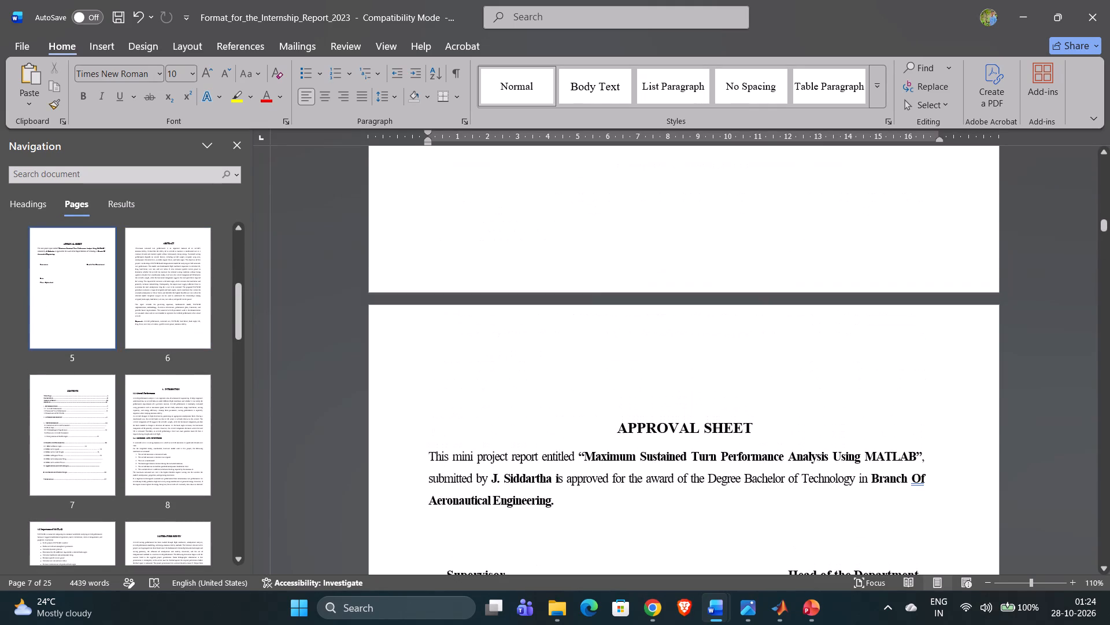
pyautogui.scroll(19, 951, 201)
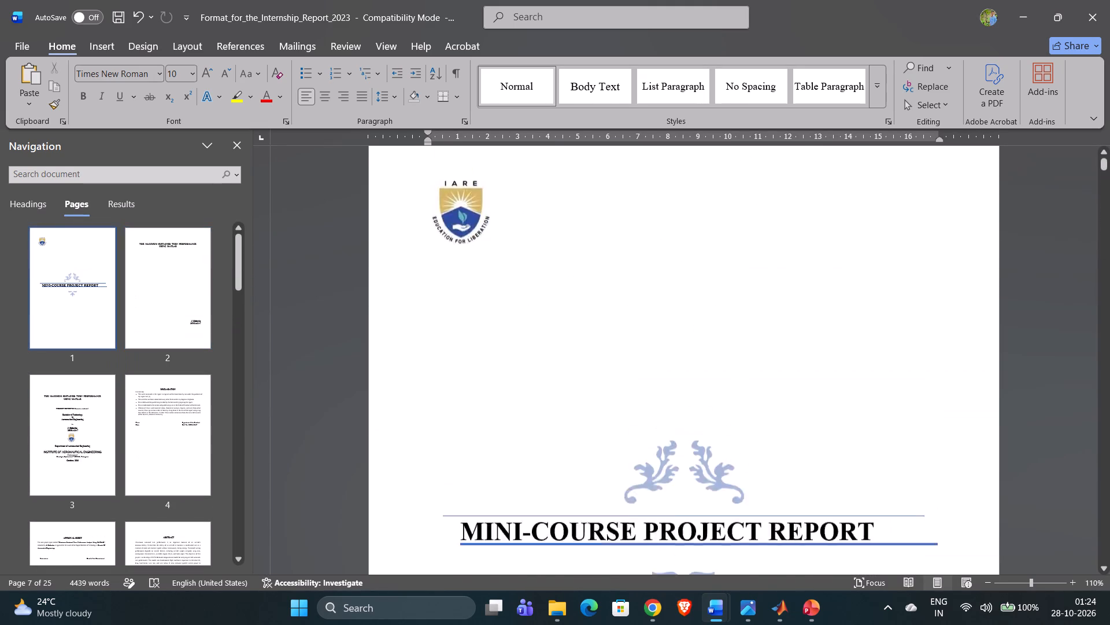
pyautogui.click(174, 281)
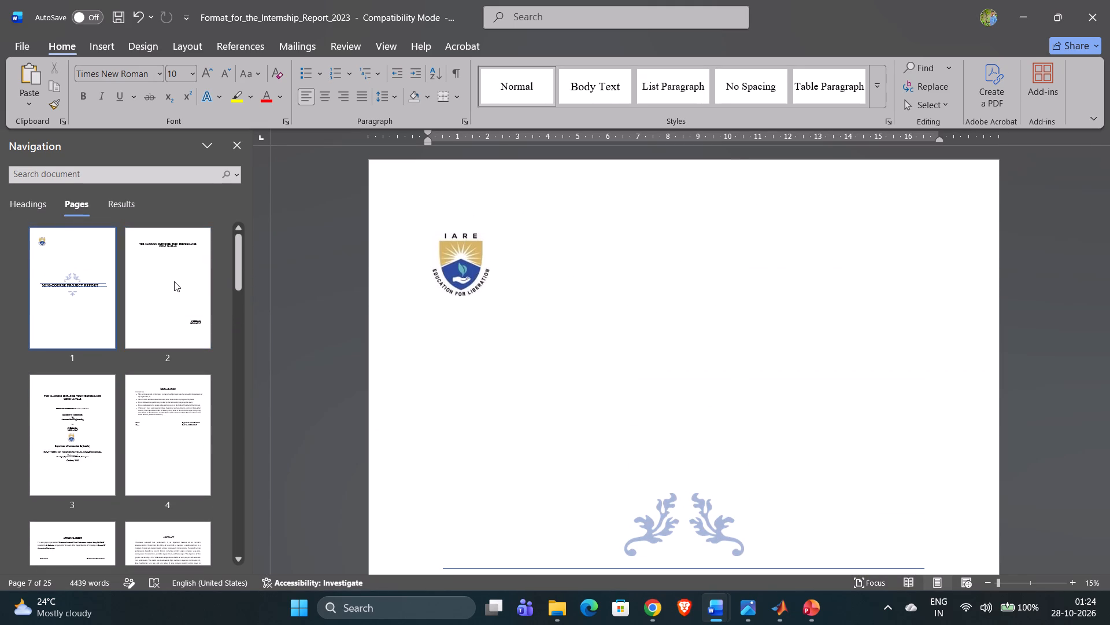
# Insert page numbers at the bottom of the pages in the Plain Number 2 style, working from the title page on page 3.
pyautogui.click(29, 457)
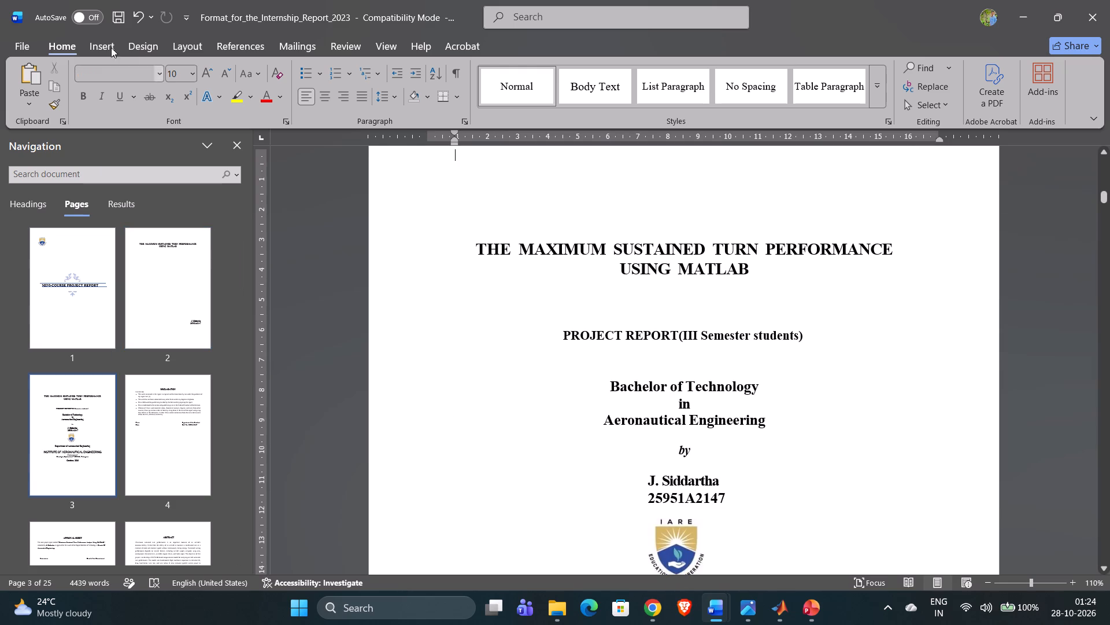
pyautogui.click(93, 46)
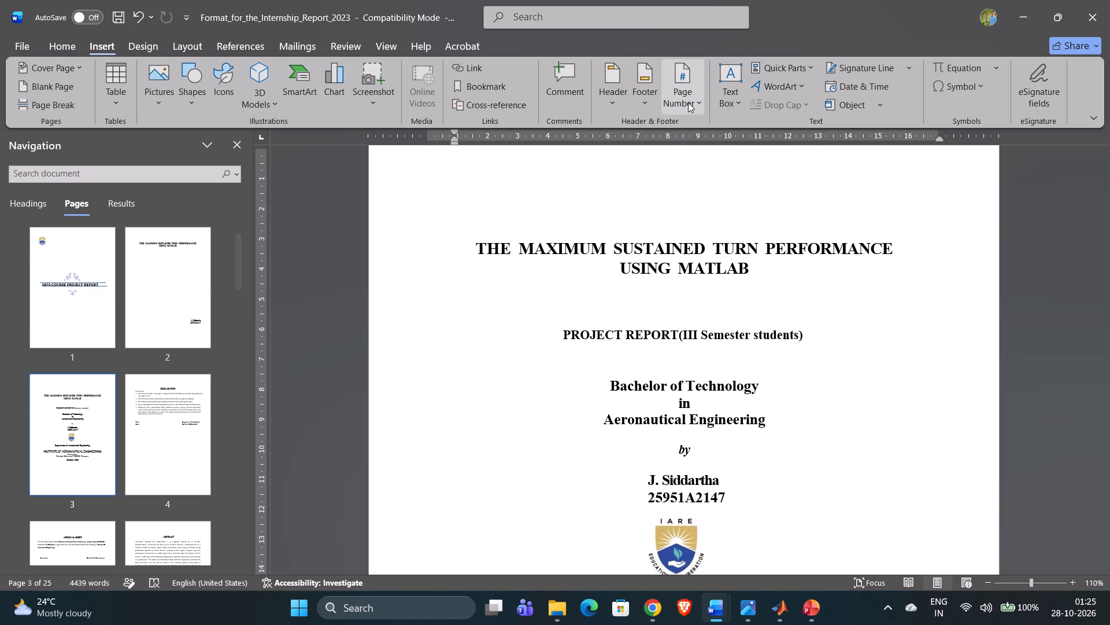
pyautogui.click(730, 101)
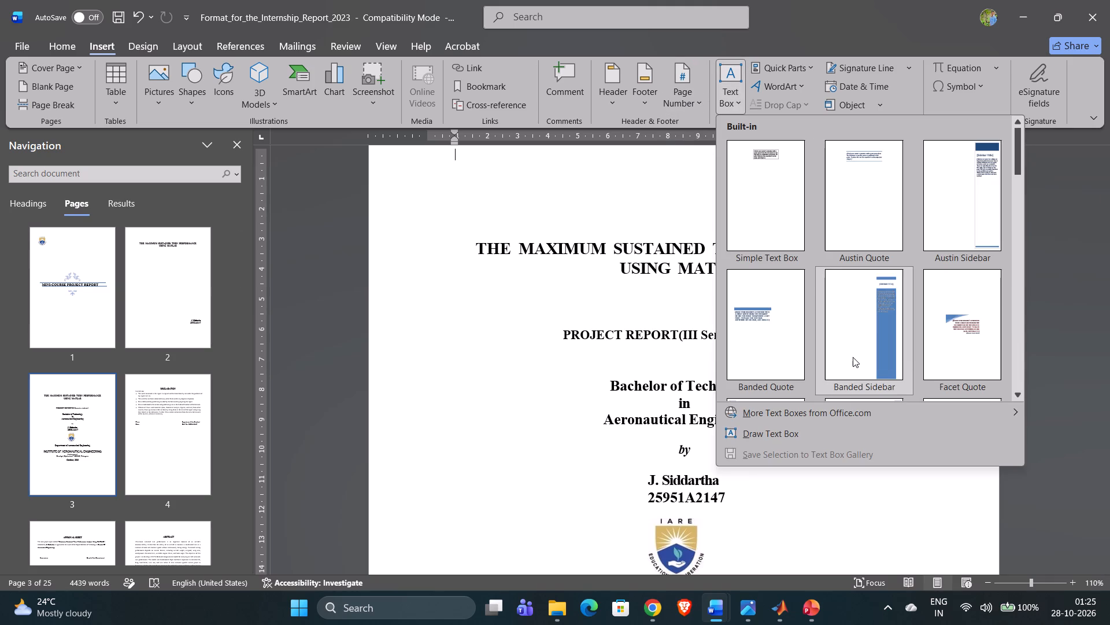
pyautogui.scroll(-2, 853, 357)
pyautogui.click(674, 75)
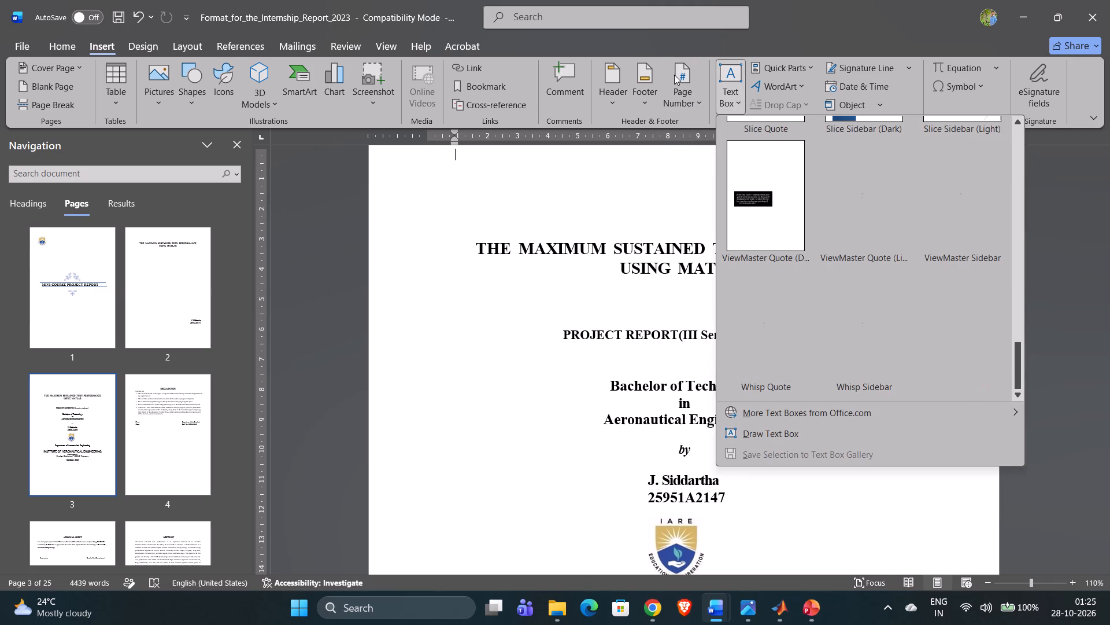
pyautogui.click(690, 106)
pyautogui.click(687, 100)
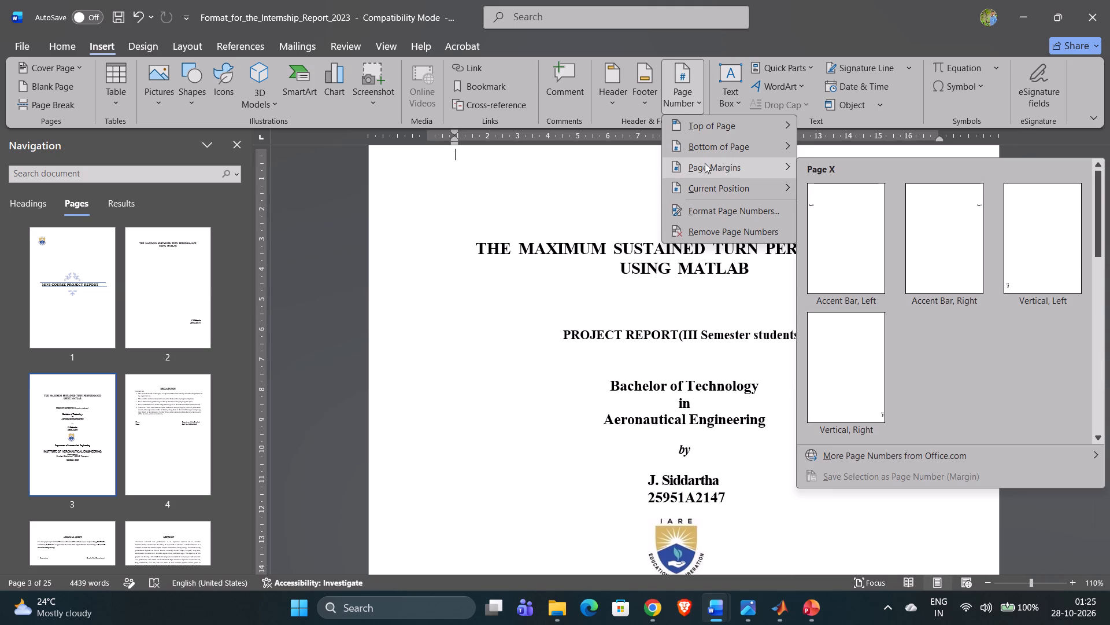
pyautogui.click(705, 148)
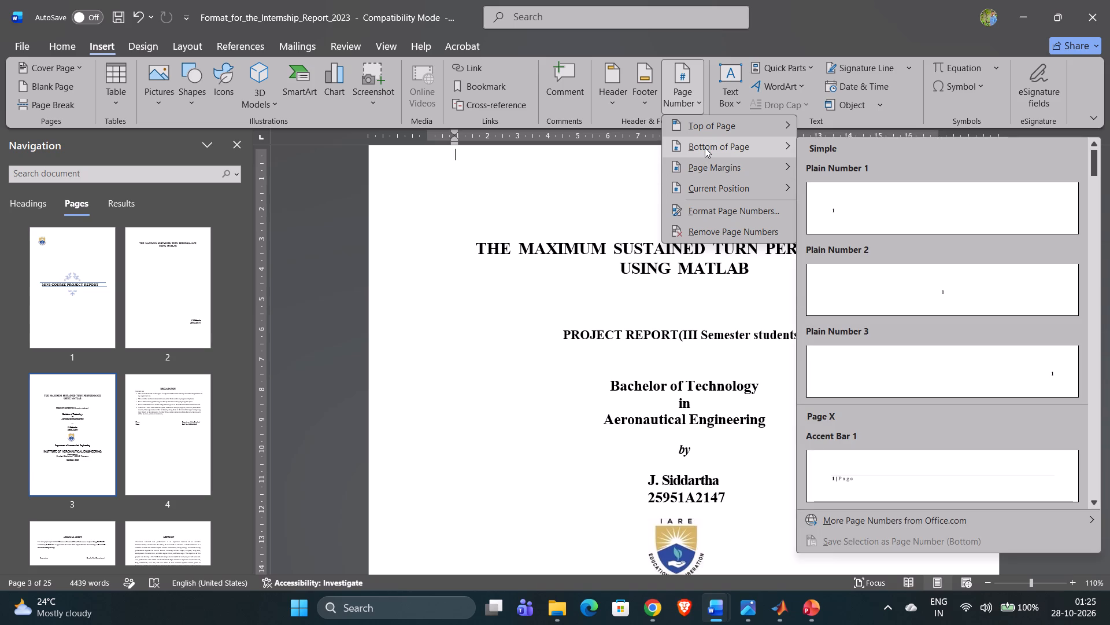
pyautogui.click(838, 271)
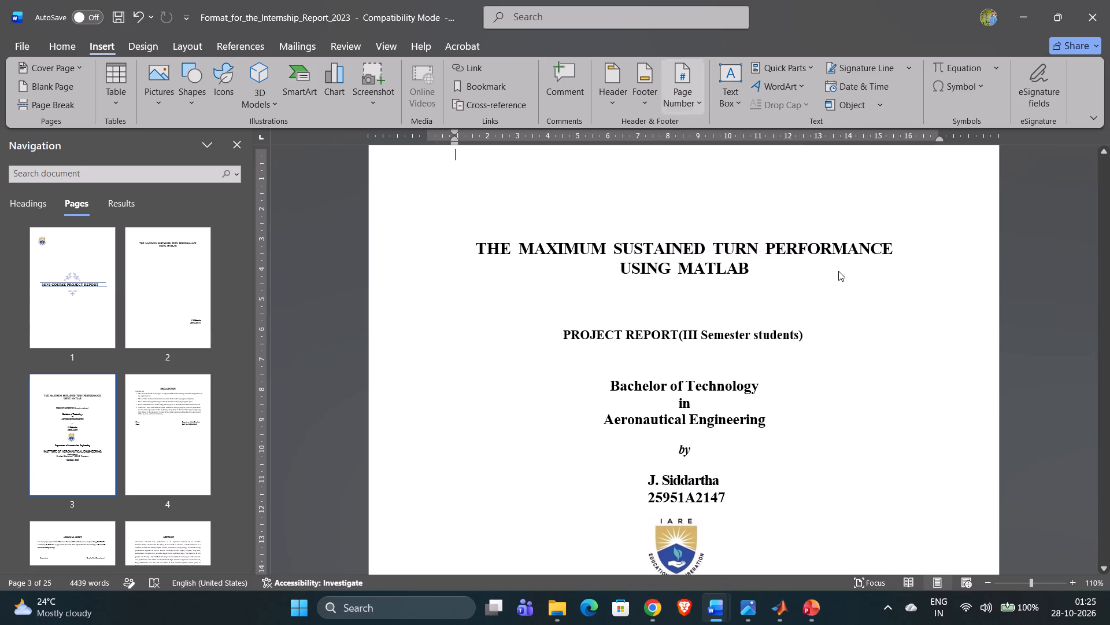
# Check the footer page numbers from the front pages through to the end of the report, and return to the body text on the last page.
pyautogui.scroll(4, 730, 301)
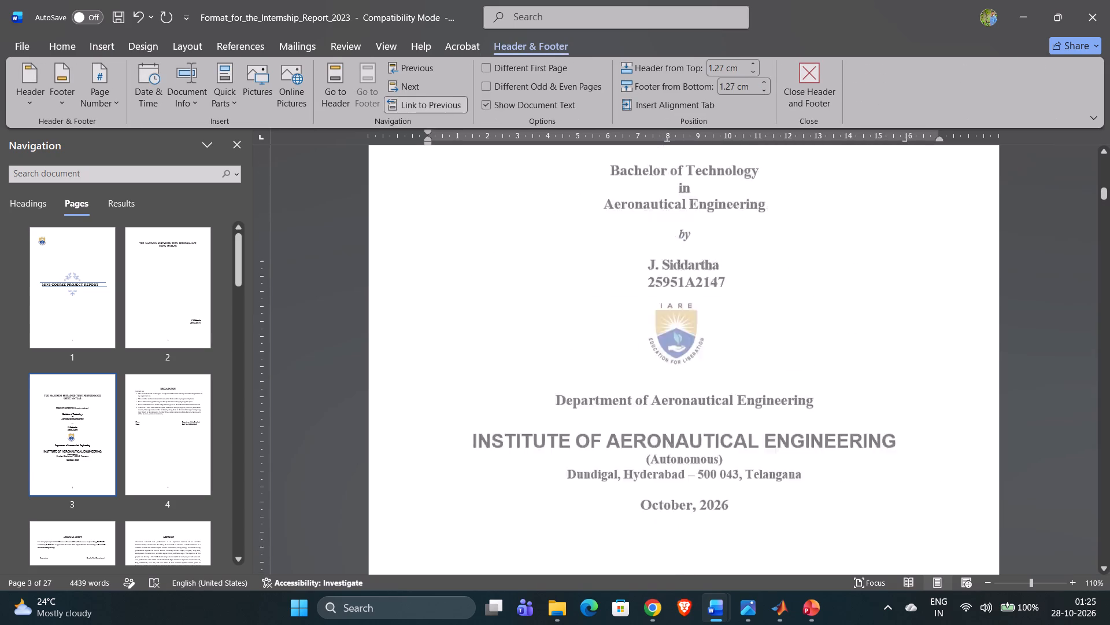
pyautogui.scroll(-20, 190, 382)
pyautogui.scroll(-20, 190, 382)
pyautogui.scroll(-17, 190, 382)
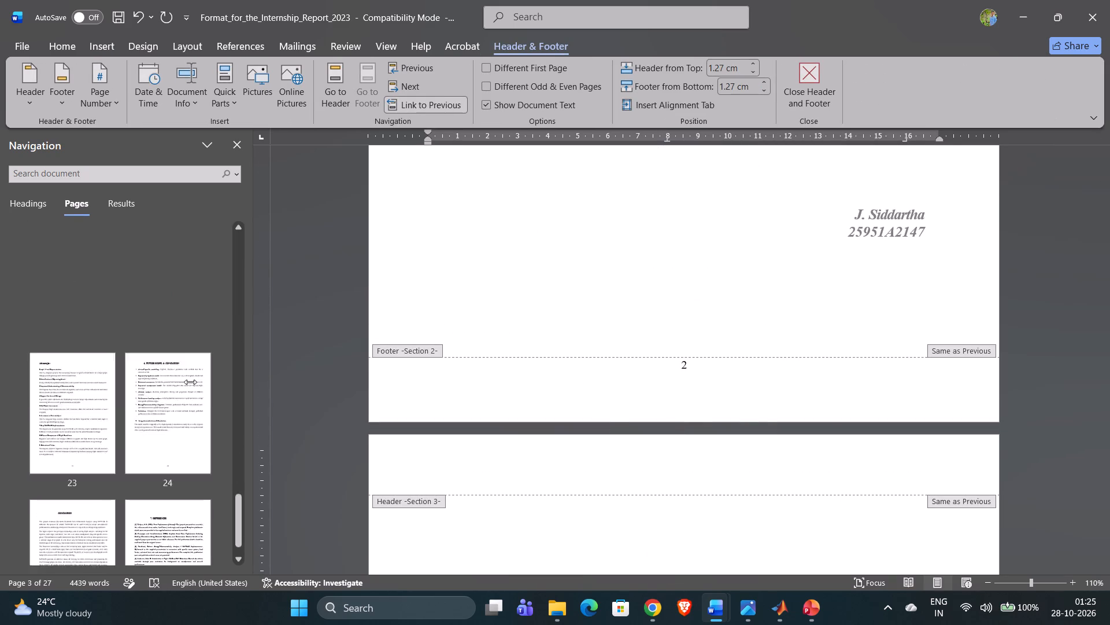
pyautogui.scroll(-7, 190, 382)
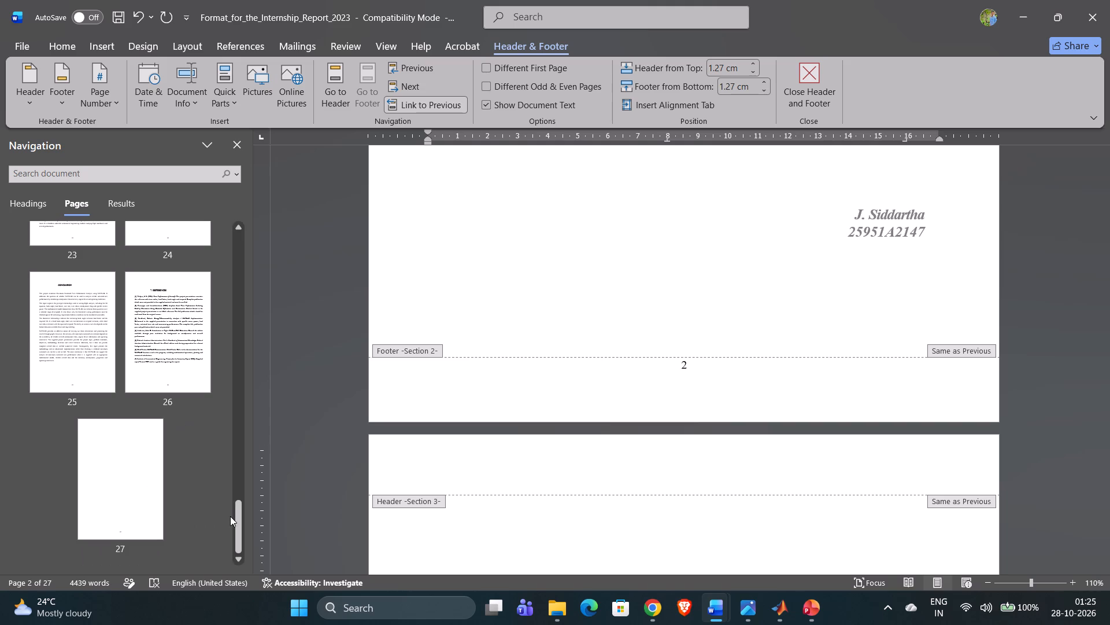
pyautogui.moveTo(235, 518); pyautogui.dragTo(225, 526)
pyautogui.scroll(-6, 66, 426)
pyautogui.scroll(6, 66, 426)
pyautogui.scroll(-9, 66, 426)
pyautogui.scroll(4, 66, 426)
pyautogui.scroll(-20, 66, 426)
pyautogui.scroll(-20, 66, 426)
pyautogui.scroll(-20, 66, 426)
pyautogui.scroll(-6, 66, 426)
pyautogui.scroll(-20, 66, 426)
pyautogui.scroll(-20, 66, 426)
pyautogui.scroll(-20, 66, 426)
pyautogui.scroll(4, 66, 426)
pyautogui.scroll(20, 66, 426)
pyautogui.scroll(3, 66, 426)
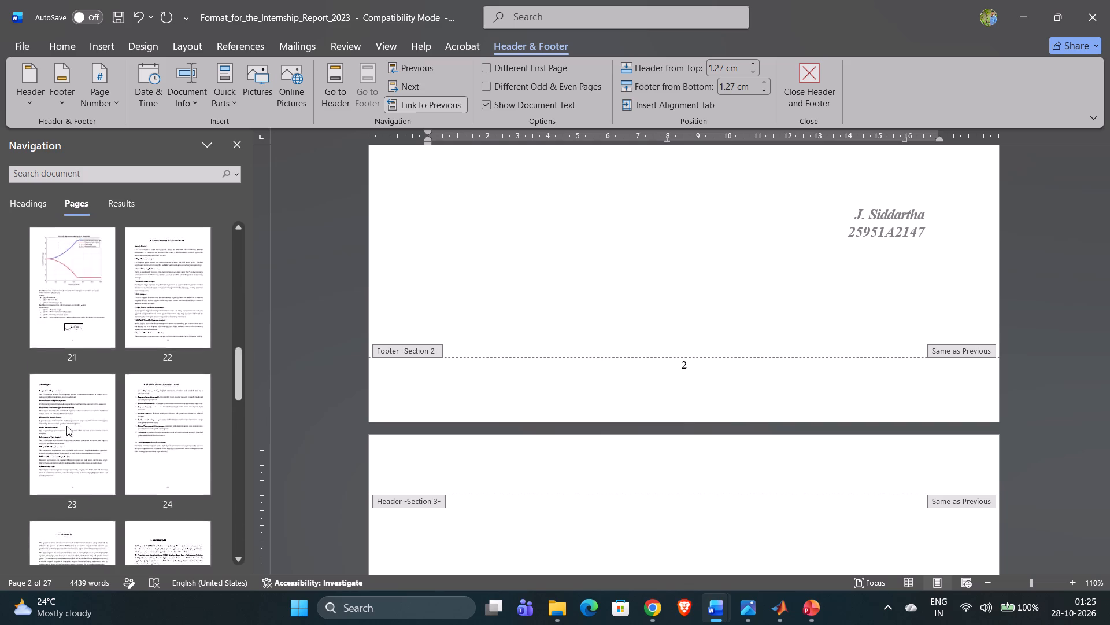
pyautogui.scroll(20, 66, 426)
pyautogui.scroll(20, 66, 426)
pyautogui.scroll(20, 66, 426)
pyautogui.scroll(-20, 66, 426)
pyautogui.scroll(-20, 66, 426)
pyautogui.scroll(-14, 66, 426)
pyautogui.scroll(-20, 66, 426)
pyautogui.scroll(-20, 66, 426)
pyautogui.scroll(-1, 66, 426)
pyautogui.hscroll(-5, 66, 426)
pyautogui.scroll(-20, 66, 426)
pyautogui.scroll(-20, 66, 426)
pyautogui.scroll(-20, 66, 426)
pyautogui.hscroll(-12, 66, 426)
pyautogui.scroll(-20, 66, 426)
pyautogui.scroll(-9, 66, 426)
pyautogui.hscroll(-1, 66, 426)
pyautogui.scroll(-20, 66, 426)
pyautogui.scroll(-8, 66, 426)
pyautogui.hscroll(-1, 66, 426)
pyautogui.scroll(-20, 85, 426)
pyautogui.scroll(-5, 85, 426)
pyautogui.hscroll(-1, 85, 426)
pyautogui.scroll(-17, 186, 429)
pyautogui.hscroll(-1, 186, 429)
pyautogui.scroll(-20, 285, 452)
pyautogui.scroll(-6, 285, 452)
pyautogui.hscroll(-1, 285, 452)
pyautogui.scroll(-20, 406, 495)
pyautogui.scroll(-2, 406, 495)
pyautogui.hscroll(-1, 406, 495)
pyautogui.scroll(-20, 484, 523)
pyautogui.scroll(-20, 484, 523)
pyautogui.scroll(-20, 484, 523)
pyautogui.hscroll(-4, 484, 523)
pyautogui.scroll(-20, 484, 523)
pyautogui.scroll(-20, 484, 523)
pyautogui.scroll(-12, 484, 523)
pyautogui.hscroll(-4, 484, 523)
pyautogui.scroll(-13, 484, 523)
pyautogui.hscroll(-2, 484, 523)
pyautogui.scroll(-2, 484, 523)
pyautogui.hscroll(-1, 484, 523)
pyautogui.scroll(-1, 484, 523)
pyautogui.hscroll(-1, 484, 523)
pyautogui.scroll(-9, 484, 523)
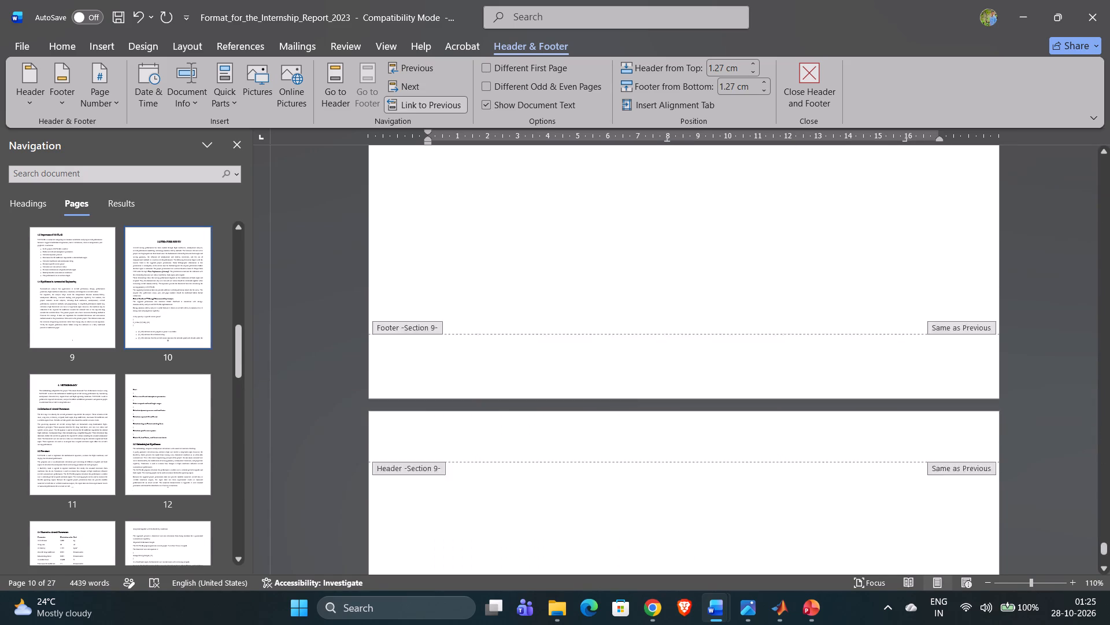
pyautogui.scroll(-1, 484, 523)
pyautogui.scroll(2, 417, 295)
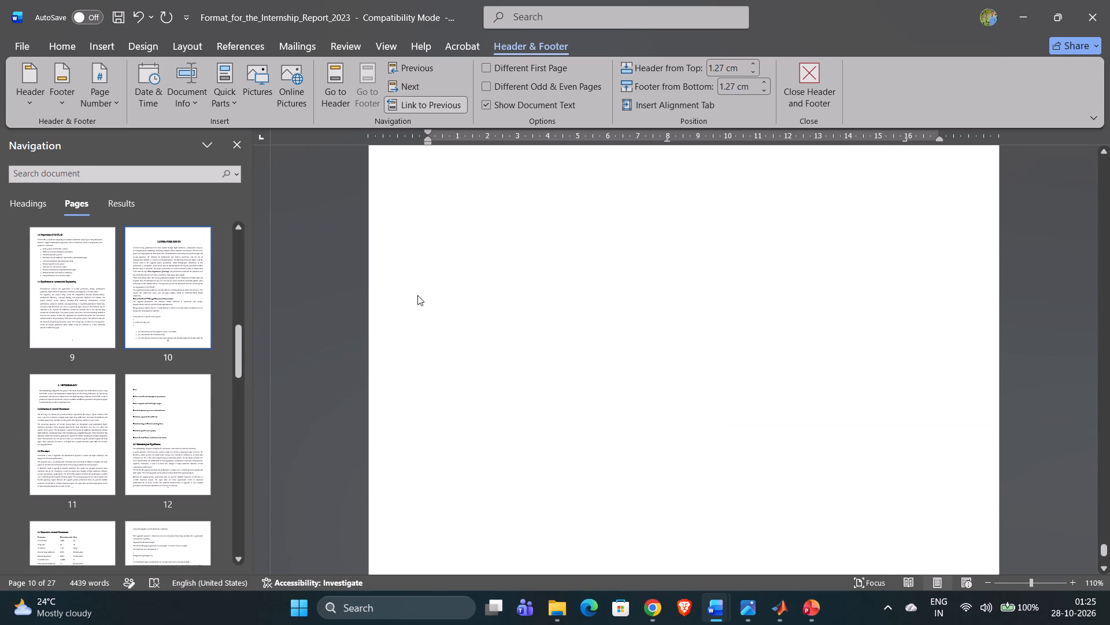
pyautogui.scroll(2, 417, 295)
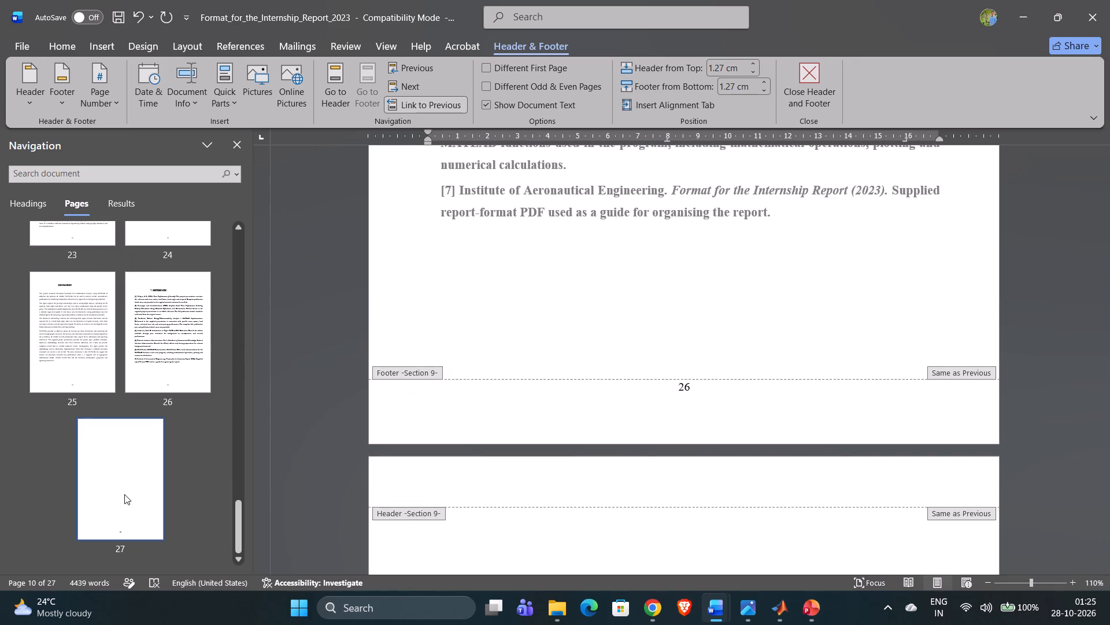
pyautogui.click(124, 494)
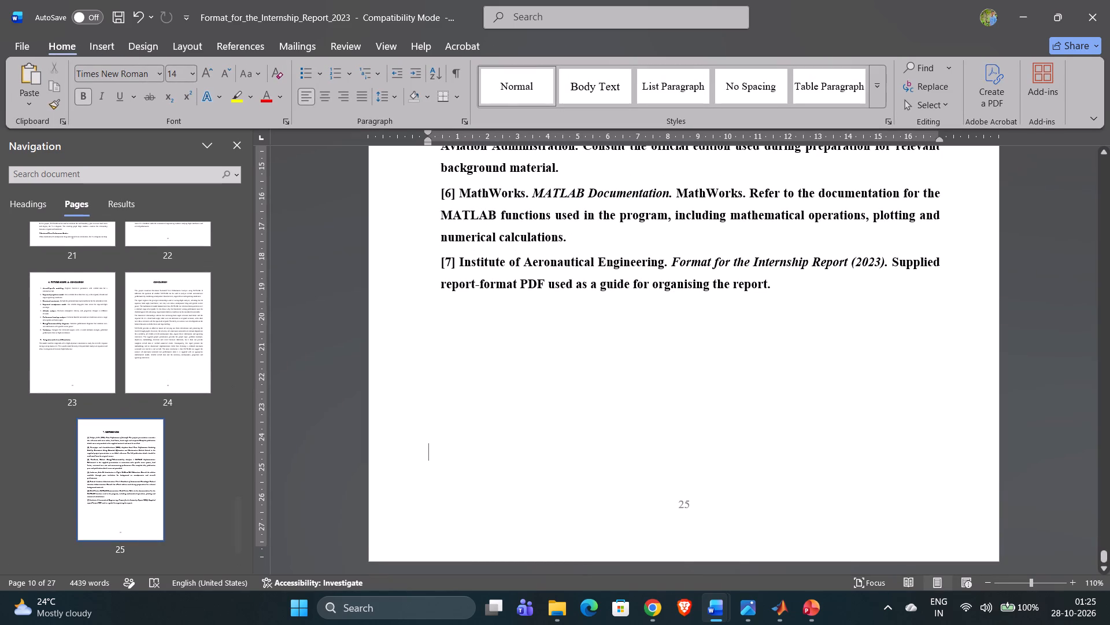
# Look back through the numbered pages from the References to the cover.
pyautogui.scroll(2, 504, 356)
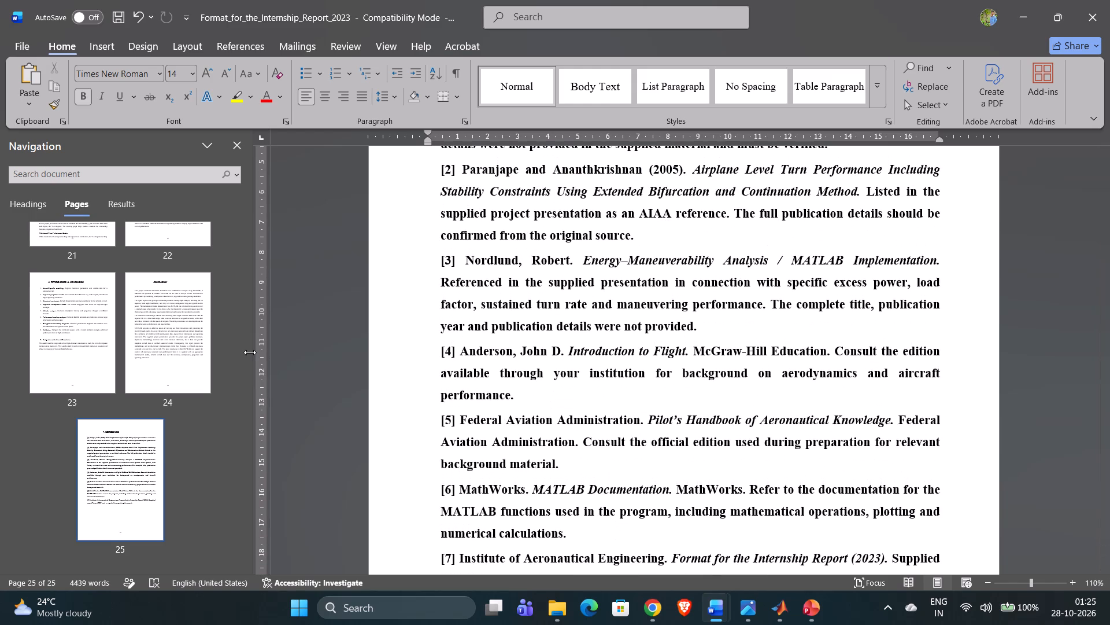
pyautogui.scroll(3, 156, 376)
pyautogui.scroll(-4, 428, 373)
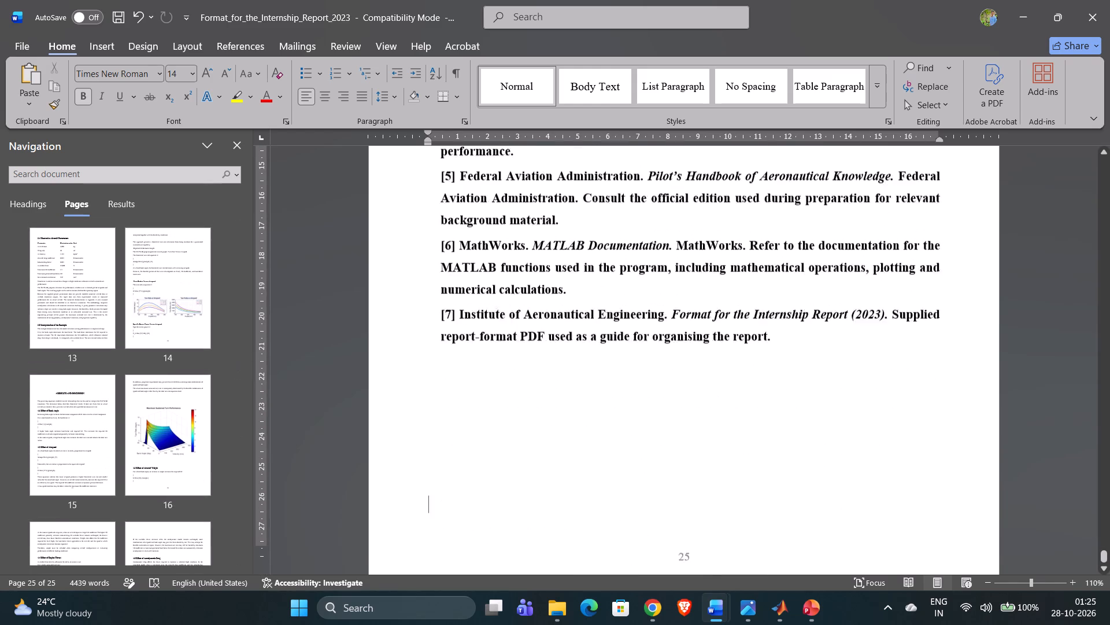
pyautogui.scroll(13, 428, 373)
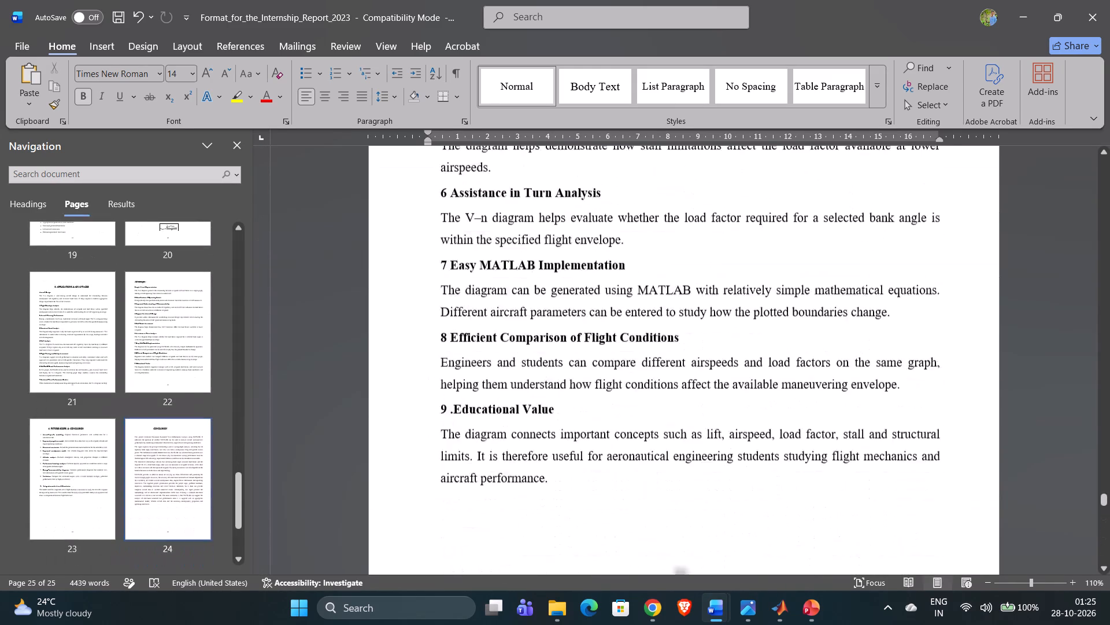
pyautogui.scroll(2, 428, 373)
pyautogui.scroll(20, 428, 373)
pyautogui.scroll(20, 428, 373)
pyautogui.scroll(20, 428, 373)
pyautogui.scroll(3, 428, 373)
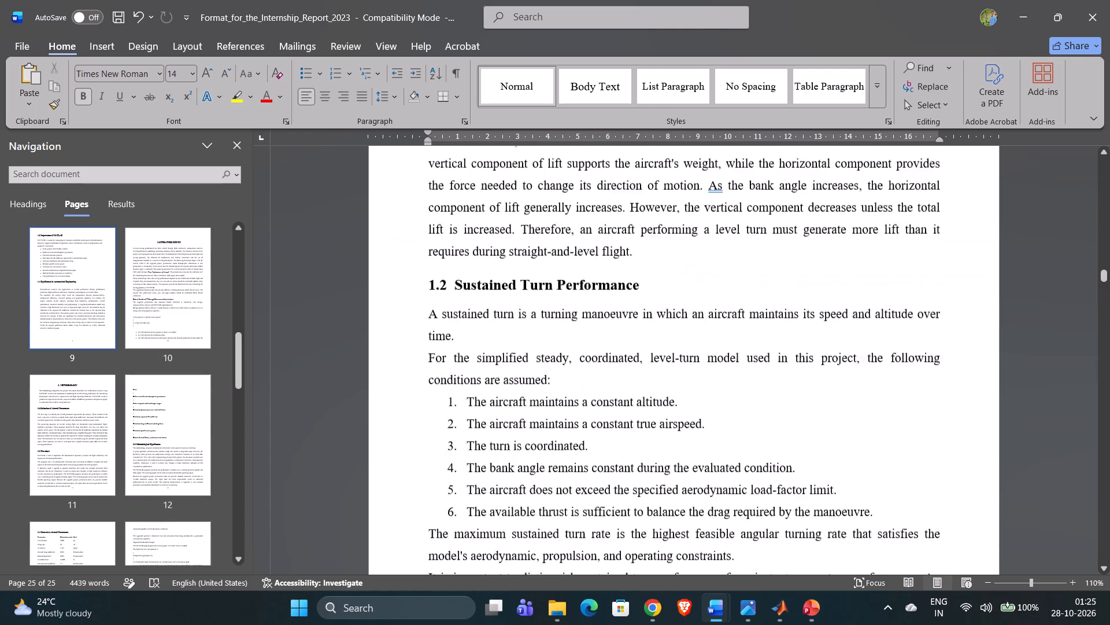
pyautogui.scroll(10, 428, 373)
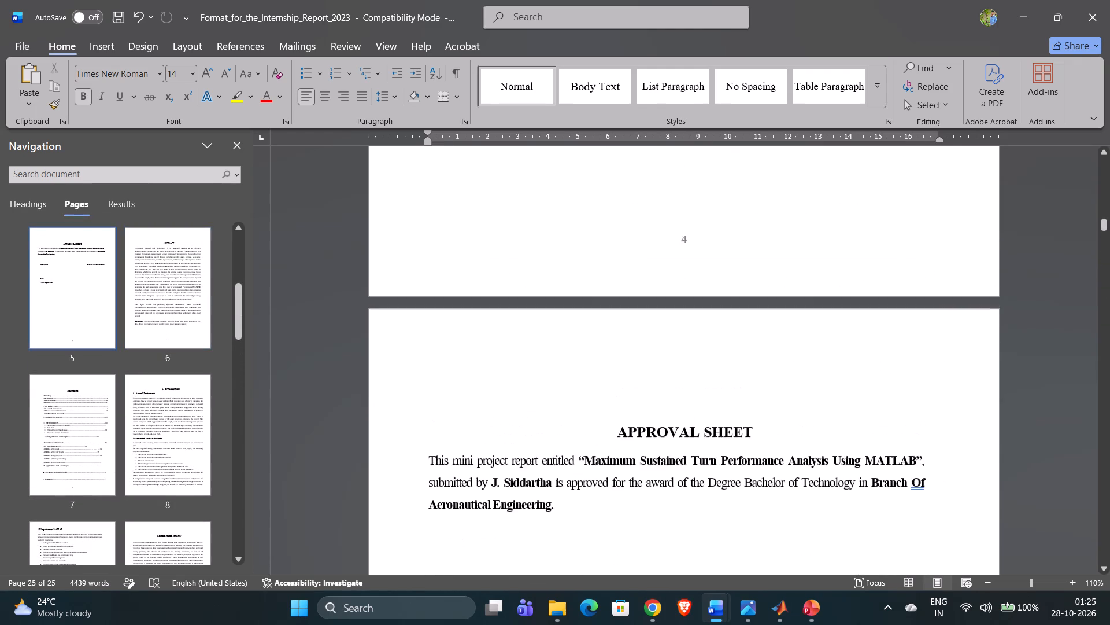
pyautogui.scroll(9, 428, 373)
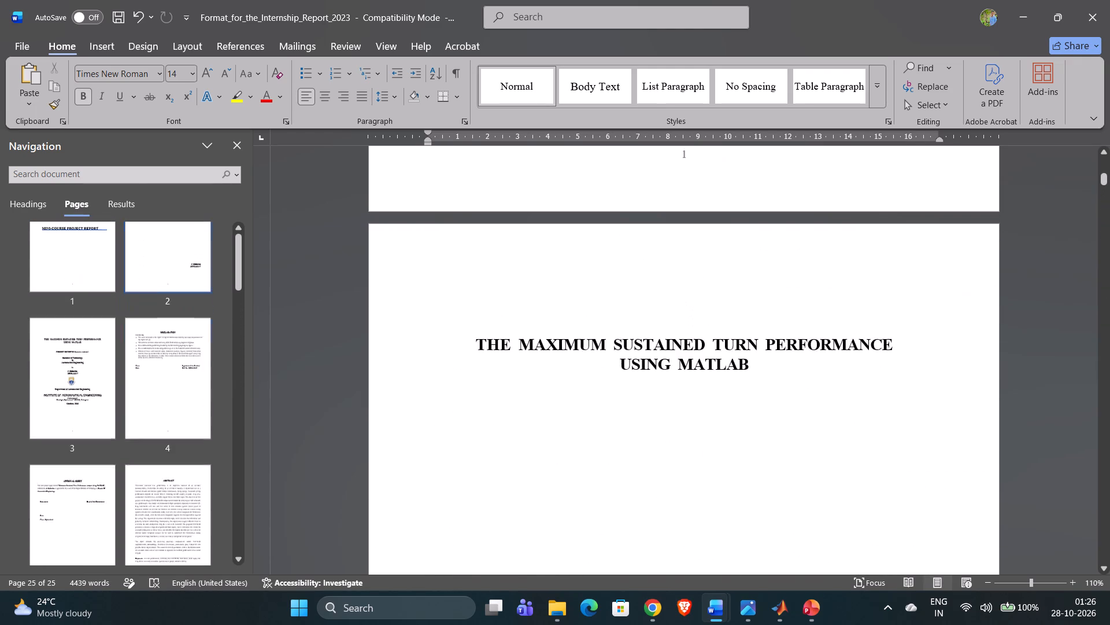
pyautogui.scroll(5, 428, 373)
# Compare the footer page numbers of the title page, Declaration, Approval Sheet and Abstract with their entries on the Contents page.
pyautogui.scroll(-3, 428, 373)
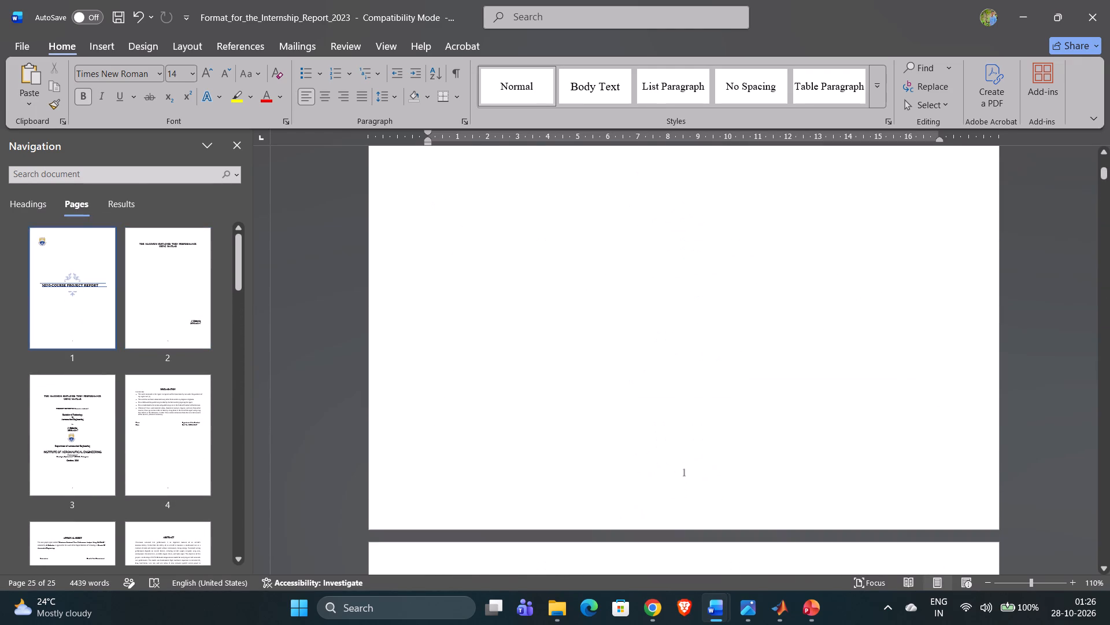
pyautogui.scroll(-5, 428, 373)
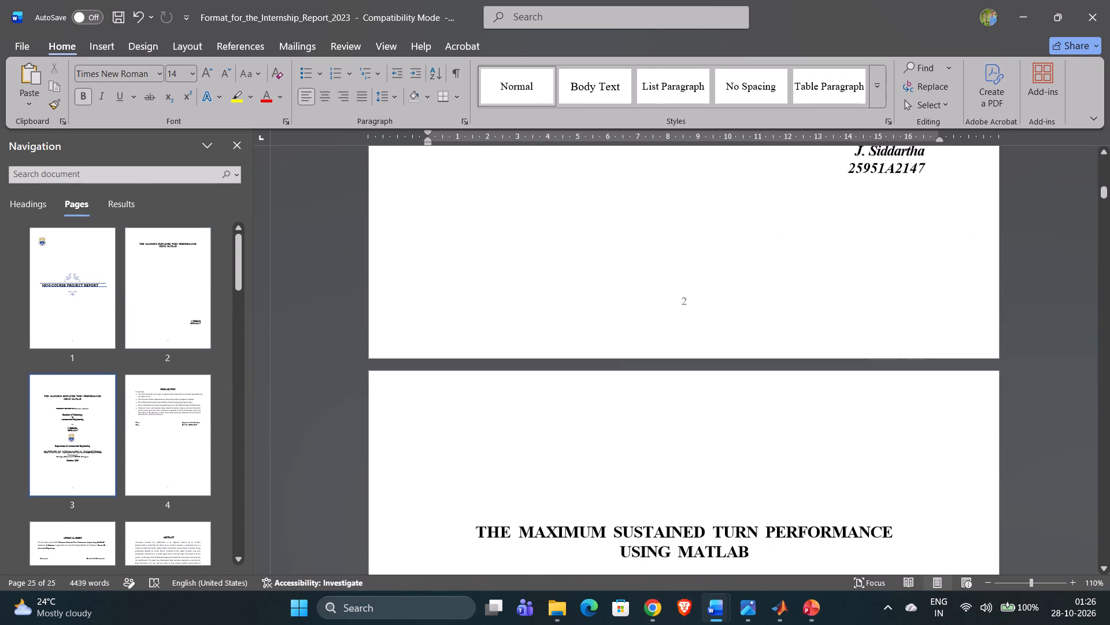
pyautogui.scroll(-4, 428, 373)
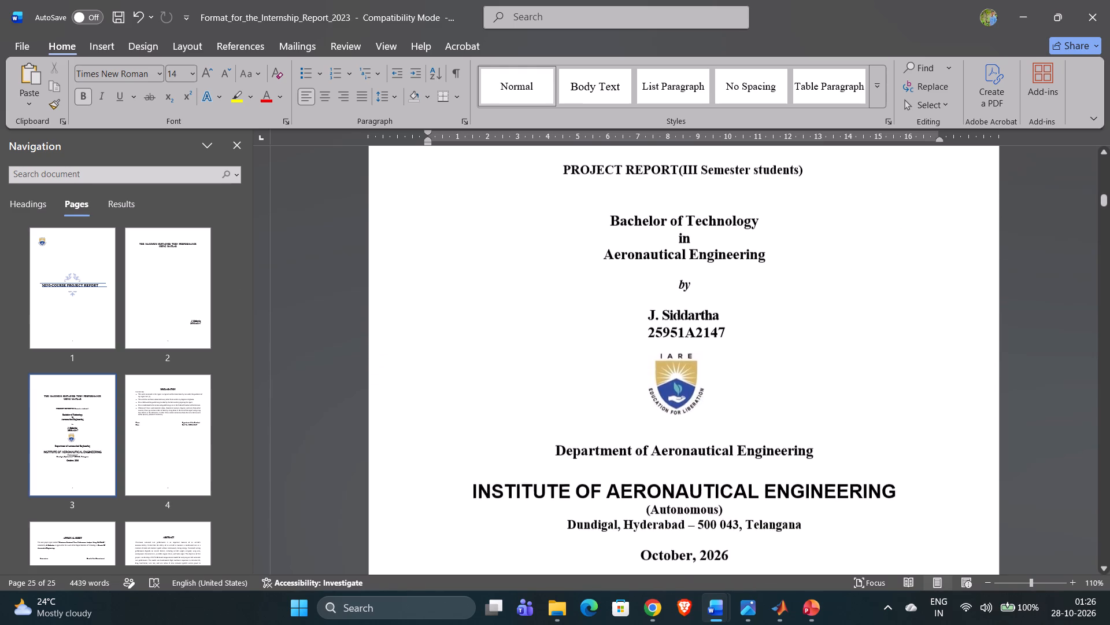
pyautogui.scroll(-3, 428, 373)
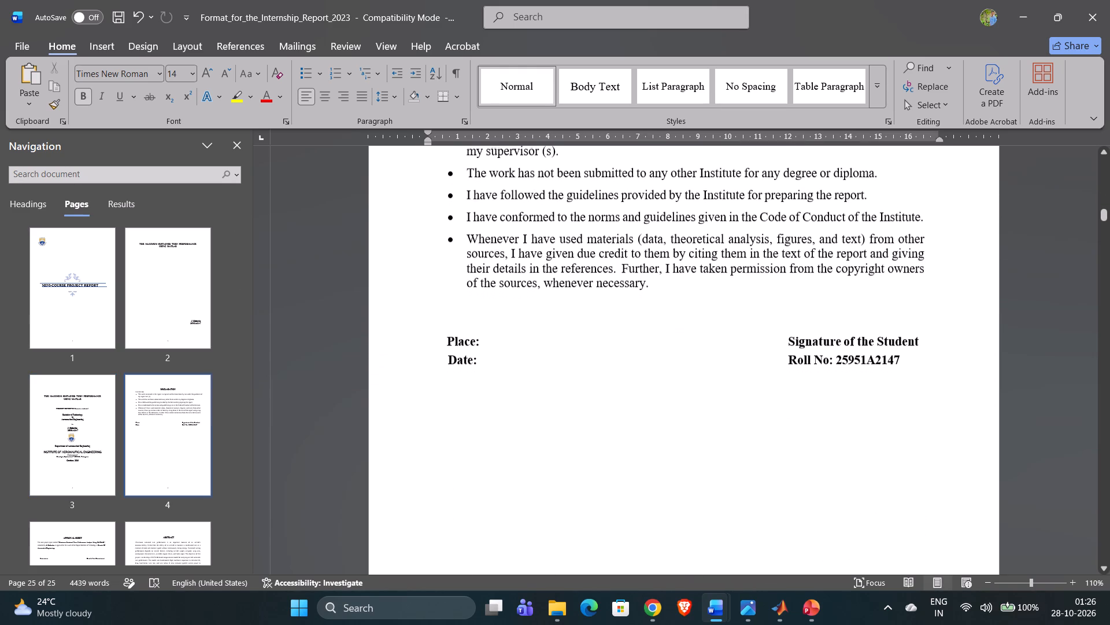
pyautogui.scroll(-7, 428, 373)
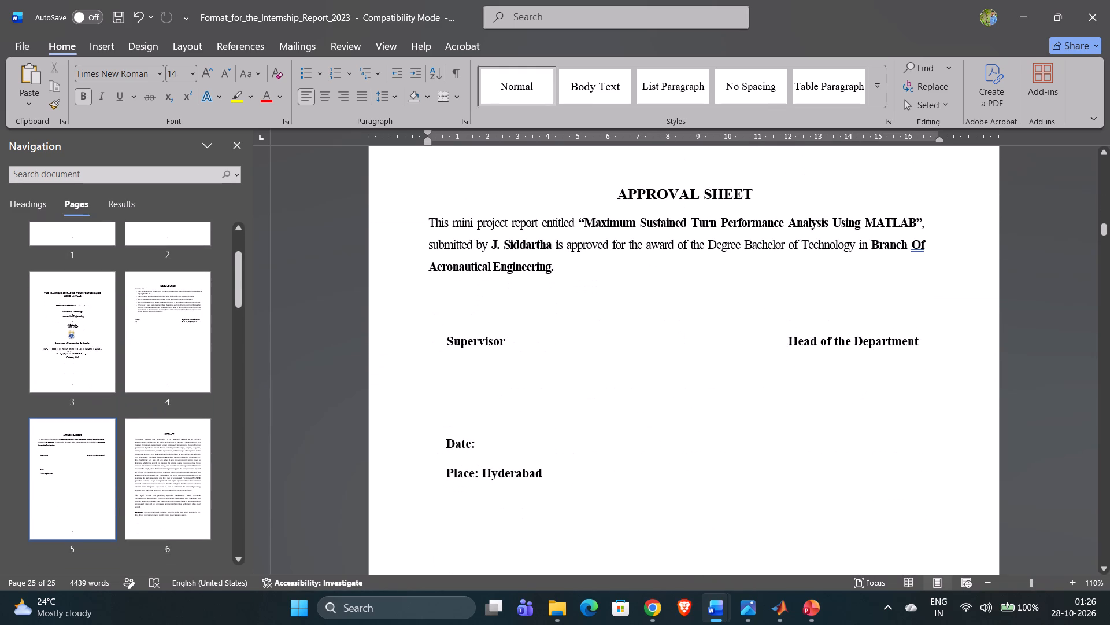
pyautogui.scroll(-1, 428, 373)
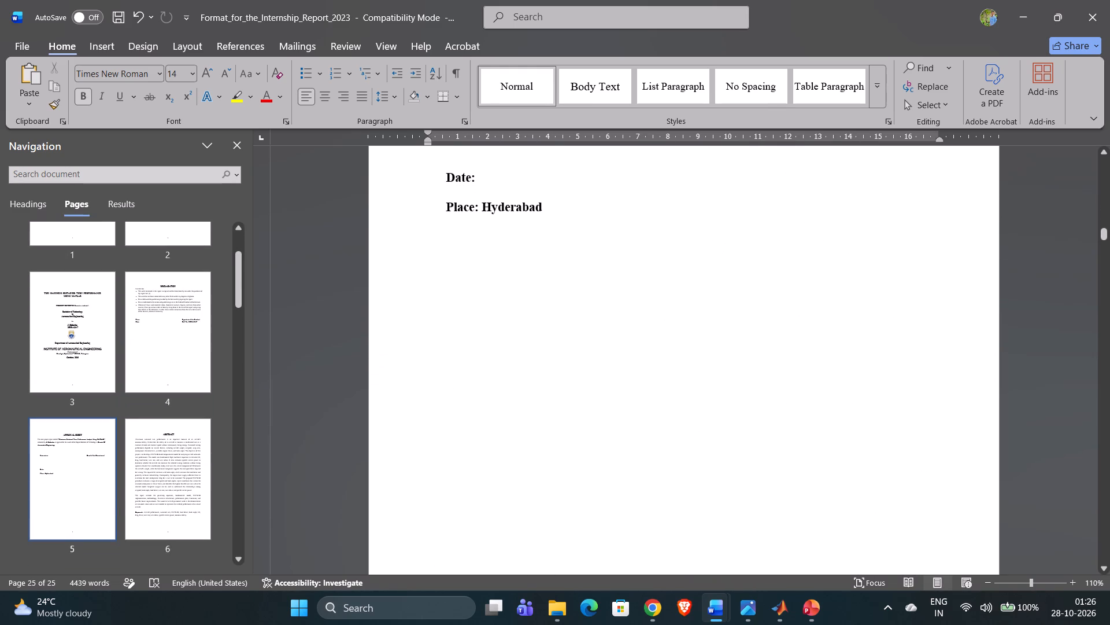
pyautogui.scroll(-4, 428, 373)
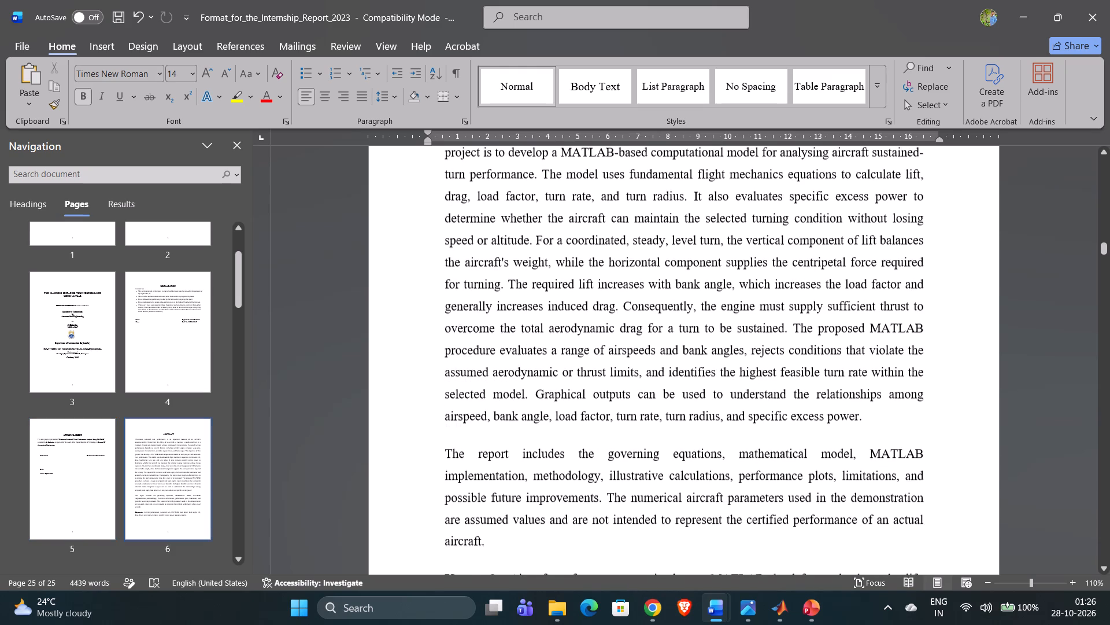
pyautogui.scroll(-5, 428, 373)
pyautogui.scroll(1, 428, 373)
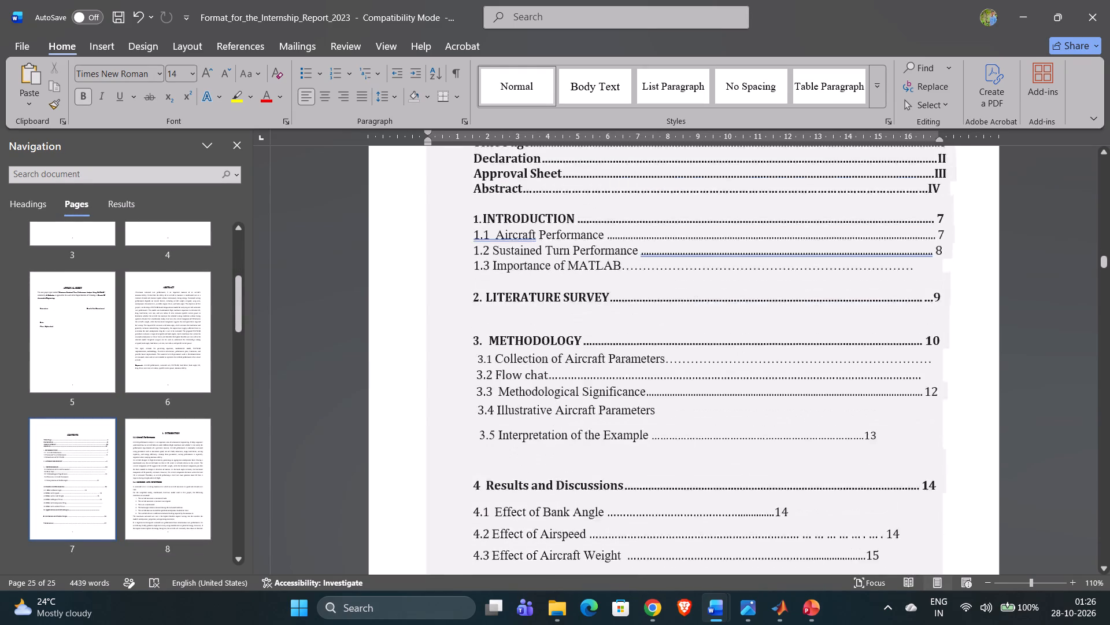
pyautogui.scroll(1, 428, 373)
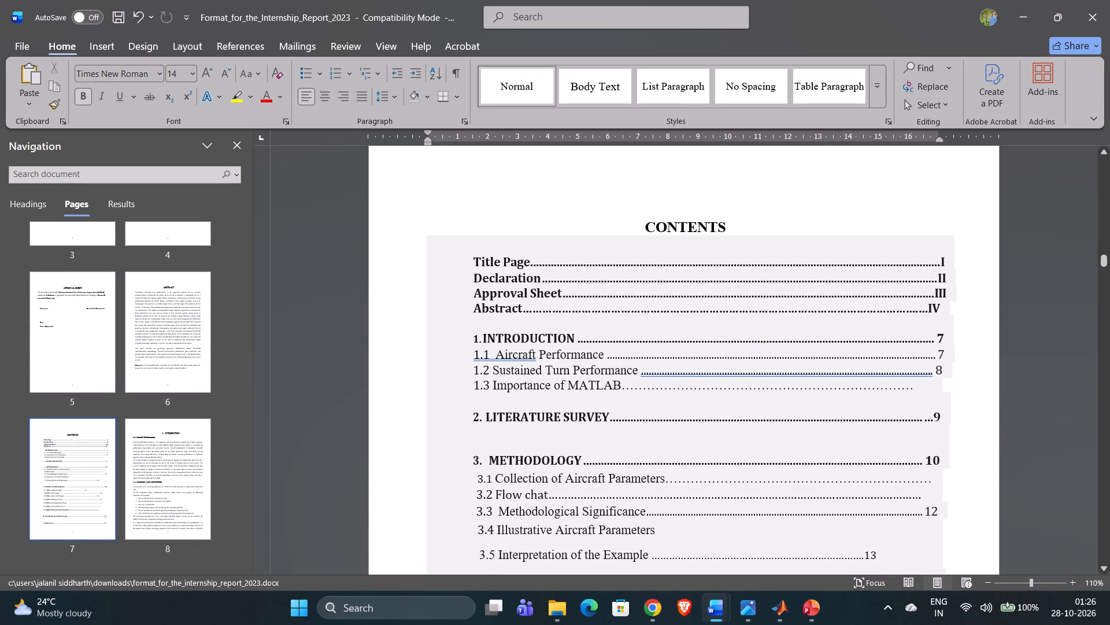
# Set the page number of the Title Page entry in the Contents to 3.
pyautogui.click(944, 267)
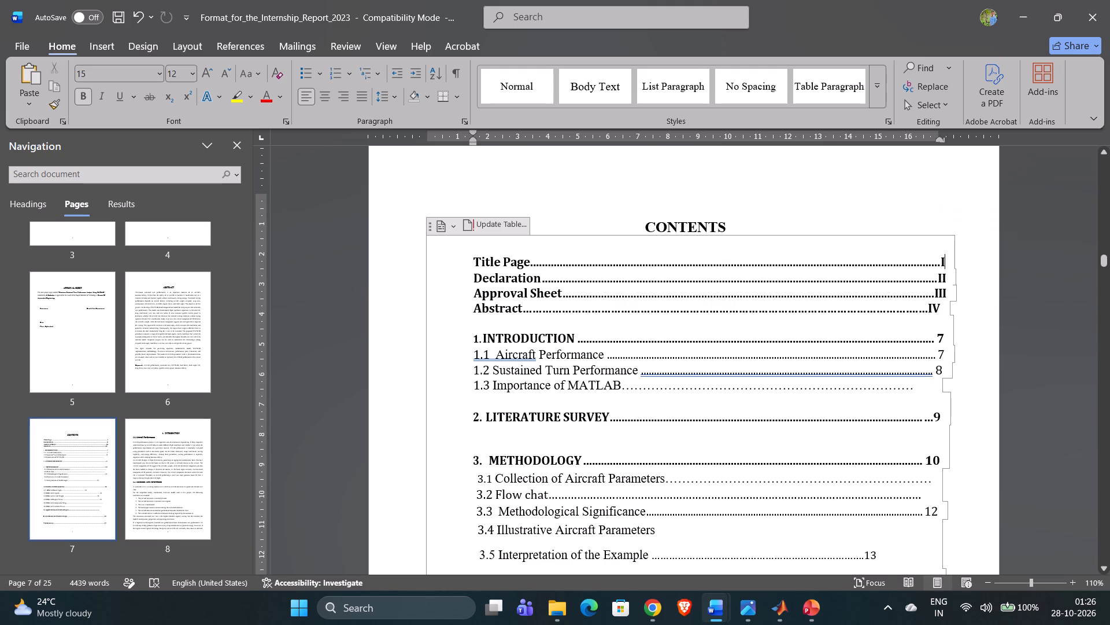
pyautogui.press('BackSpace')
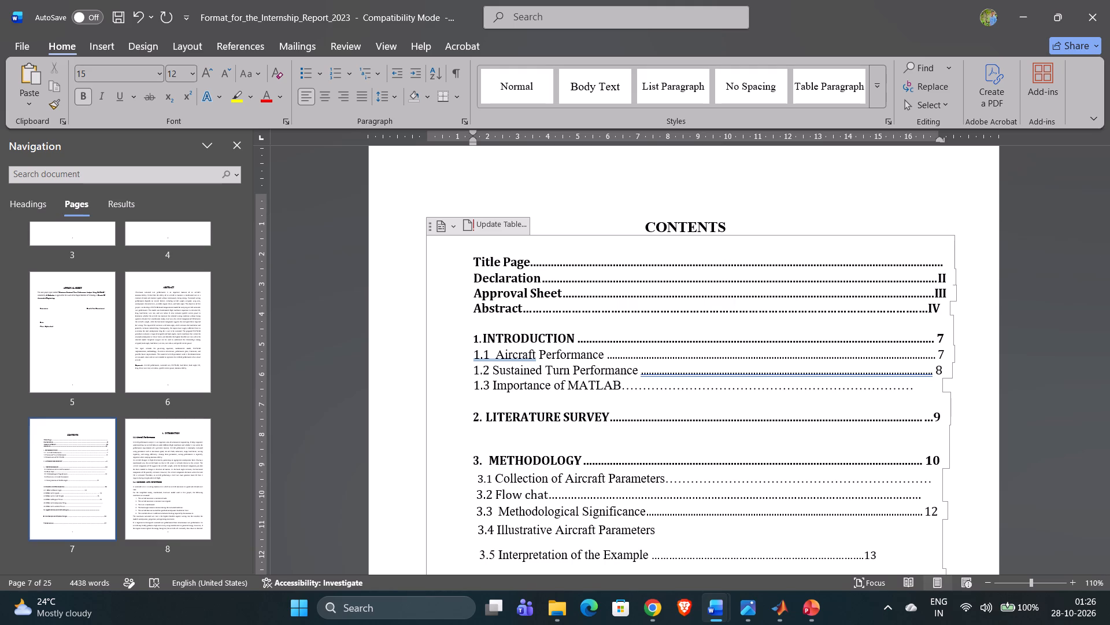
pyautogui.press('3')
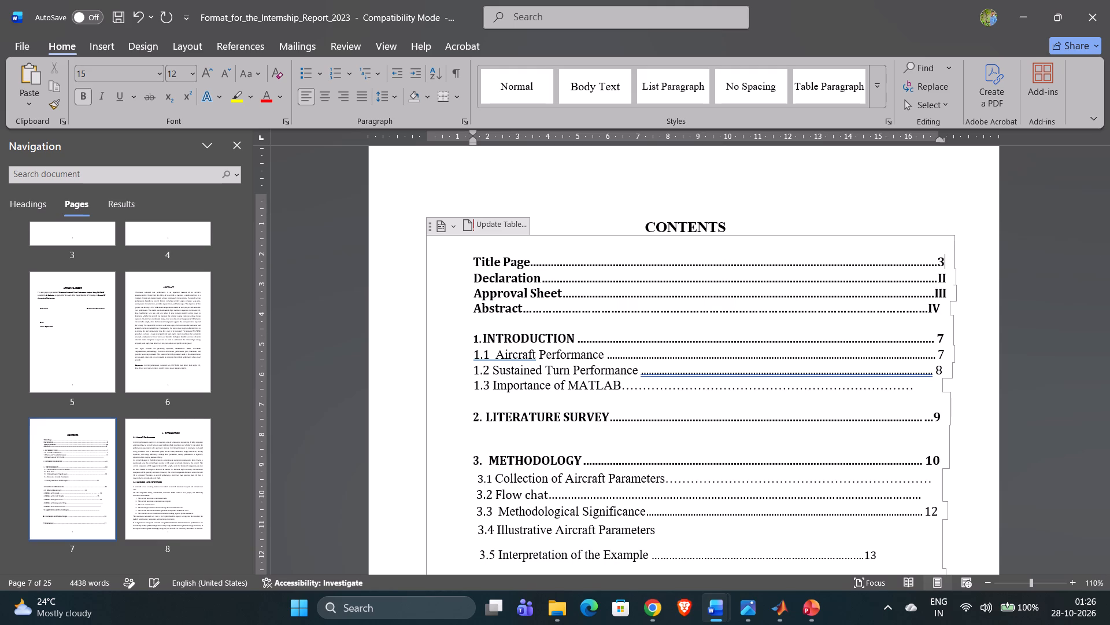
# Set the page number of the Declaration entry on the Contents page to 4, keeping its dotted leader.
pyautogui.click(945, 275)
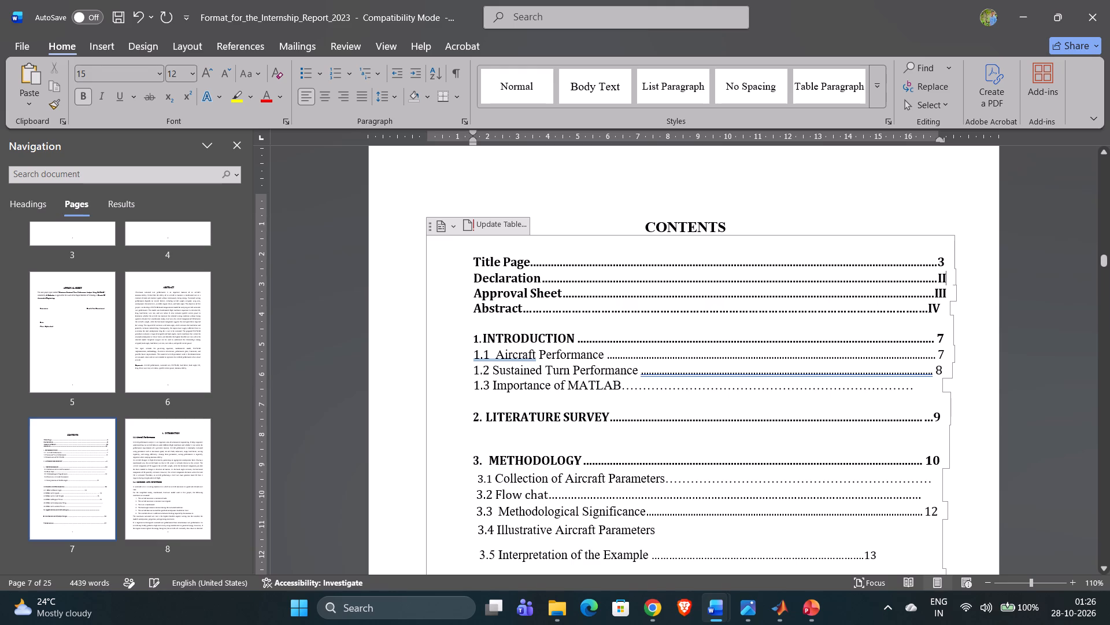
pyautogui.press('BackSpace')
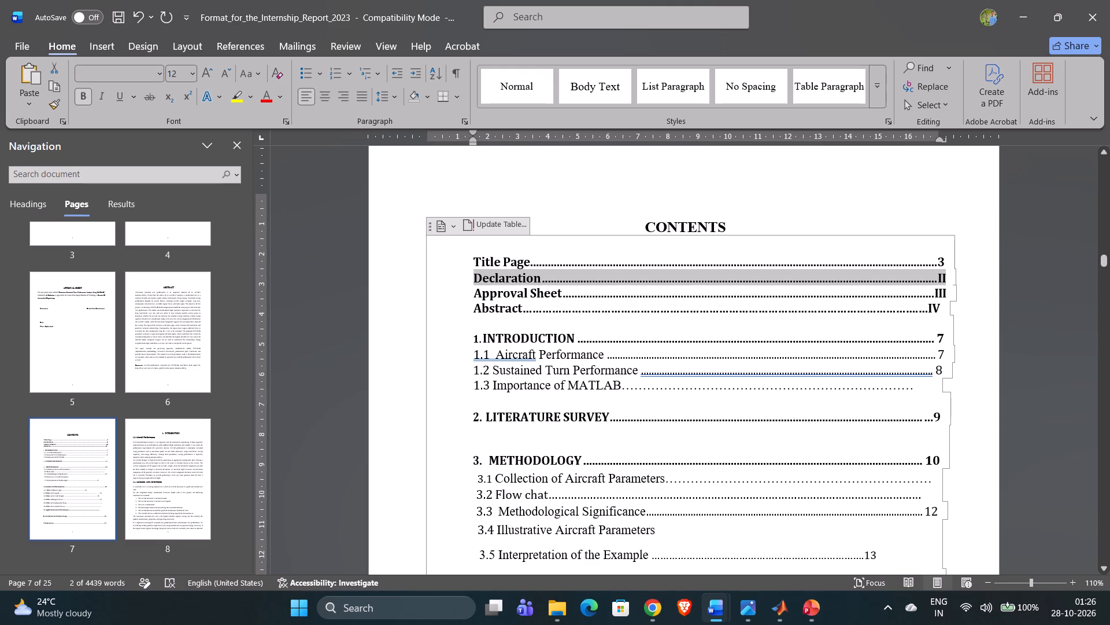
pyautogui.click(945, 275)
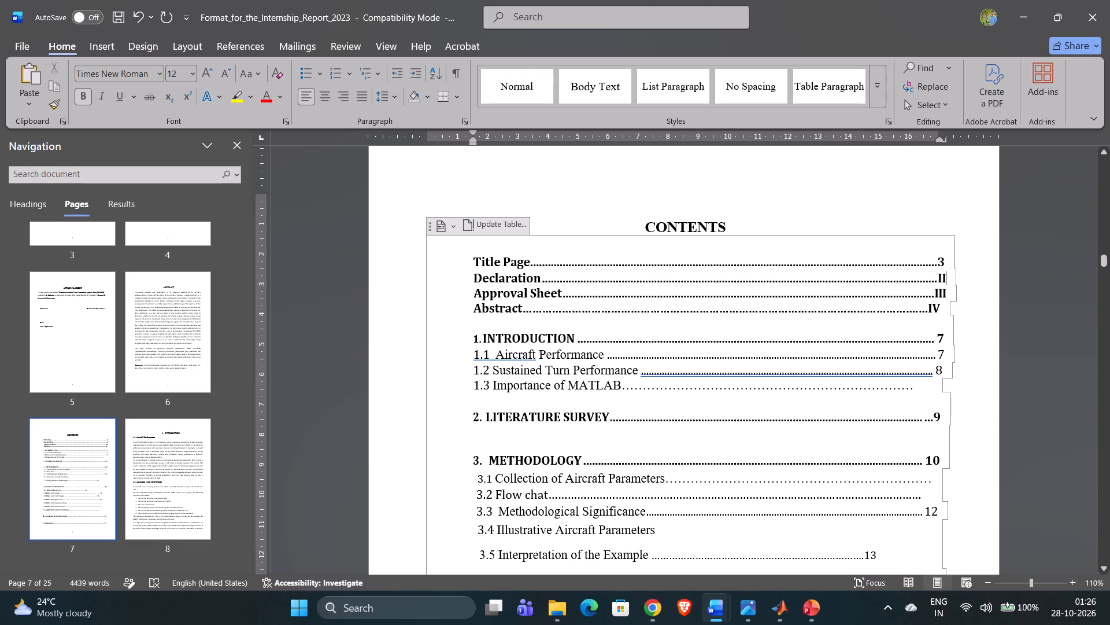
pyautogui.press('BackSpace')
pyautogui.click(945, 277)
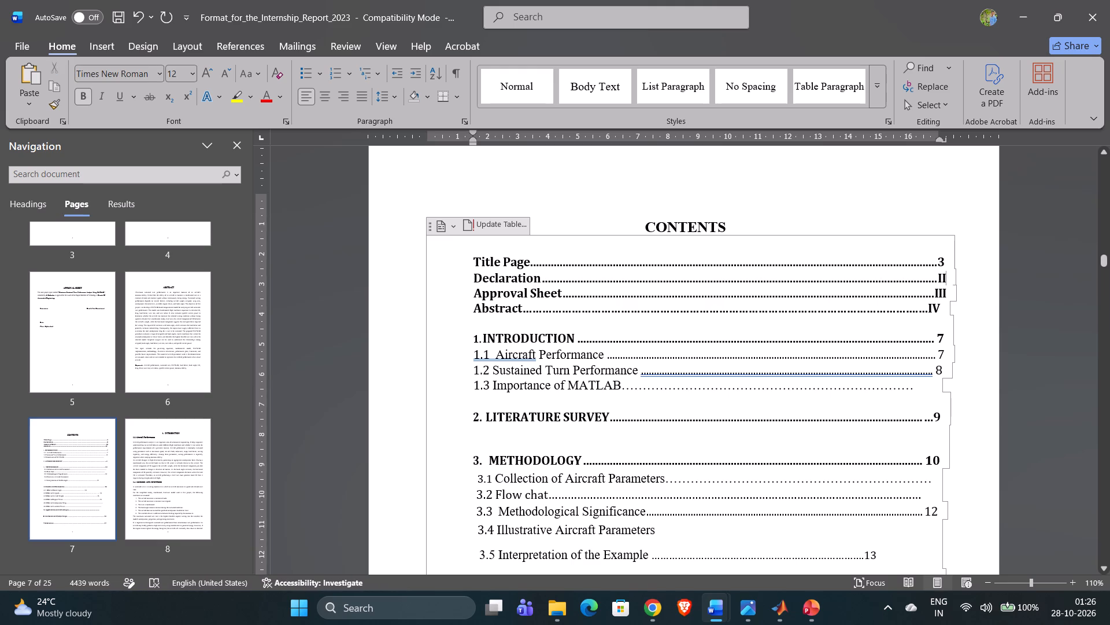
pyautogui.click(943, 278)
pyautogui.click(948, 278)
pyautogui.press('4')
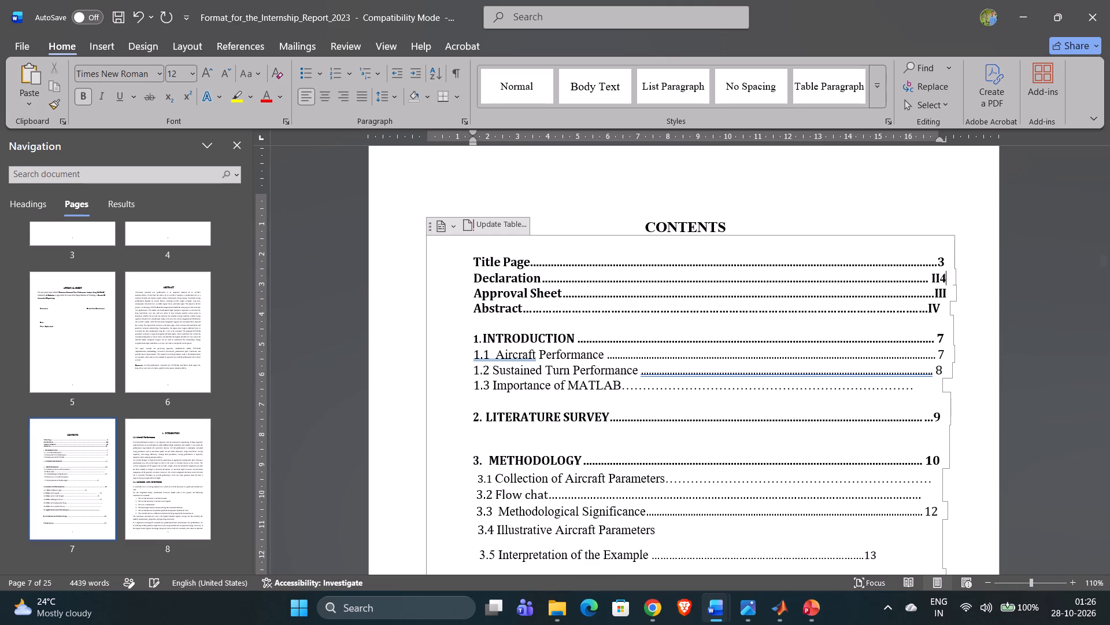
pyautogui.click(939, 280)
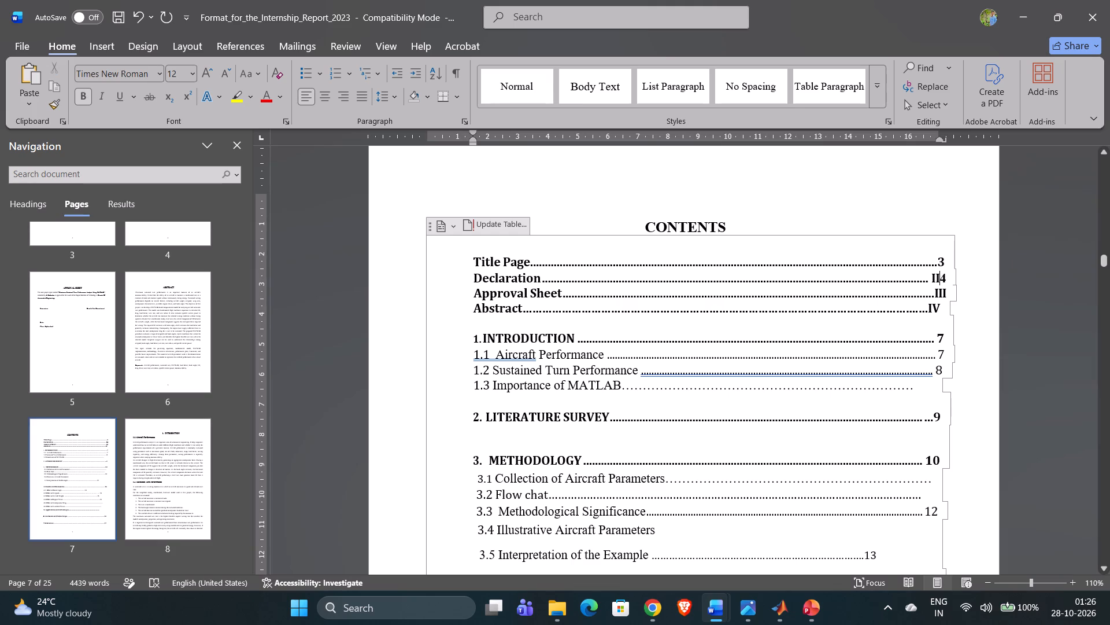
pyautogui.press('BackSpace')
pyautogui.click(939, 280)
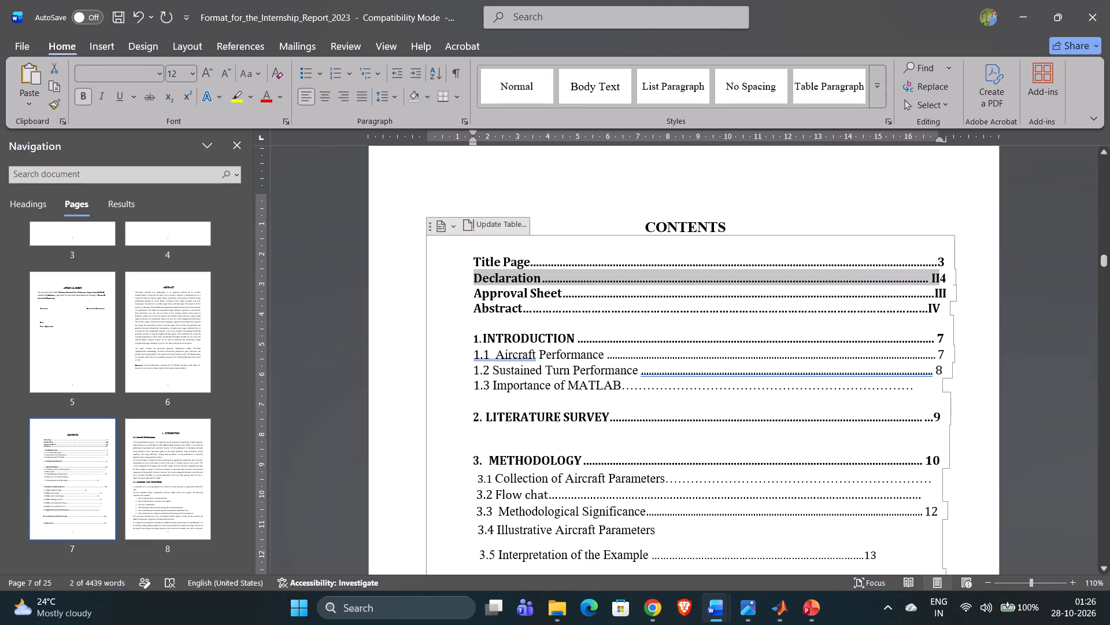
pyautogui.click(935, 280)
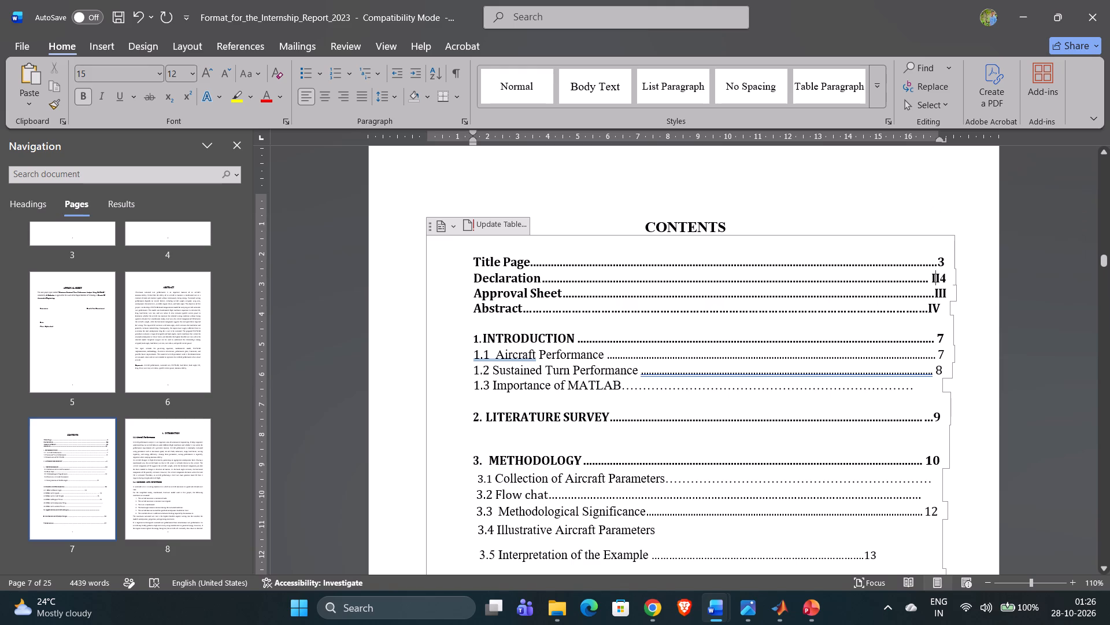
pyautogui.press('BackSpace')
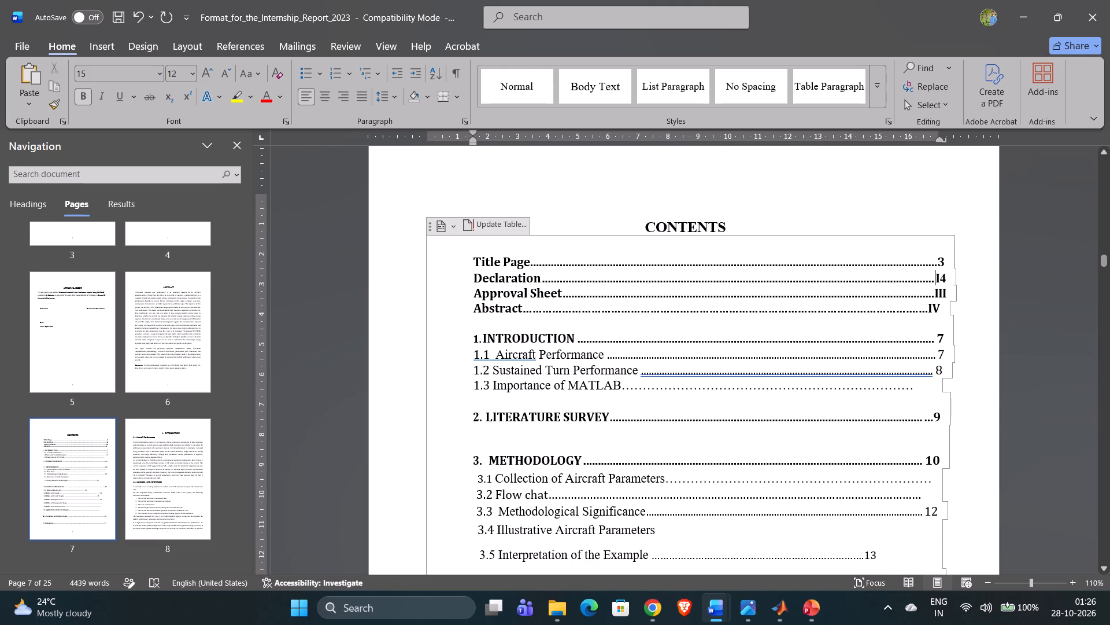
pyautogui.click(941, 279)
pyautogui.press('BackSpace')
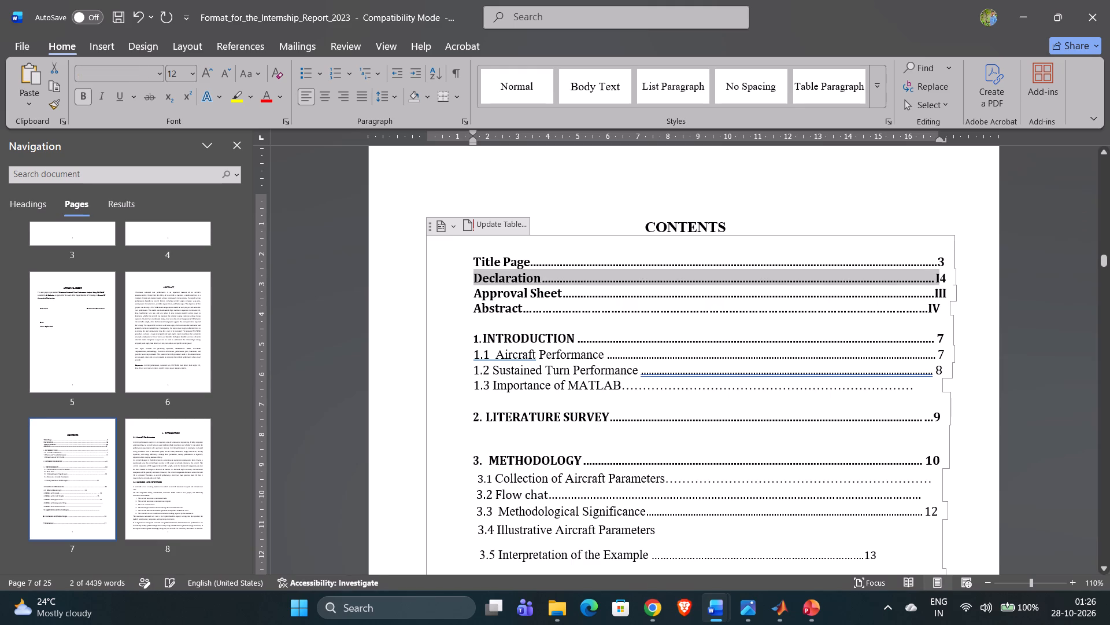
pyautogui.click(935, 280)
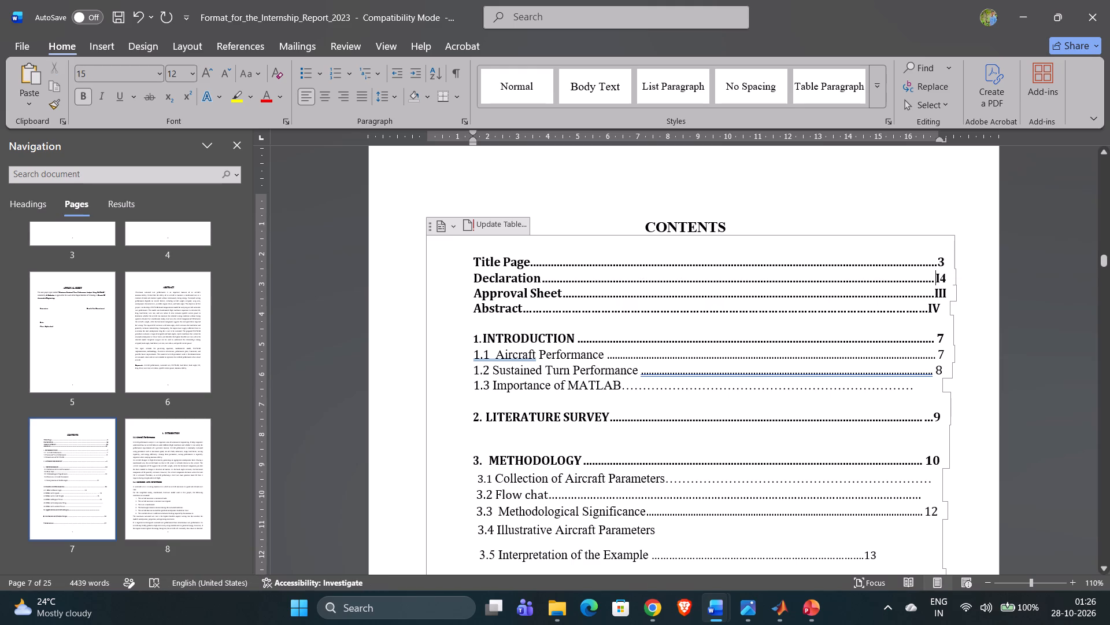
pyautogui.moveTo(932, 280); pyautogui.dragTo(934, 280)
pyautogui.moveTo(934, 280); pyautogui.dragTo(939, 280)
pyautogui.press('BackSpace')
pyautogui.press('BackSpace')
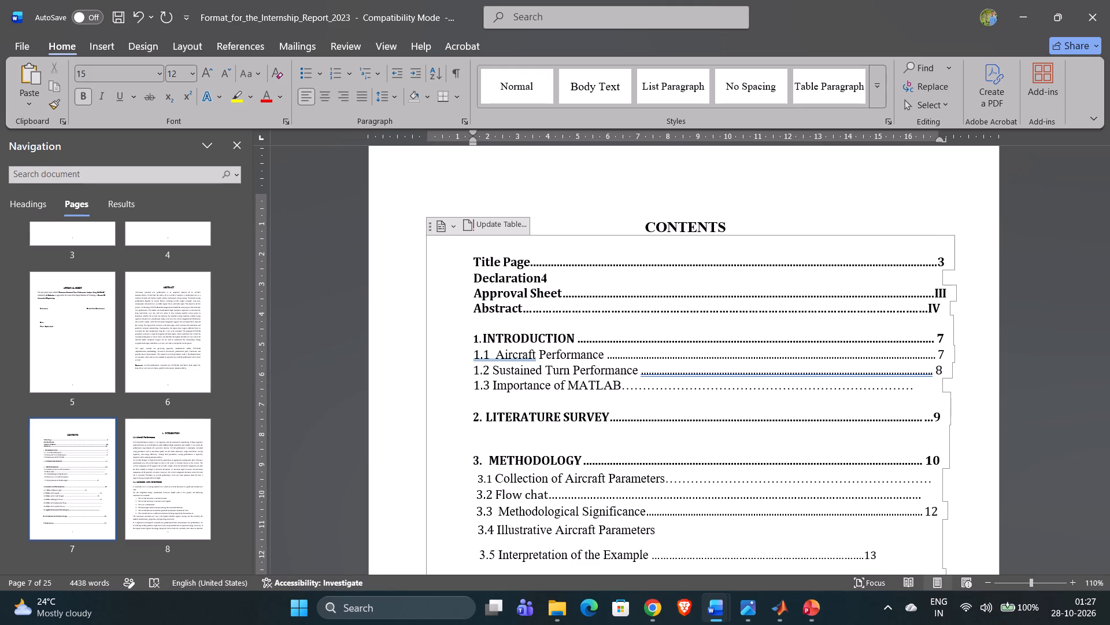
pyautogui.click(136, 10)
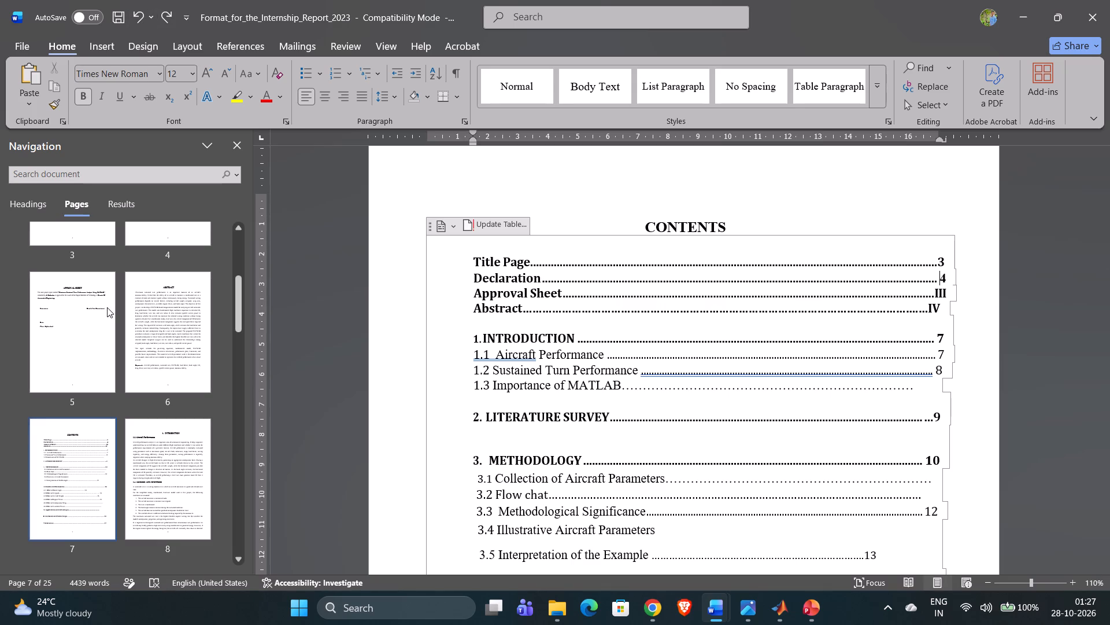
# Set the page number of the Approval Sheet entry on the Contents page to 5.
pyautogui.scroll(1, 107, 307)
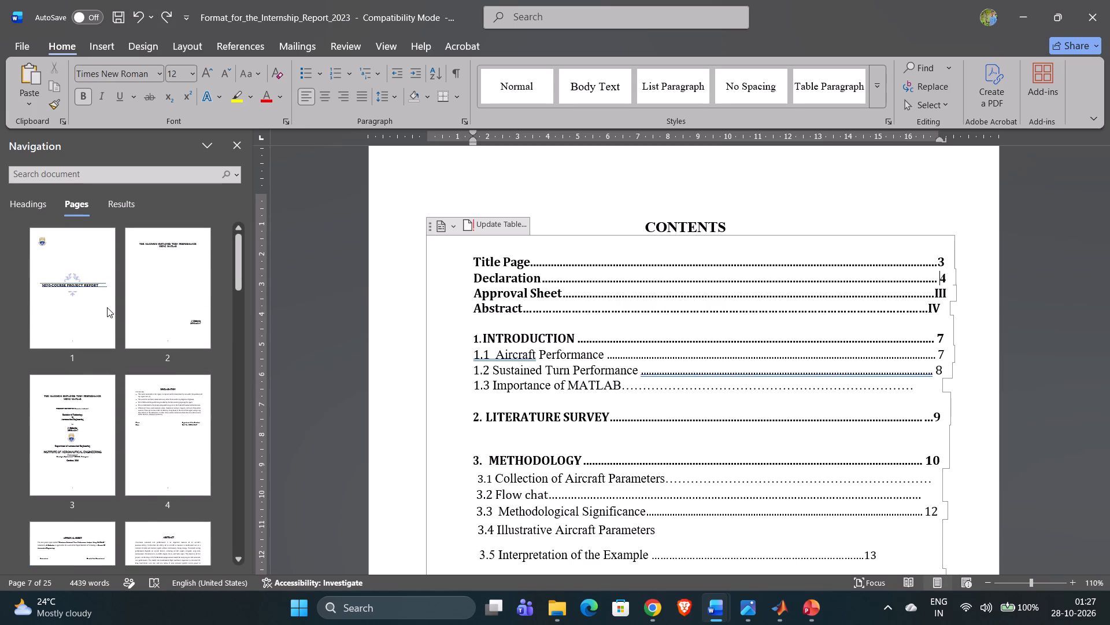
pyautogui.scroll(1, 107, 307)
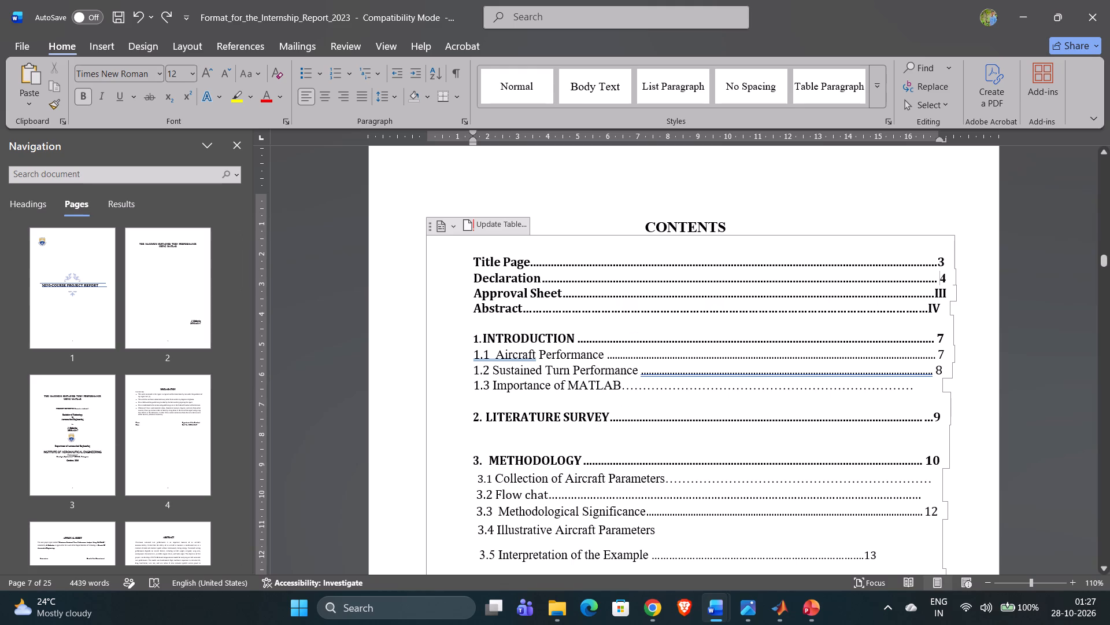
pyautogui.click(950, 292)
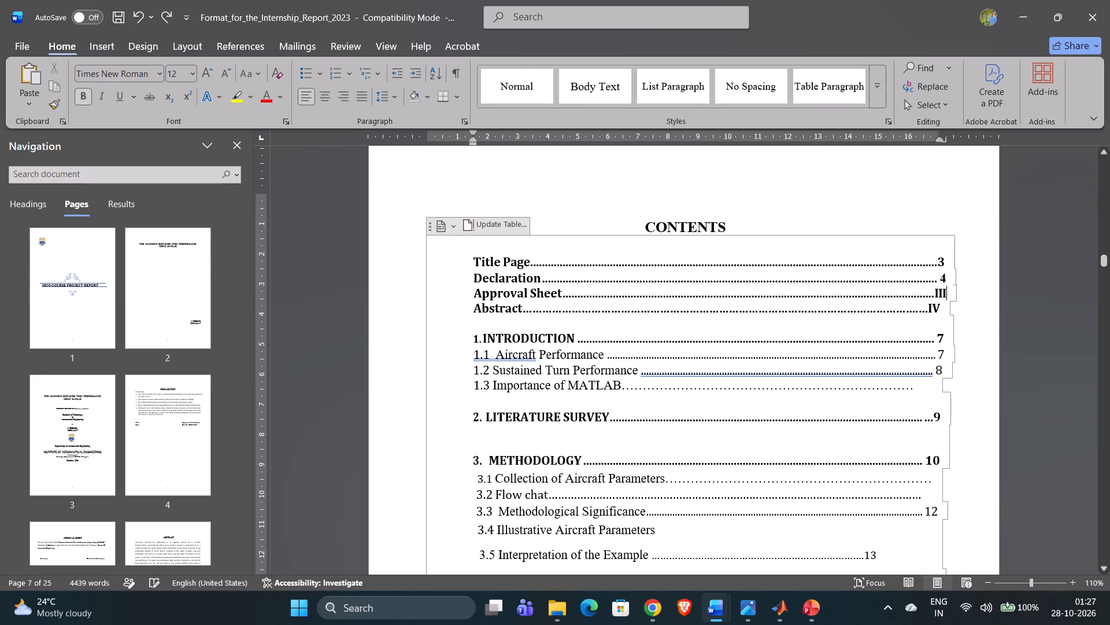
pyautogui.press('BackSpace')
pyautogui.click(950, 292)
pyautogui.press('5')
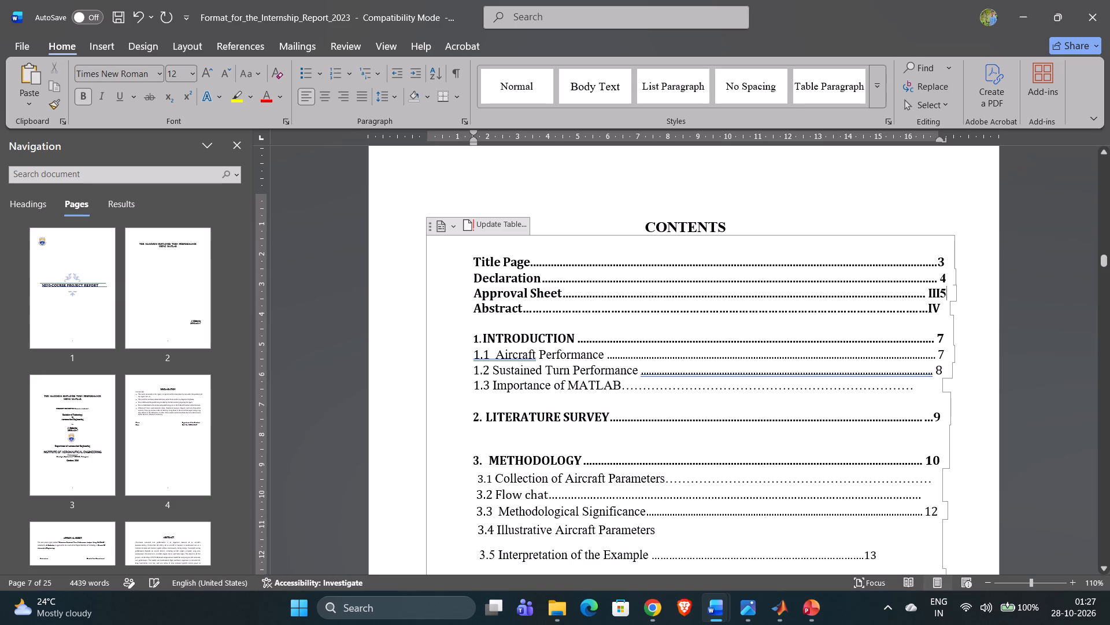
pyautogui.click(941, 295)
pyautogui.doubleClick(941, 295)
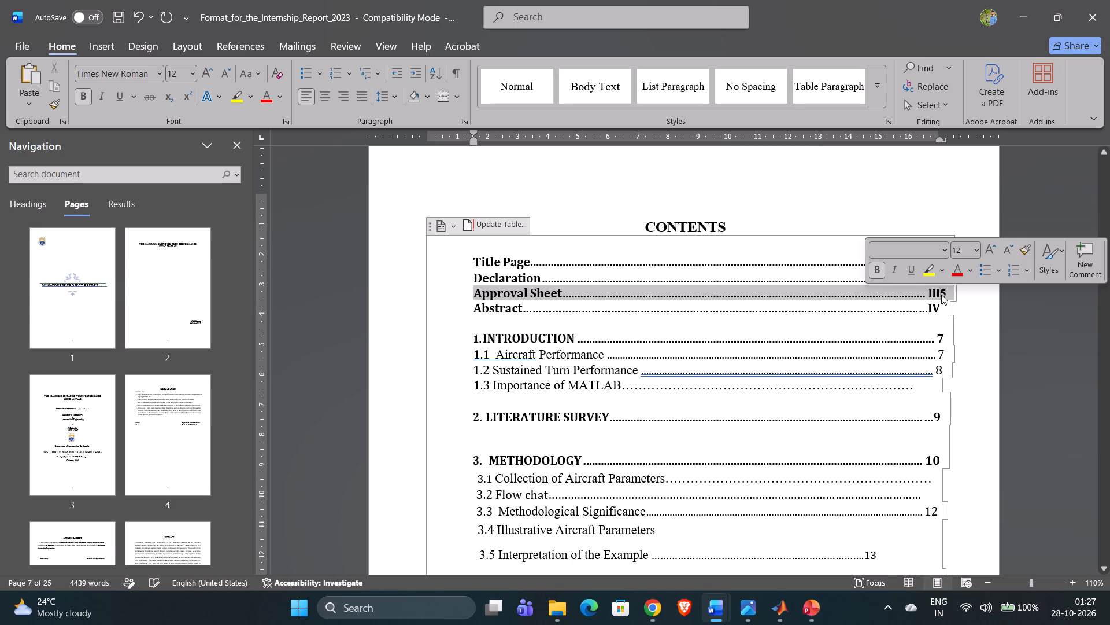
pyautogui.click(941, 295)
pyautogui.moveTo(941, 295); pyautogui.dragTo(929, 295)
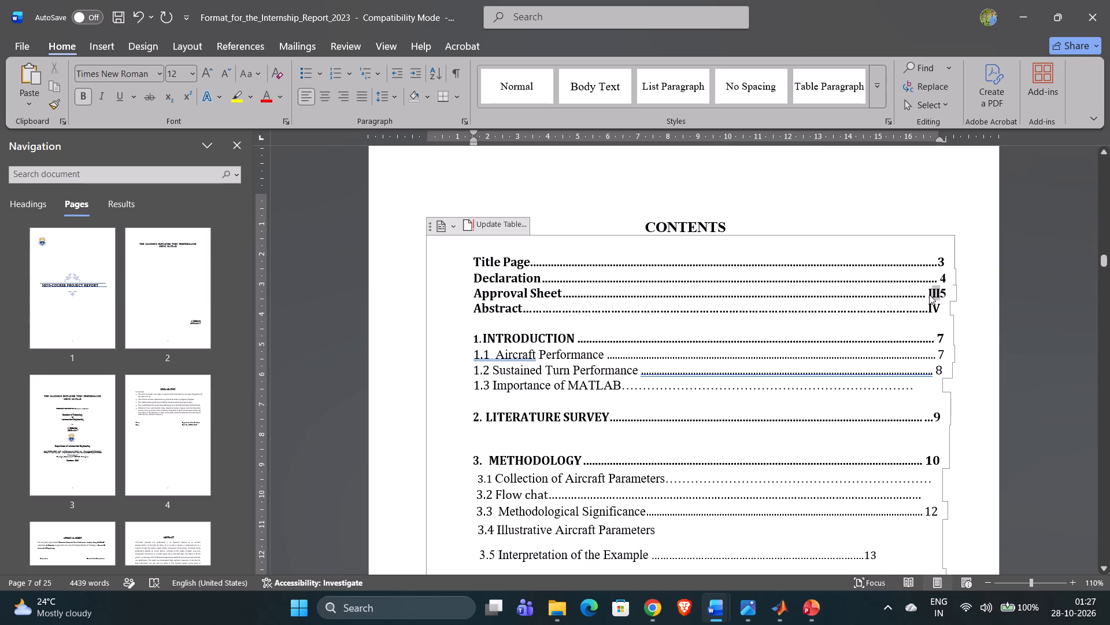
pyautogui.moveTo(929, 295); pyautogui.dragTo(929, 294)
pyautogui.press('BackSpace')
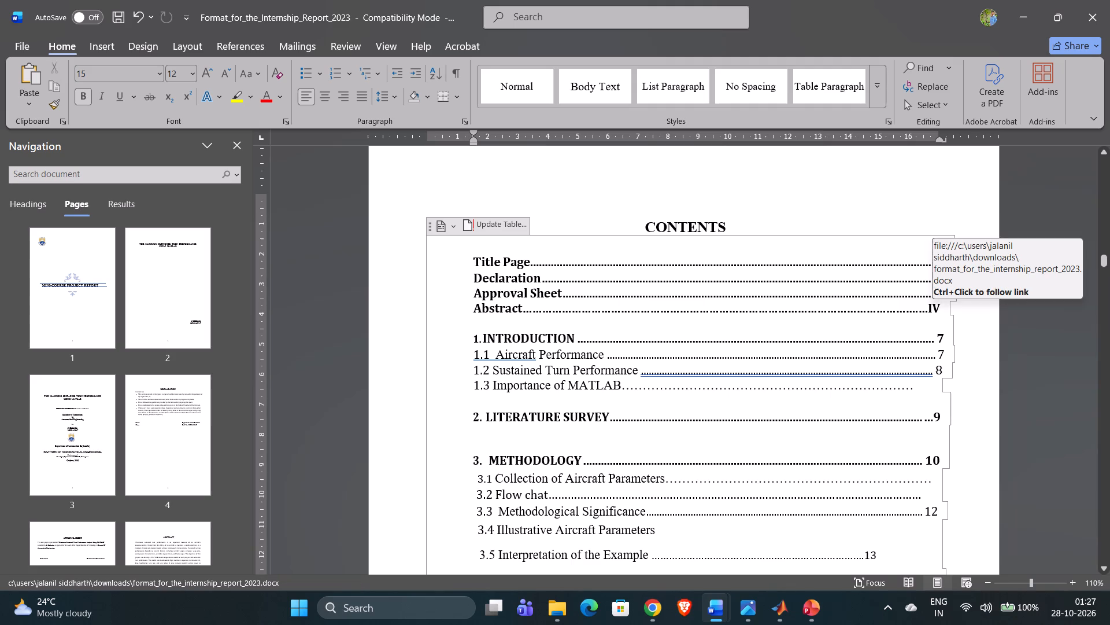
# Replace the Roman numeral of the Abstract entry on the Contents page with page number 6.
pyautogui.click(938, 306)
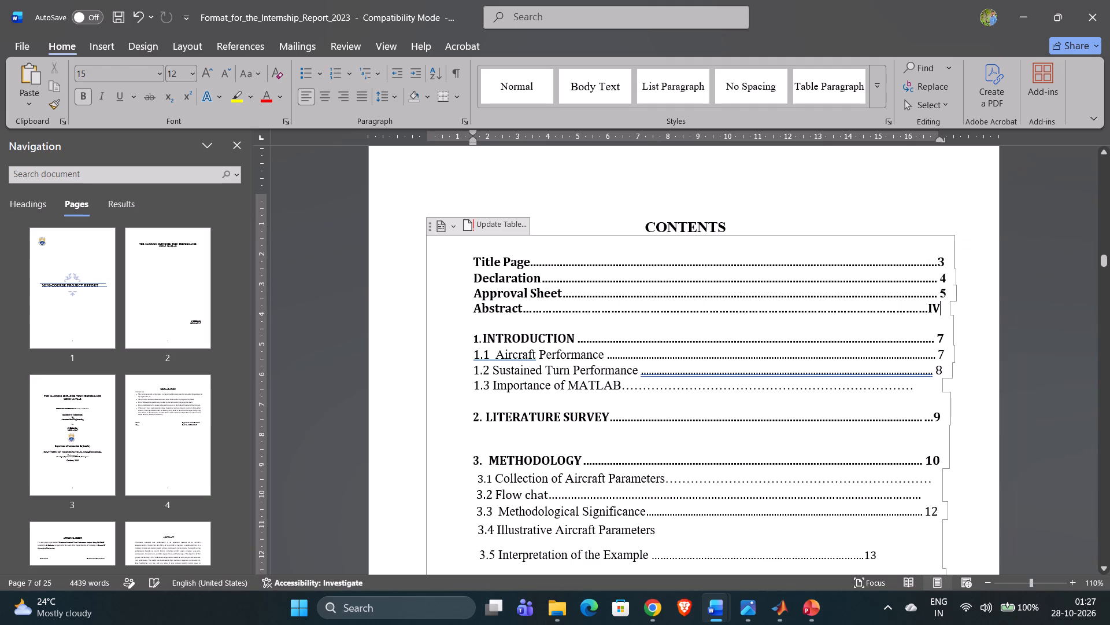
pyautogui.press('6')
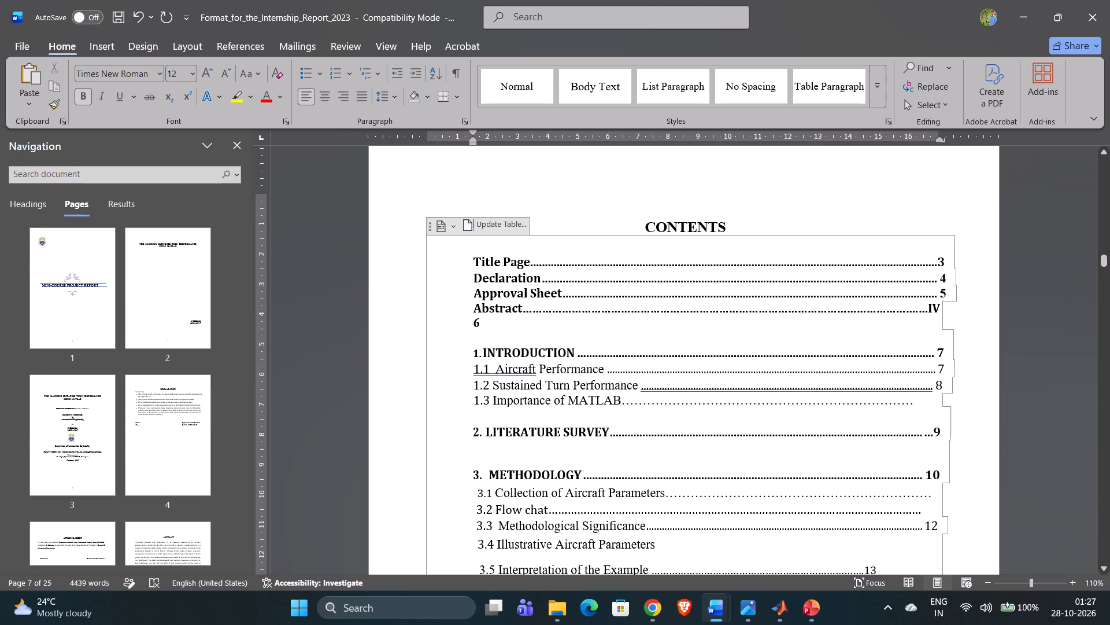
pyautogui.moveTo(938, 307); pyautogui.dragTo(931, 308)
pyautogui.moveTo(931, 308); pyautogui.dragTo(930, 307)
pyautogui.press('BackSpace')
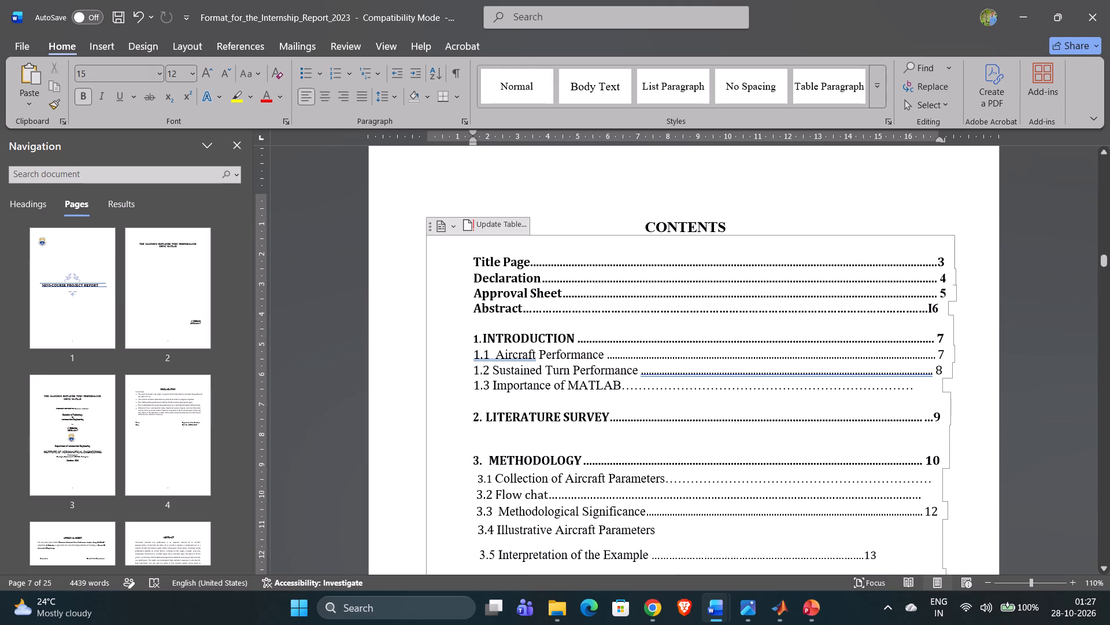
pyautogui.press('BackSpace')
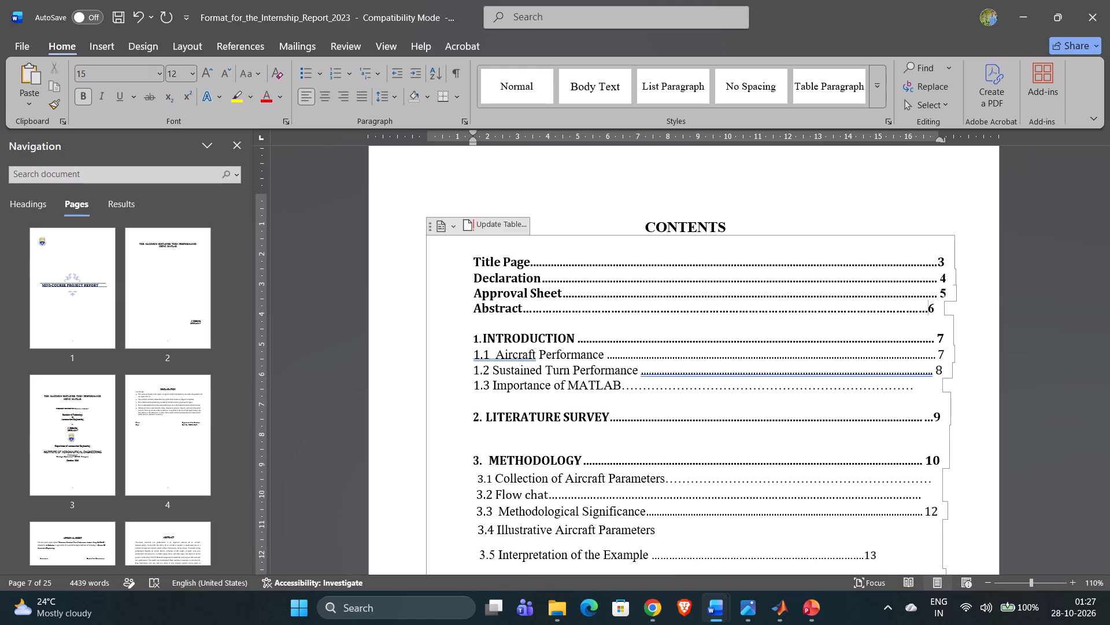
# Extend the Abstract entry's dotted leader with extra dots, keeping its page number on the same line.
pyautogui.write('...')
pyautogui.press('BackSpace')
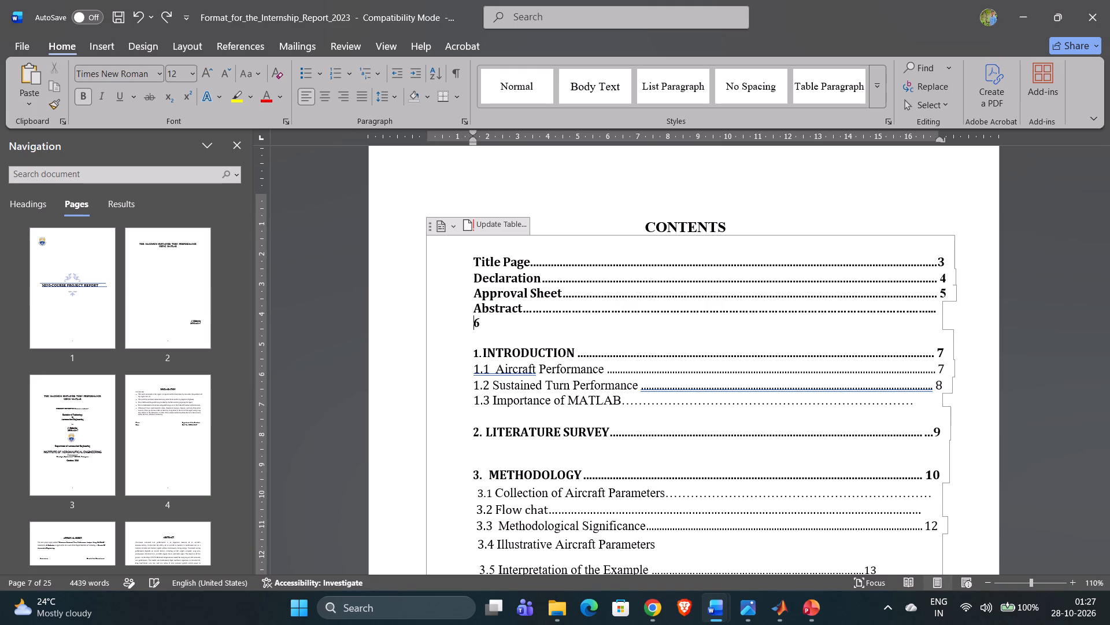
pyautogui.press('BackSpace')
pyautogui.click(930, 307)
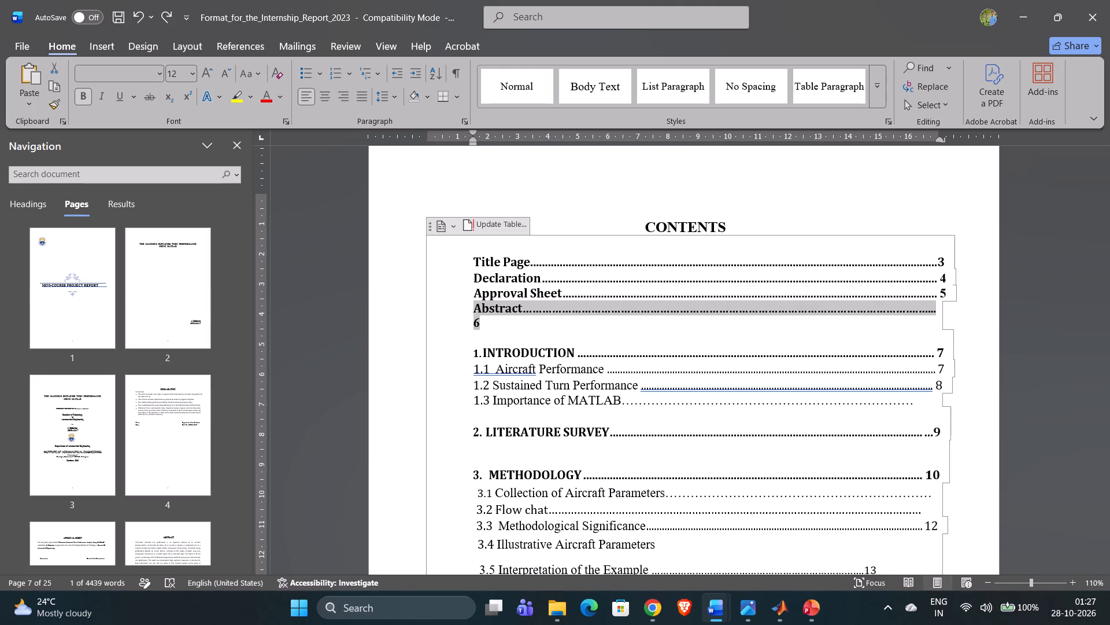
pyautogui.click(938, 307)
pyautogui.click(934, 307)
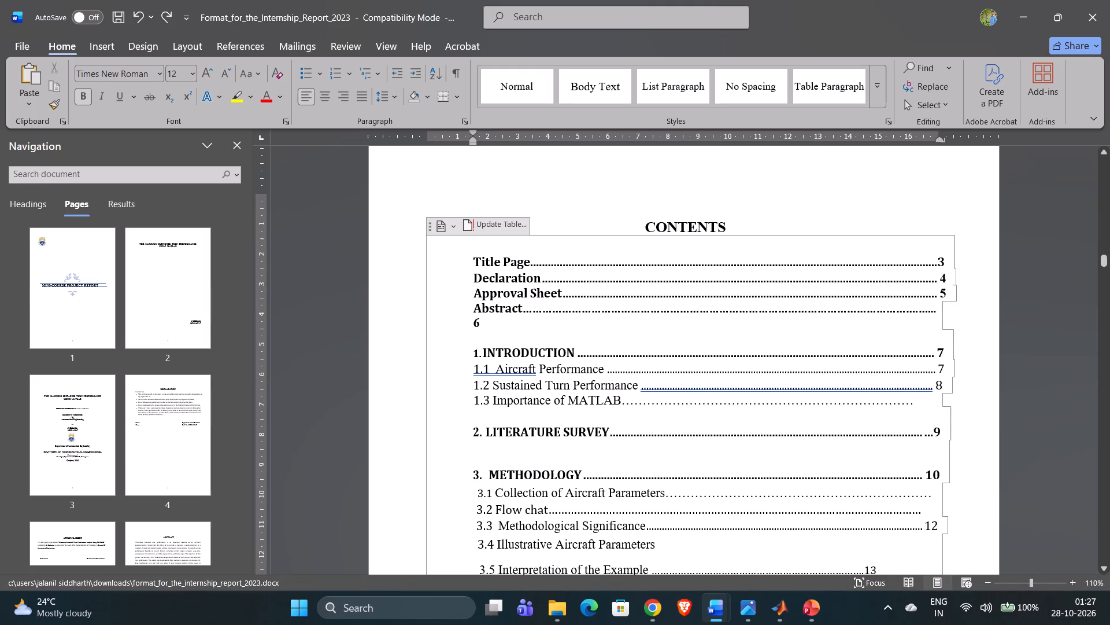
pyautogui.press('BackSpace')
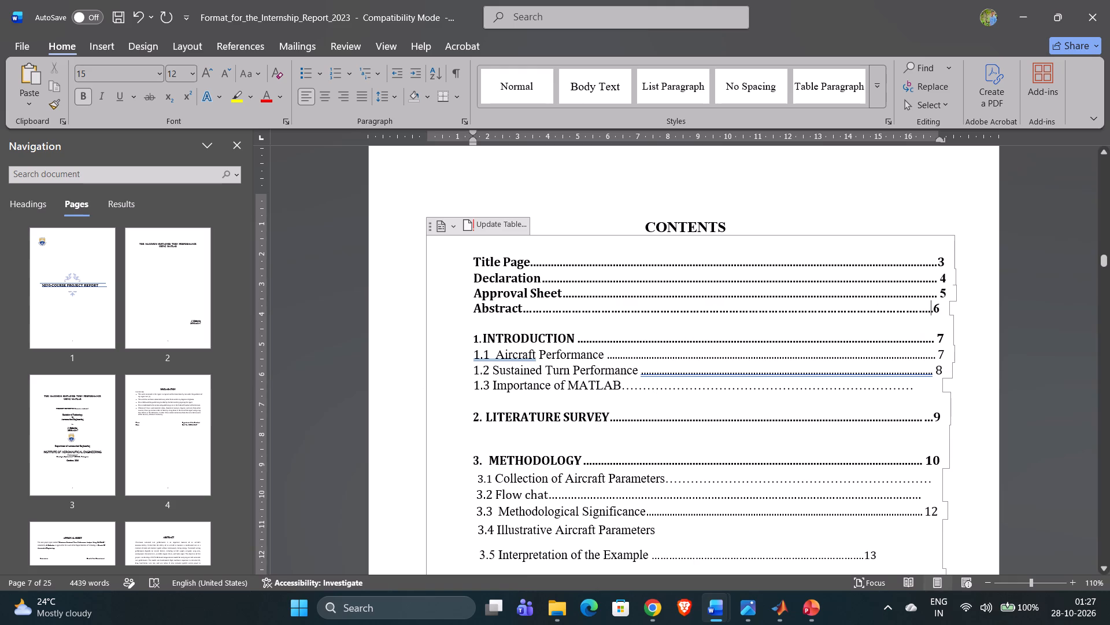
# Set the page number of the 1. INTRODUCTION entry on the Contents page to 8.
pyautogui.click(493, 357)
pyautogui.scroll(-1, 523, 336)
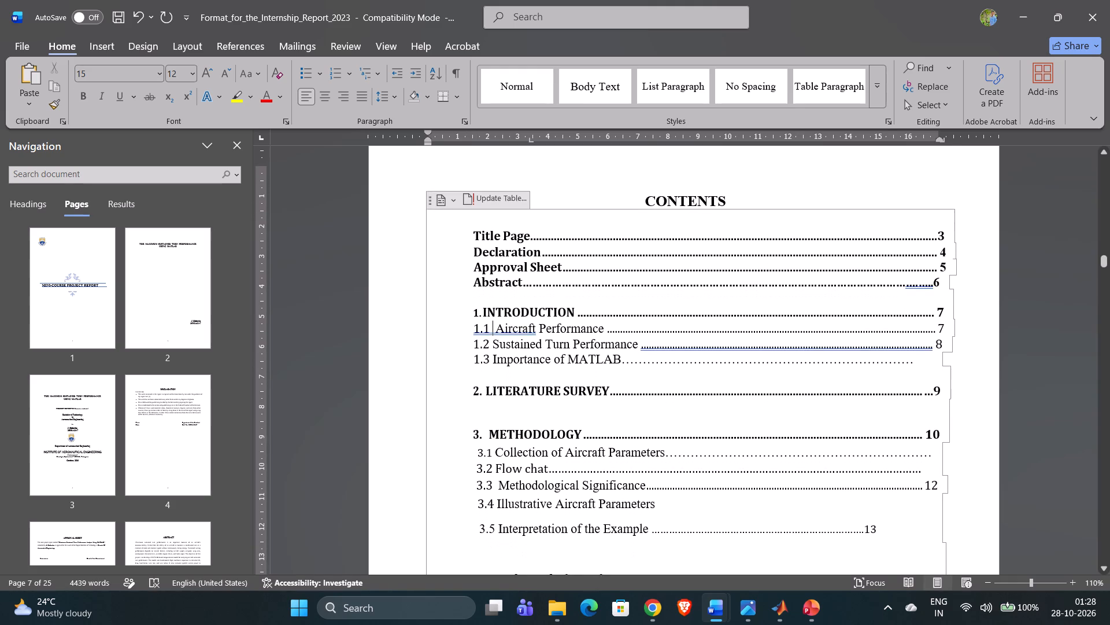
pyautogui.scroll(-1, 523, 336)
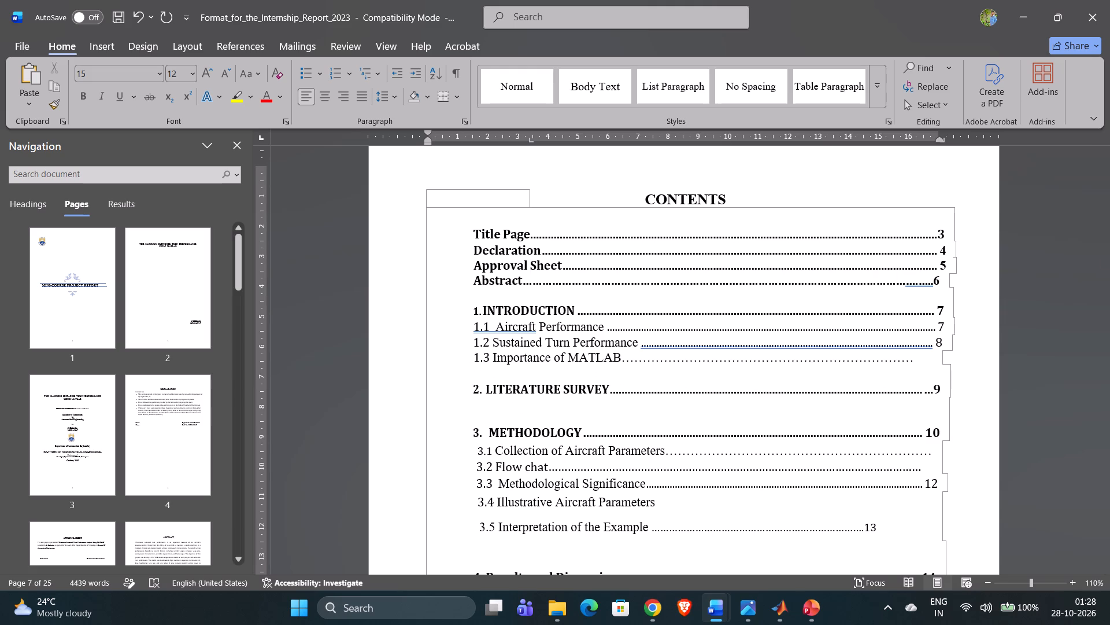
pyautogui.scroll(-1, 142, 440)
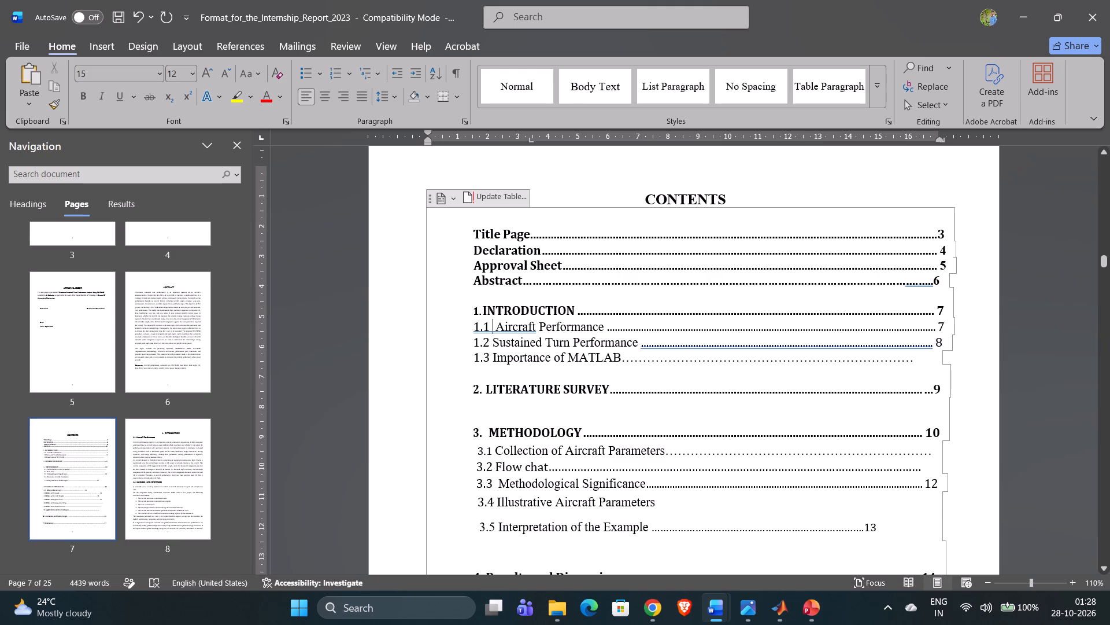
pyautogui.click(945, 307)
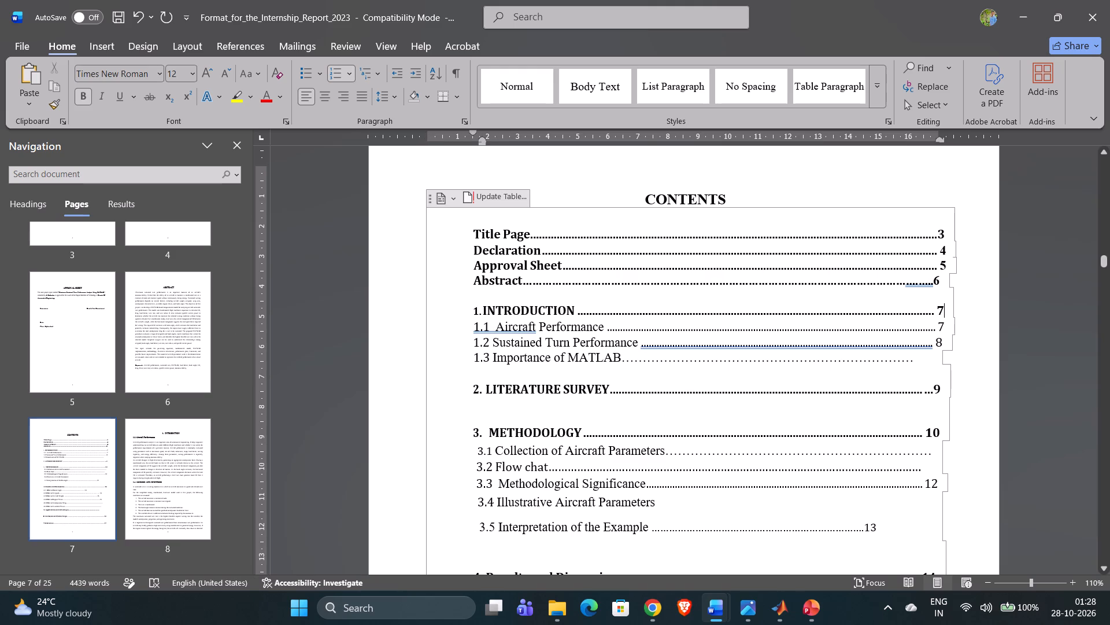
pyautogui.press('BackSpace')
pyautogui.click(945, 307)
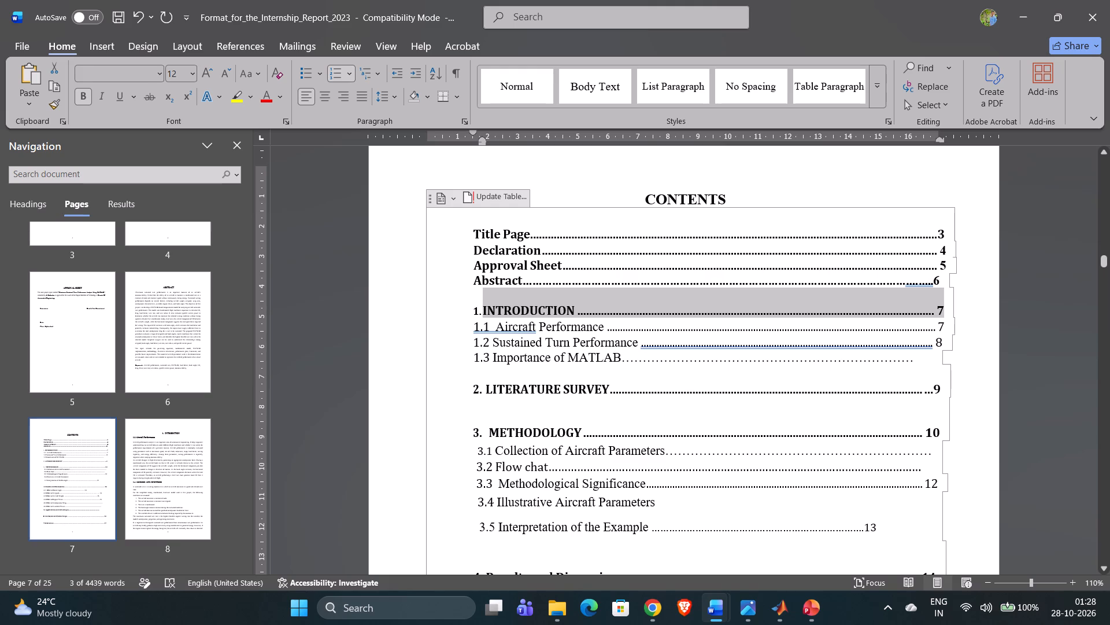
pyautogui.moveTo(945, 307); pyautogui.dragTo(938, 307)
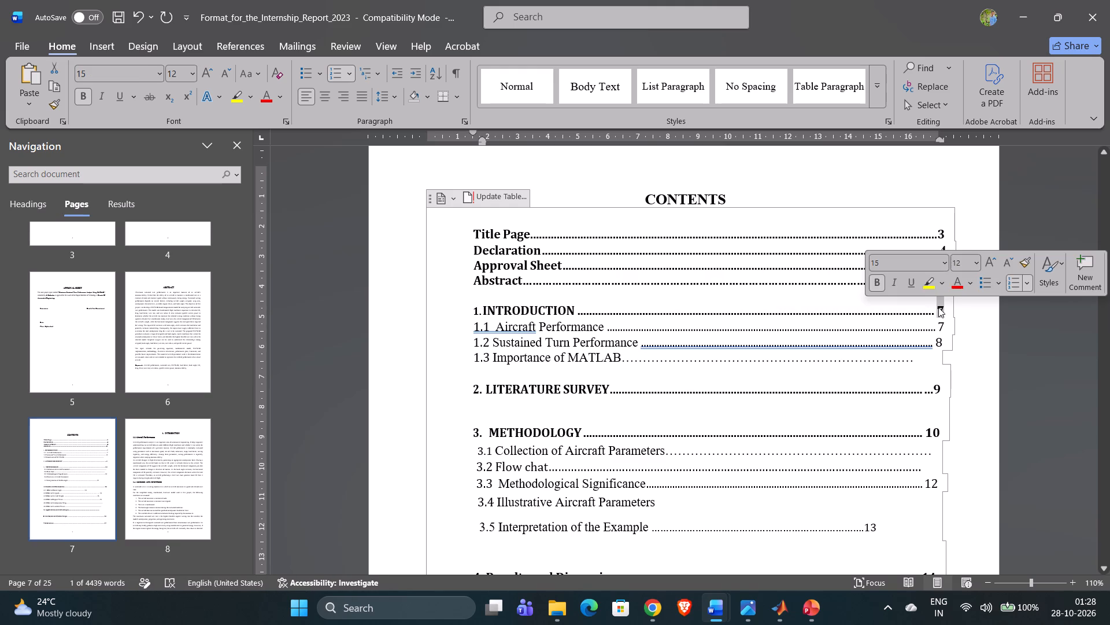
pyautogui.press('BackSpace')
pyautogui.press('8')
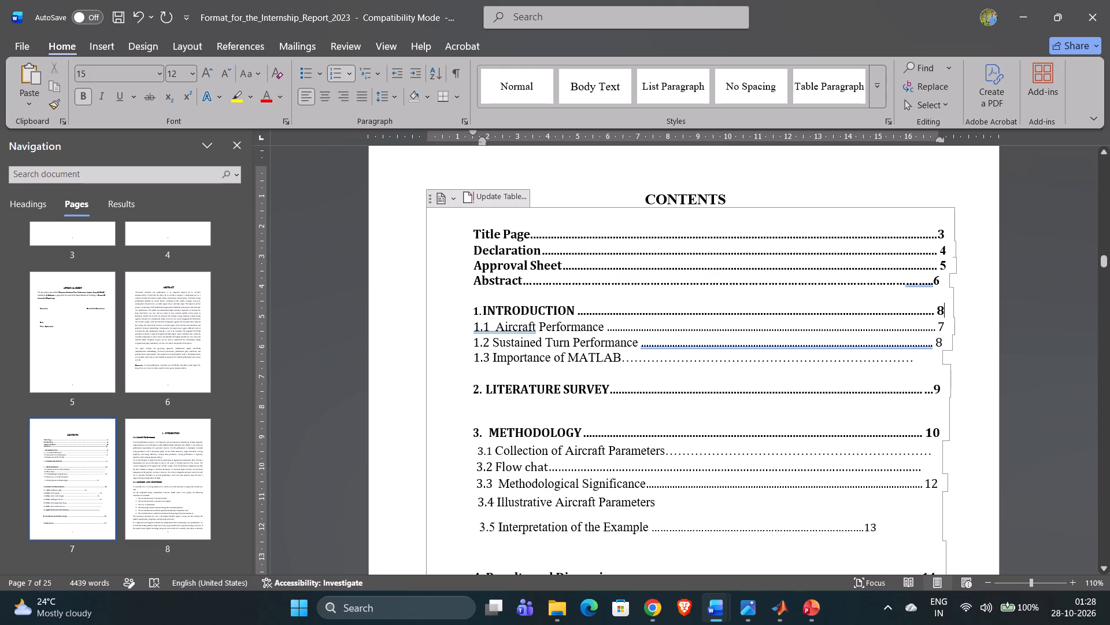
# Set the page number of the 1.1 Aircraft Performance entry on the Contents page to 8, keeping its dotted leader.
pyautogui.click(944, 325)
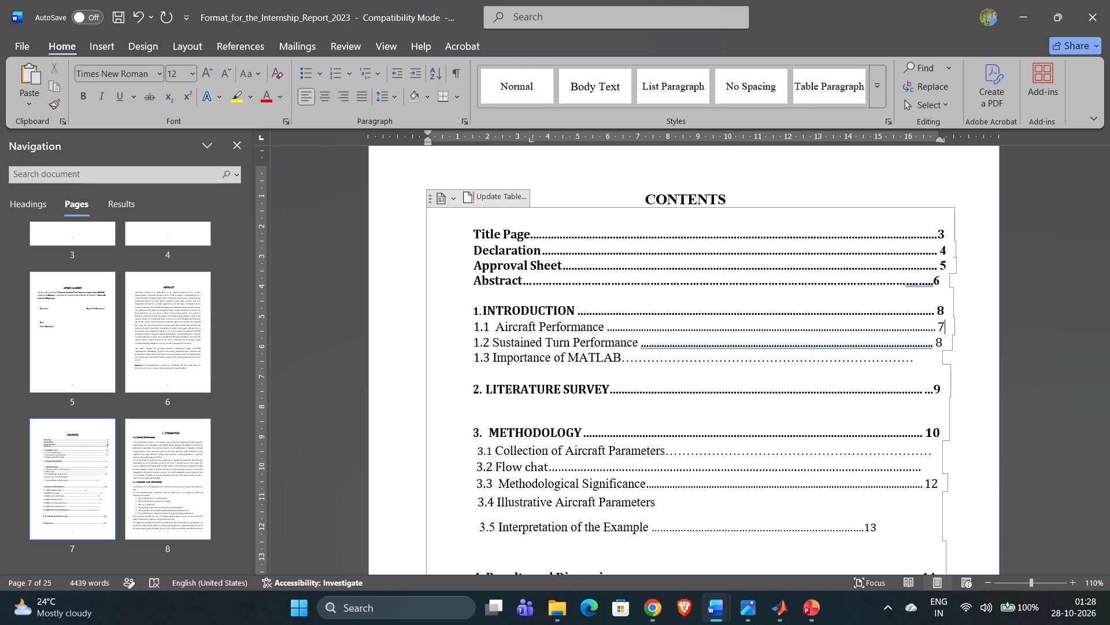
pyautogui.press('BackSpace')
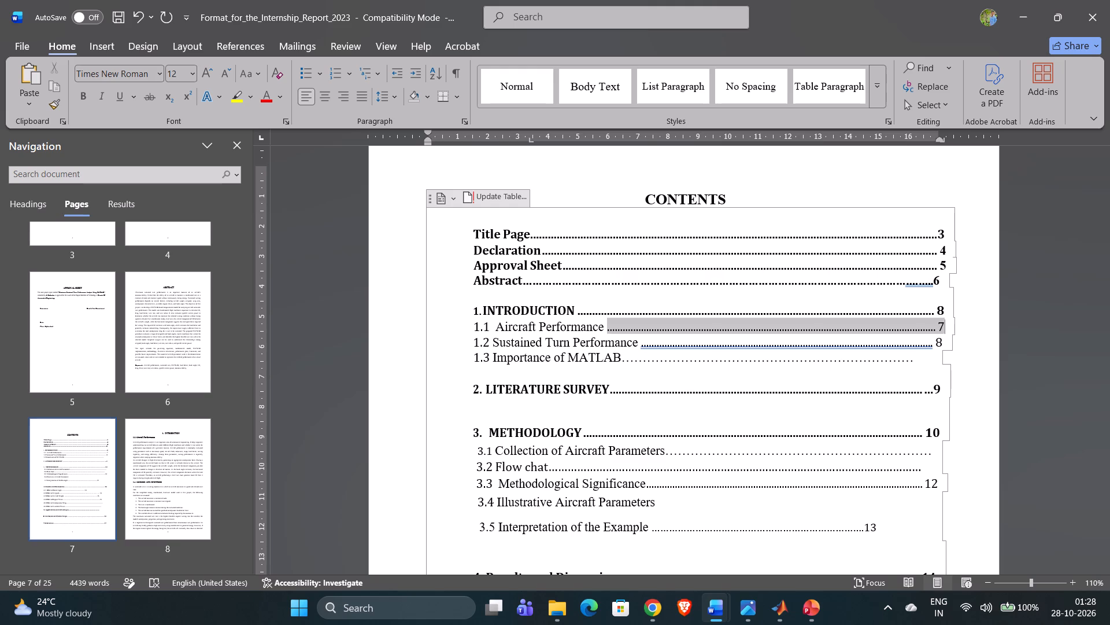
pyautogui.click(944, 325)
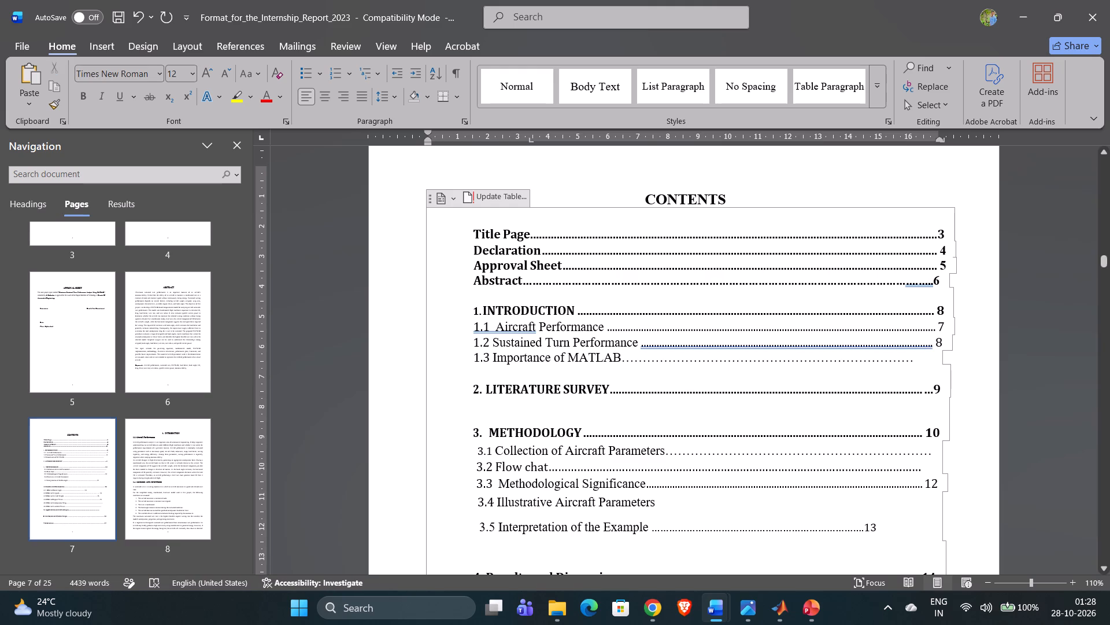
pyautogui.click(942, 325)
pyautogui.moveTo(942, 327); pyautogui.dragTo(937, 325)
pyautogui.press('BackSpace')
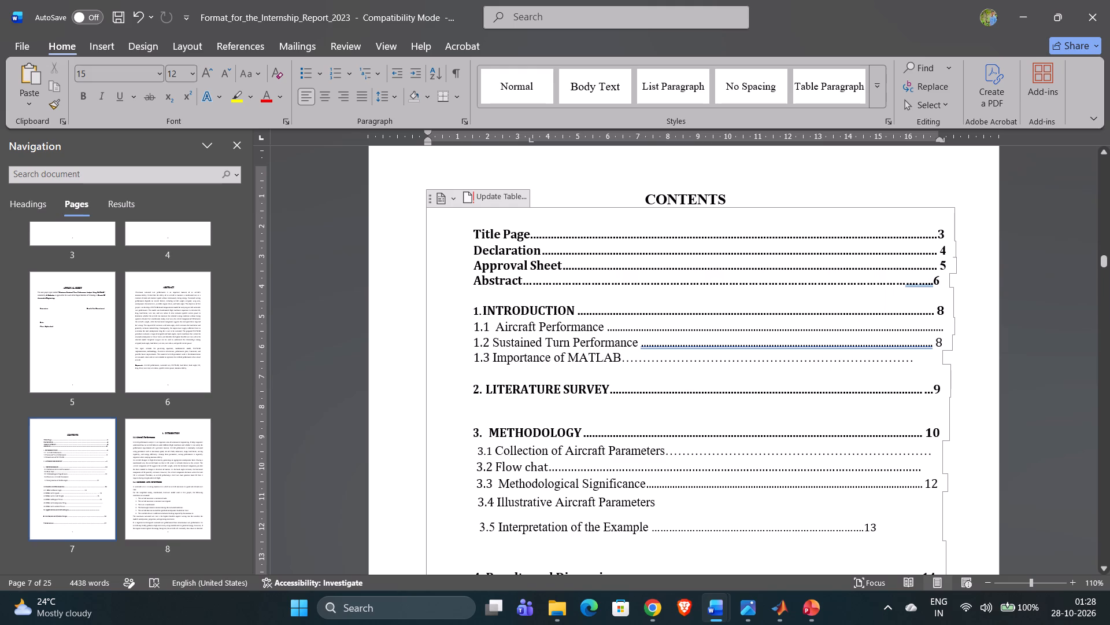
pyautogui.press('BackSpace')
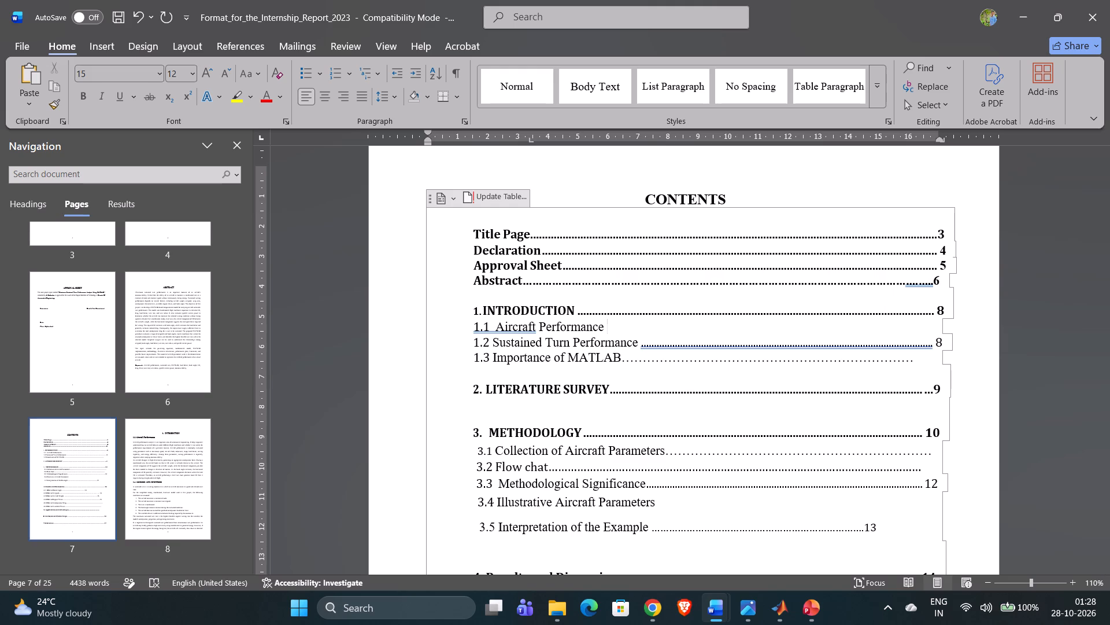
pyautogui.click(141, 16)
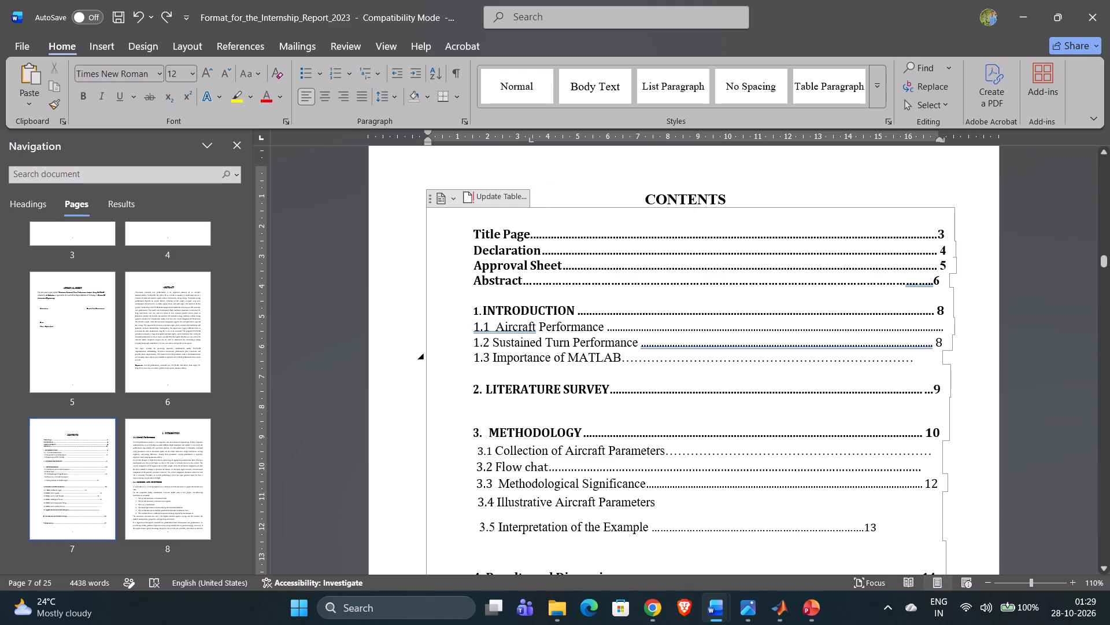
pyautogui.press('8')
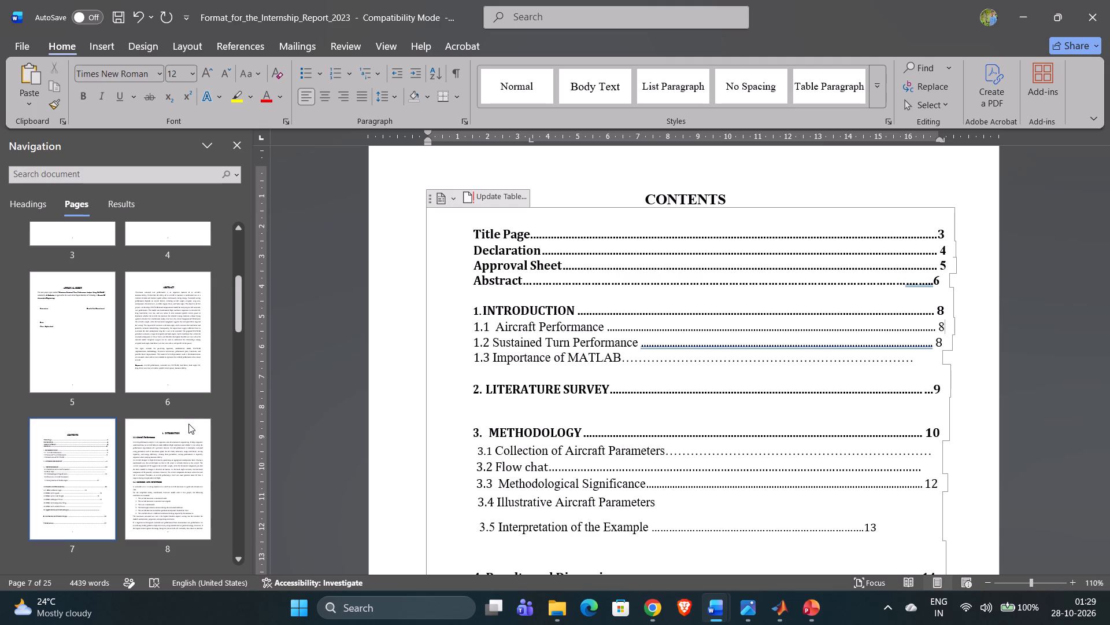
# Examine pages 8 to 10 of the report to check where the Introduction subsections and the Literature Survey start.
pyautogui.scroll(-1, 188, 424)
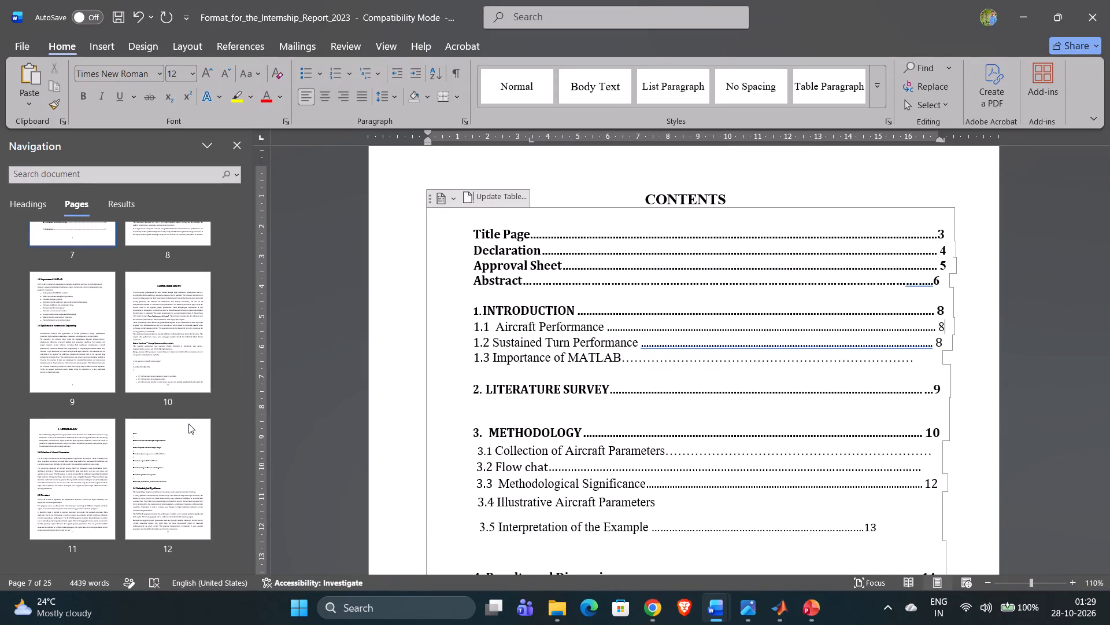
pyautogui.click(54, 346)
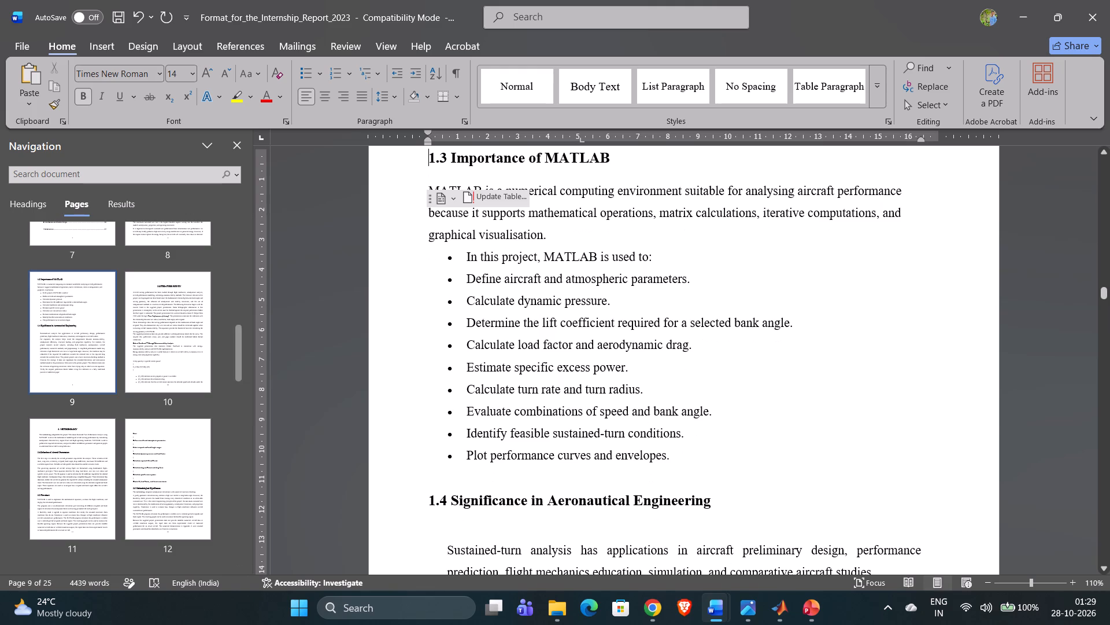
pyautogui.click(165, 354)
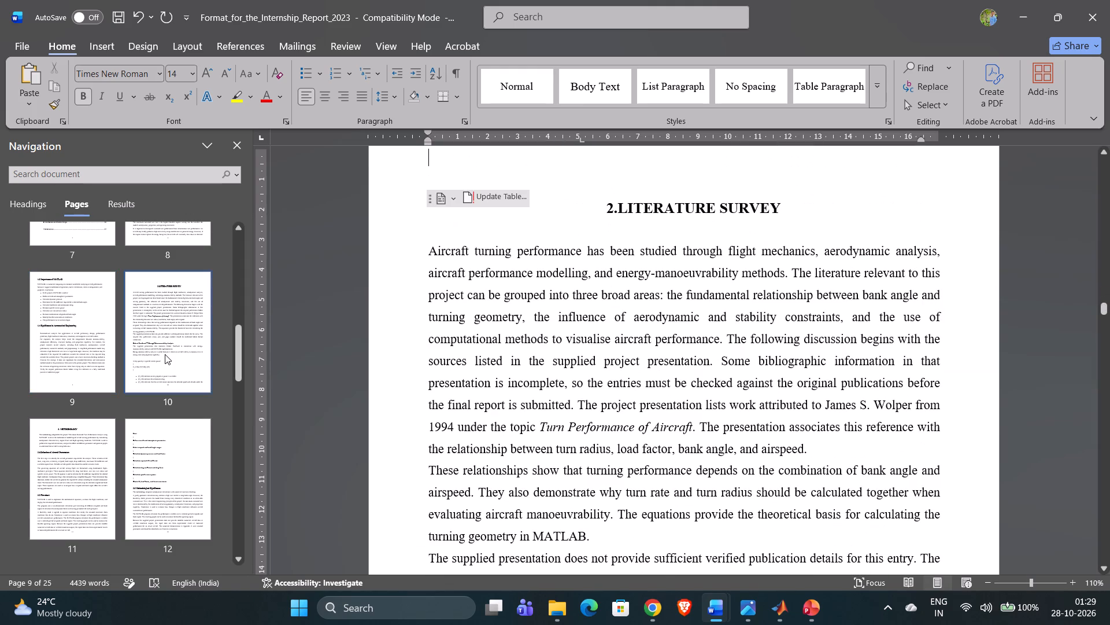
pyautogui.click(82, 305)
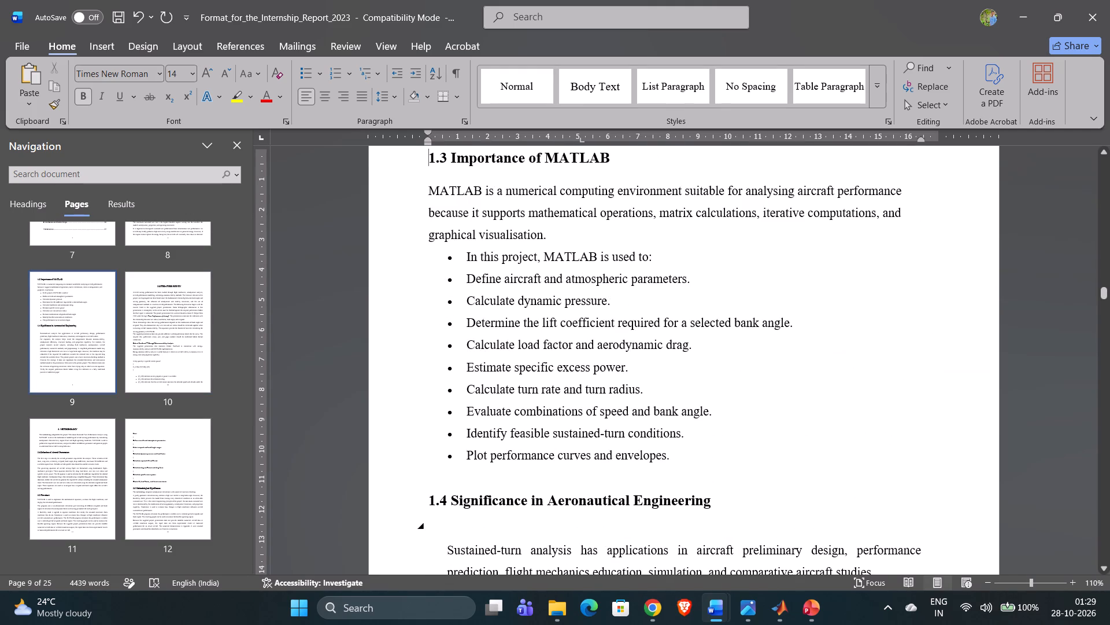
pyautogui.moveTo(453, 500); pyautogui.dragTo(634, 502)
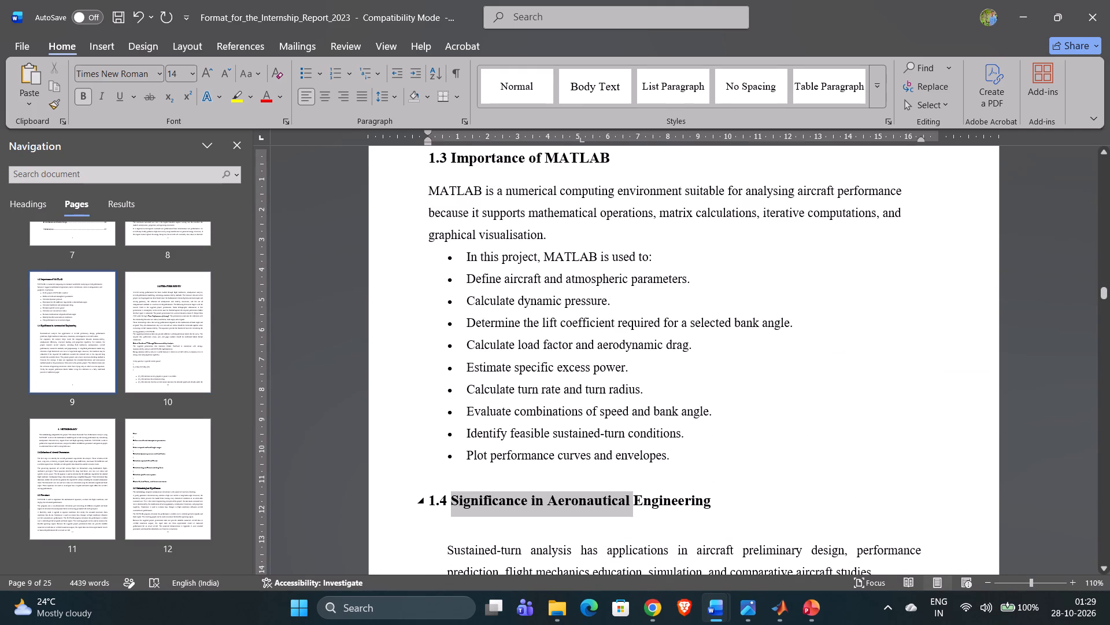
pyautogui.moveTo(634, 502); pyautogui.dragTo(665, 503)
pyautogui.click(416, 417)
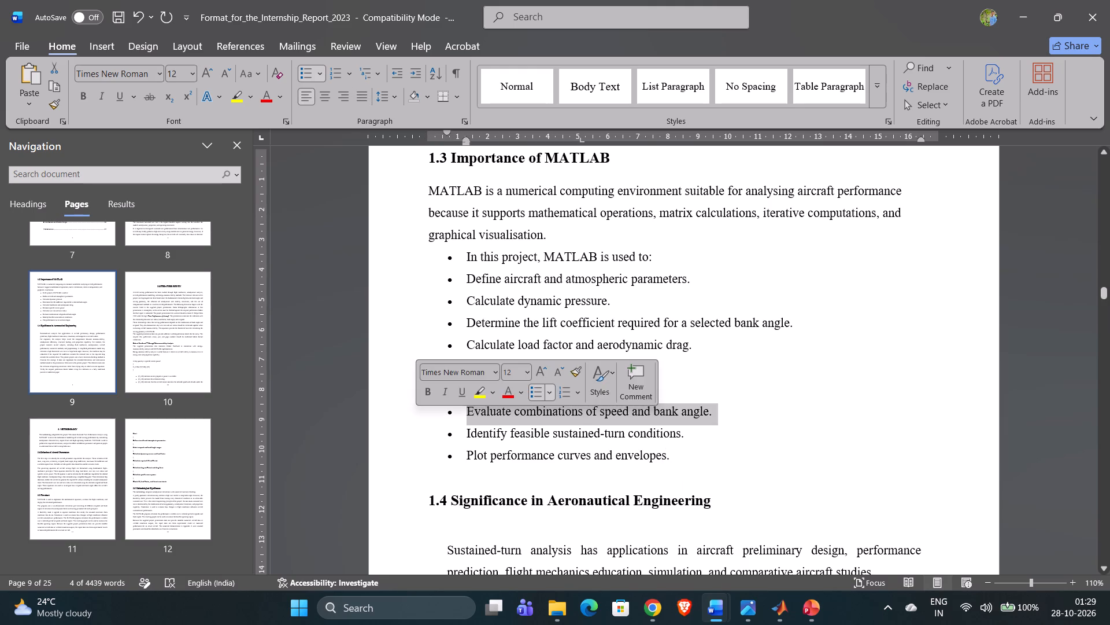
pyautogui.click(99, 363)
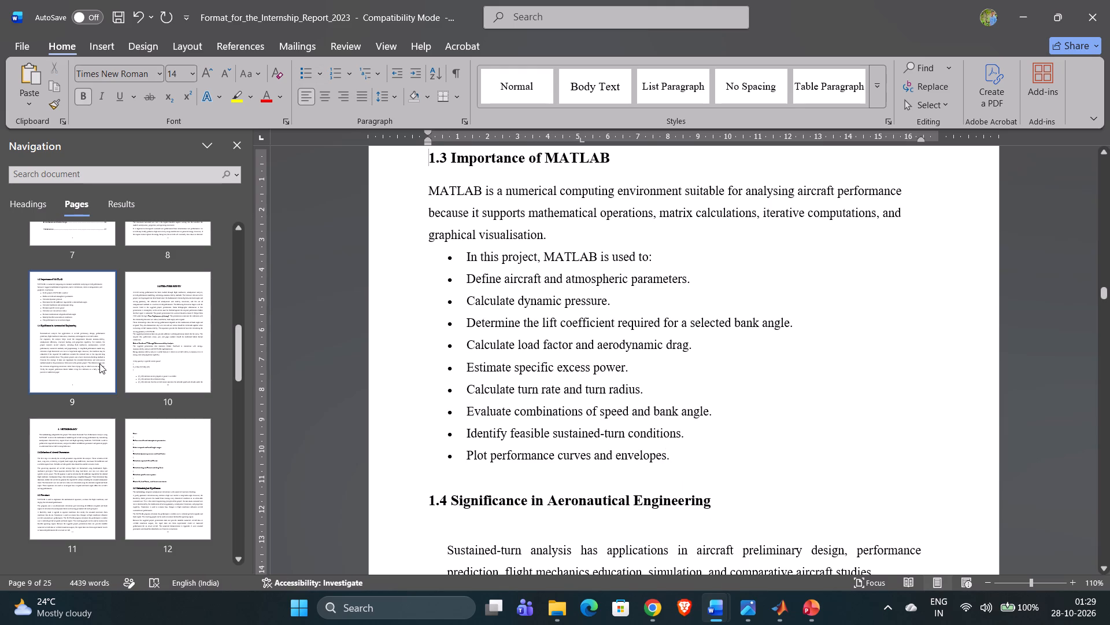
pyautogui.scroll(1, 99, 363)
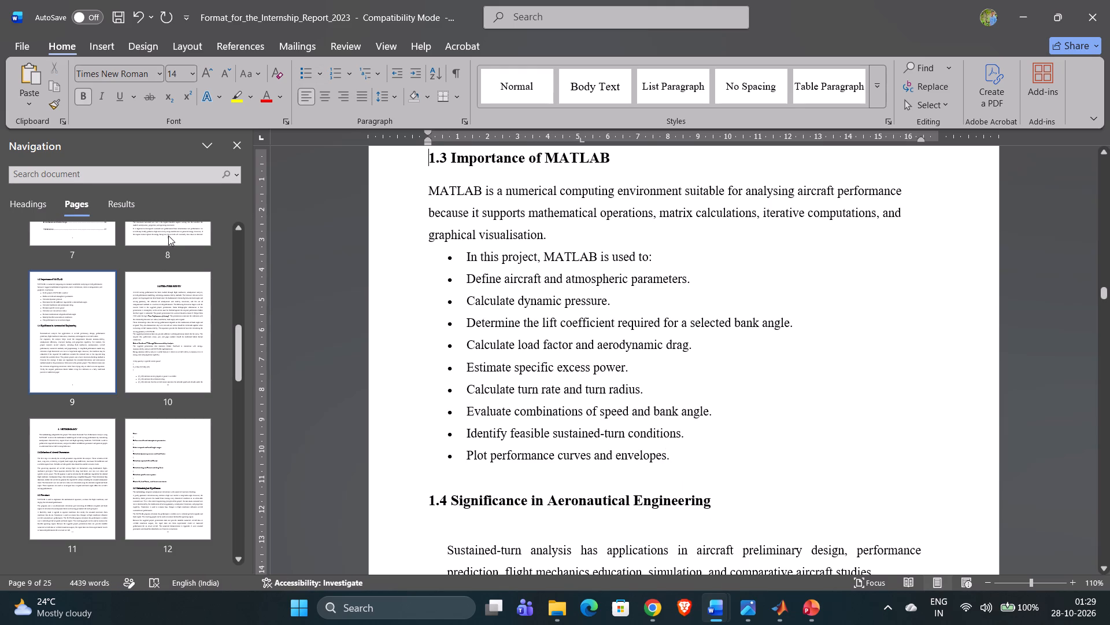
pyautogui.click(168, 236)
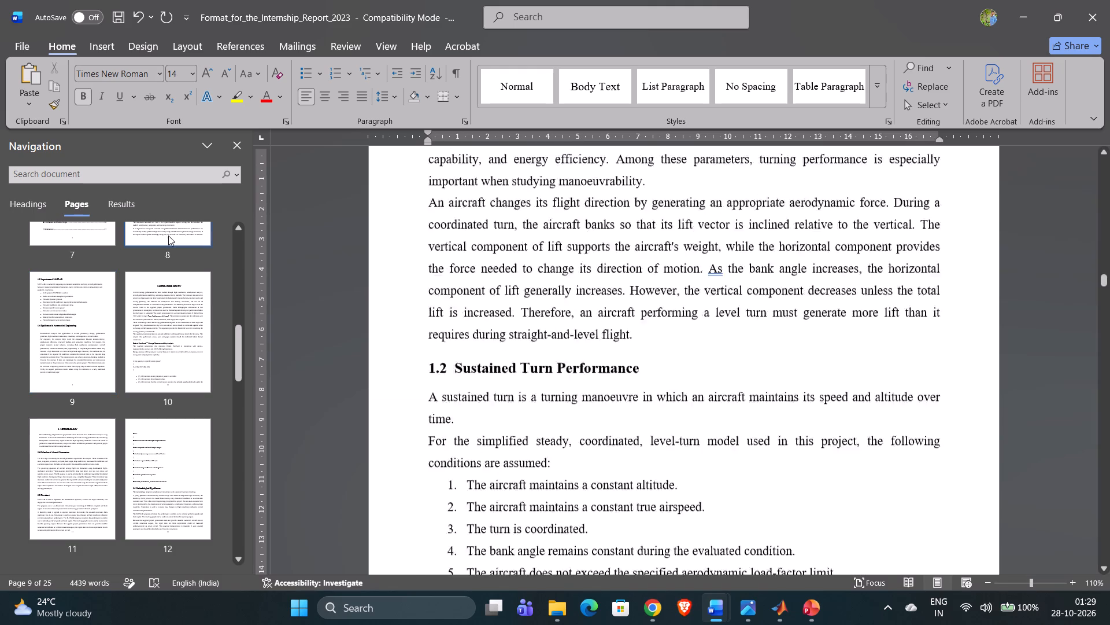
pyautogui.scroll(8, 168, 236)
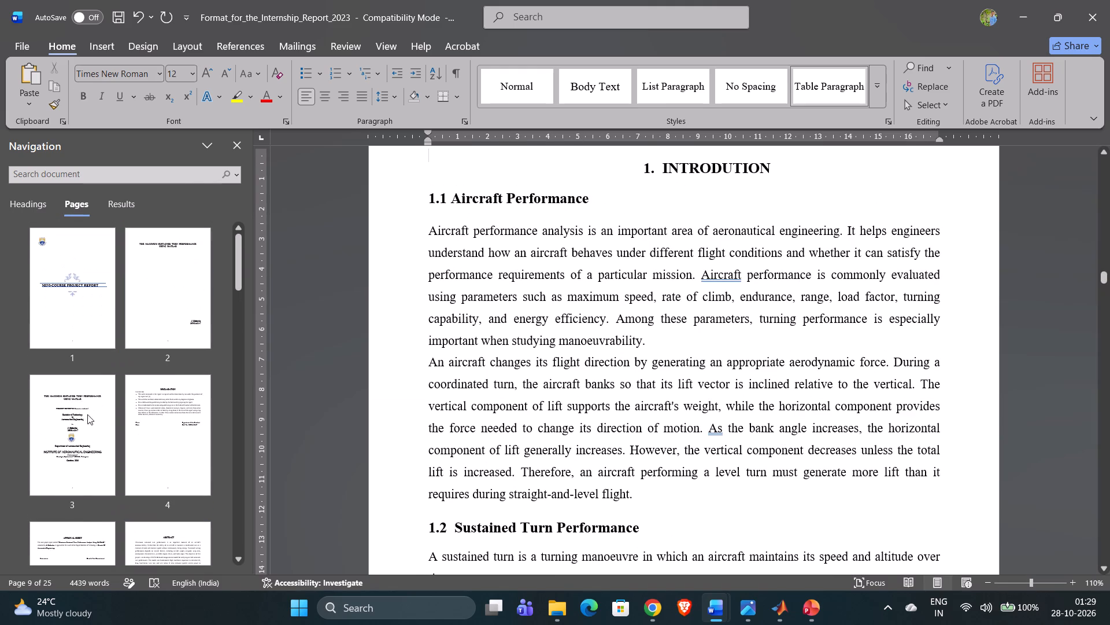
pyautogui.scroll(-1, 140, 449)
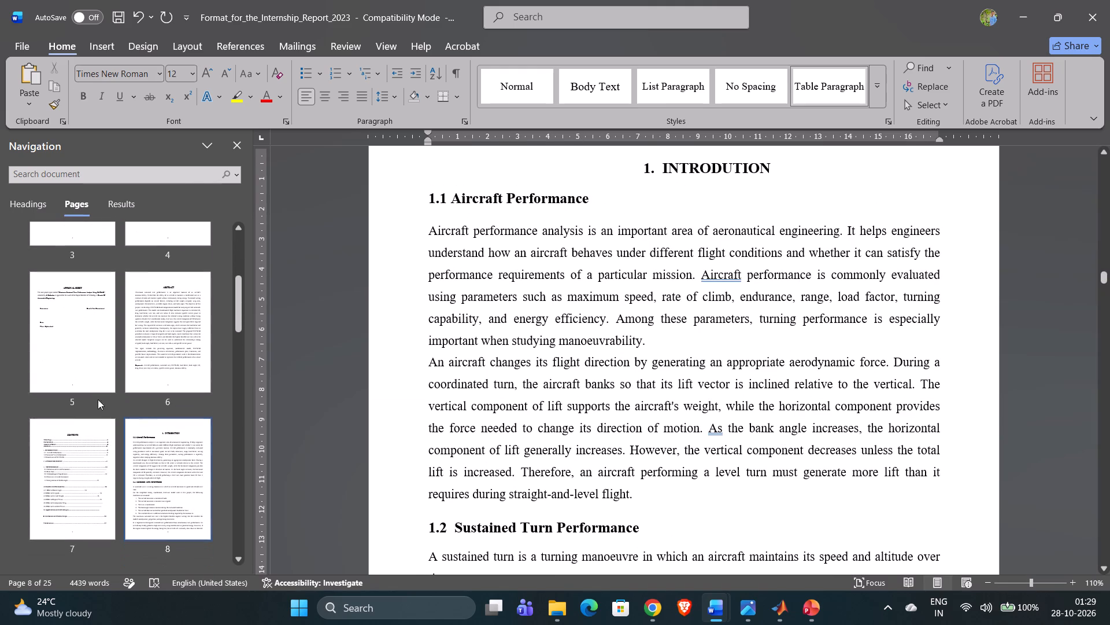
# Return to the Contents page and set the page number of the 1.2 Sustained Turn Performance entry to 9.
pyautogui.click(79, 475)
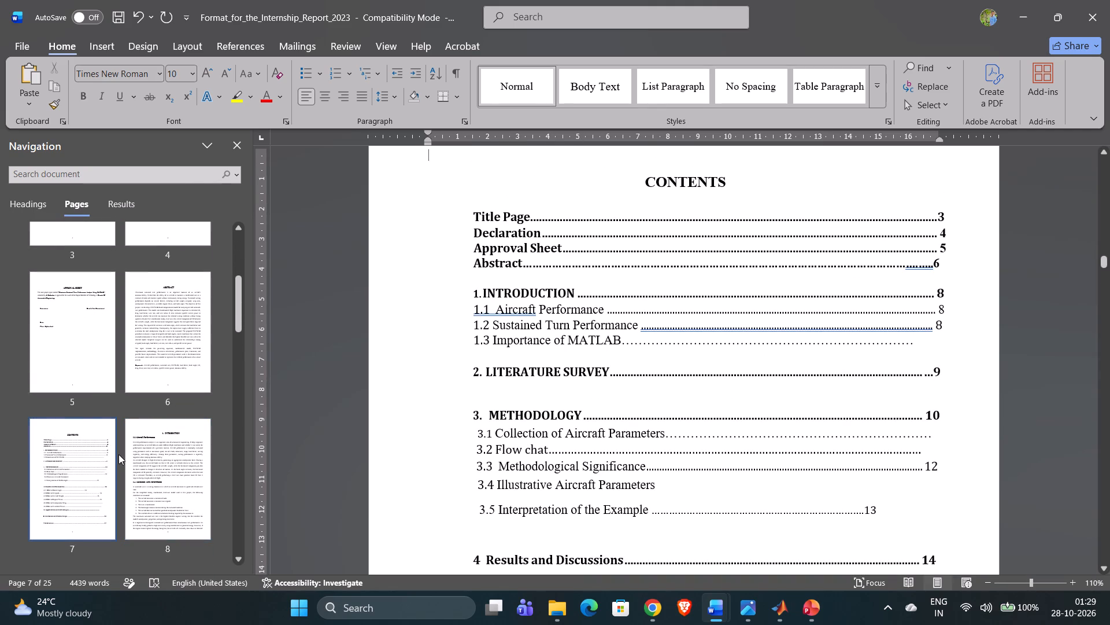
pyautogui.scroll(-1, 119, 454)
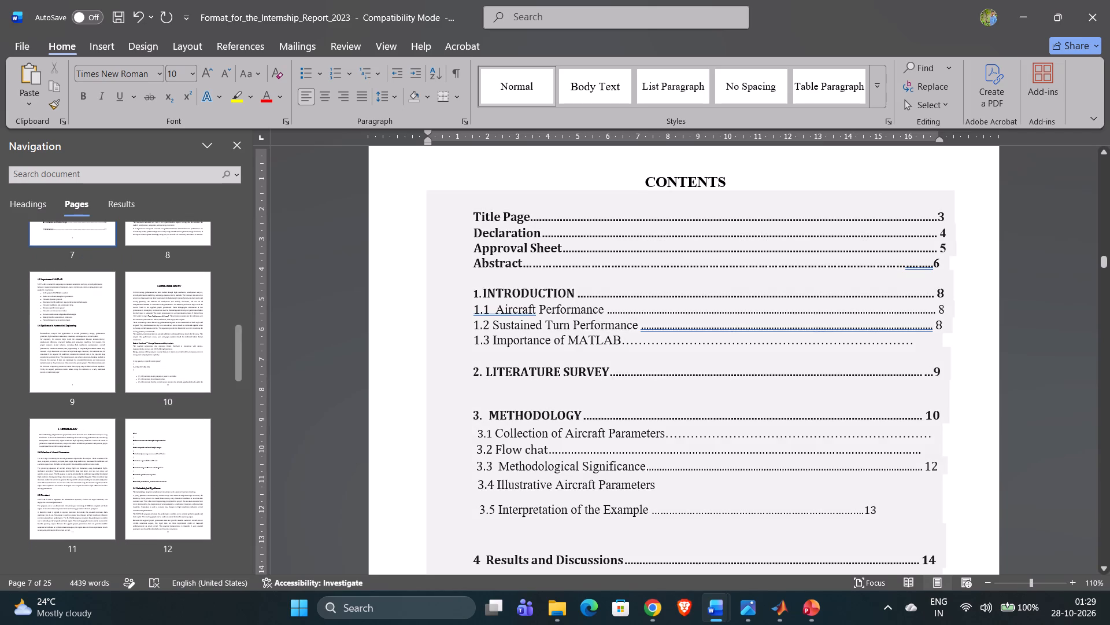
pyautogui.click(945, 310)
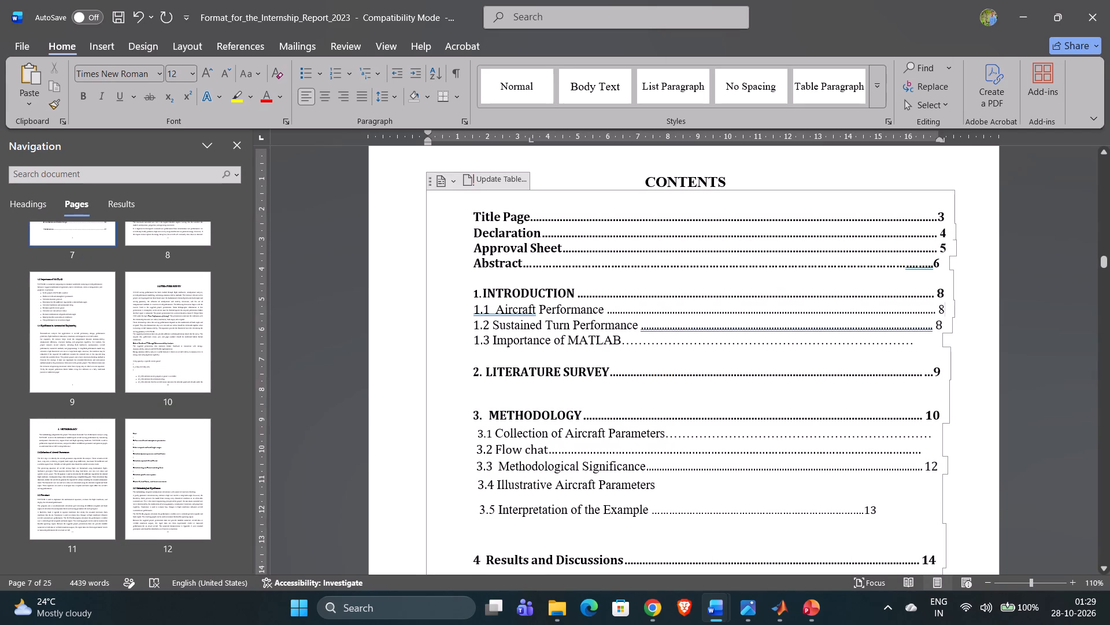
pyautogui.click(941, 321)
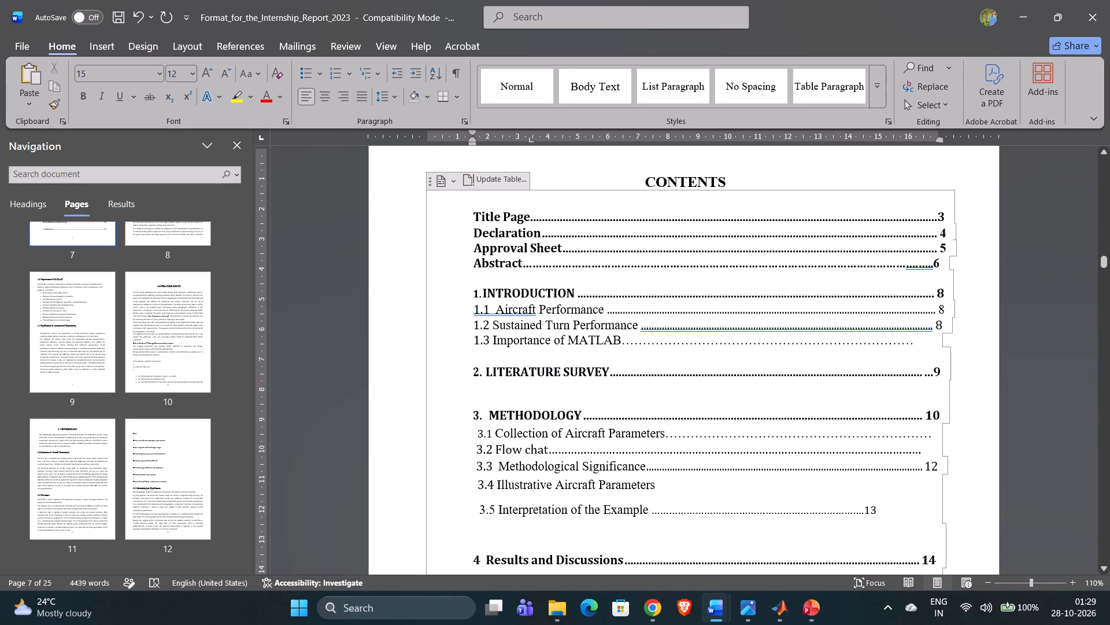
pyautogui.press('BackSpace')
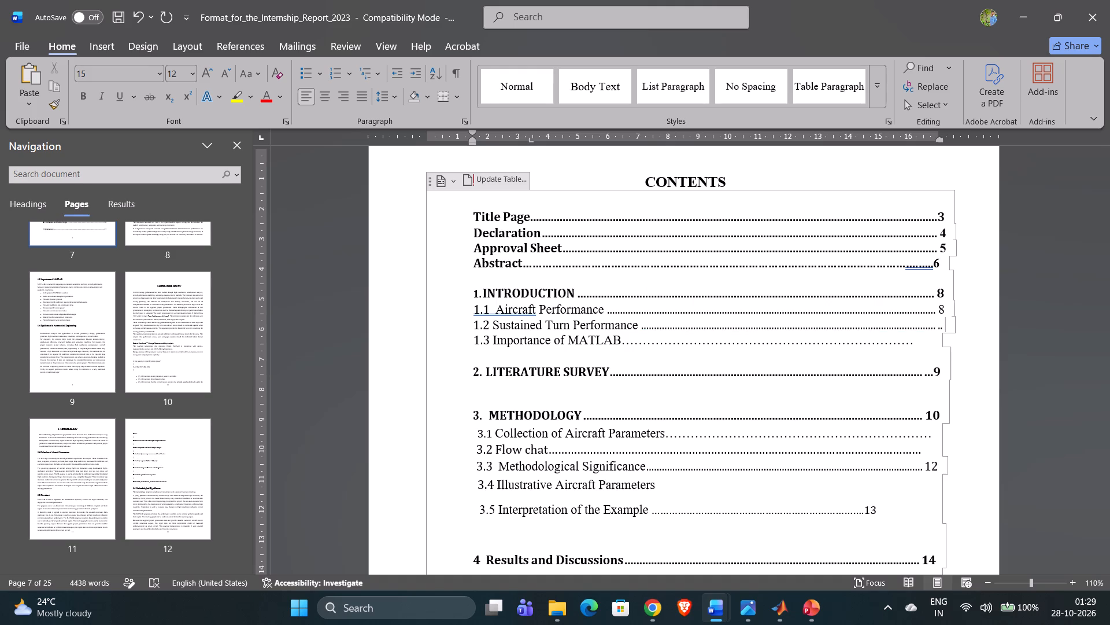
pyautogui.press('9')
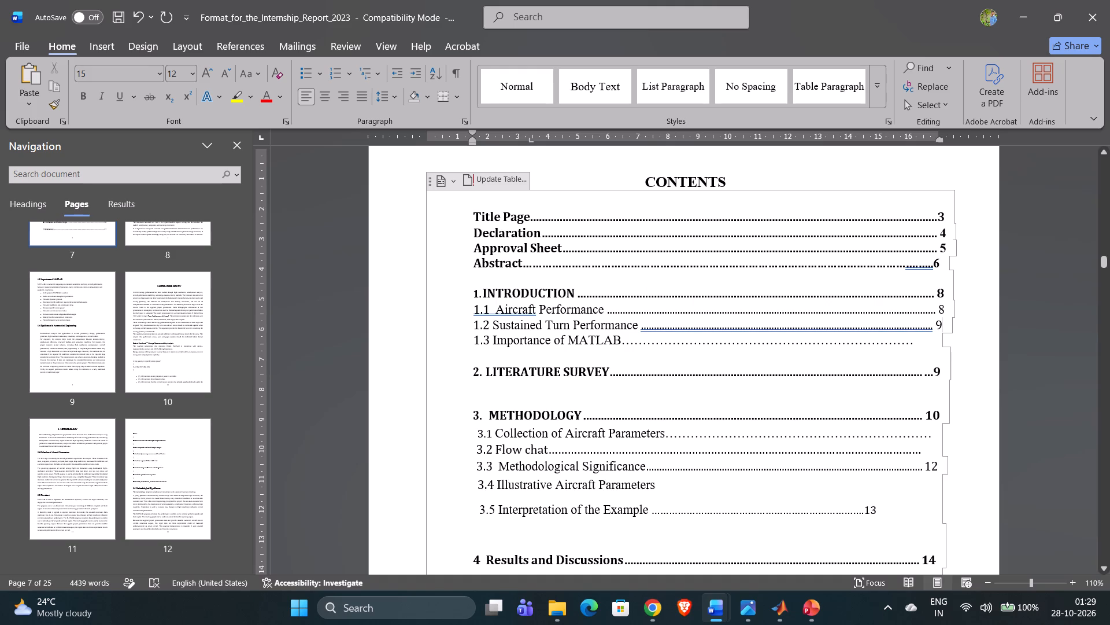
# Set the page number of the 2. LITERATURE SURVEY entry on the Contents page to 10.
pyautogui.click(942, 371)
pyautogui.press('BackSpace')
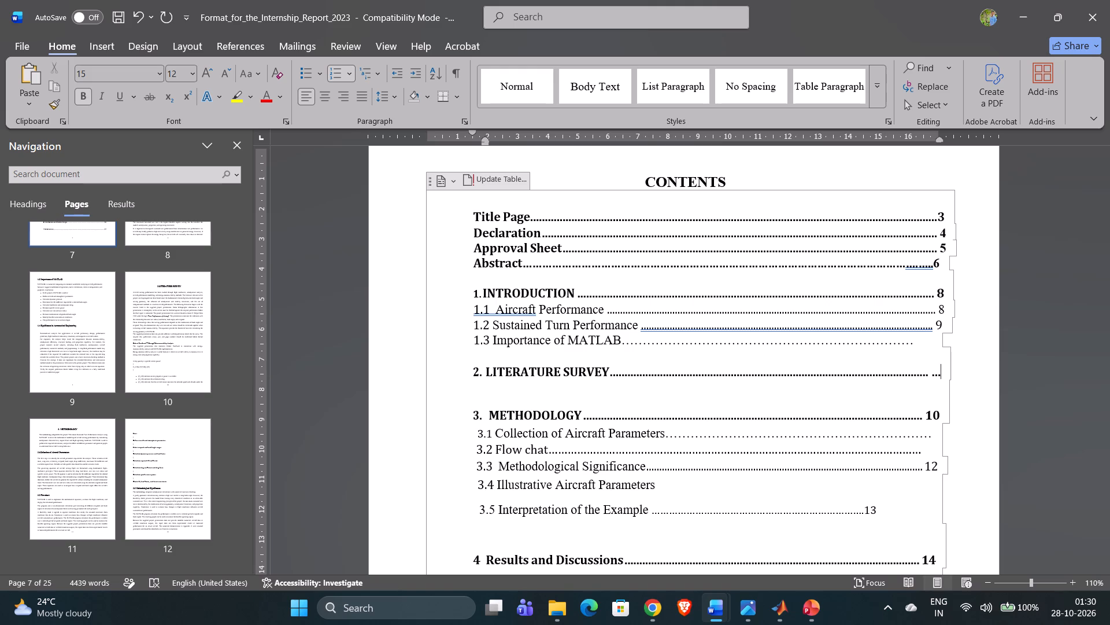
pyautogui.write('10')
# Check the page thumbnails for the chapter start and set the page number of the 3. METHODOLOGY entry to 11.
pyautogui.scroll(-1, 92, 424)
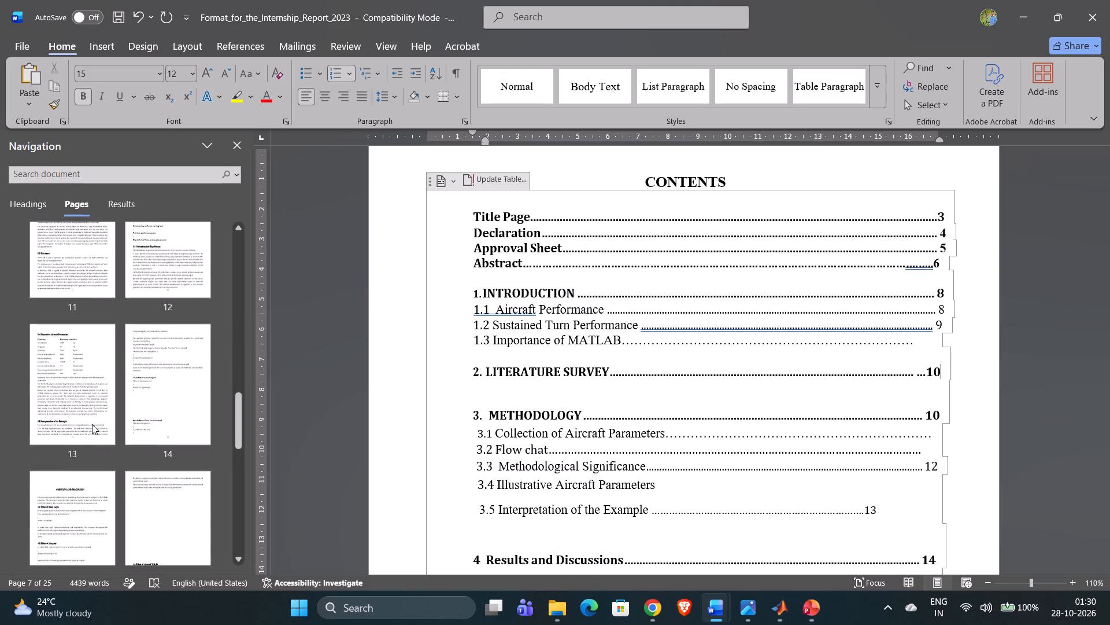
pyautogui.scroll(-1, 92, 424)
pyautogui.scroll(1, 92, 424)
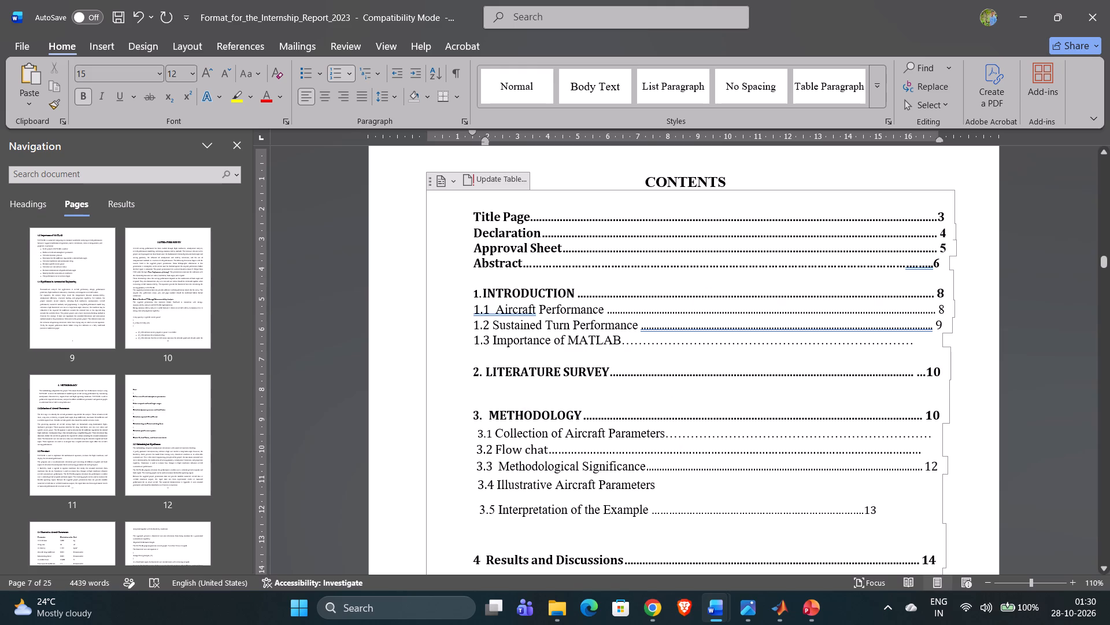
pyautogui.click(938, 413)
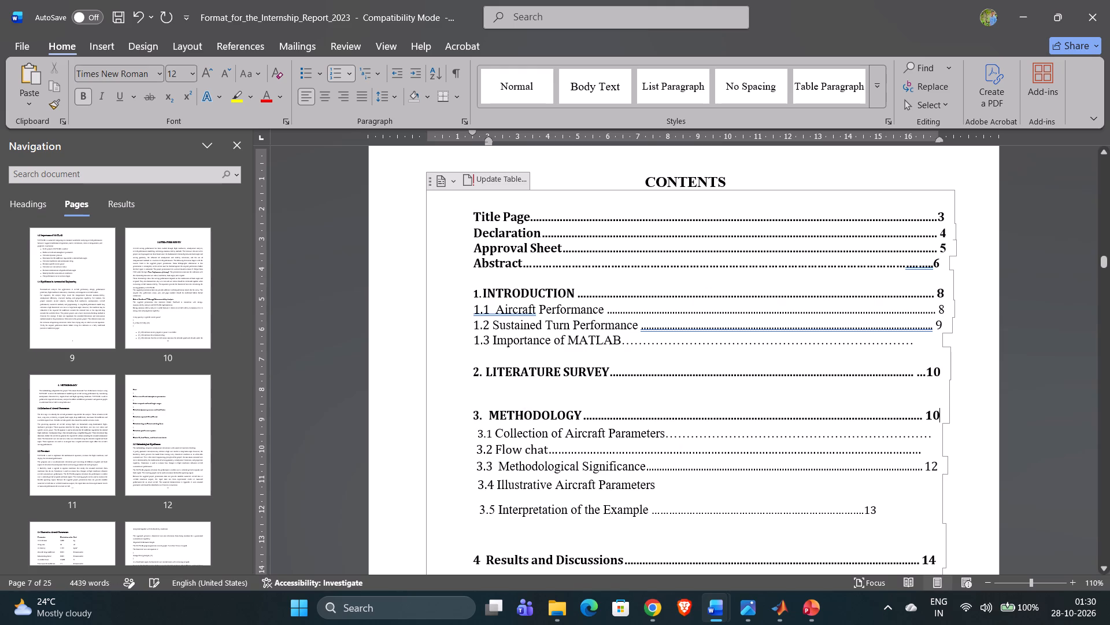
pyautogui.press('BackSpace')
pyautogui.click(938, 413)
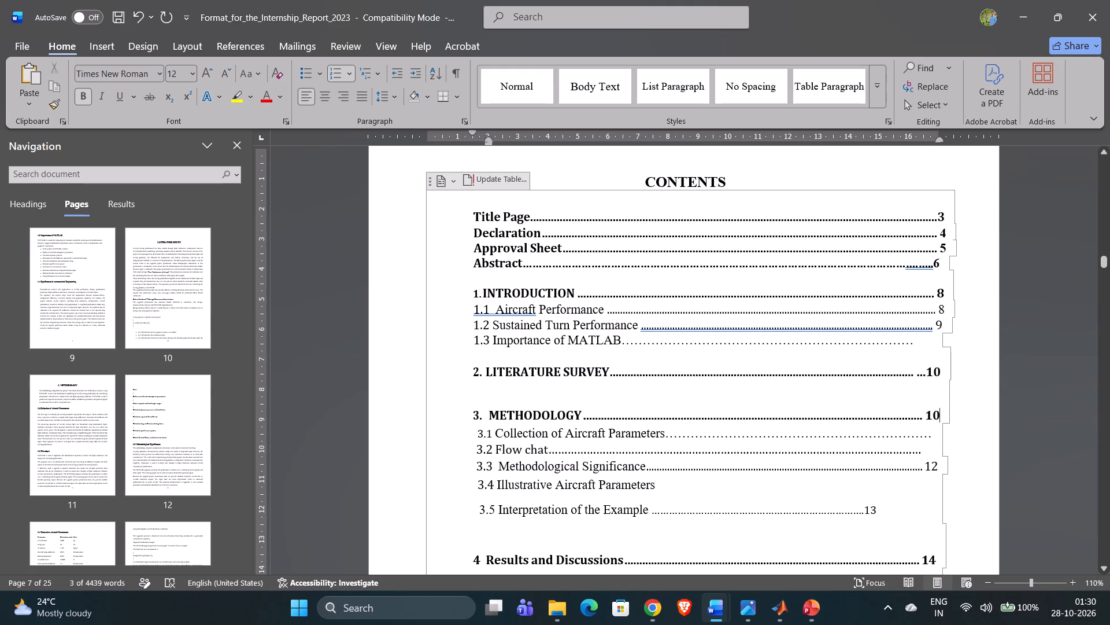
pyautogui.press('BackSpace')
pyautogui.click(939, 418)
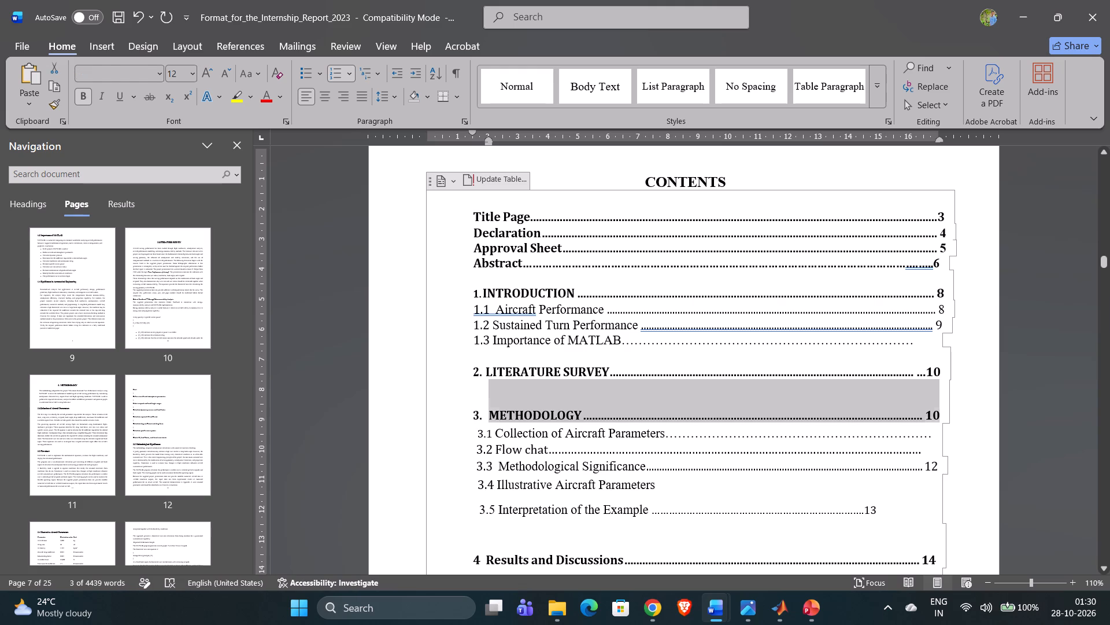
pyautogui.click(939, 418)
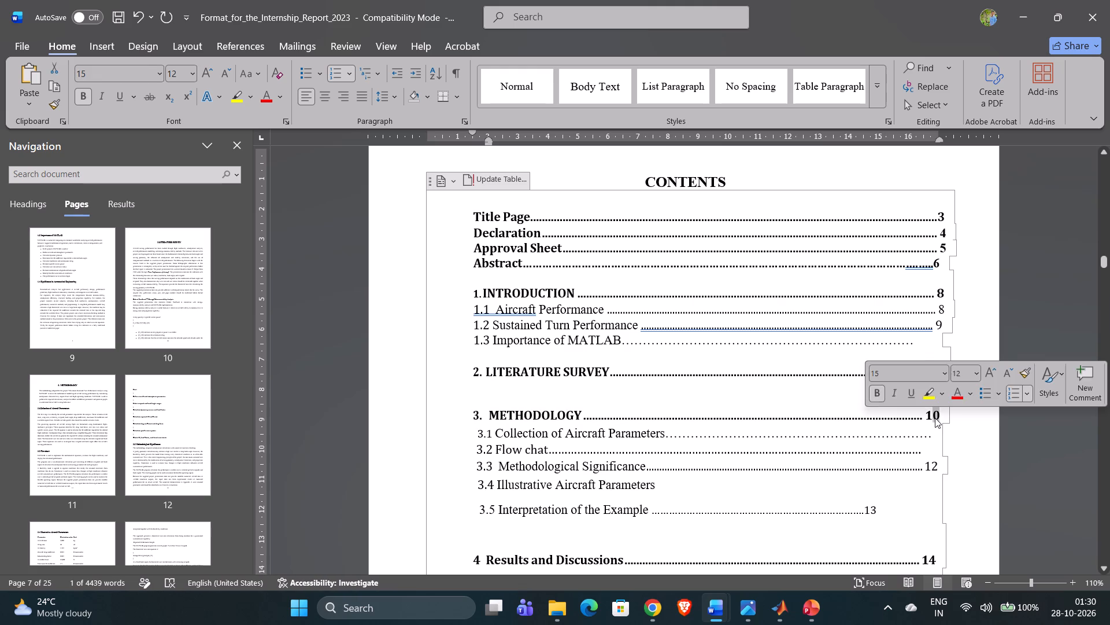
pyautogui.press('BackSpace')
pyautogui.press('1')
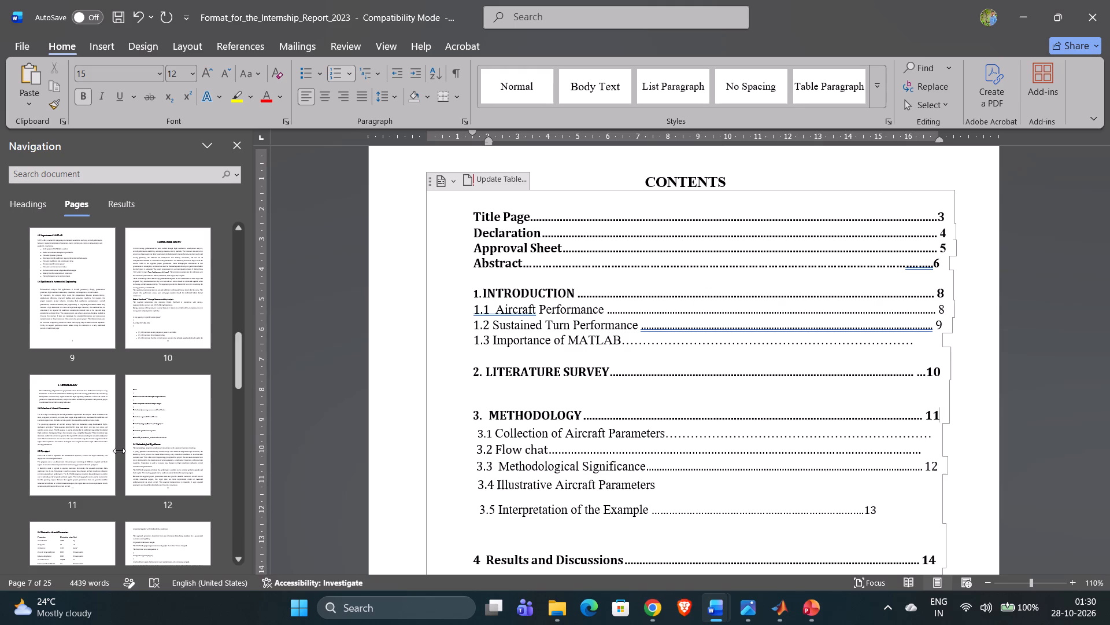
# Examine pages 12 and 13 of the report to check where Methodology subsections 3.3 and 3.4 start.
pyautogui.click(158, 433)
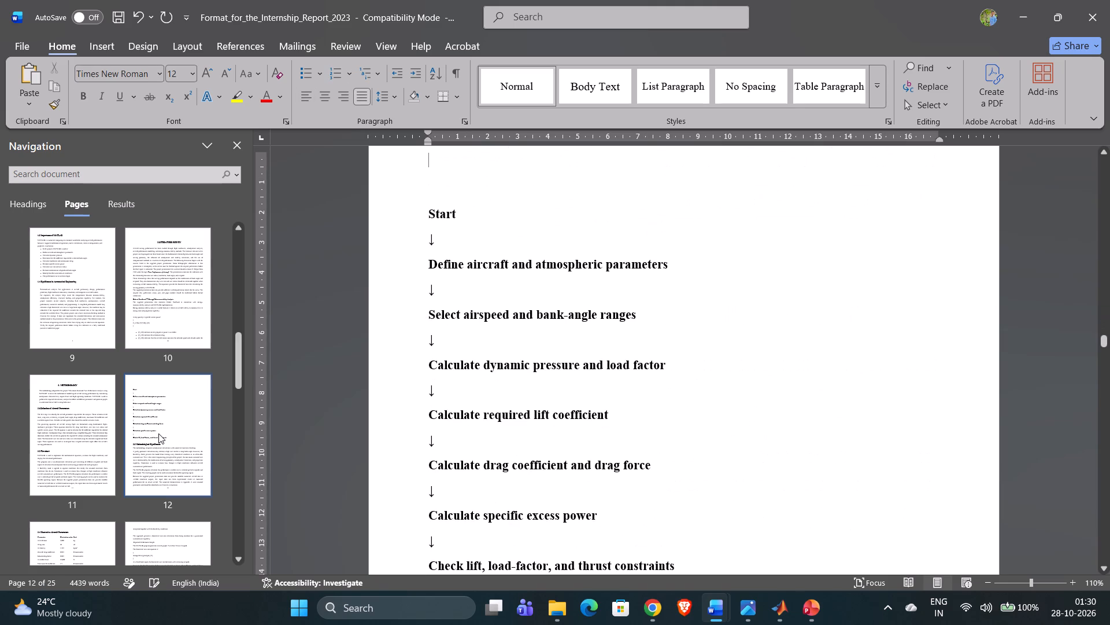
pyautogui.scroll(-1, 496, 390)
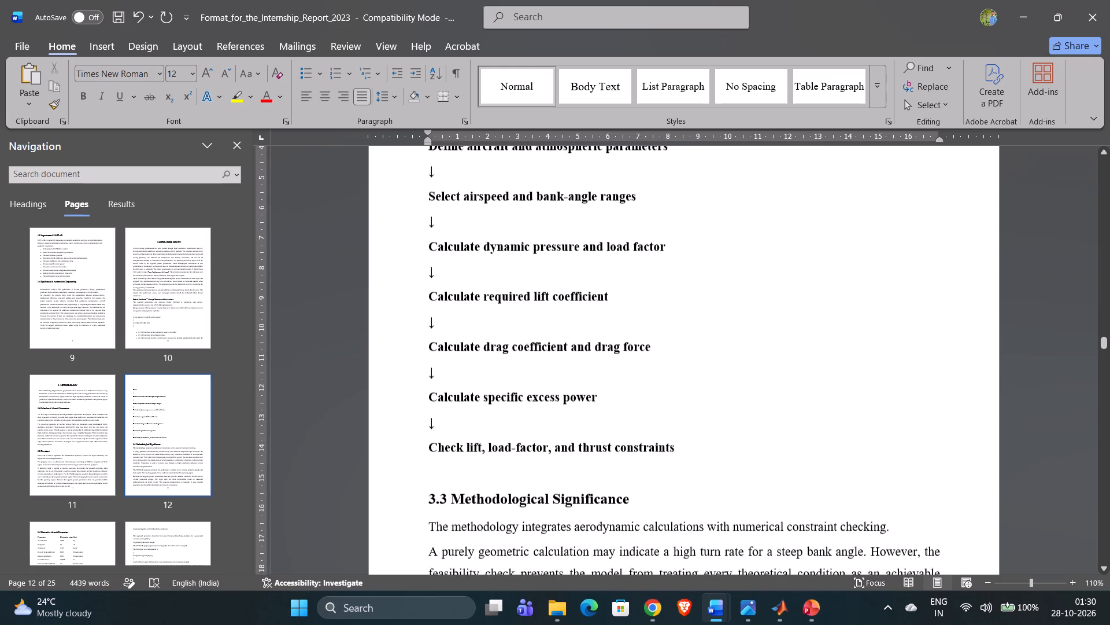
pyautogui.scroll(-2, 496, 390)
pyautogui.scroll(1, 496, 390)
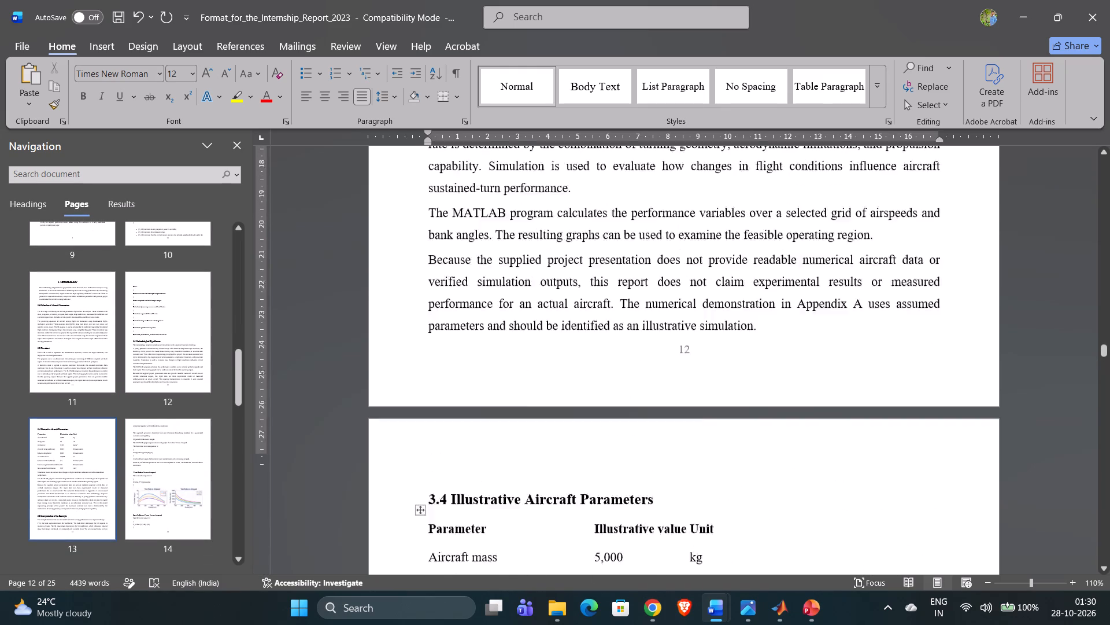
pyautogui.scroll(2, 496, 390)
pyautogui.scroll(-1, 496, 390)
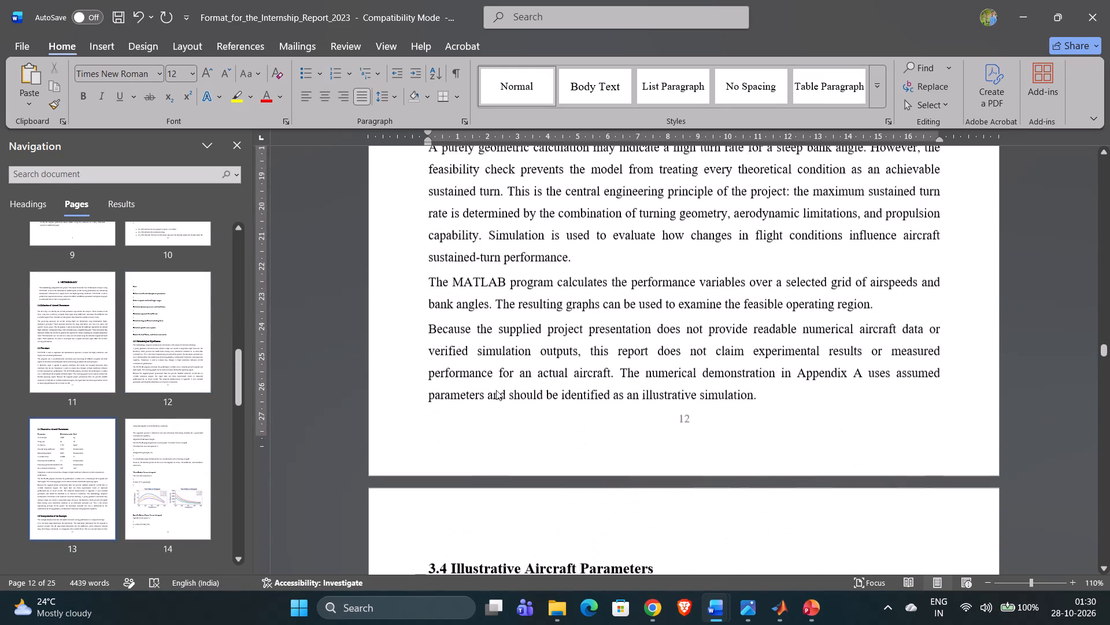
pyautogui.scroll(-2, 496, 390)
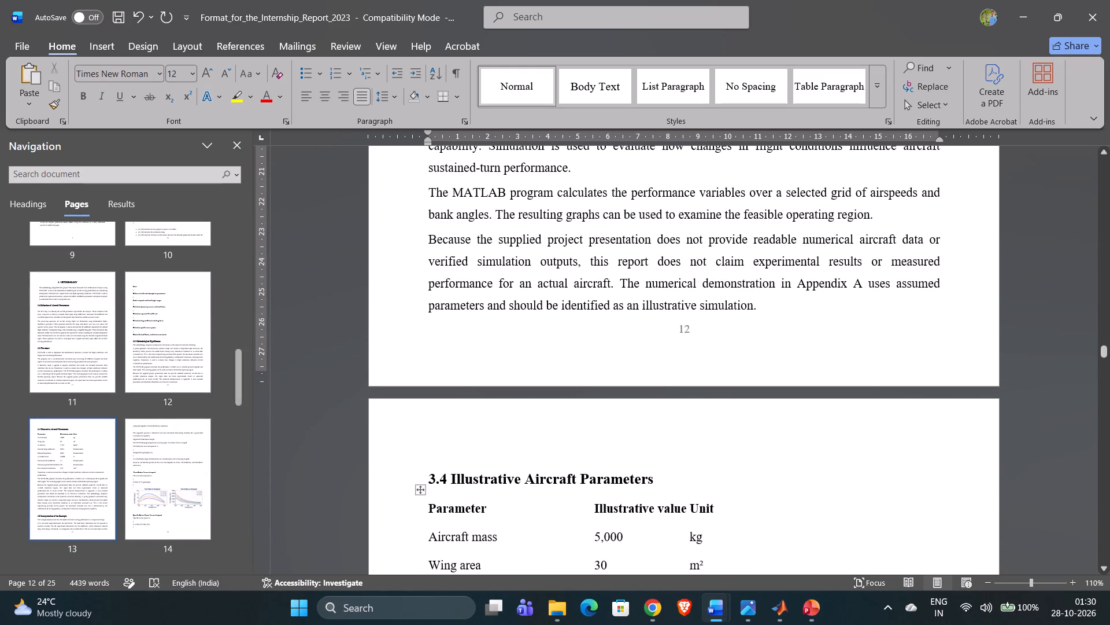
pyautogui.scroll(-1, 496, 390)
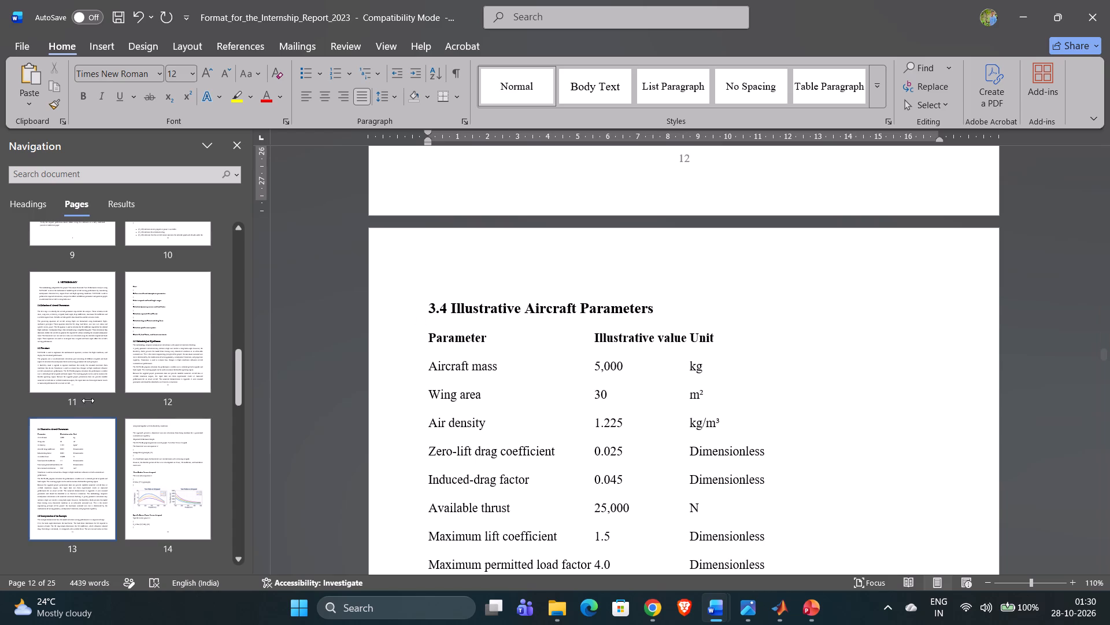
pyautogui.scroll(3, 88, 400)
pyautogui.scroll(-1, 112, 457)
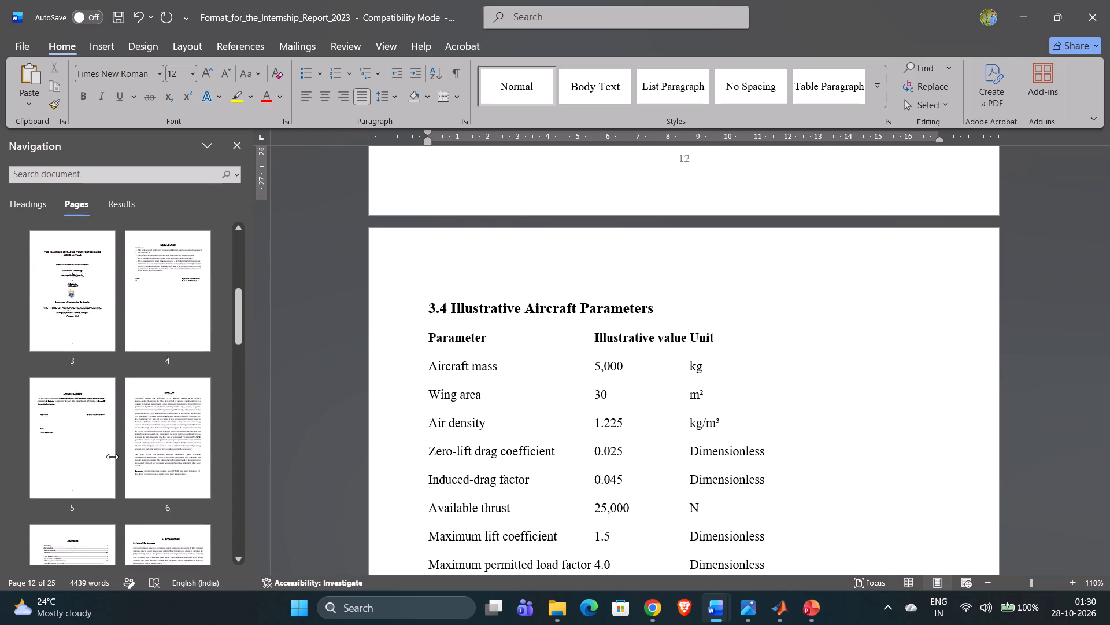
pyautogui.scroll(-1, 112, 457)
# On the Contents page, add page number 11 to the 3.1 Collection of Aircraft Parameters entry, shortening its dotted leader to fit one line.
pyautogui.click(80, 396)
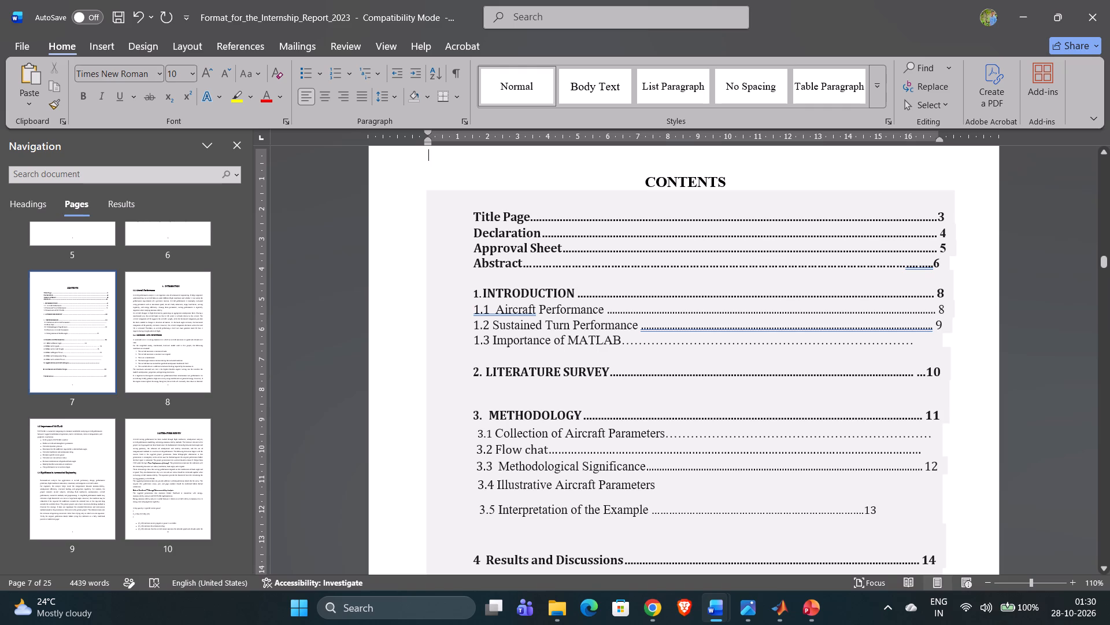
pyautogui.click(935, 436)
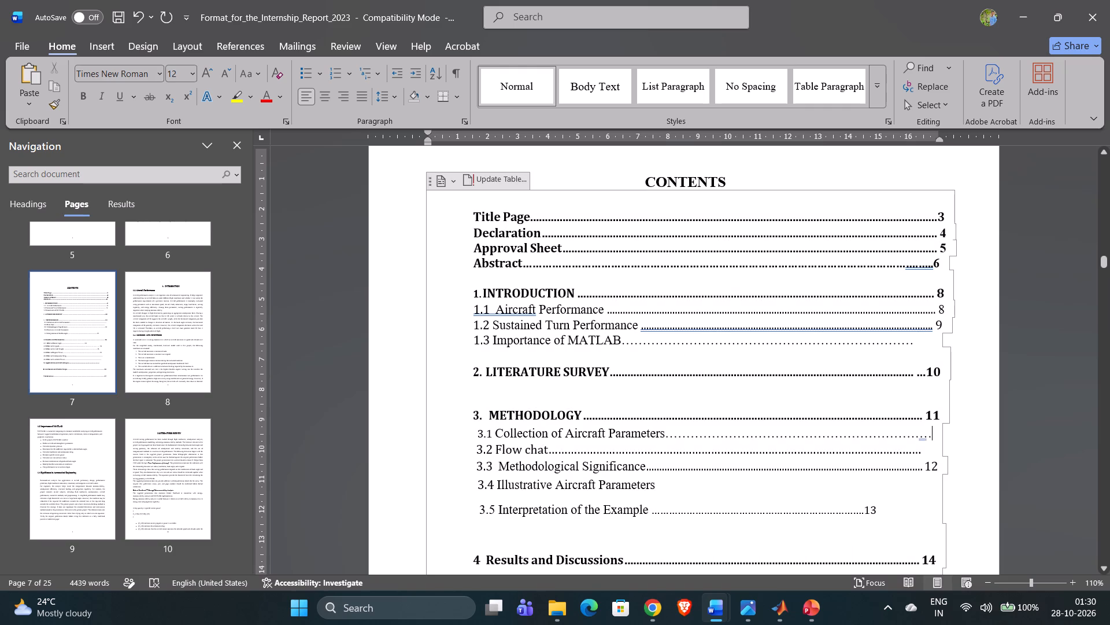
pyautogui.write('11')
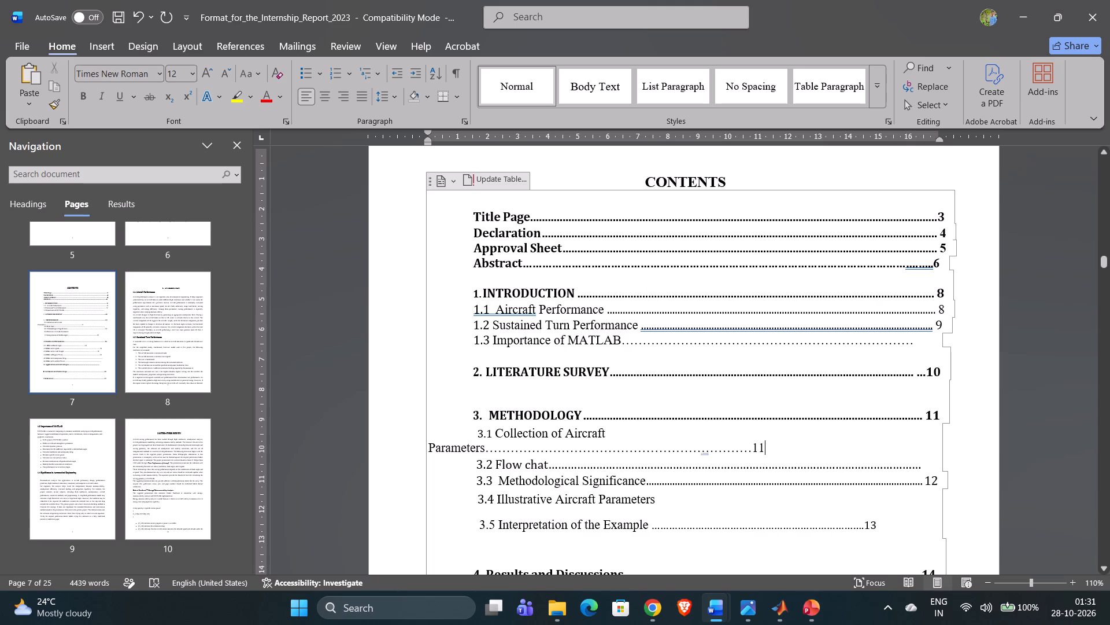
pyautogui.click(752, 453)
pyautogui.press('BackSpace')
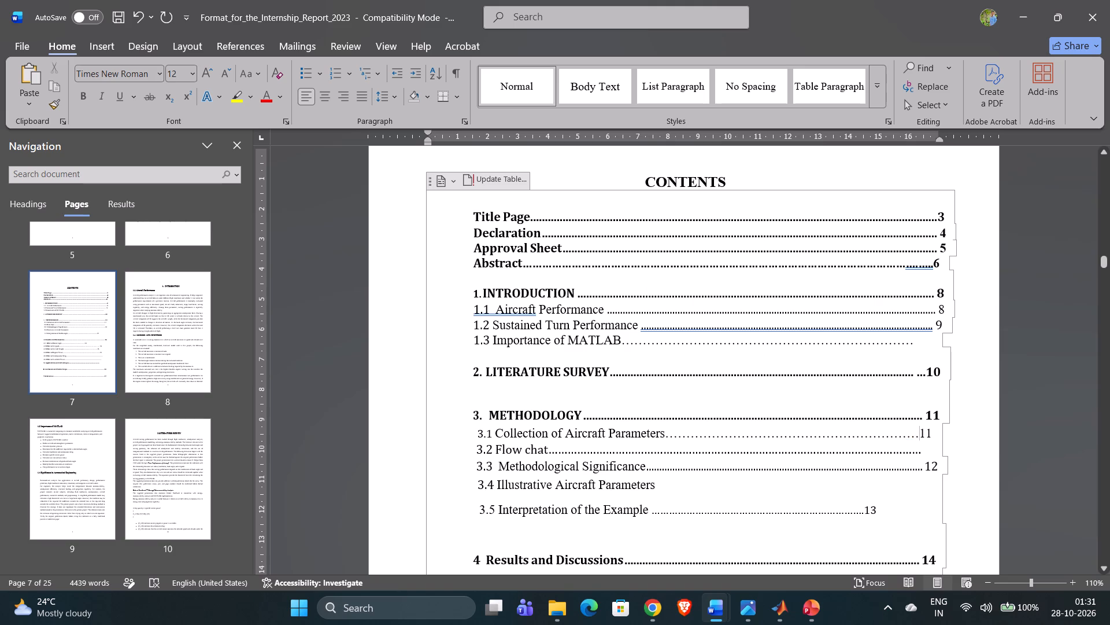
# Add page number 11 to the 3.2 Flow chat entry on the Contents page.
pyautogui.click(924, 454)
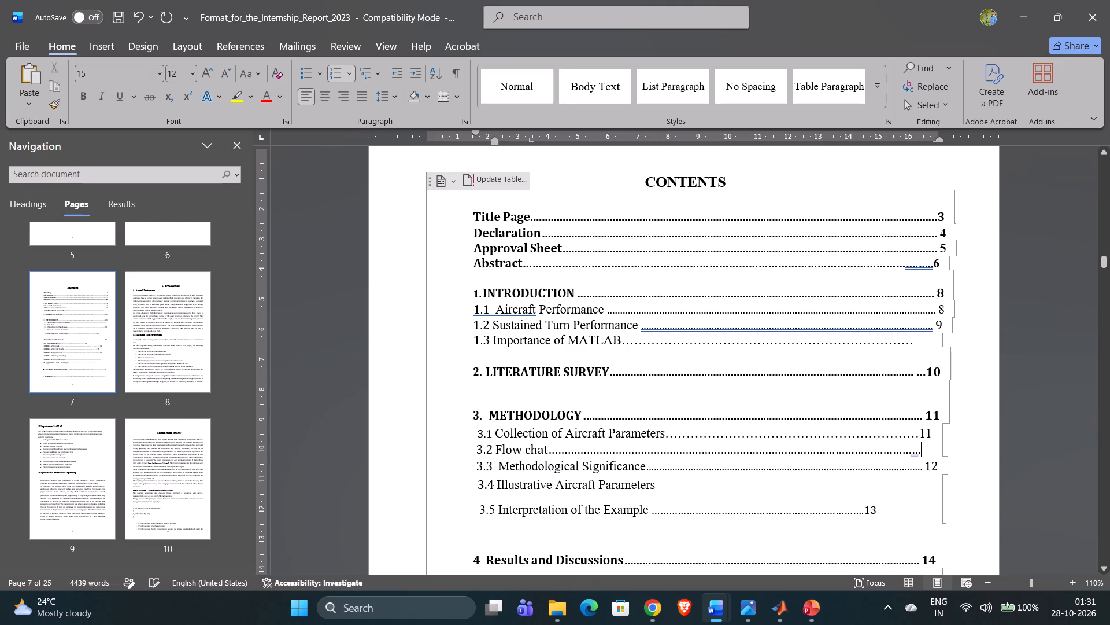
pyautogui.press('1')
pyautogui.press('1')
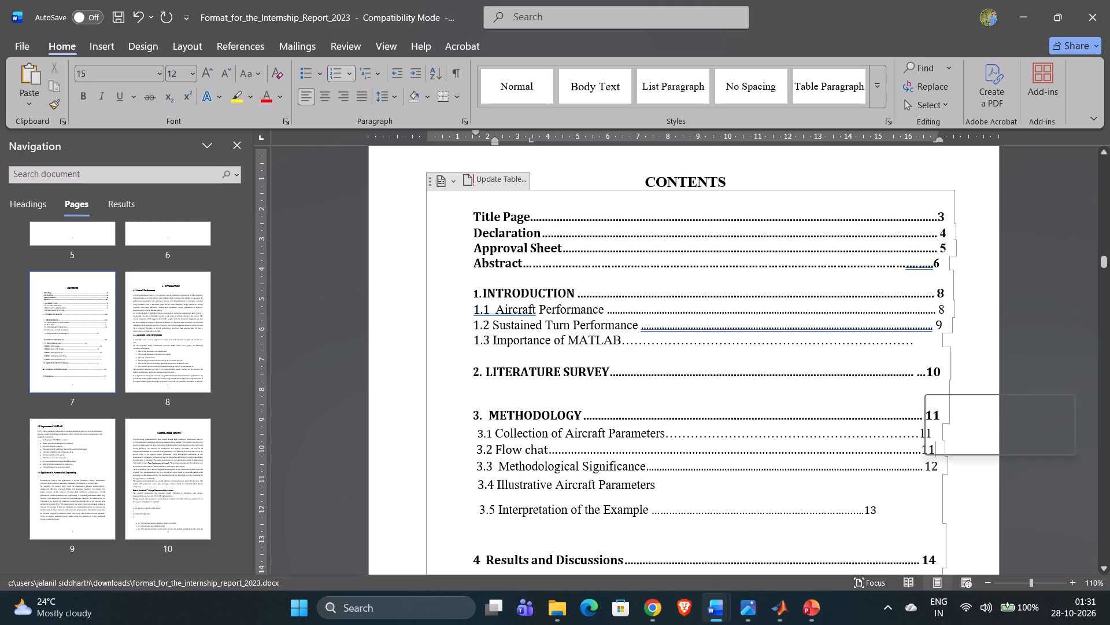
# Examine the report from page 13 onward to check where subsections 3.4 and 3.5 and the Results and Discussion chapter start.
pyautogui.click(658, 484)
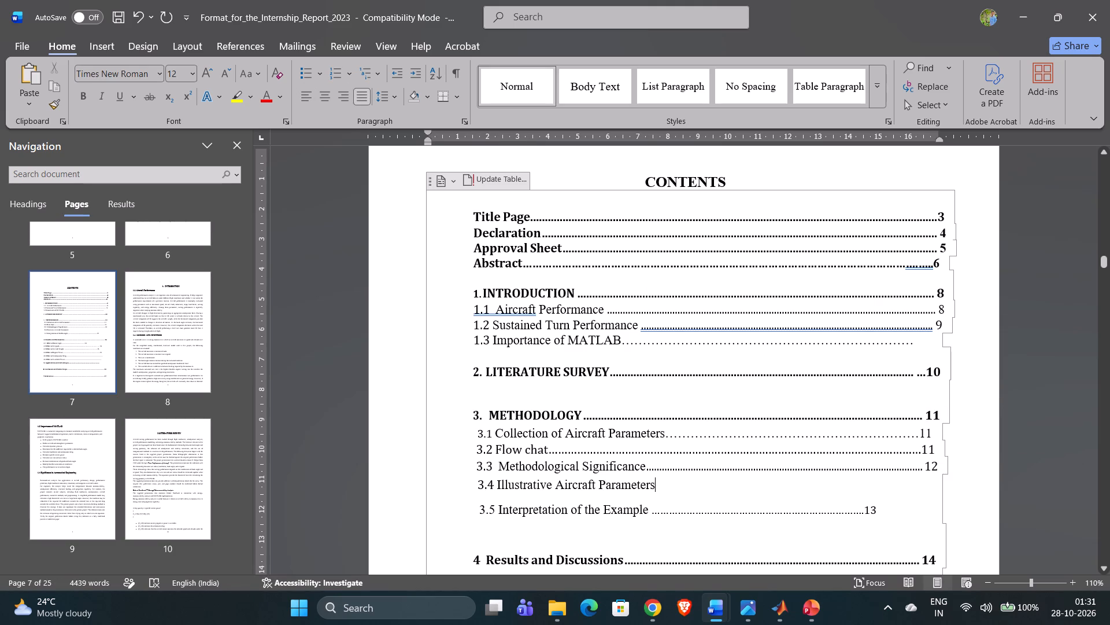
pyautogui.scroll(-1, 175, 488)
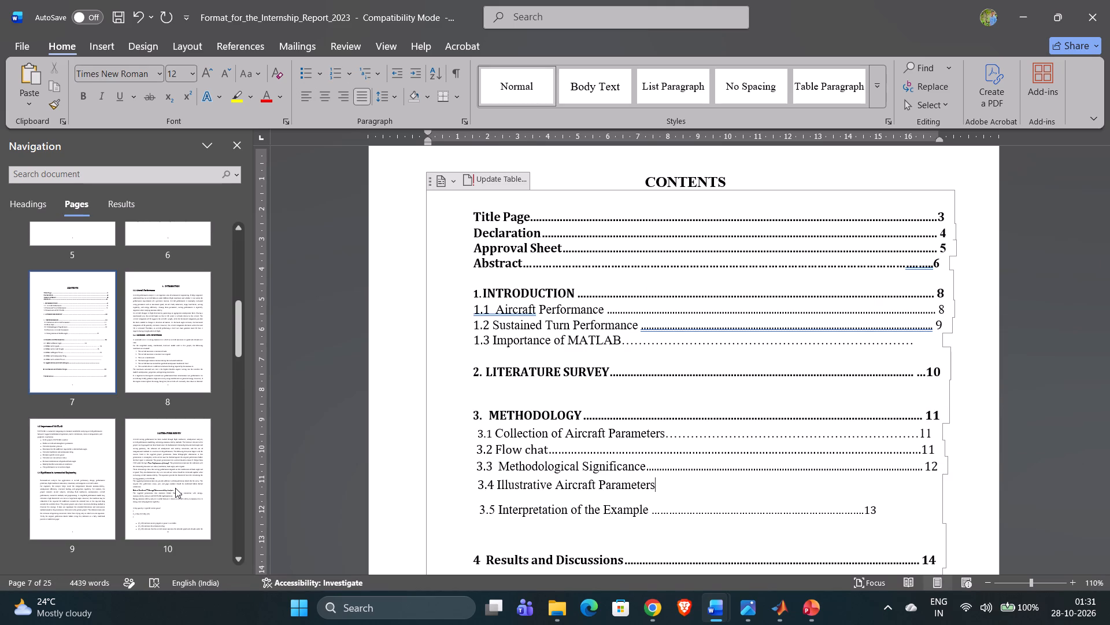
pyautogui.scroll(-2, 175, 488)
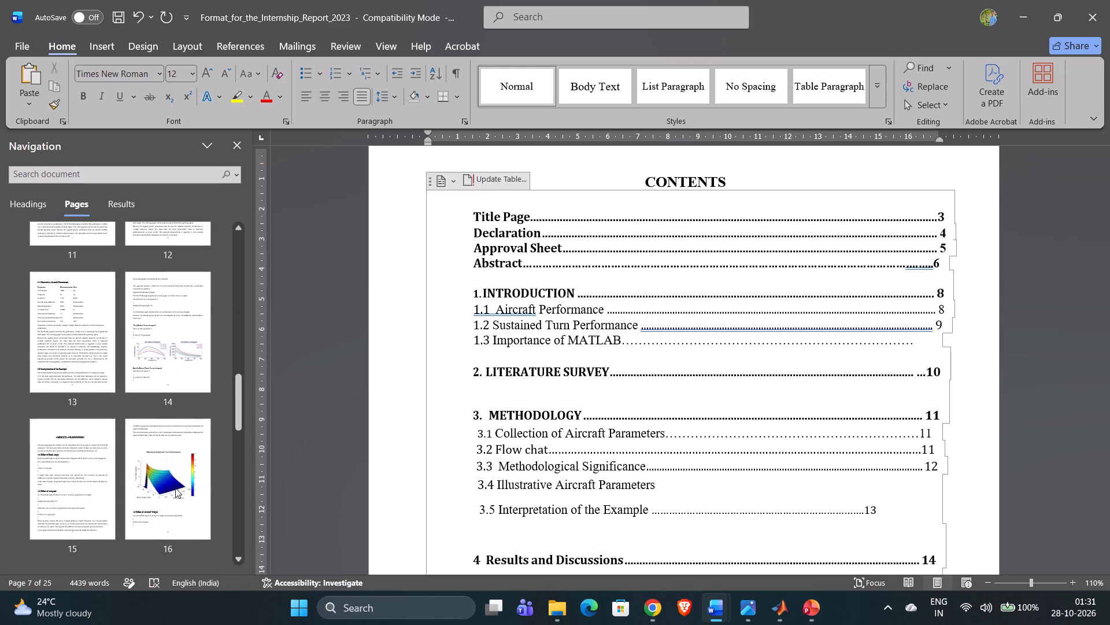
pyautogui.click(105, 342)
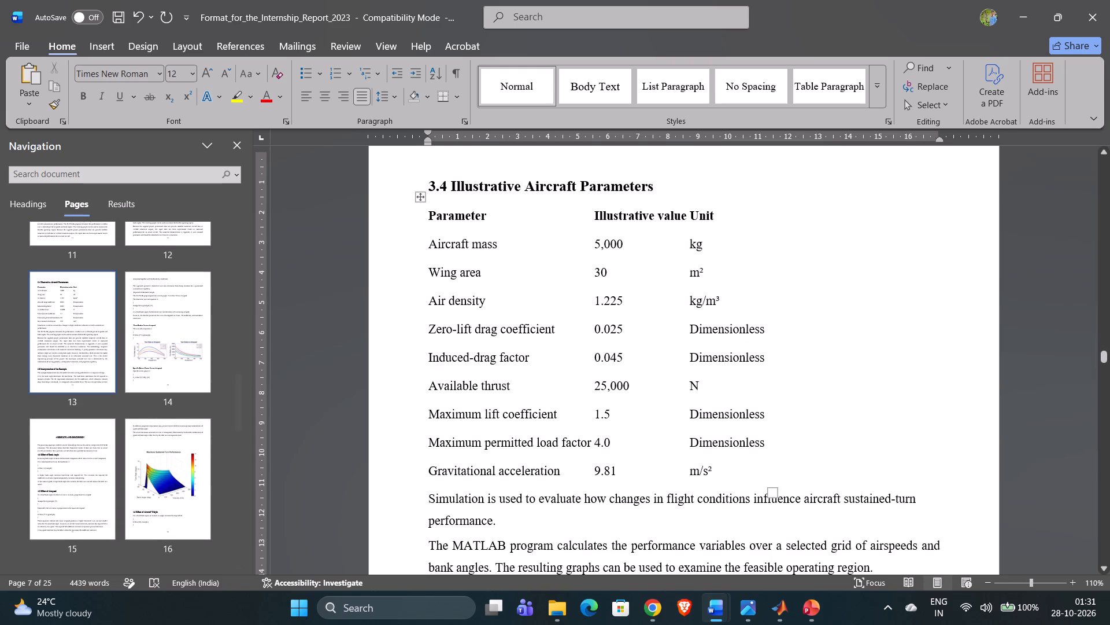
pyautogui.scroll(-4, 504, 358)
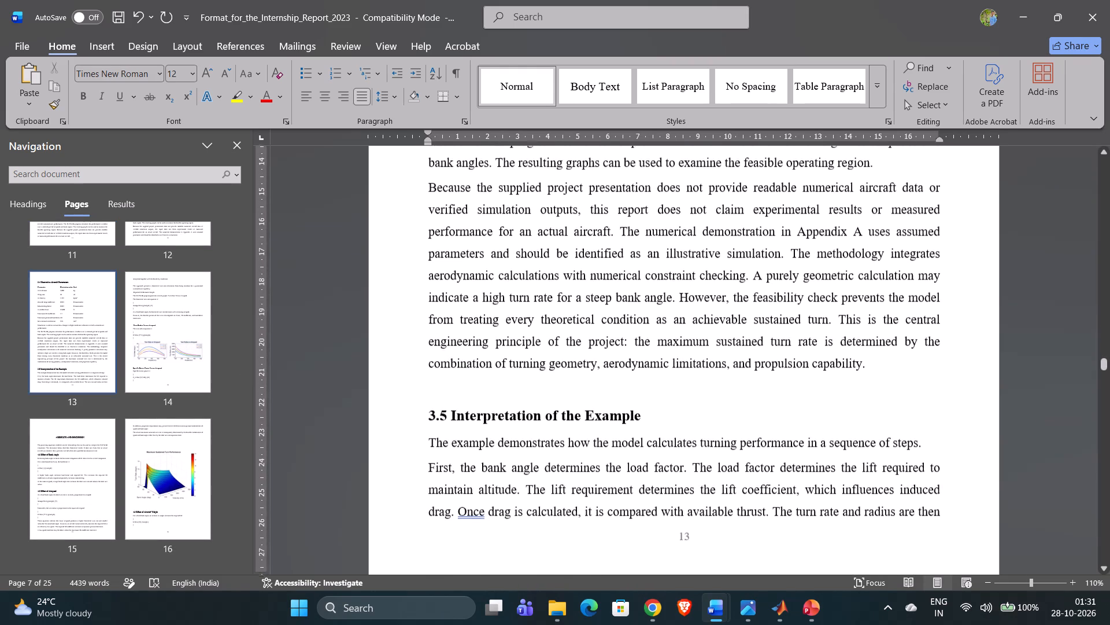
pyautogui.scroll(-3, 504, 358)
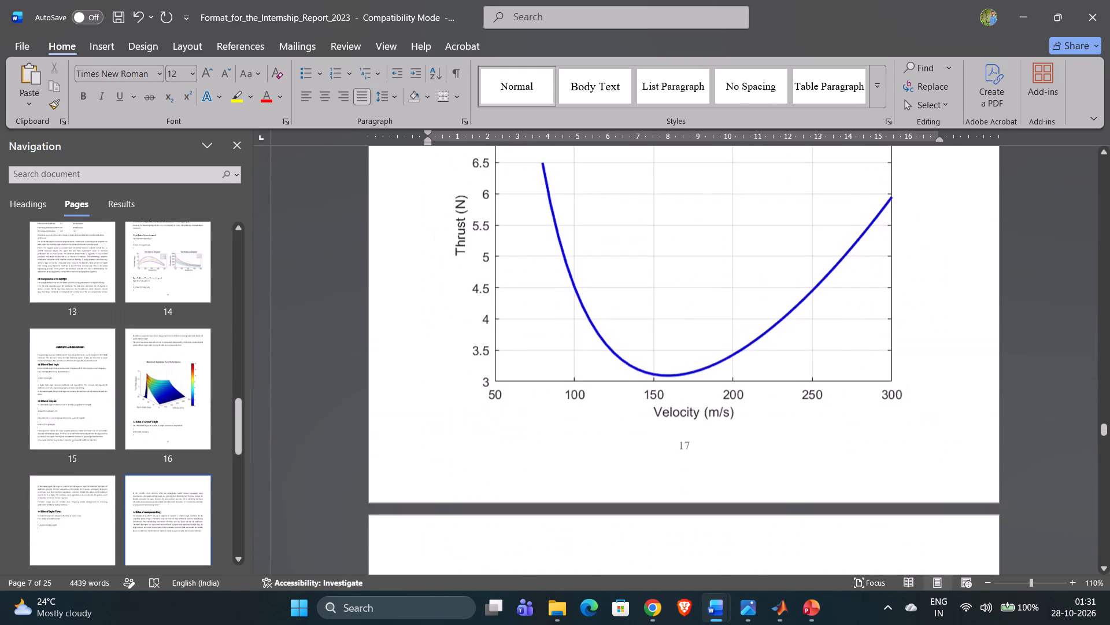
pyautogui.scroll(4, 504, 358)
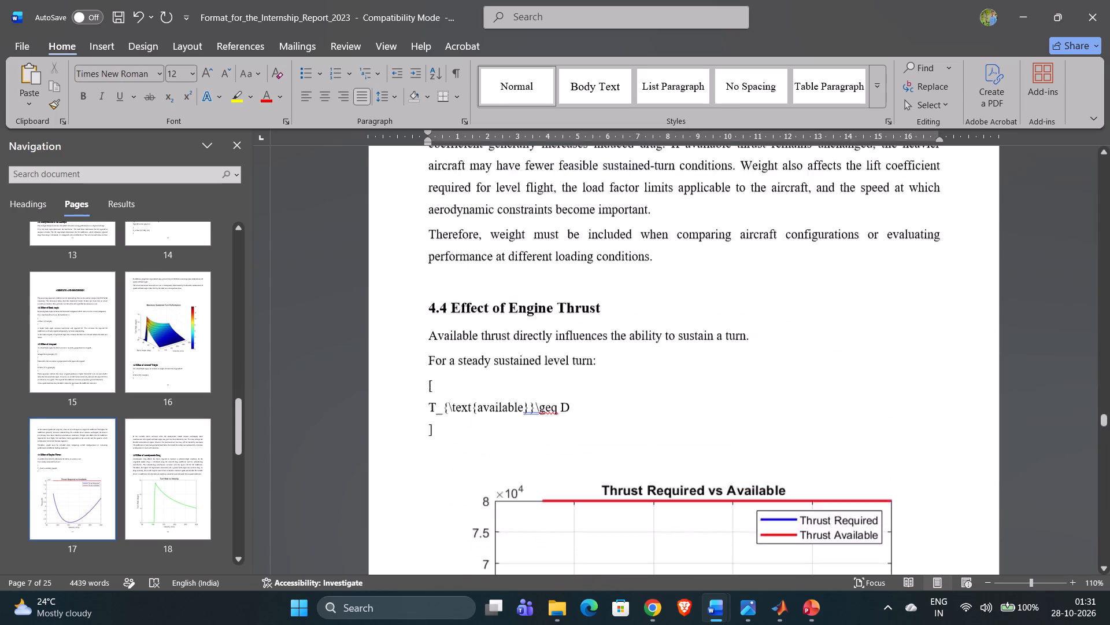
pyautogui.click(54, 354)
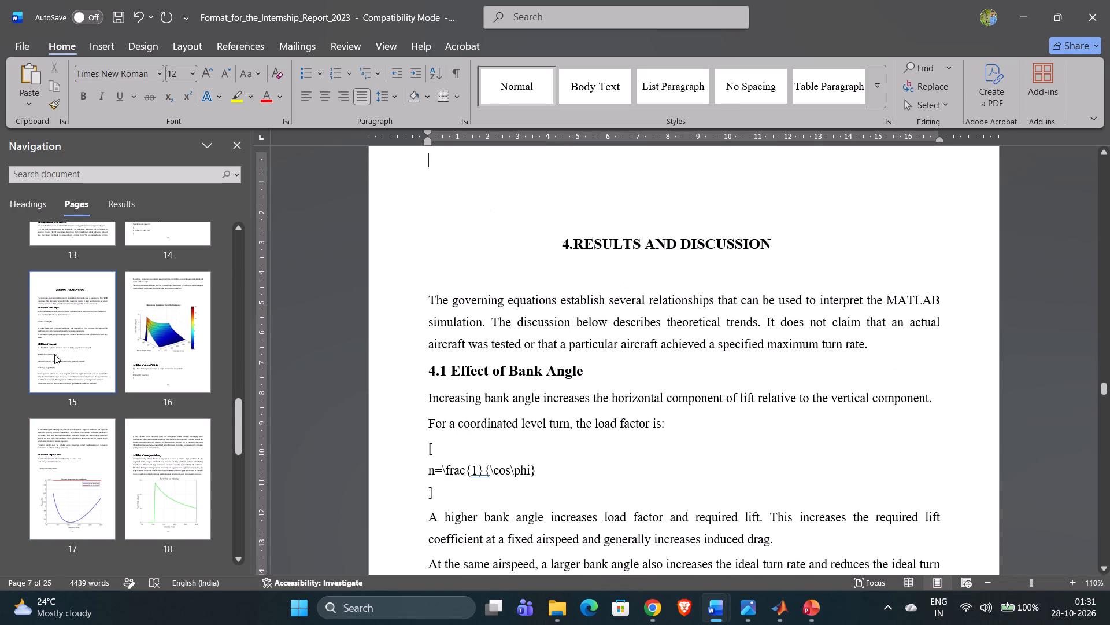
pyautogui.scroll(1, 102, 317)
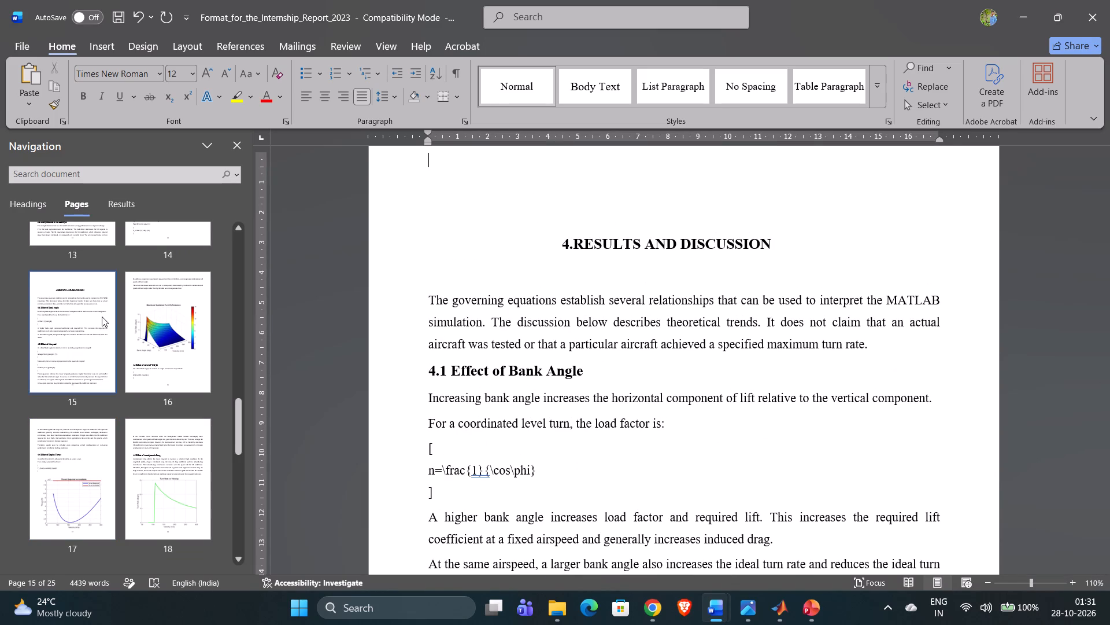
pyautogui.click(151, 232)
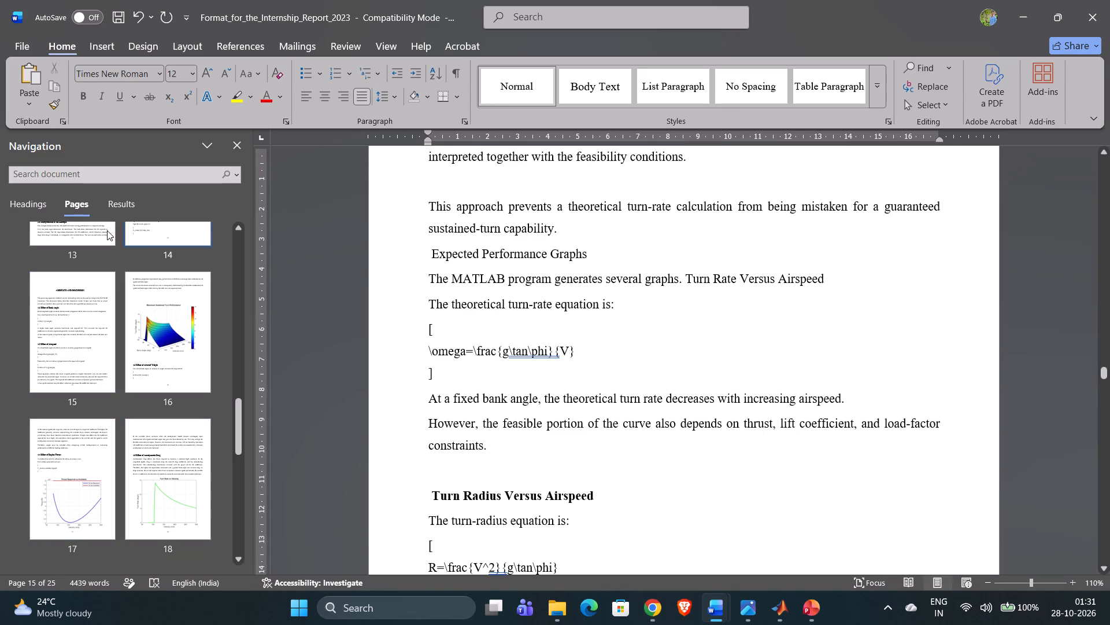
pyautogui.click(107, 230)
# Compare the Methodology and Results entries on the Contents page with page 13 to check where subsections 3.4 and 3.5 start.
pyautogui.scroll(5, 107, 230)
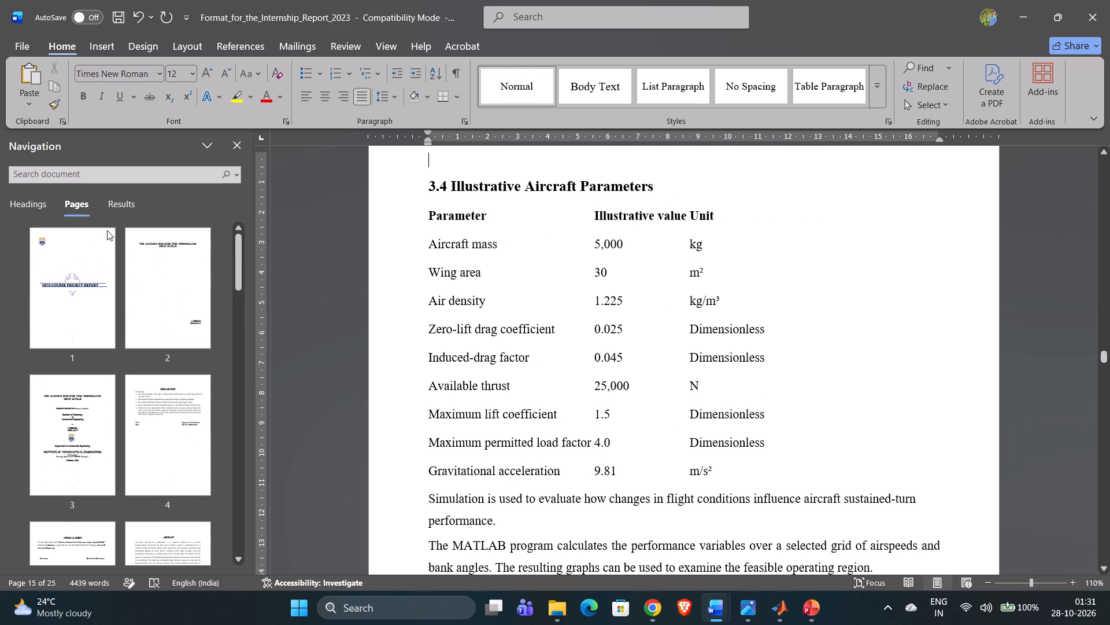
pyautogui.scroll(-1, 98, 378)
pyautogui.click(76, 359)
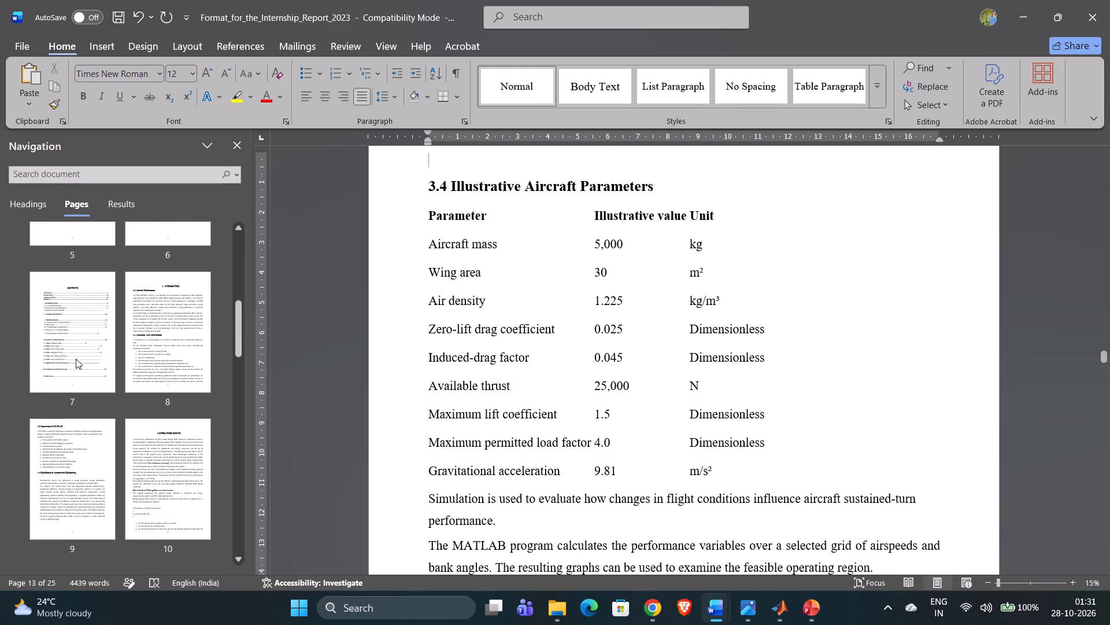
pyautogui.scroll(-2, 650, 481)
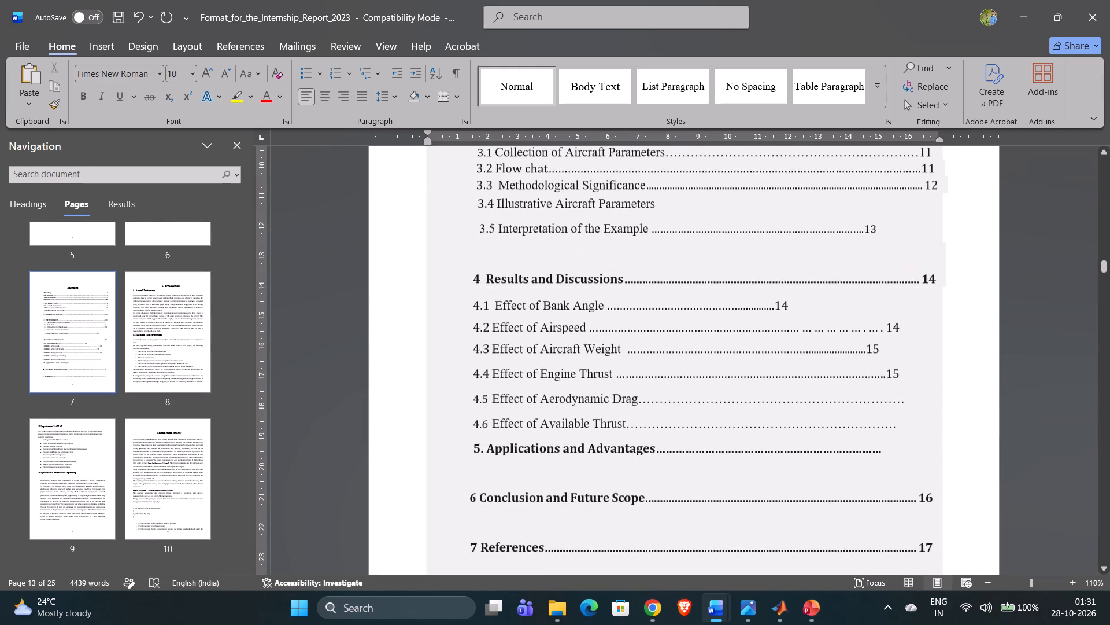
pyautogui.scroll(-1, 650, 481)
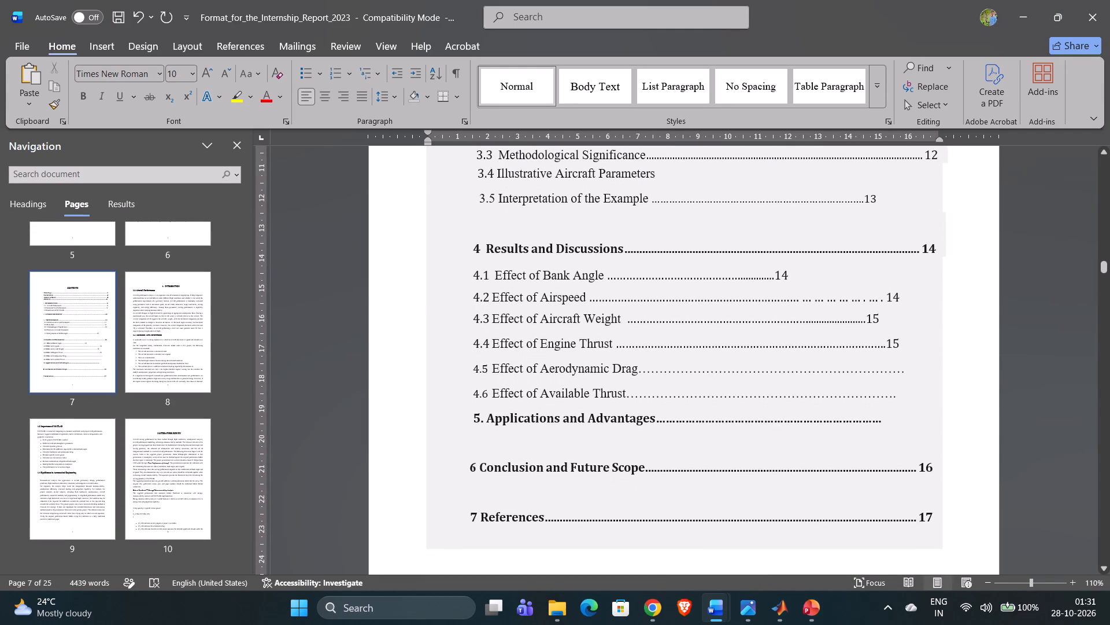
pyautogui.scroll(1, 786, 334)
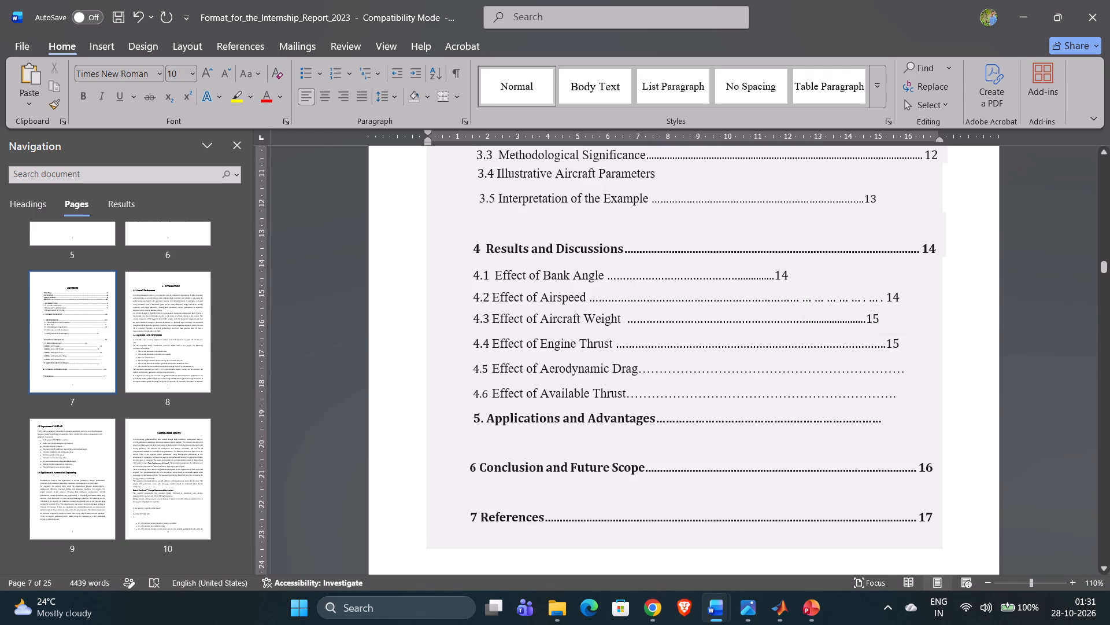
pyautogui.scroll(2, 786, 334)
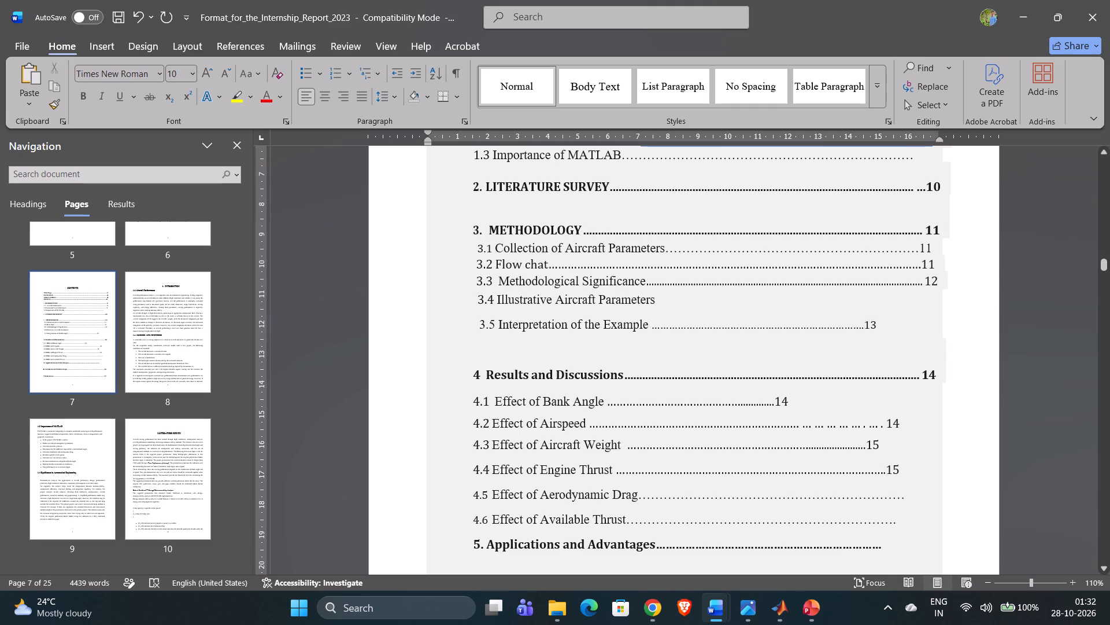
pyautogui.scroll(-1, 162, 461)
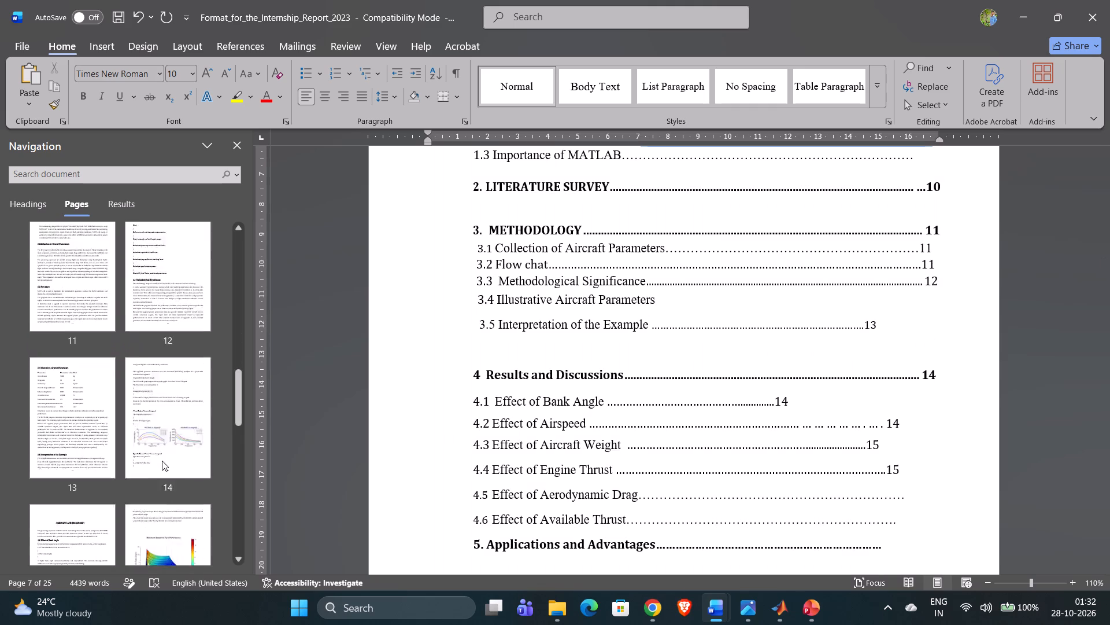
pyautogui.click(88, 362)
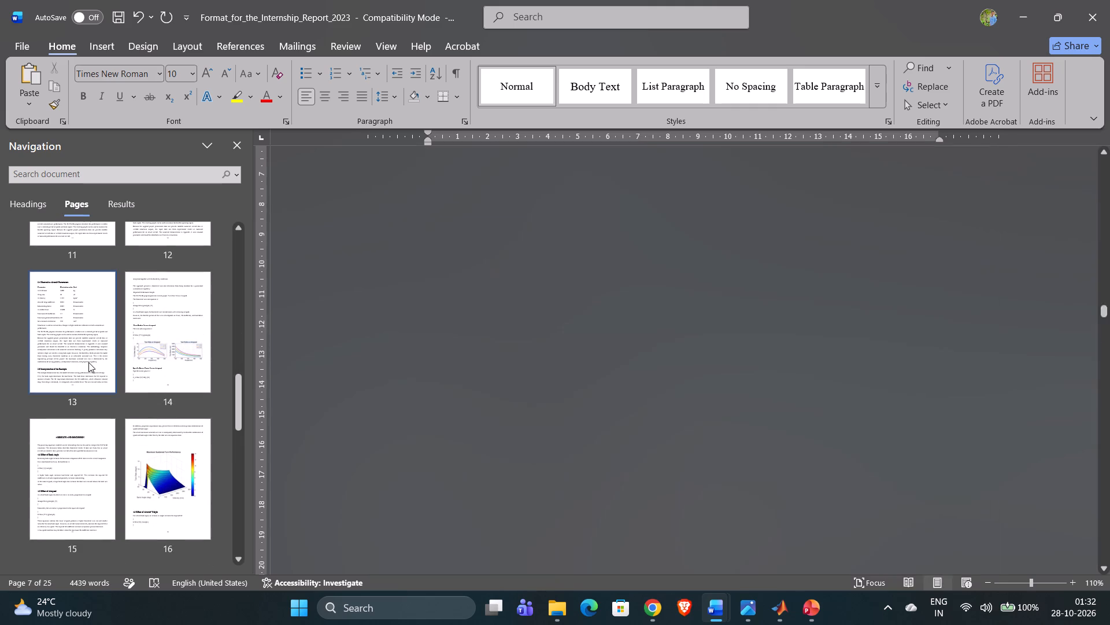
pyautogui.scroll(-1, 461, 406)
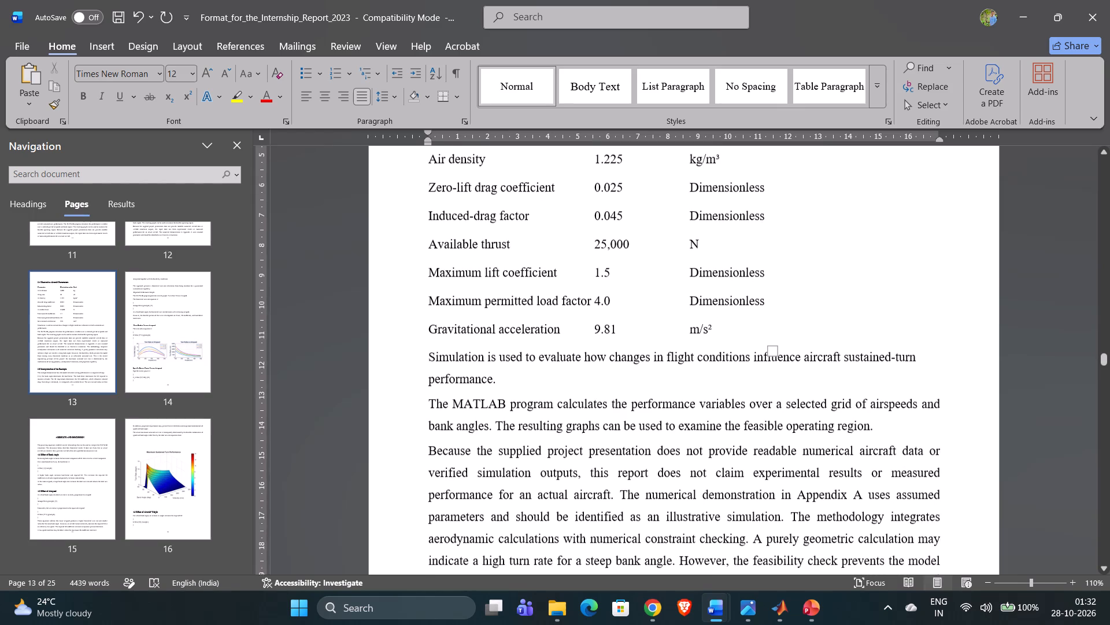
pyautogui.scroll(-4, 461, 406)
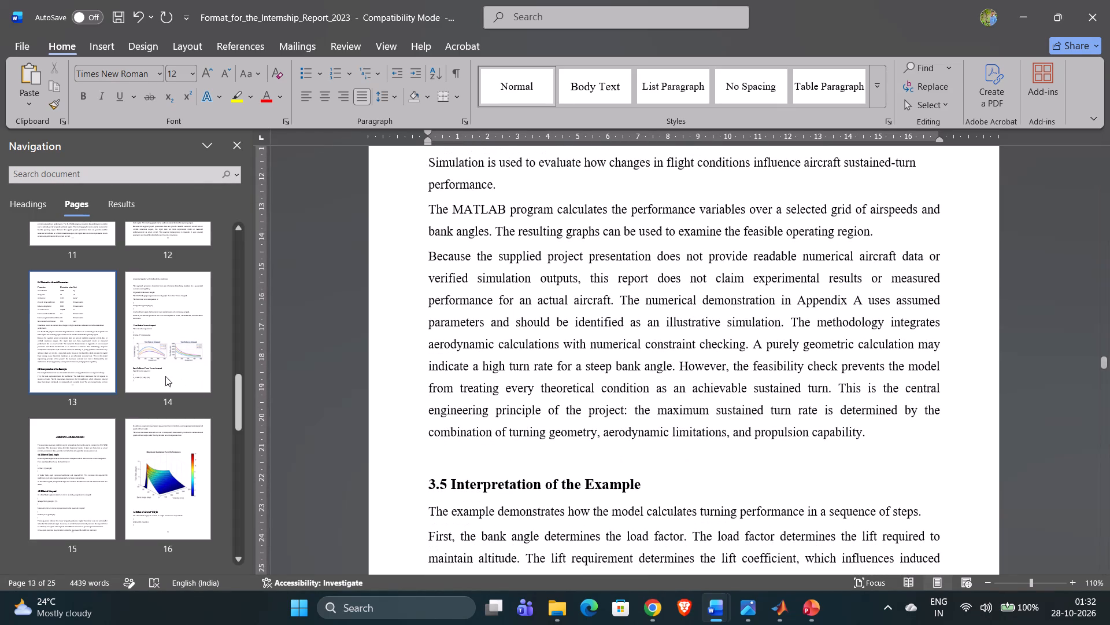
# On the Contents page, add a dotted leader and page number 12 to the 3.4 Illustrative Aircraft Parameters entry.
pyautogui.scroll(2, 151, 376)
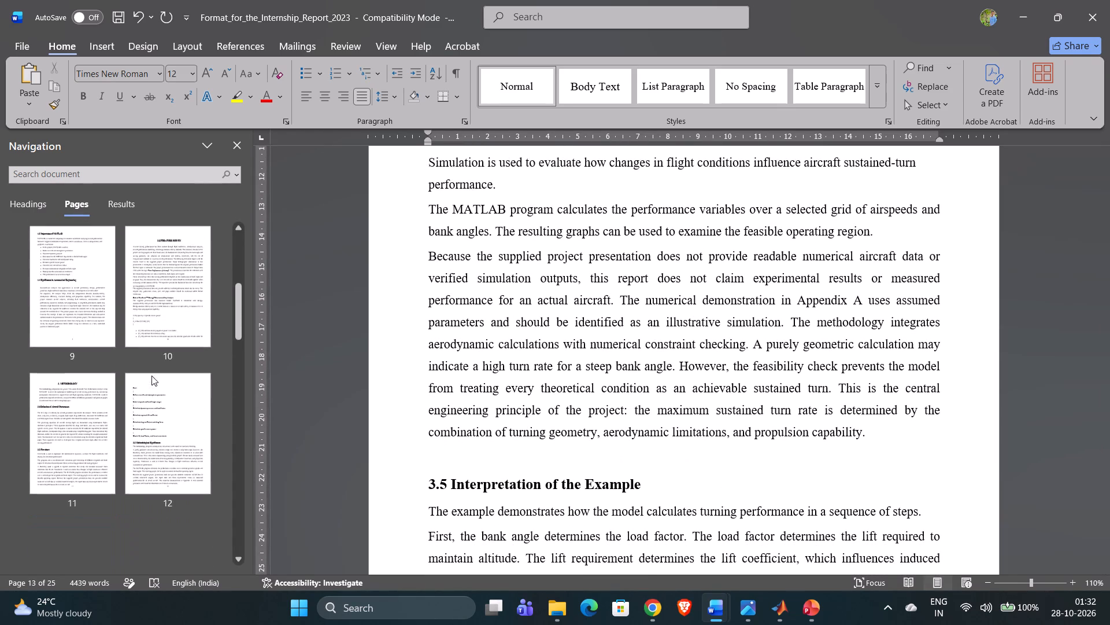
pyautogui.scroll(1, 151, 376)
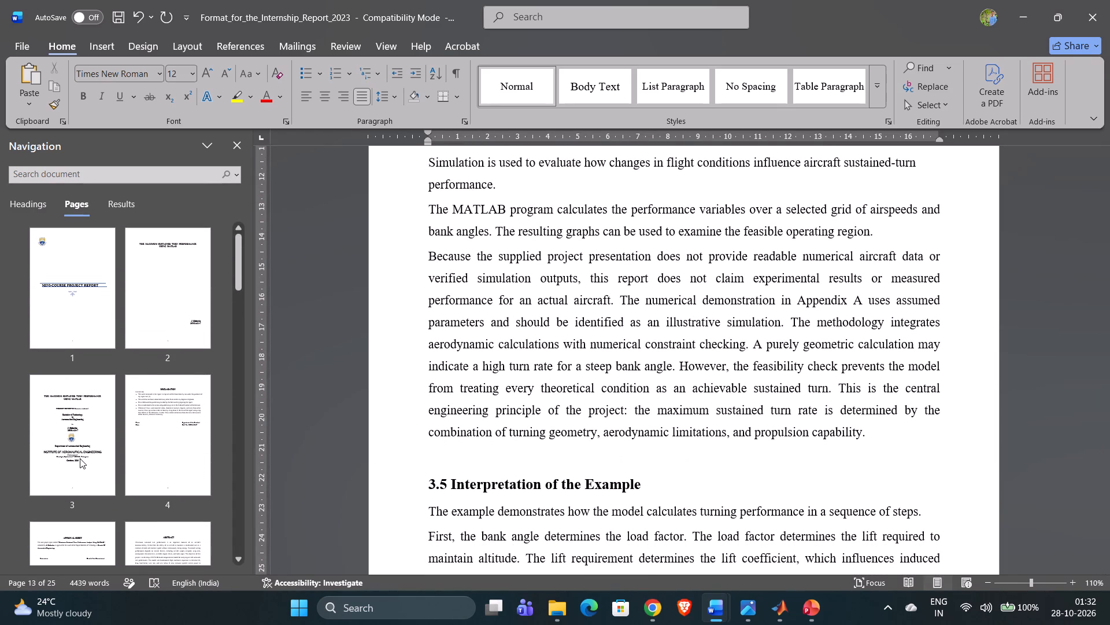
pyautogui.scroll(-1, 82, 513)
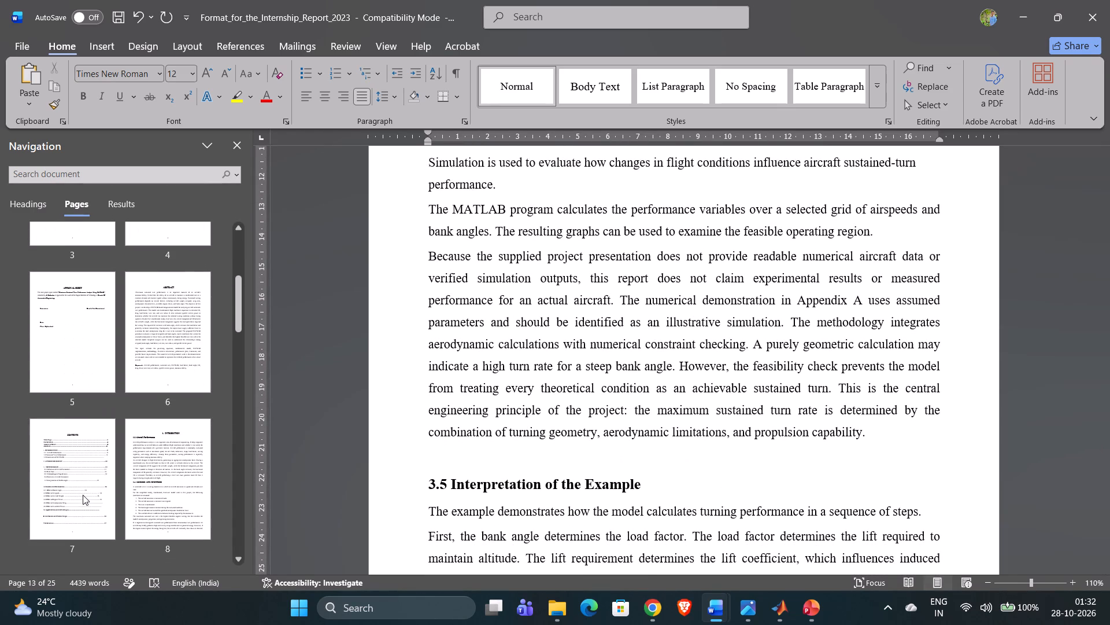
pyautogui.click(83, 495)
pyautogui.scroll(-1, 795, 451)
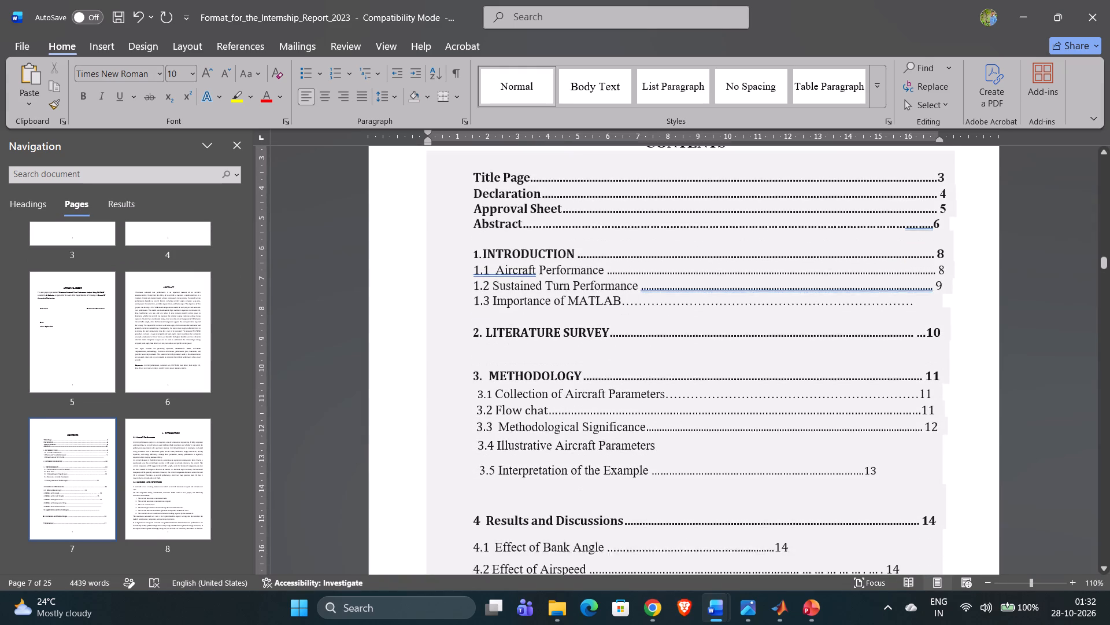
pyautogui.scroll(-1, 795, 451)
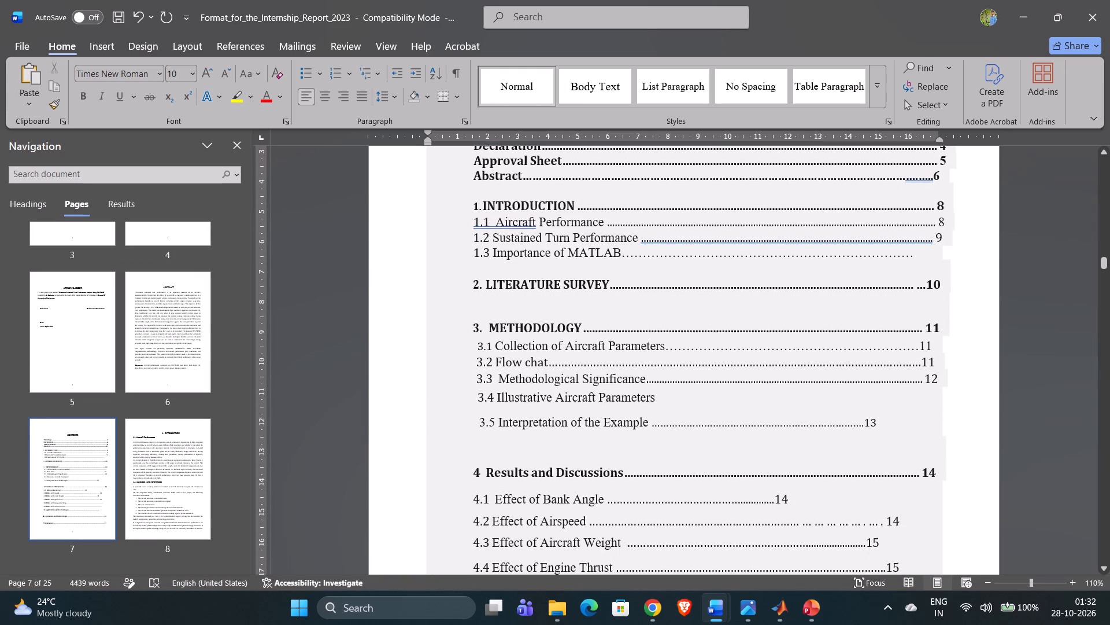
pyautogui.click(658, 392)
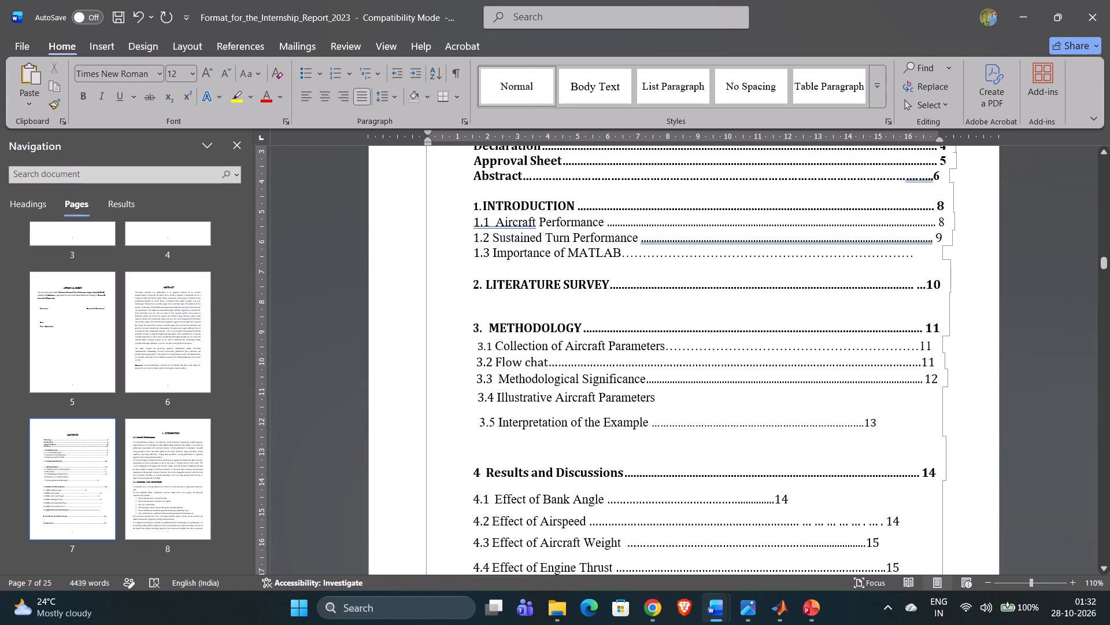
pyautogui.press('.')
pyautogui.press('.')
pyautogui.press('.')
pyautogui.press('.')
pyautogui.press('.')
pyautogui.press('.')
pyautogui.press('.')
pyautogui.press('.')
pyautogui.press('.')
pyautogui.press('.')
pyautogui.press('.')
pyautogui.press('.')
pyautogui.press('.')
pyautogui.press('.')
pyautogui.press('.')
pyautogui.press('.')
pyautogui.press('.')
pyautogui.press('.')
pyautogui.press('.')
pyautogui.press('.')
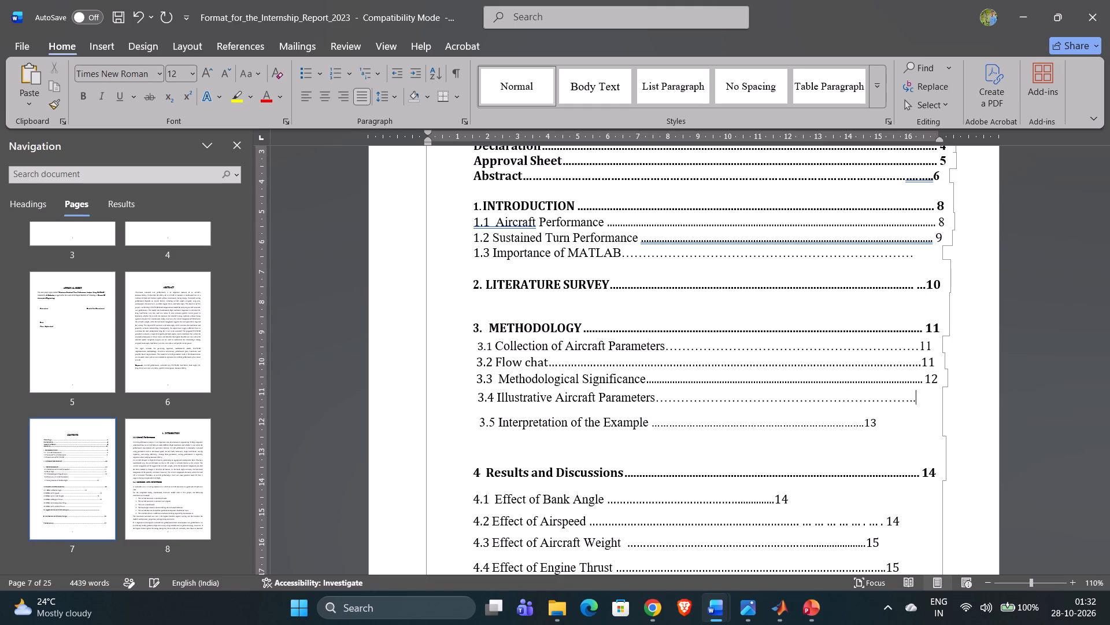
pyautogui.write('..')
pyautogui.press('BackSpace')
pyautogui.write('12')
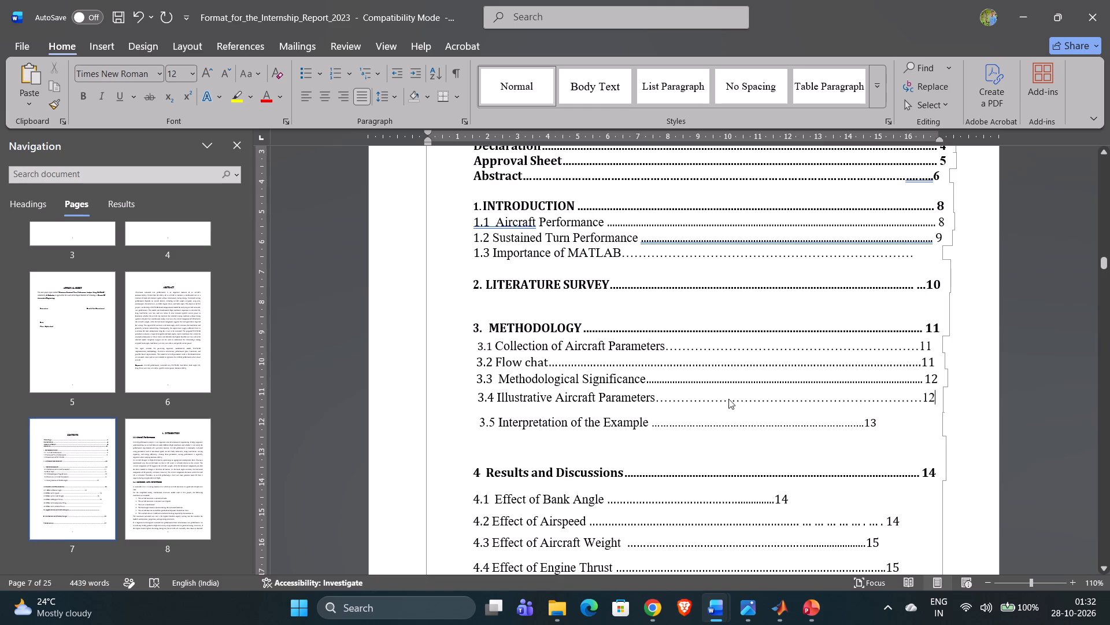
# Extend the dotted leader of the 3.5 Interpretation of the Example entry so its page number lines up with the entries above.
pyautogui.click(864, 423)
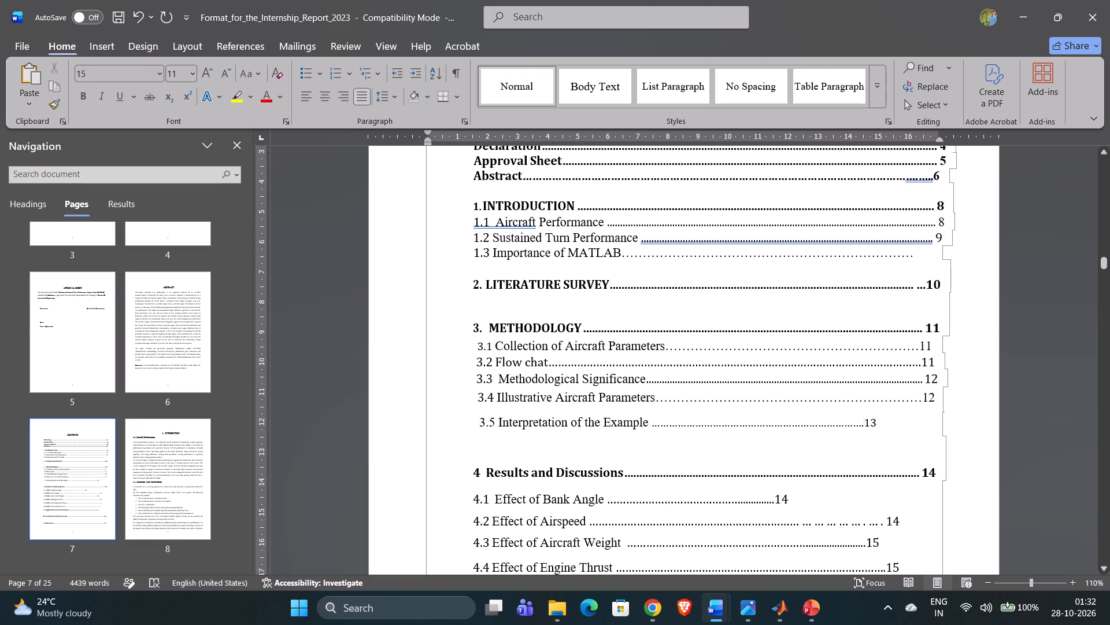
pyautogui.write('..')
pyautogui.write('............')
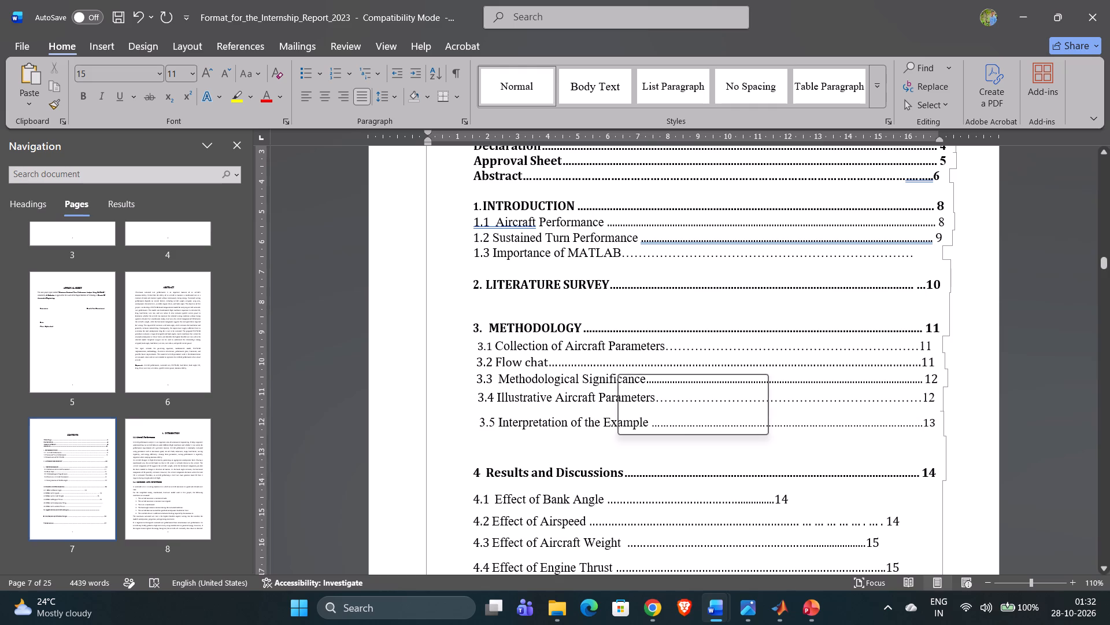
# Check the Results chapter's page in the thumbnails and set the Results and Discussions entry's page number to 15.
pyautogui.scroll(-1, 463, 451)
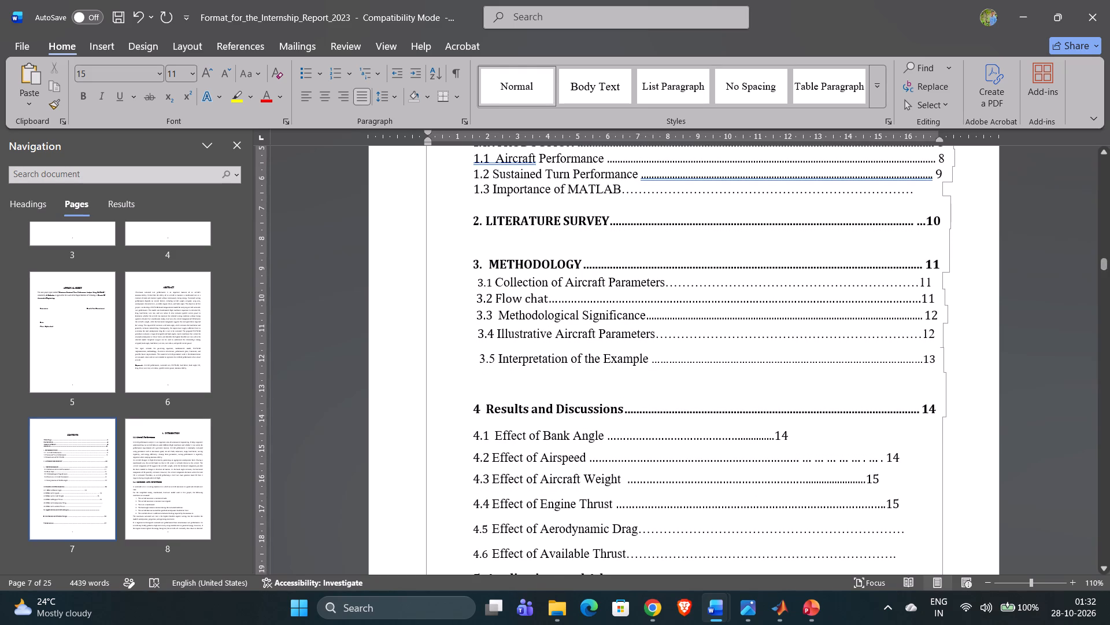
pyautogui.scroll(-2, 127, 458)
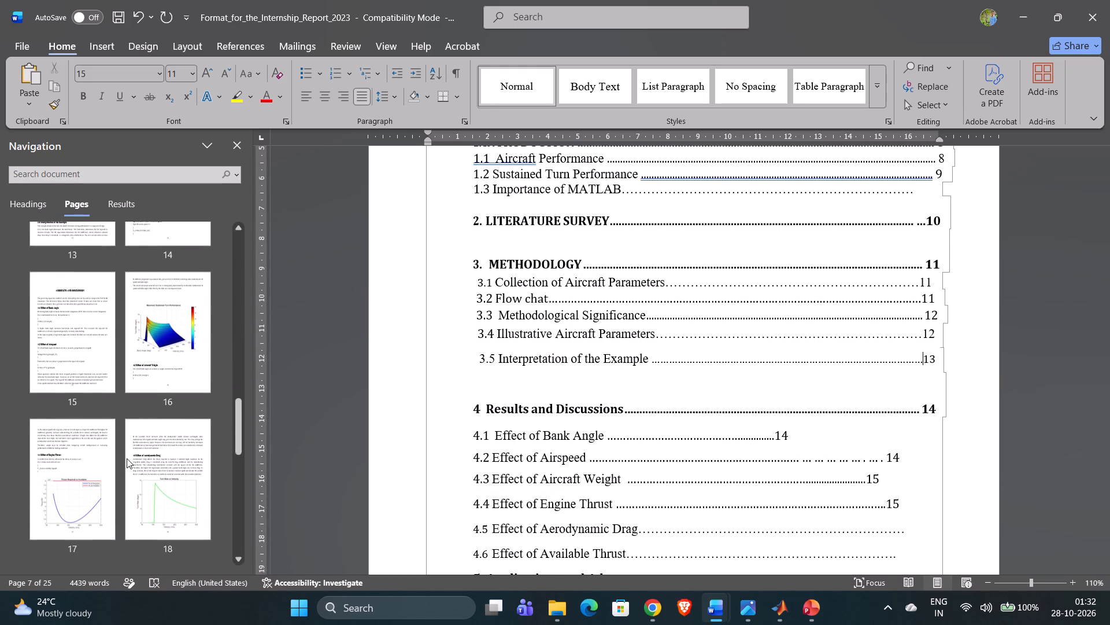
pyautogui.scroll(-1, 127, 458)
pyautogui.scroll(1, 127, 458)
pyautogui.scroll(-1, 127, 458)
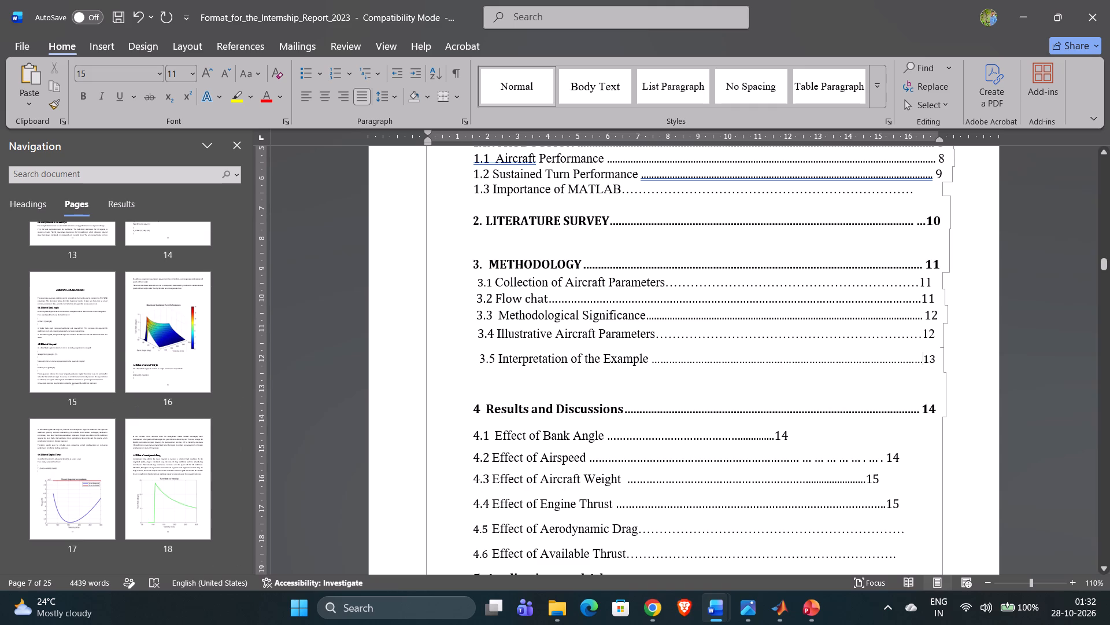
pyautogui.click(935, 408)
pyautogui.press('BackSpace')
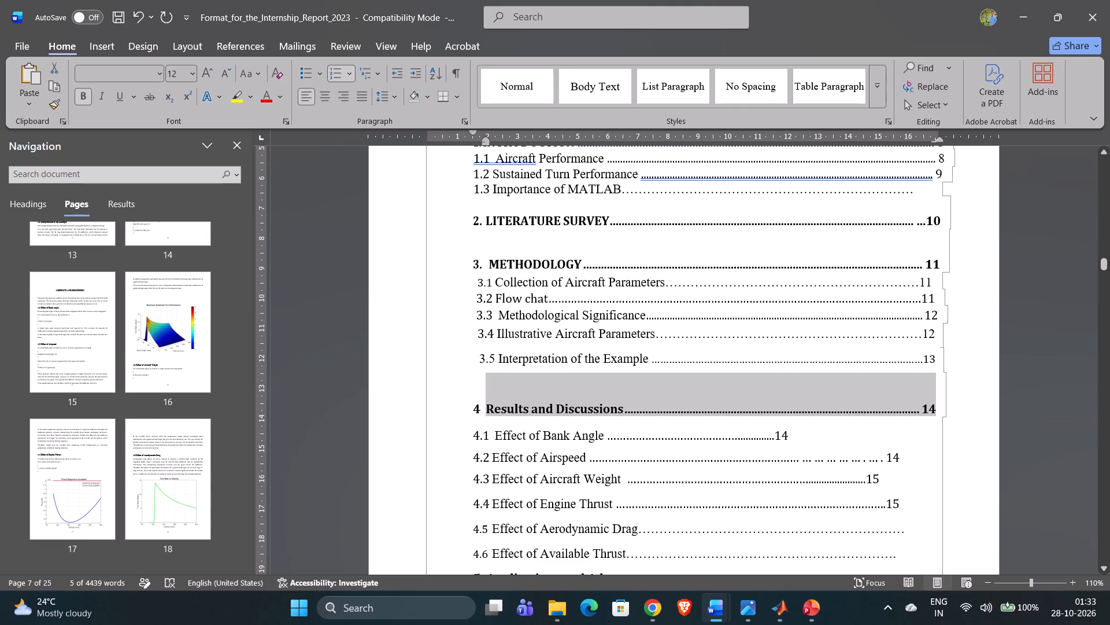
pyautogui.click(935, 408)
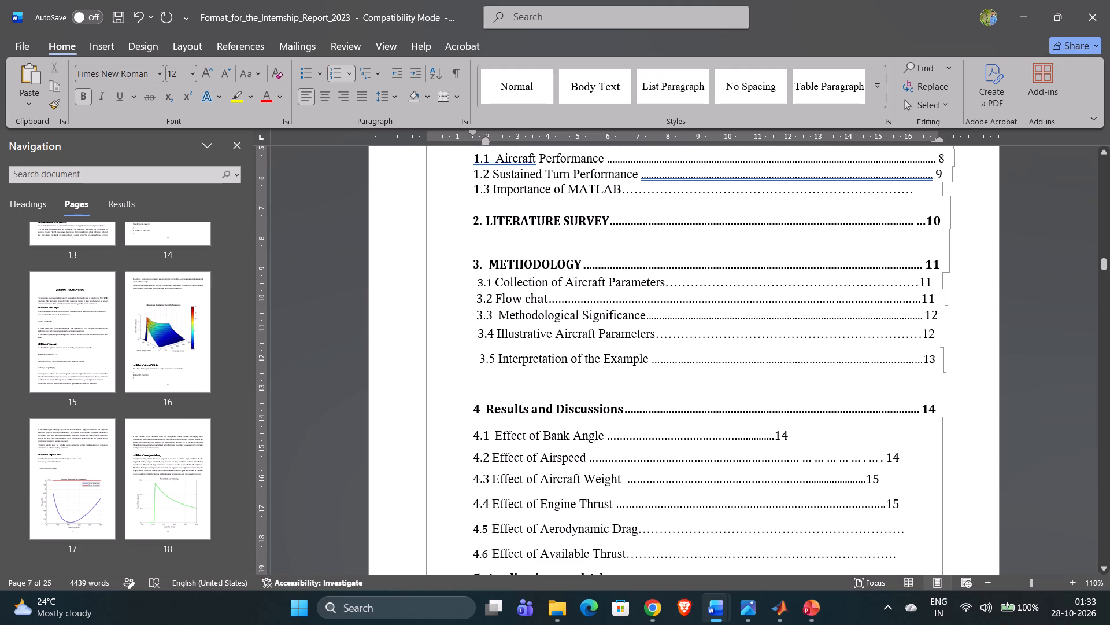
pyautogui.moveTo(939, 408); pyautogui.dragTo(927, 407)
pyautogui.press('BackSpace')
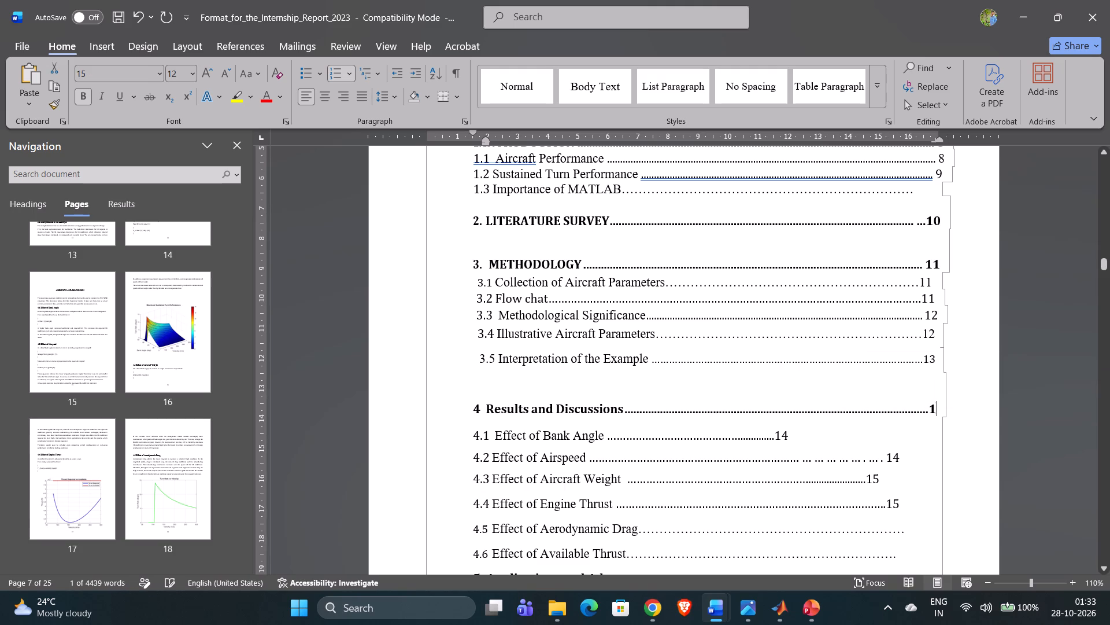
pyautogui.press('5')
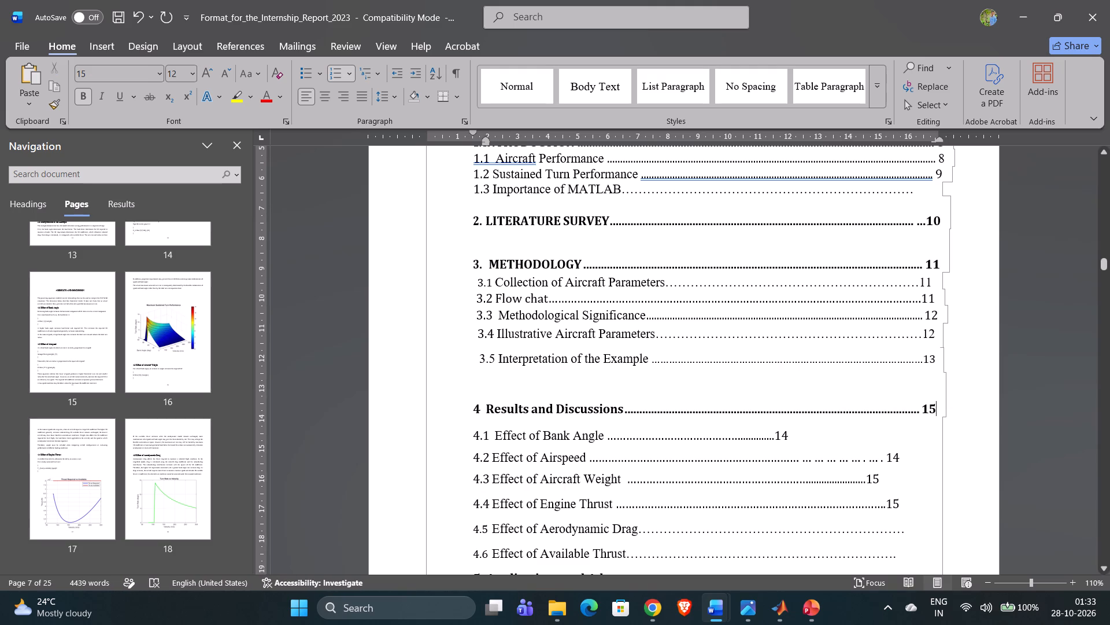
# Extend the dotted leader of the 4.1 Effect of Bank Angle entry towards the page-number column and set its page number to 15.
pyautogui.click(775, 436)
pyautogui.write('..')
pyautogui.press('.')
pyautogui.press('.')
pyautogui.press('.')
pyautogui.press('.')
pyautogui.press('.')
pyautogui.press('.')
pyautogui.press('.')
pyautogui.press('.')
pyautogui.press('.')
pyautogui.press('.')
pyautogui.press('.')
pyautogui.press('.')
pyautogui.press('.')
pyautogui.press('.')
pyautogui.press('.')
pyautogui.press('.')
pyautogui.press('.')
pyautogui.press('.')
pyautogui.press('.')
pyautogui.press('.')
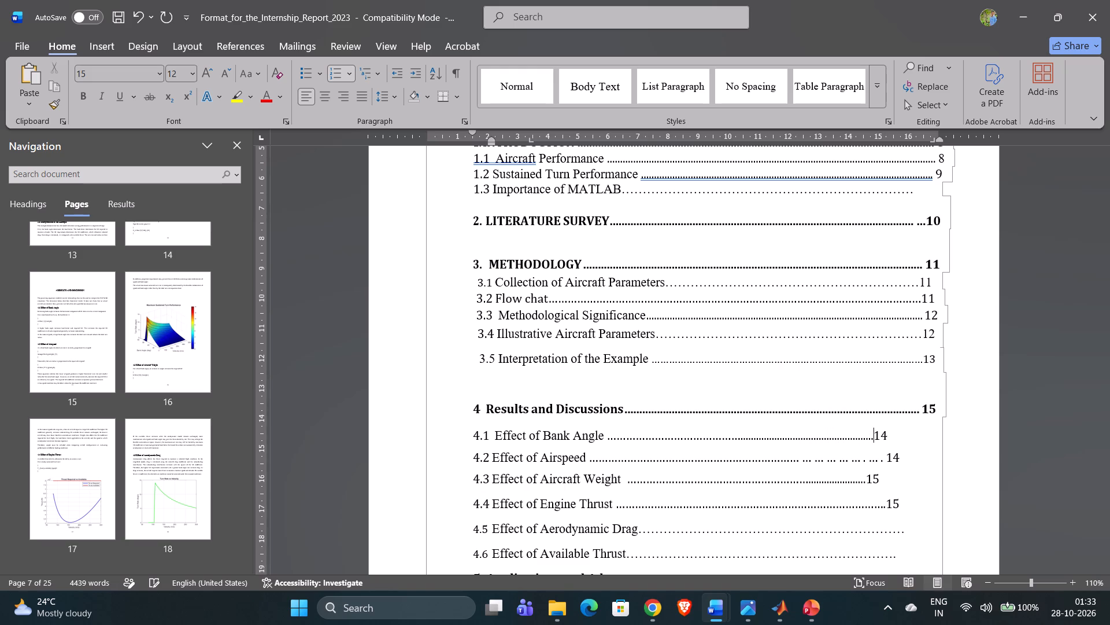
pyautogui.write('.............')
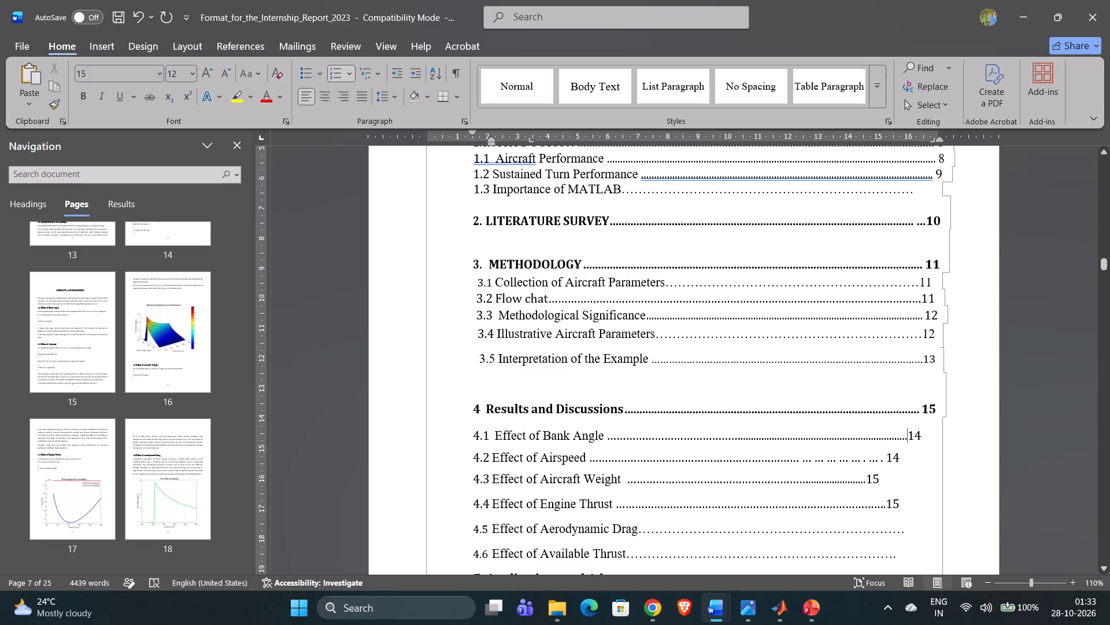
pyautogui.click(920, 439)
pyautogui.press('BackSpace')
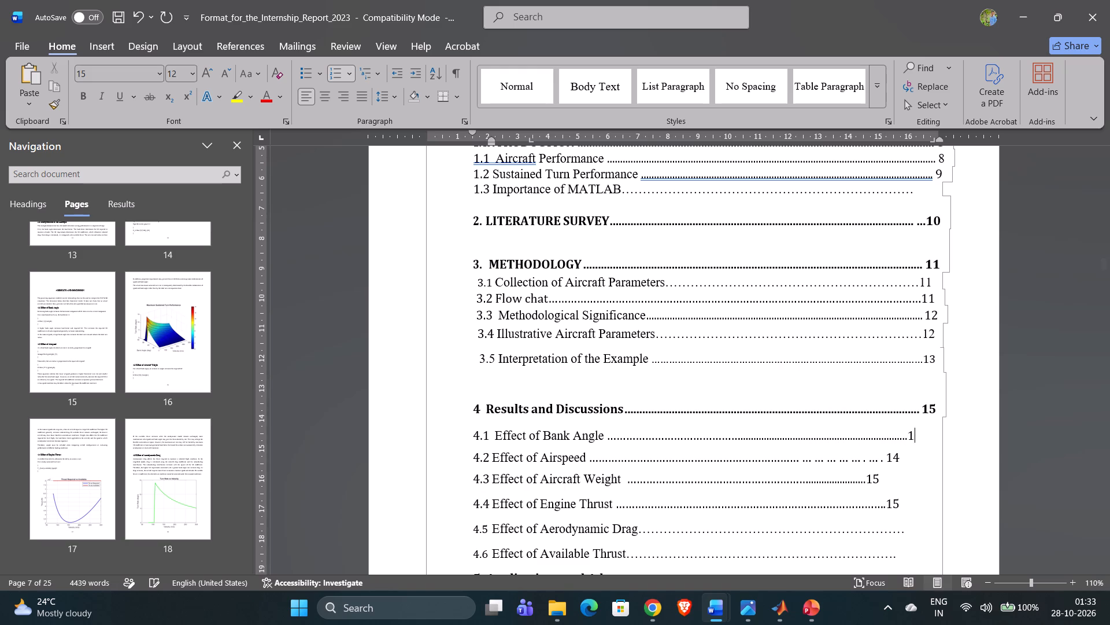
pyautogui.press('5')
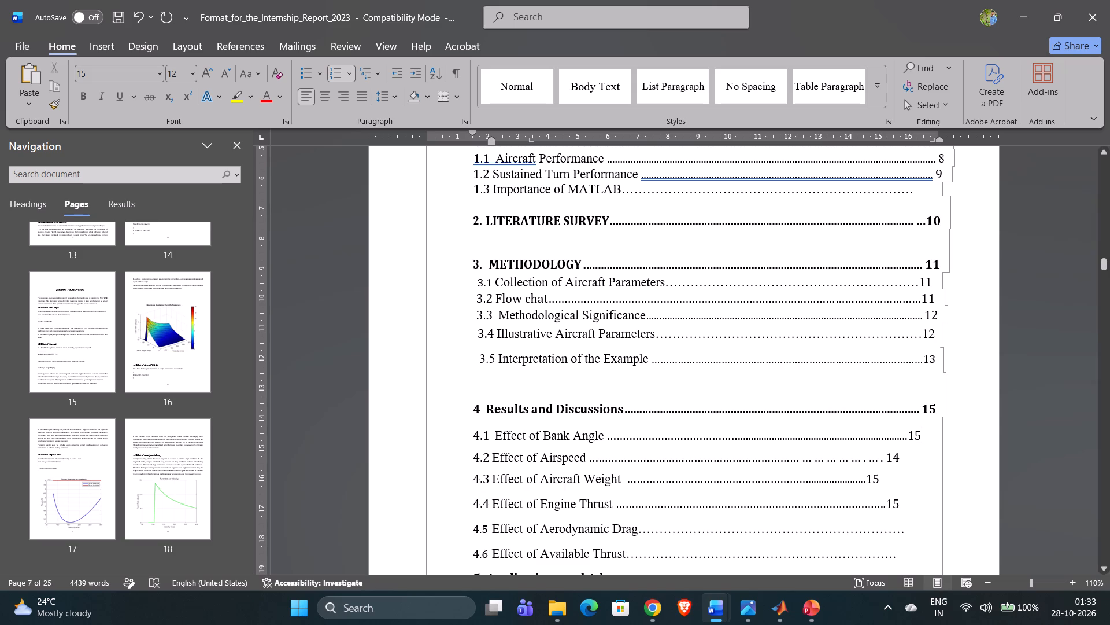
# Replace the uneven end of the 4.2 Effect of Airspeed entry's leader with new dots reaching towards the page-number column.
pyautogui.click(803, 460)
pyautogui.moveTo(803, 460); pyautogui.dragTo(886, 458)
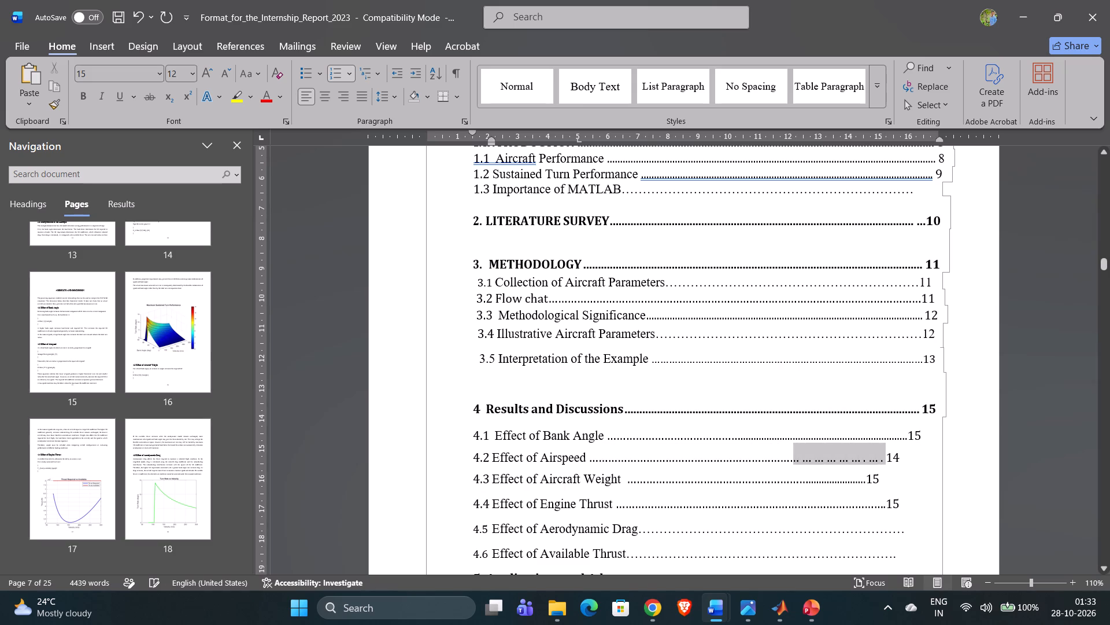
pyautogui.moveTo(886, 458); pyautogui.dragTo(885, 457)
pyautogui.press('BackSpace')
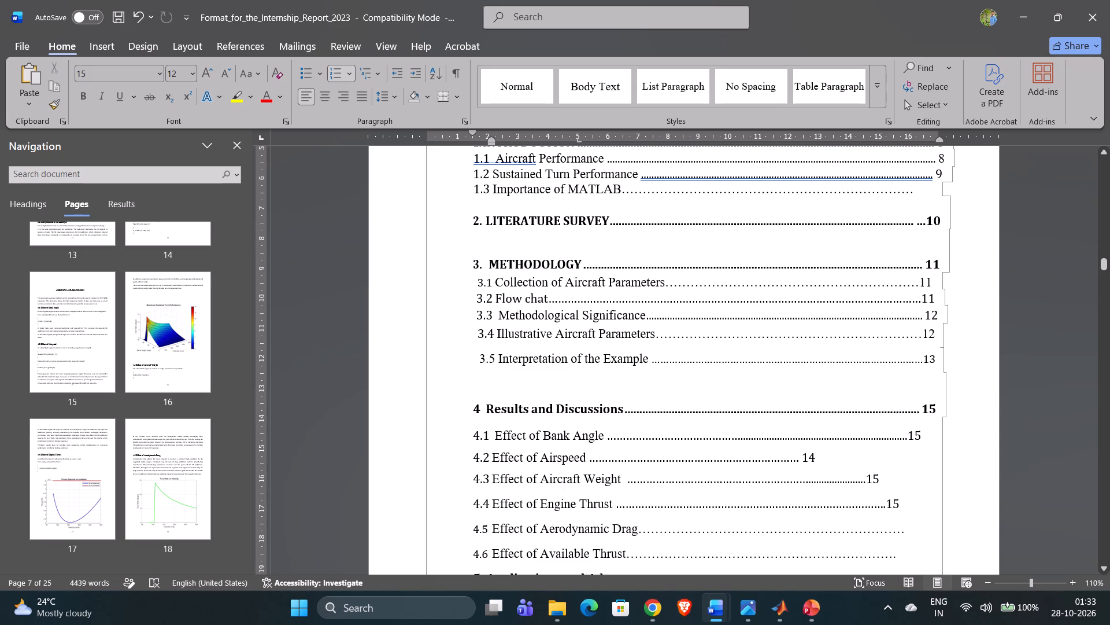
pyautogui.write('....')
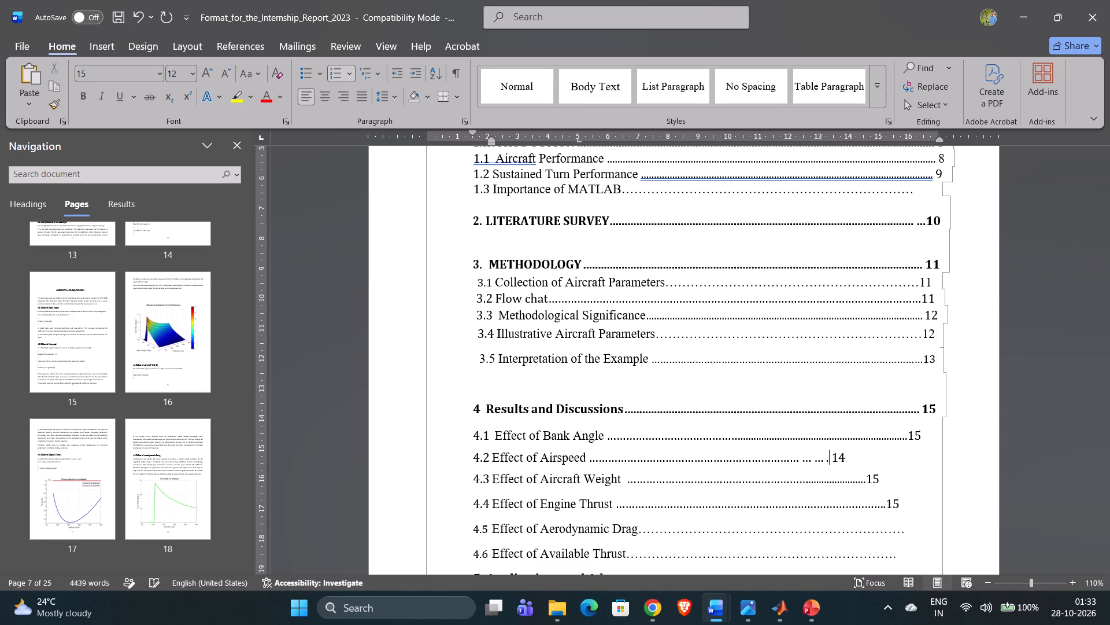
pyautogui.press('.')
pyautogui.press('.')
pyautogui.press('.')
pyautogui.press('.')
pyautogui.press('.')
pyautogui.press('.')
pyautogui.press('.')
pyautogui.press('.')
pyautogui.press('.')
pyautogui.press('.')
pyautogui.press('.')
pyautogui.press('.')
pyautogui.write('............')
pyautogui.press('BackSpace')
pyautogui.press('BackSpace')
pyautogui.press('BackSpace')
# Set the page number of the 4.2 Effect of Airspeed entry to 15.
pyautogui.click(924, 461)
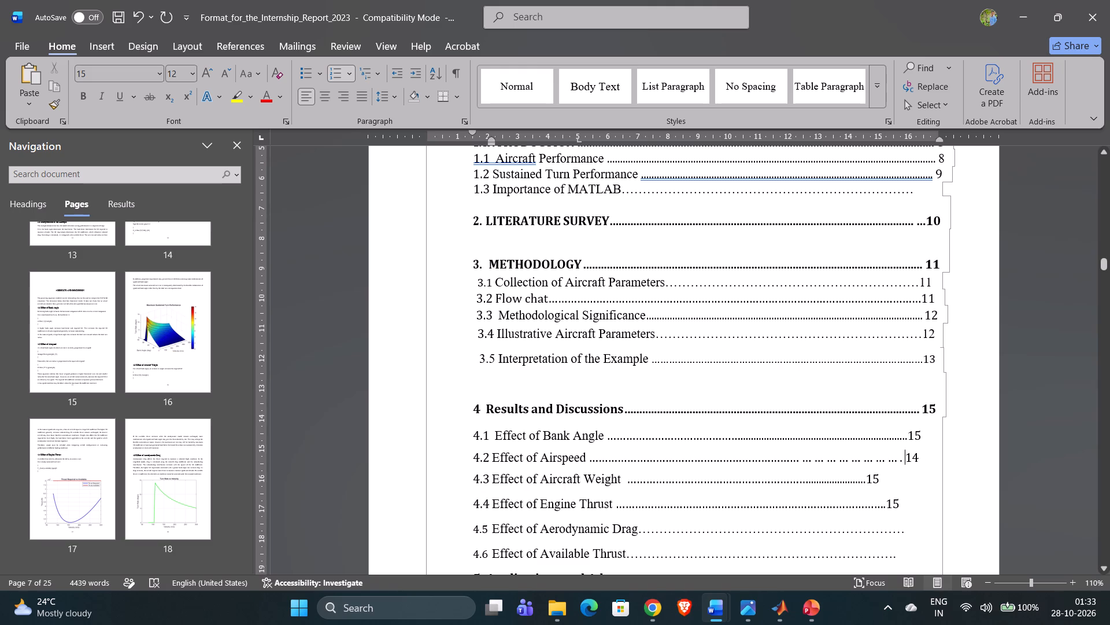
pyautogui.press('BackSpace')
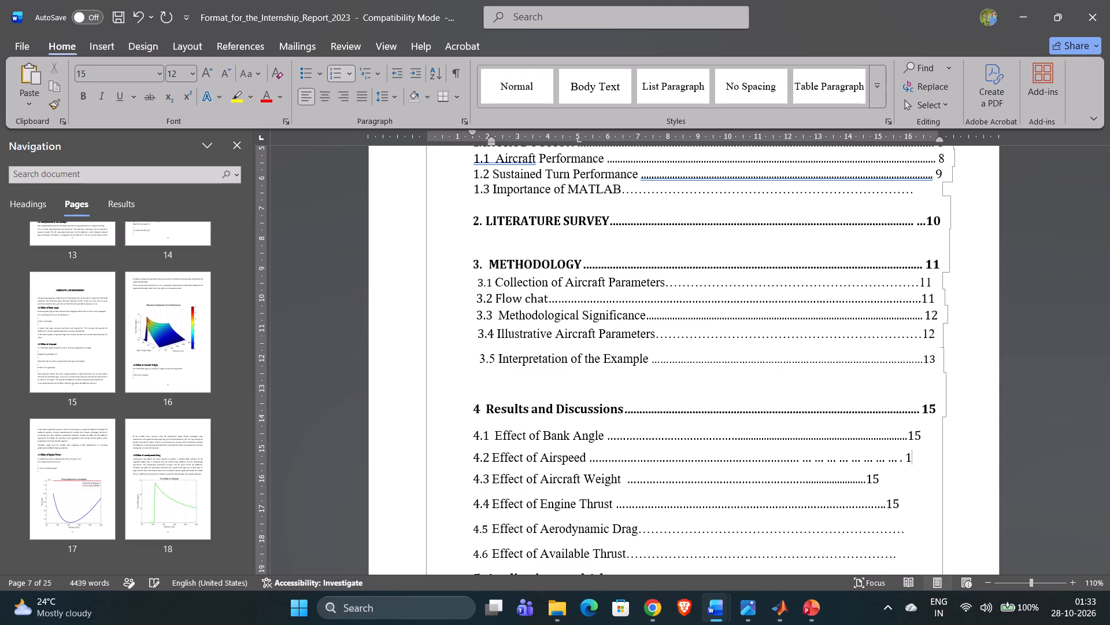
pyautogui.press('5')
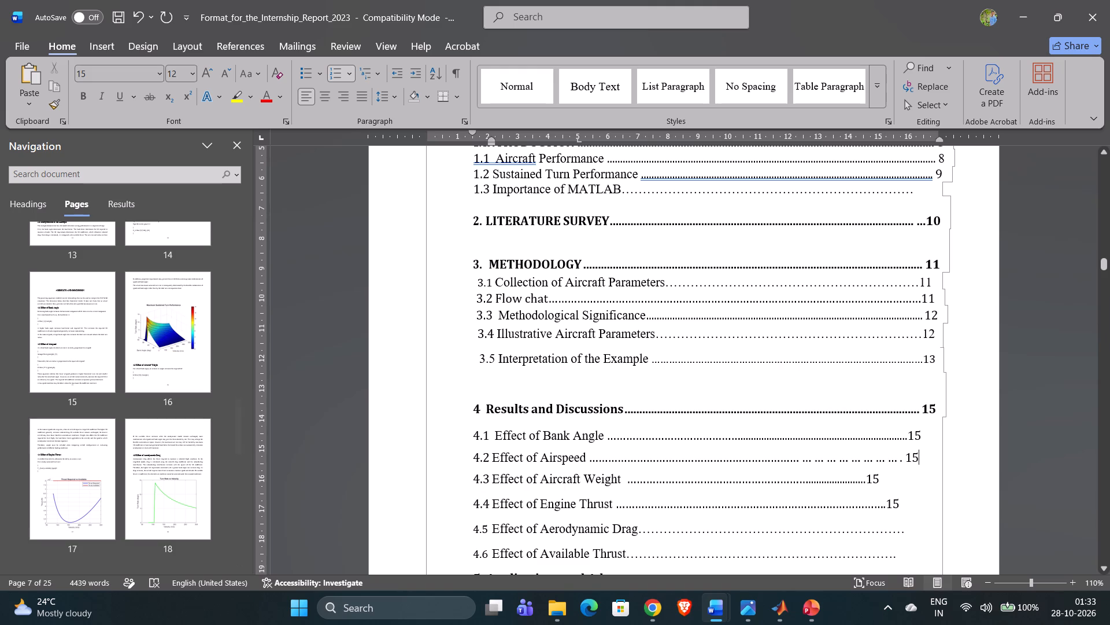
# Check the Applications chapter's page in the thumbnails, then extend the 5. Applications and Advantages entry's dotted leader and add page number 21.
pyautogui.scroll(-1, 119, 486)
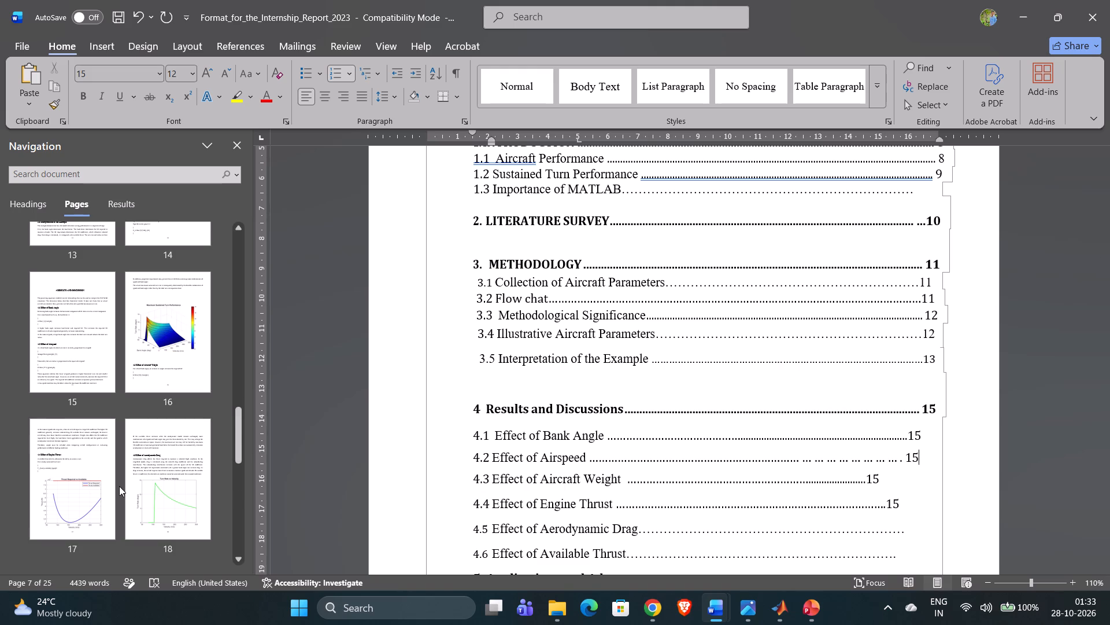
pyautogui.scroll(-1, 119, 486)
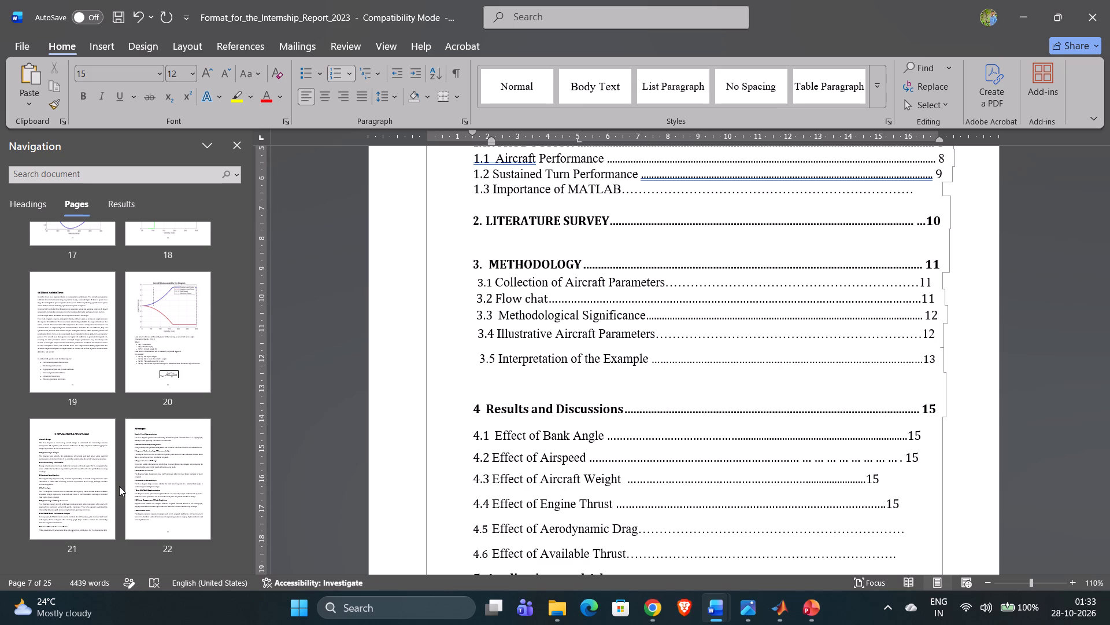
pyautogui.scroll(-1, 631, 456)
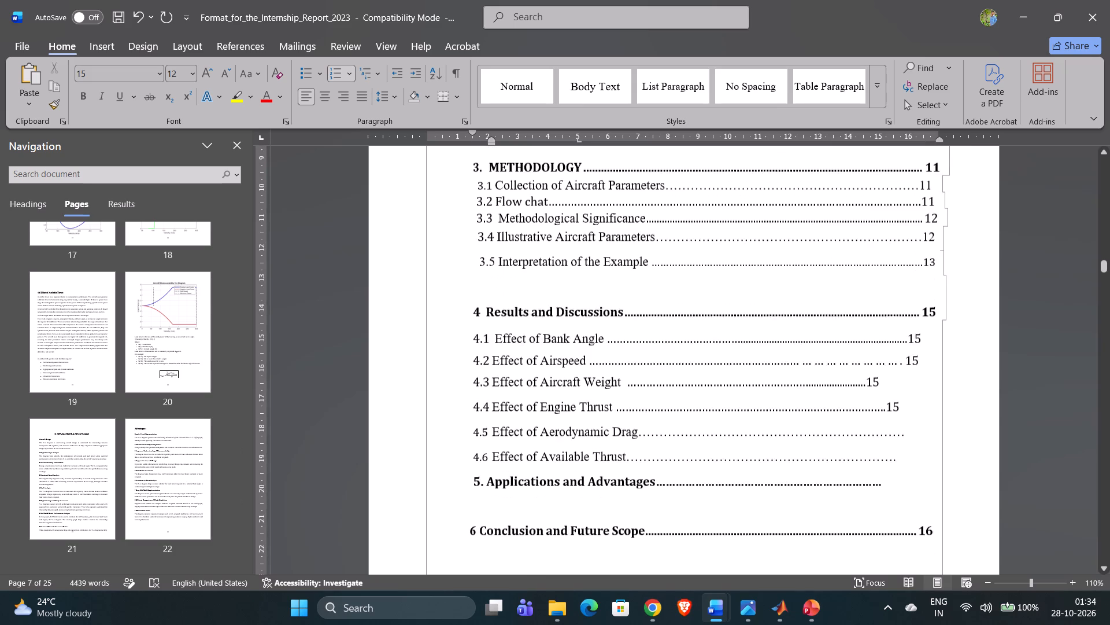
pyautogui.scroll(-2, 631, 456)
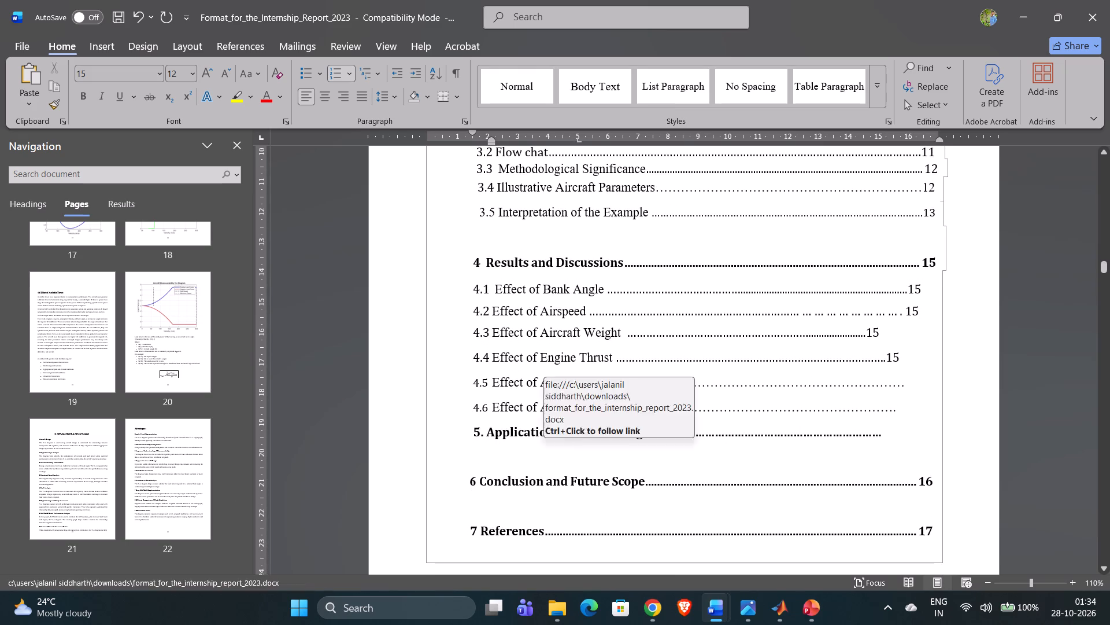
pyautogui.click(889, 436)
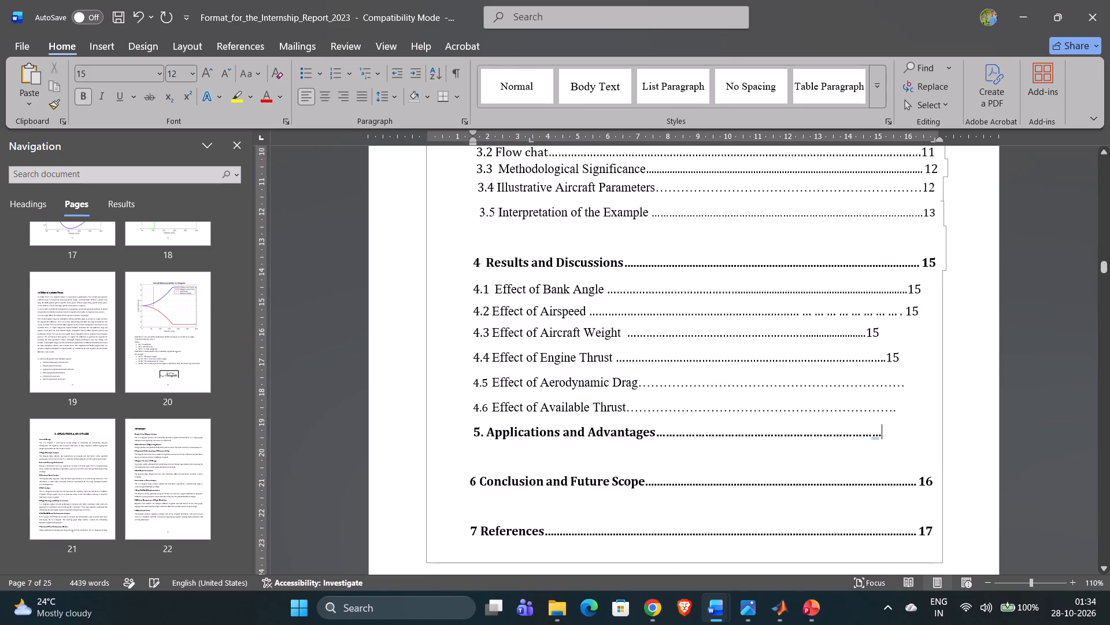
pyautogui.write('.......')
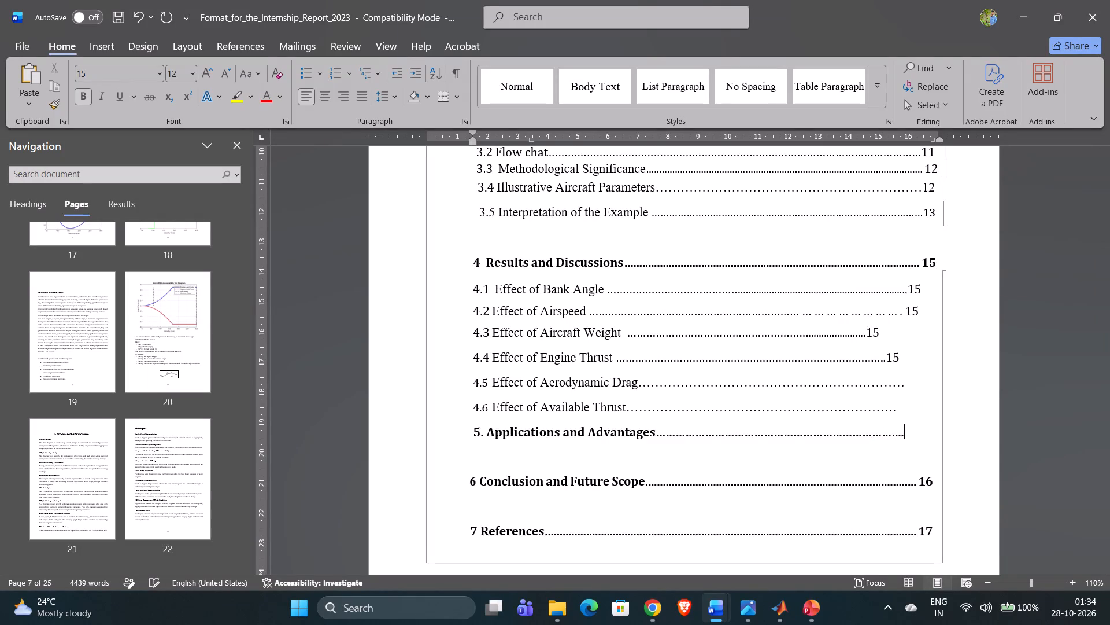
pyautogui.write('21')
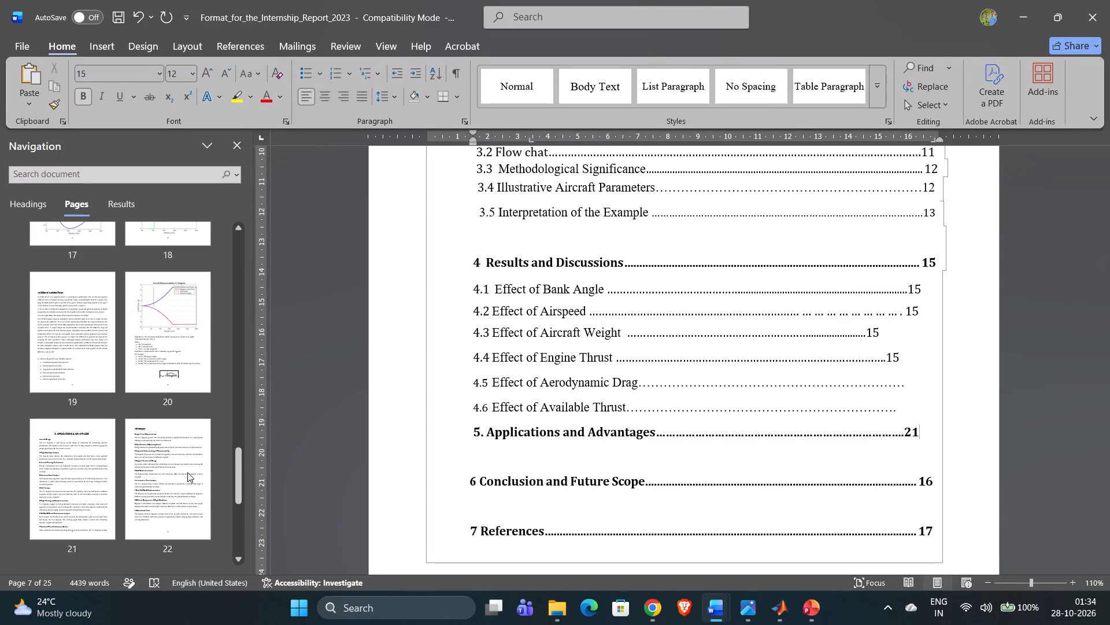
# Check the conclusion chapter's page in the thumbnails and replace the 6 Conclusion and Future Scope entry's leader and number with newly entered dots.
pyautogui.scroll(-1, 157, 475)
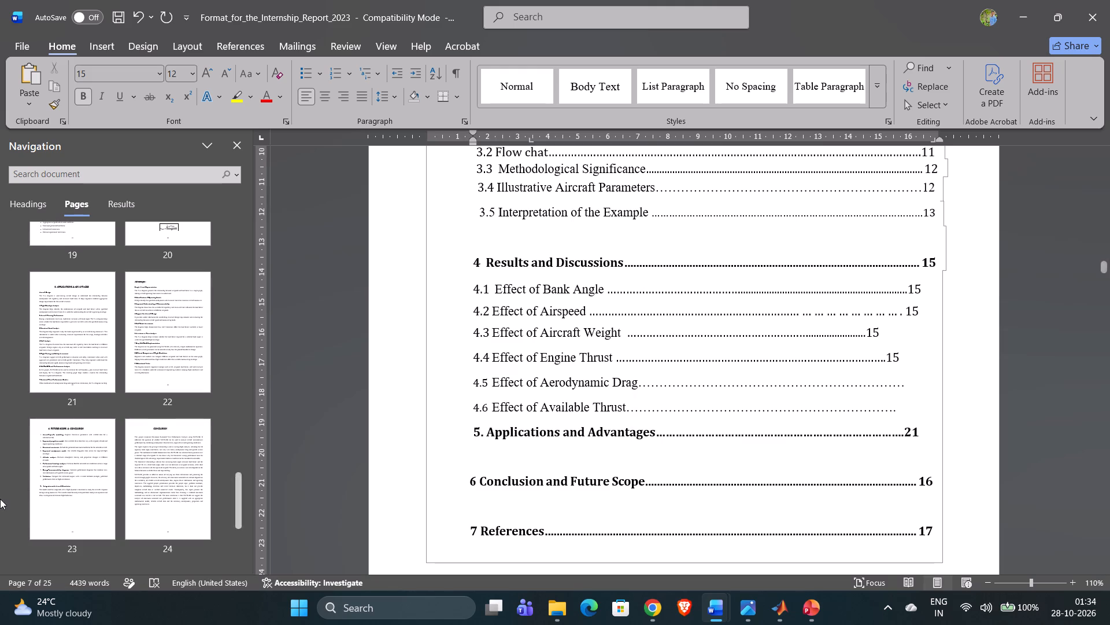
pyautogui.scroll(-1, 102, 479)
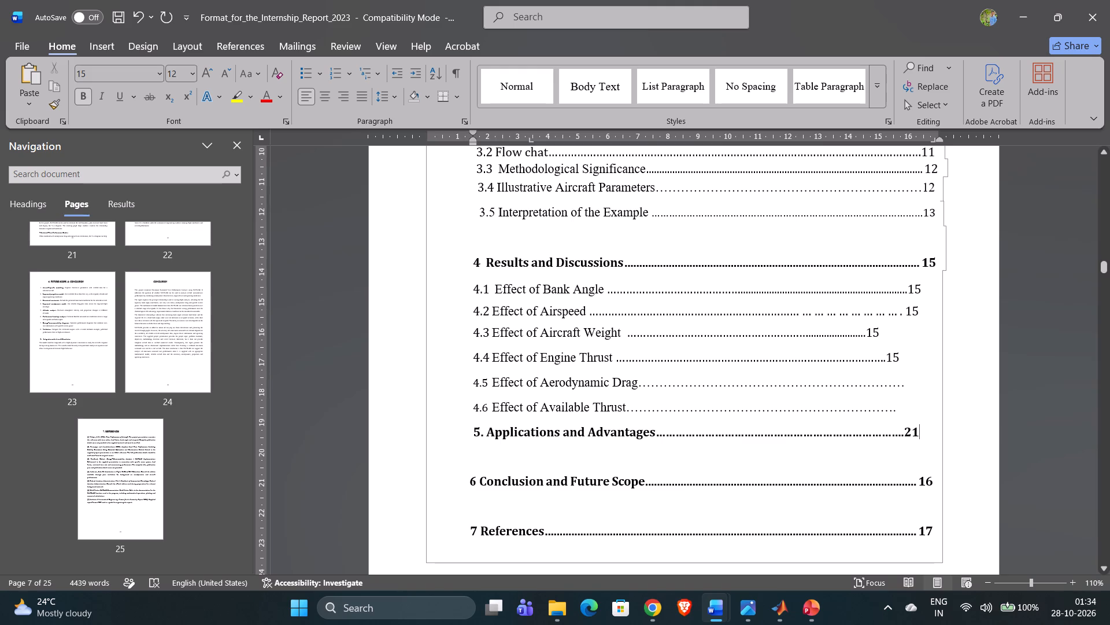
pyautogui.click(933, 483)
pyautogui.press('BackSpace')
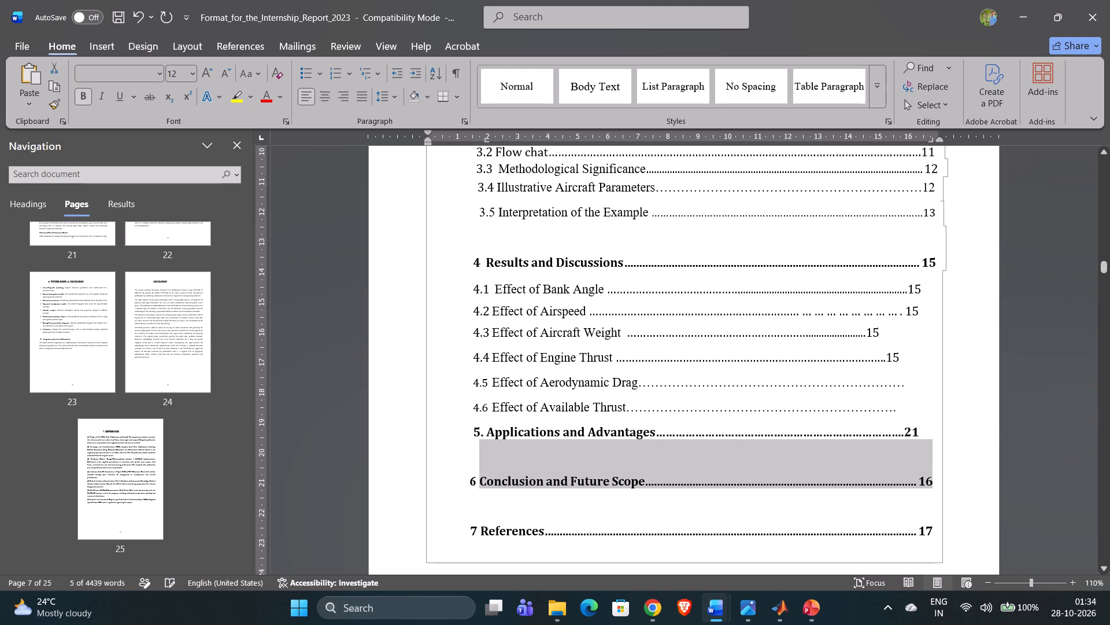
pyautogui.click(933, 483)
pyautogui.moveTo(933, 483); pyautogui.dragTo(917, 483)
pyautogui.press('BackSpace')
pyautogui.press('BackSpace')
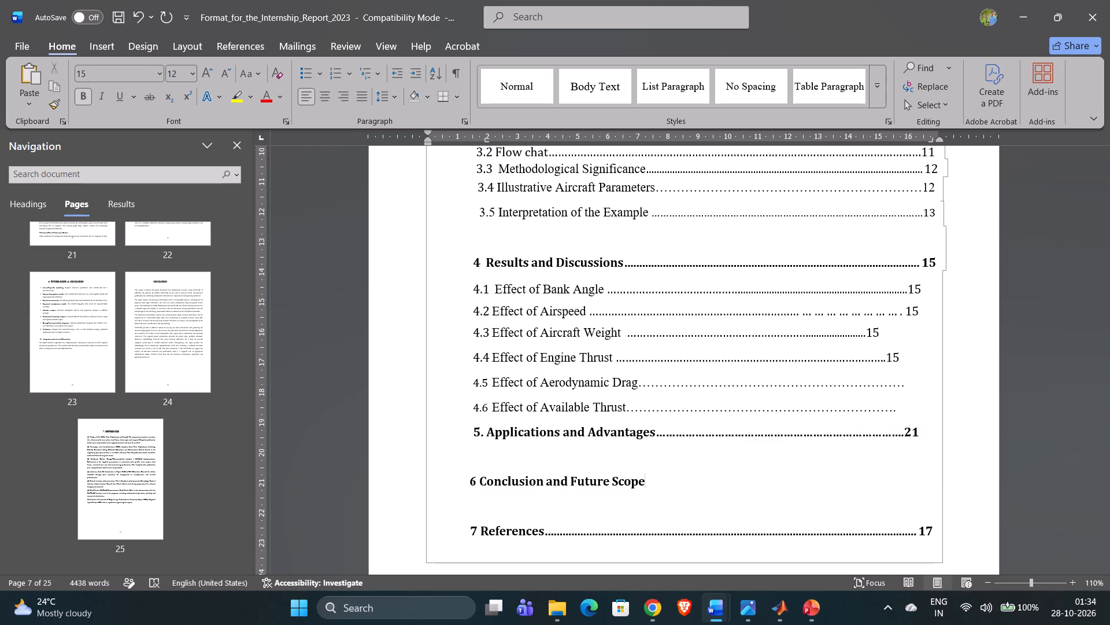
pyautogui.press('.')
pyautogui.press('.')
pyautogui.press('.')
pyautogui.press('.')
pyautogui.press('.')
pyautogui.press('.')
pyautogui.press('.')
pyautogui.press('.')
pyautogui.press('.')
pyautogui.press('.')
pyautogui.press('.')
pyautogui.press('.')
pyautogui.press('.')
pyautogui.press('.')
pyautogui.press('.')
pyautogui.press('.')
pyautogui.press('.')
pyautogui.press('.')
pyautogui.press('.')
pyautogui.press('.')
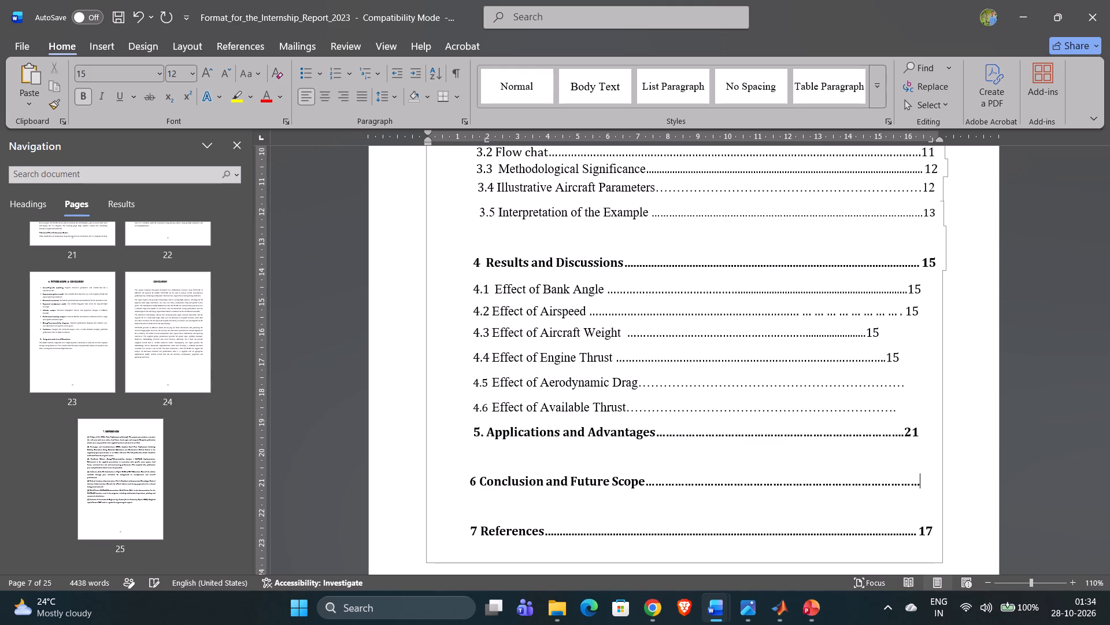
# Trim the end of the 6 Conclusion and Future Scope entry's dotted leader, undoing any excess deletion, and add page number 23.
pyautogui.press('BackSpace')
pyautogui.press('BackSpace')
pyautogui.press('BackSpace')
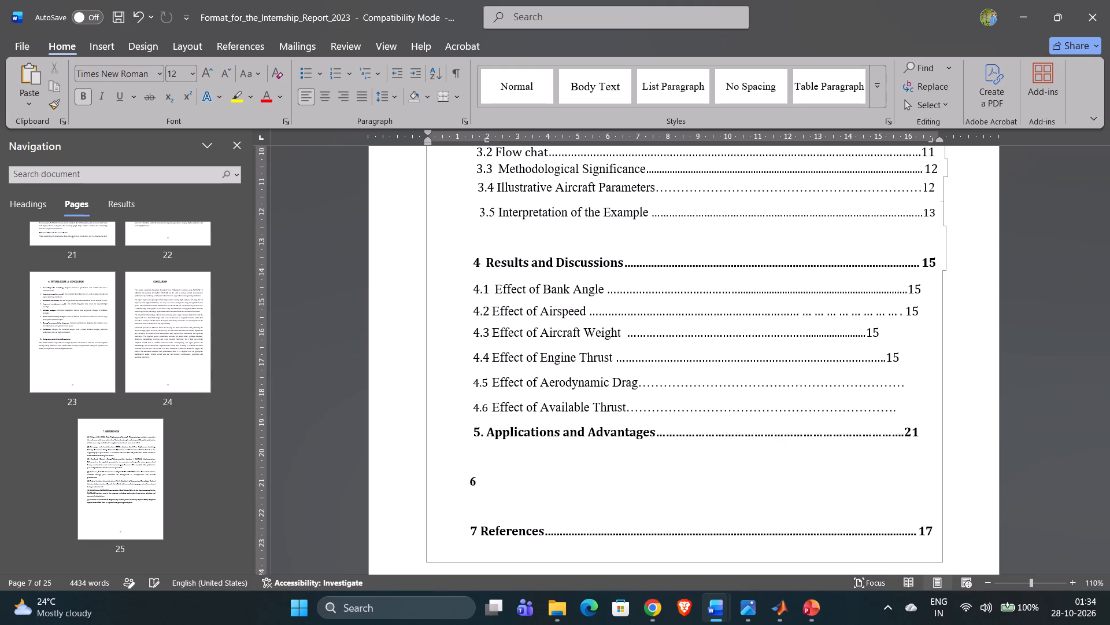
pyautogui.click(145, 13)
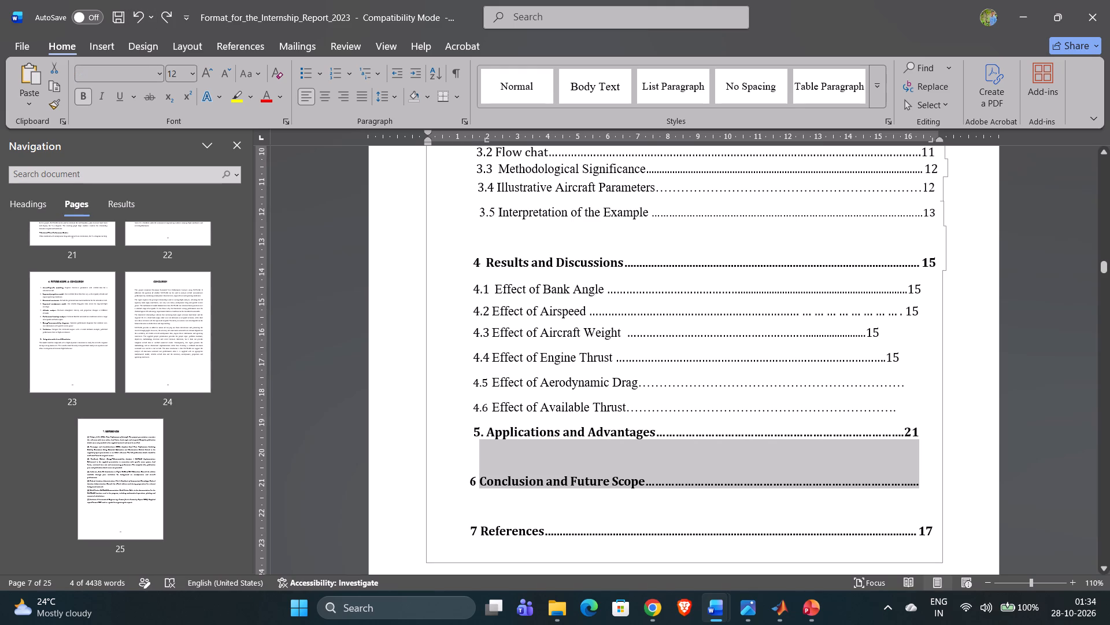
pyautogui.click(922, 477)
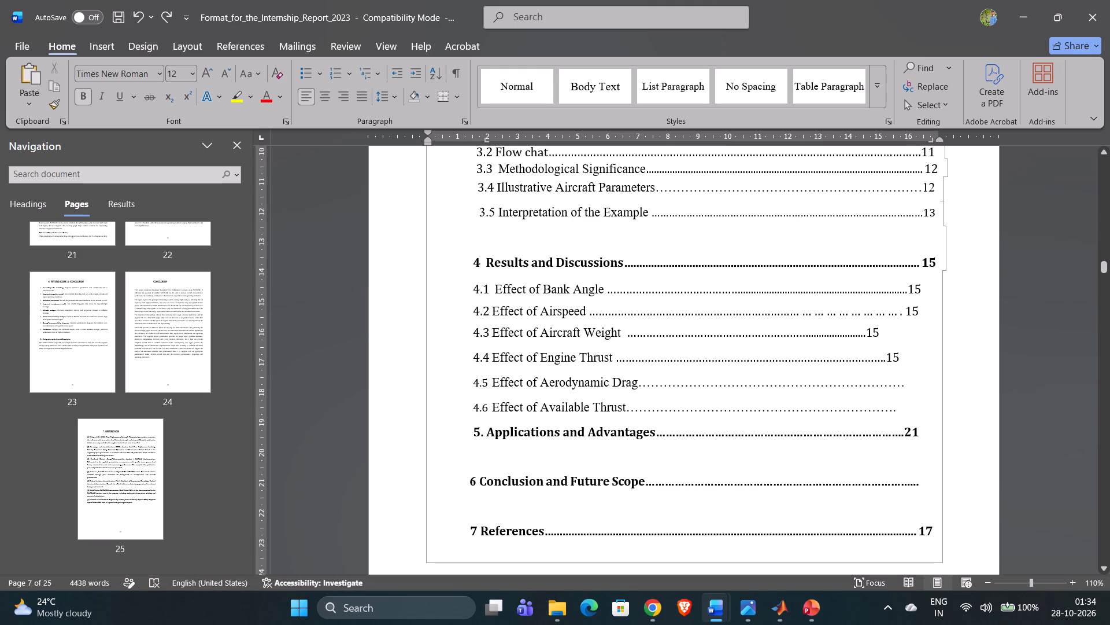
pyautogui.write('23')
# Add three more dots before the 5. Applications and Advantages entry's page number to move it towards the page-number column.
pyautogui.click(905, 432)
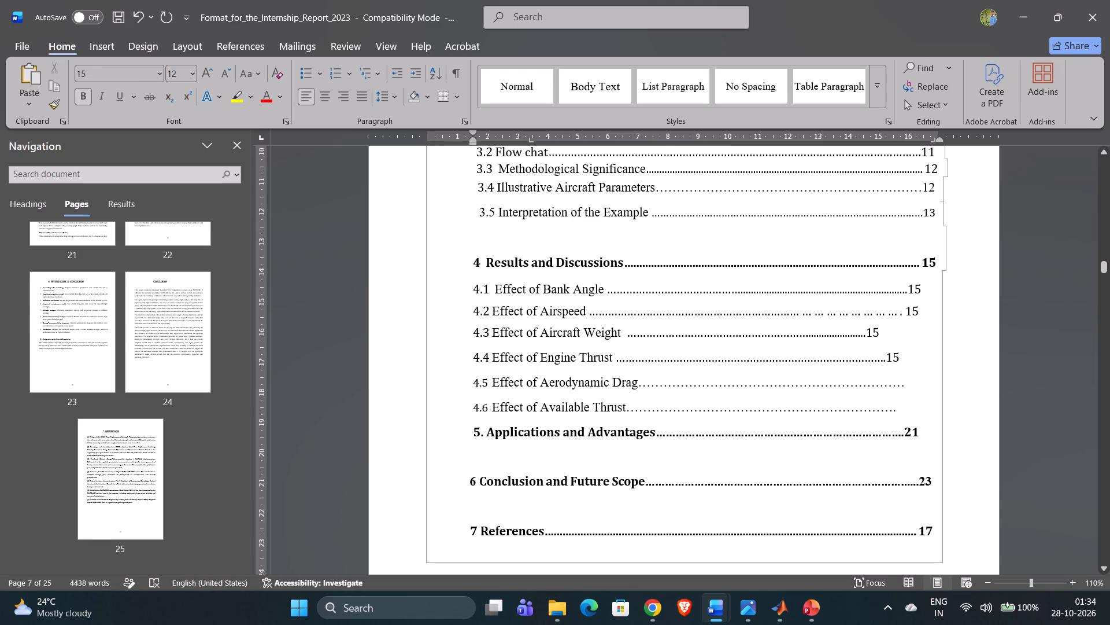
pyautogui.write('...')
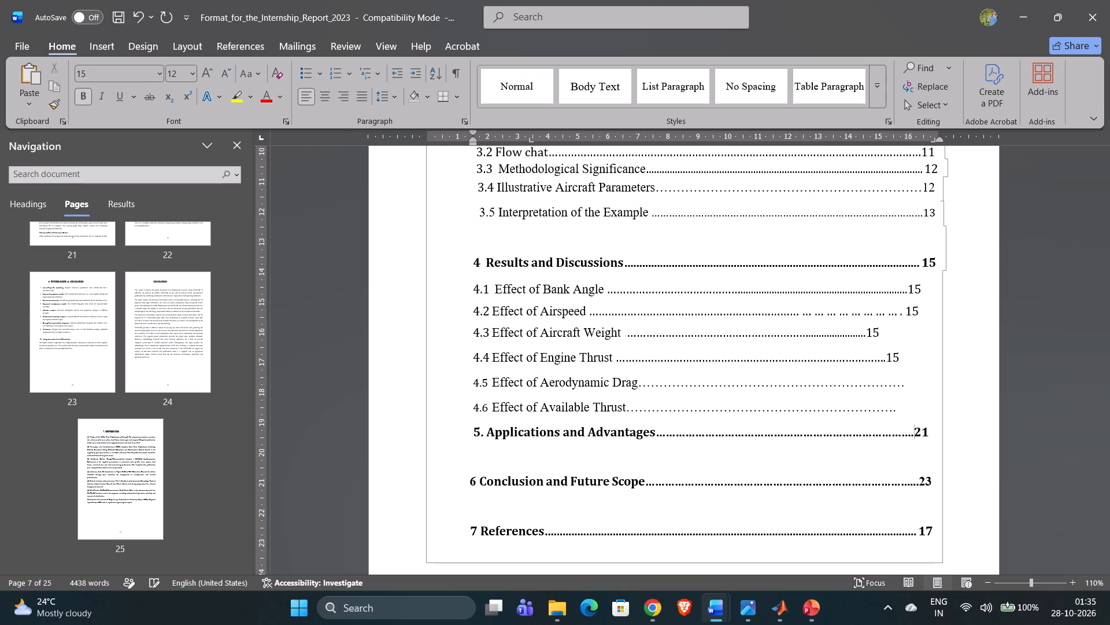
# Set the page number of the 7 References entry to 25.
pyautogui.click(934, 527)
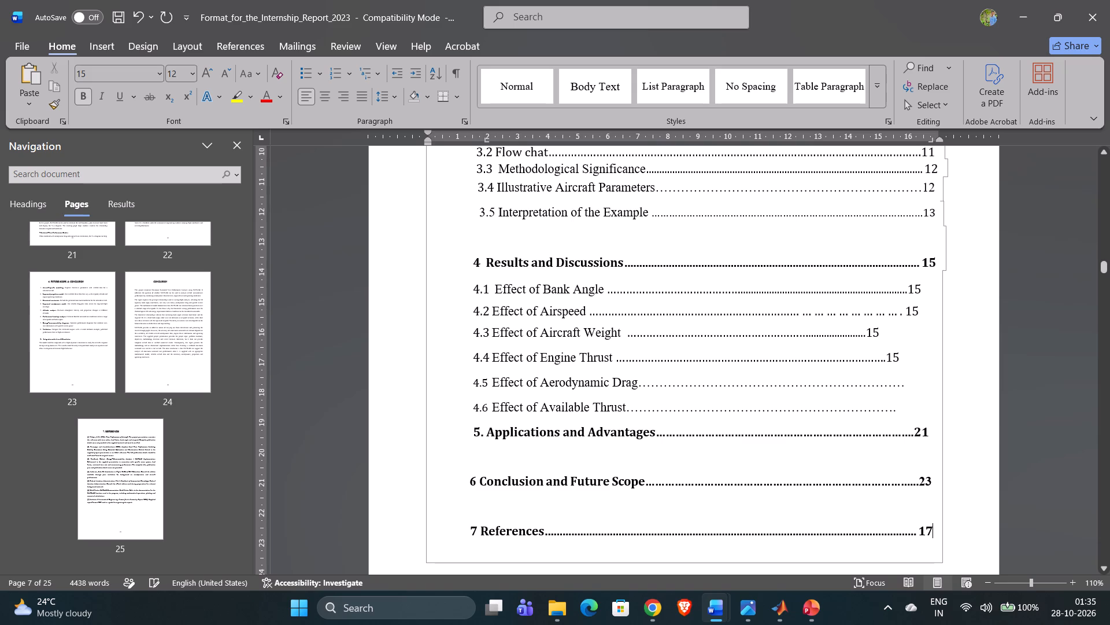
pyautogui.moveTo(934, 527); pyautogui.dragTo(917, 529)
pyautogui.press('BackSpace')
pyautogui.write('25')
# Set the page number of the 4.2 Effect of Airspeed entry to 16.
pyautogui.click(920, 307)
pyautogui.press('BackSpace')
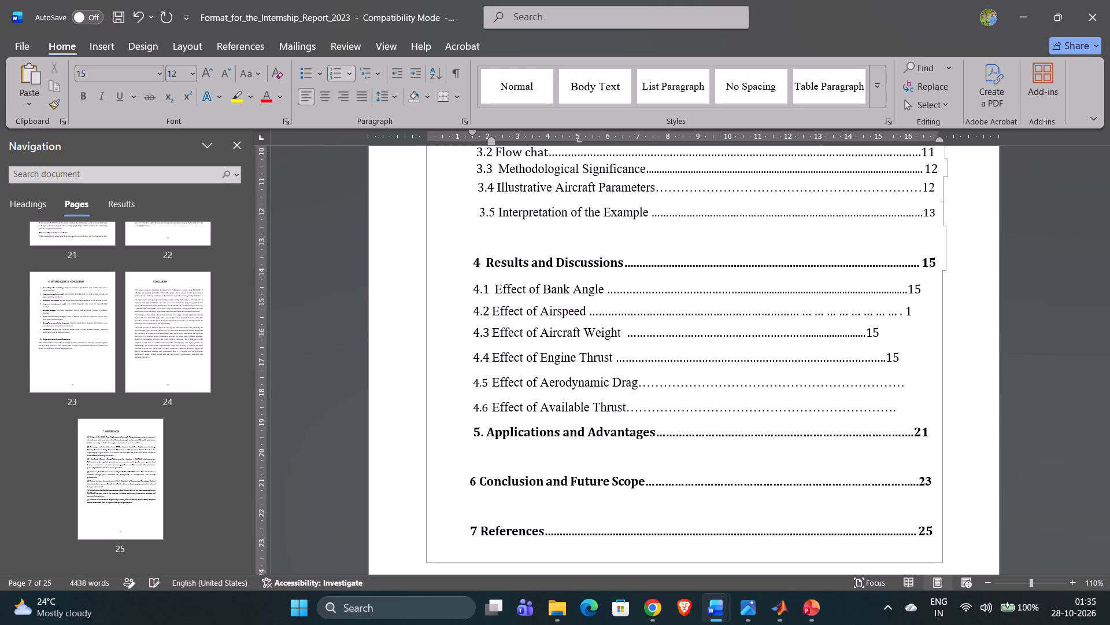
pyautogui.press('6')
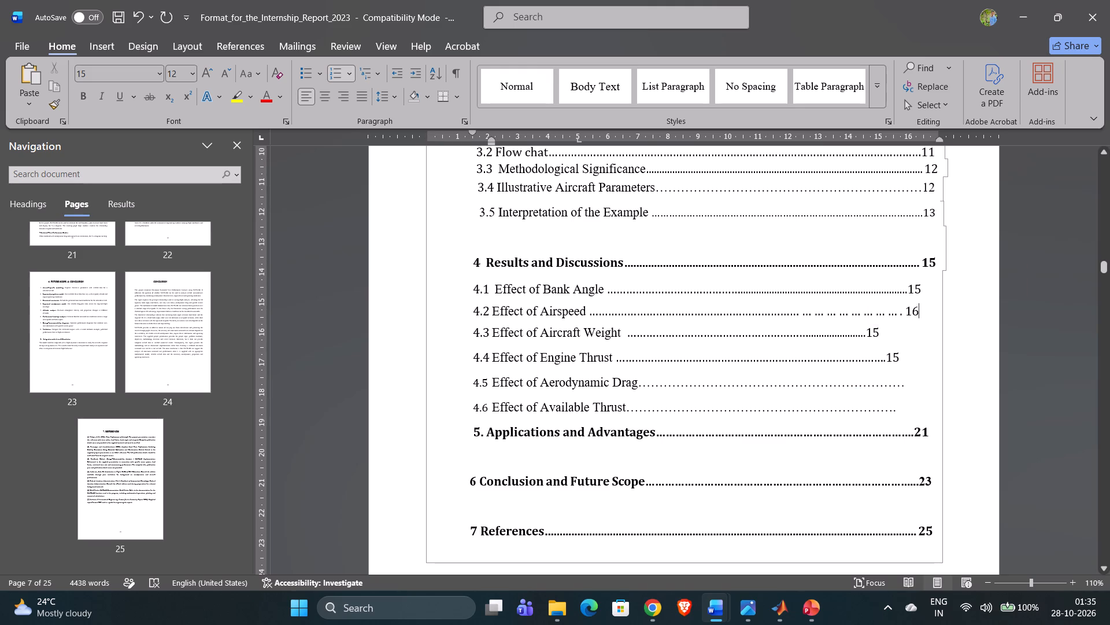
# Replace the dotted leader of the 4.3 Effect of Aircraft Weight entry with a new one and set its page number to 16.
pyautogui.click(868, 332)
pyautogui.write('...............')
pyautogui.click(918, 332)
pyautogui.press('BackSpace')
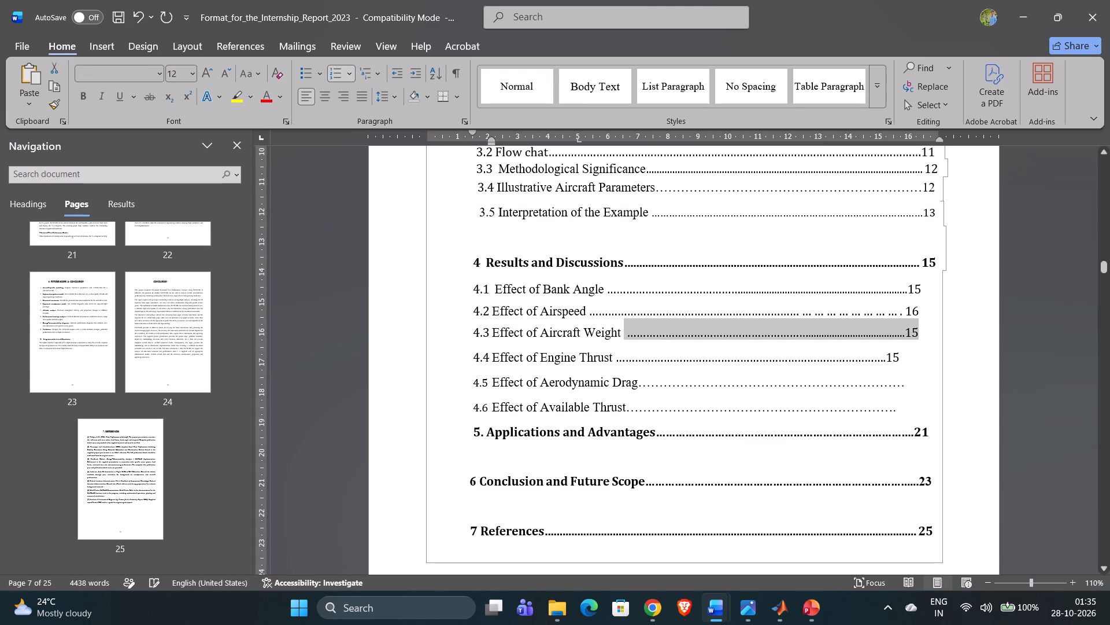
pyautogui.press('6')
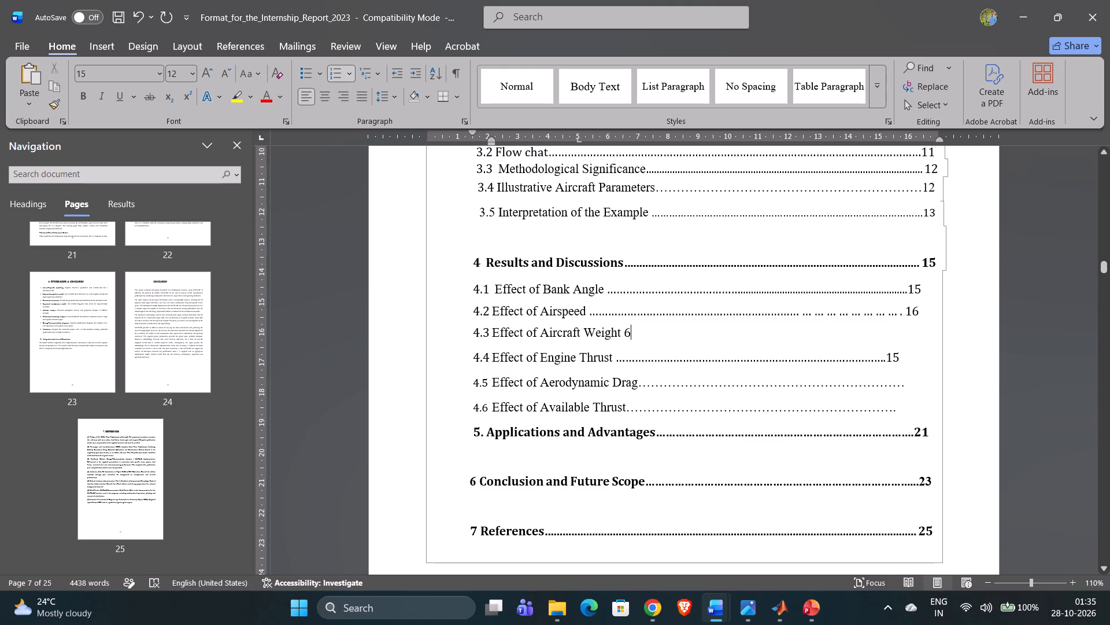
pyautogui.click(623, 334)
pyautogui.press('.')
pyautogui.press('.')
pyautogui.press('.')
pyautogui.press('.')
pyautogui.press('.')
pyautogui.press('.')
pyautogui.press('.')
pyautogui.press('.')
pyautogui.press('.')
pyautogui.press('.')
pyautogui.press('.')
pyautogui.press('.')
pyautogui.press('.')
pyautogui.press('.')
pyautogui.press('.')
pyautogui.press('.')
pyautogui.press('.')
pyautogui.press('.')
pyautogui.press('.')
pyautogui.press('.')
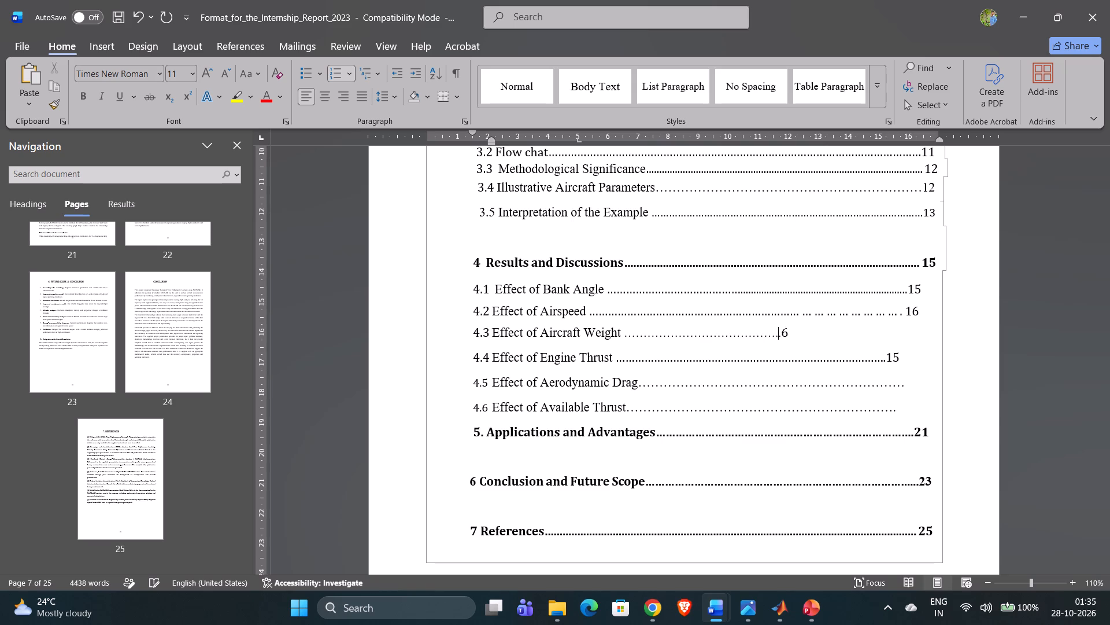
pyautogui.write('......')
pyautogui.press('1')
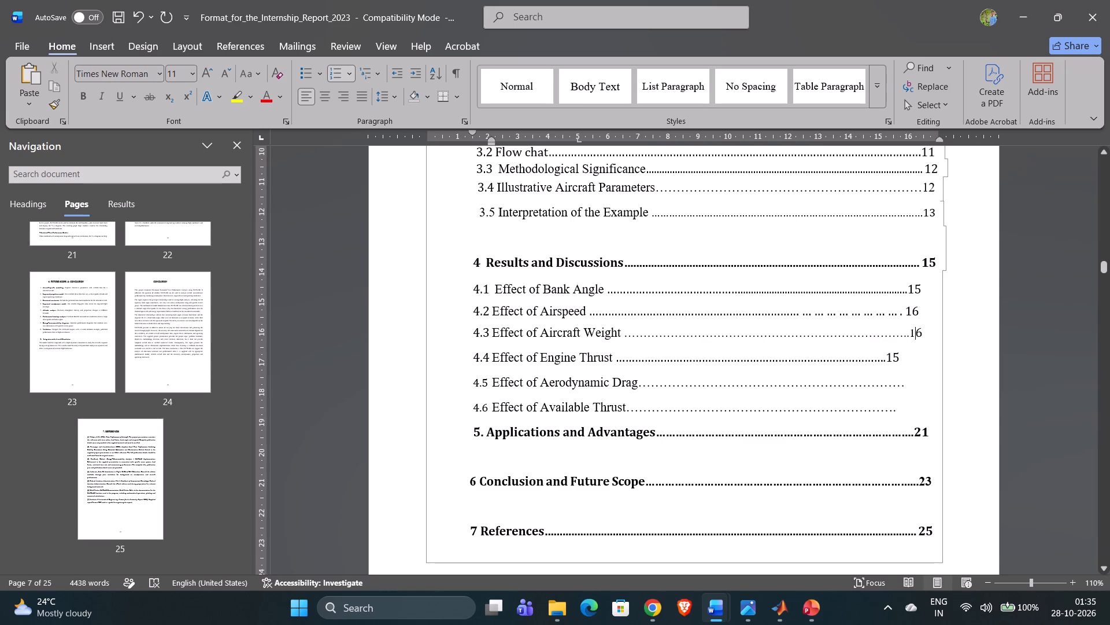
# Extend the dotted leader of the 4.4 Effect of Engine Thrust entry to the page-number column and set its page number to 17.
pyautogui.click(898, 357)
pyautogui.press('BackSpace')
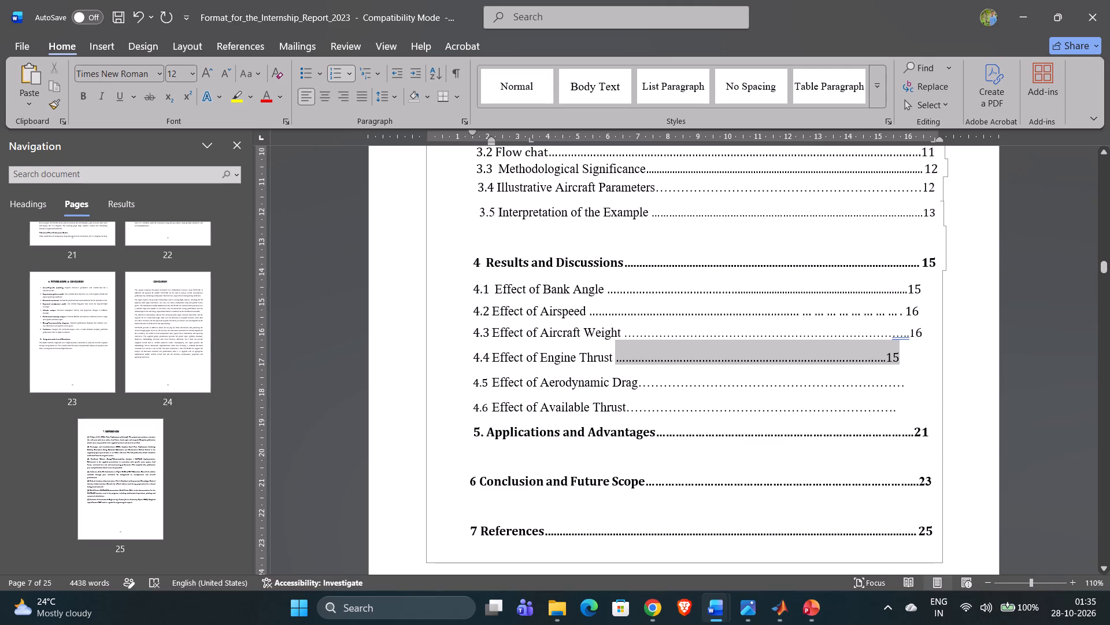
pyautogui.click(898, 357)
pyautogui.moveTo(898, 357); pyautogui.dragTo(888, 357)
pyautogui.press('BackSpace')
pyautogui.write('..........')
pyautogui.write('17')
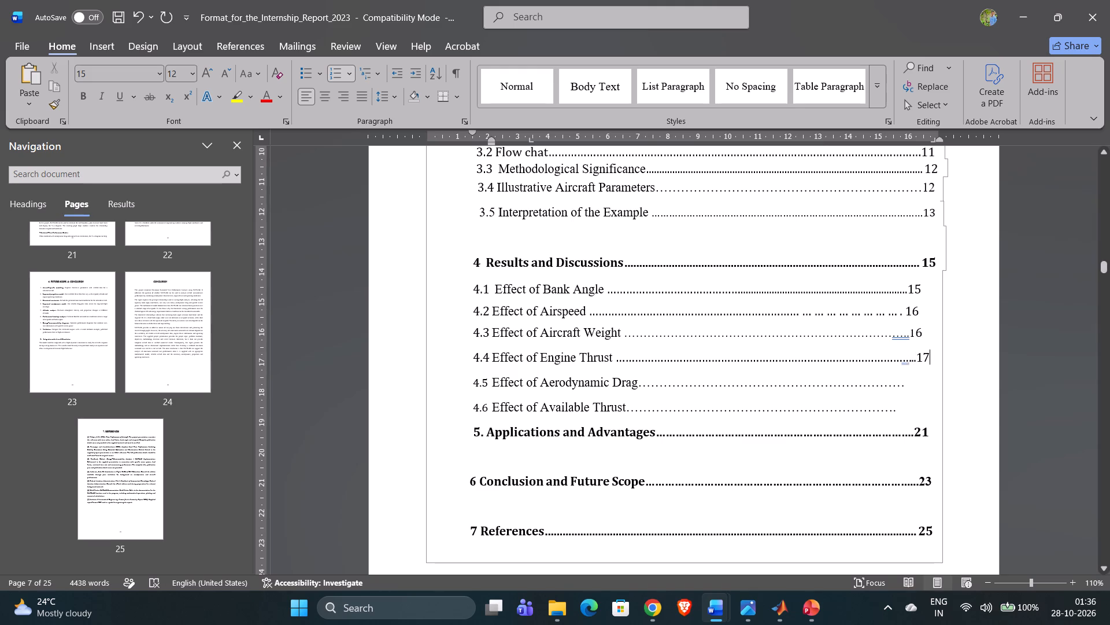
pyautogui.click(916, 359)
pyautogui.press('BackSpace')
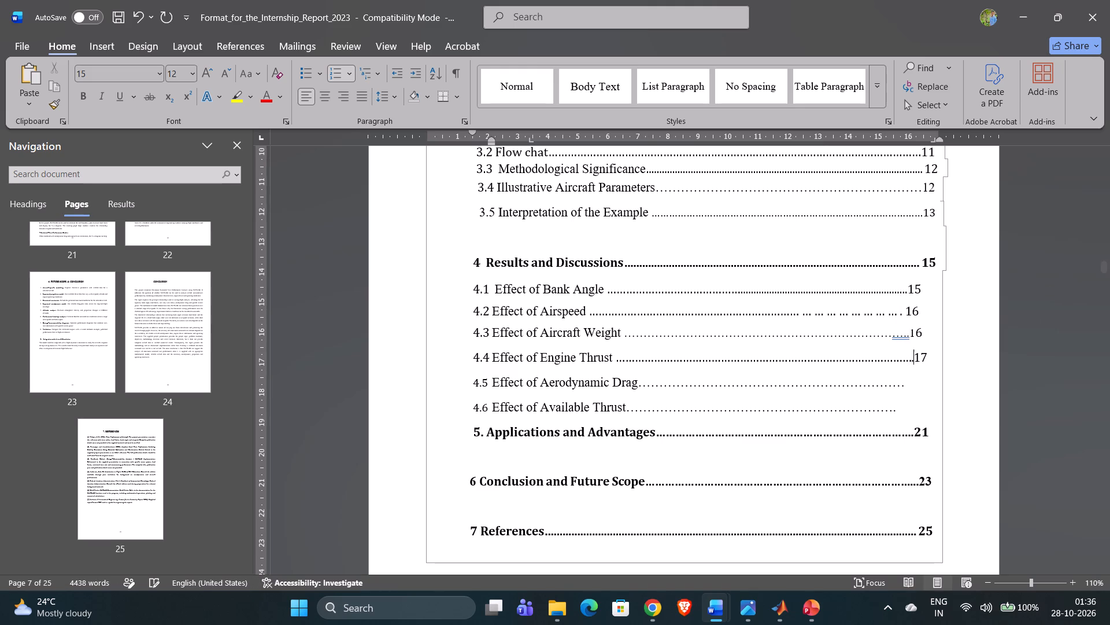
pyautogui.press('BackSpace')
# Add two dots to the 4.5 Effect of Aerodynamic Drag entry's leader and give it page number 18.
pyautogui.click(907, 381)
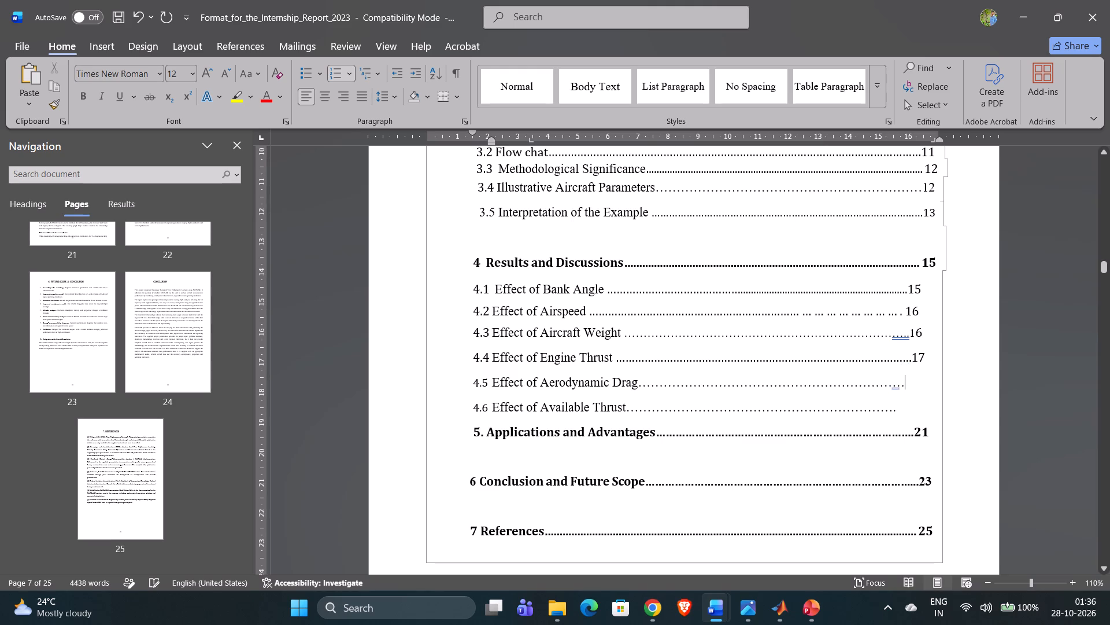
pyautogui.press('.')
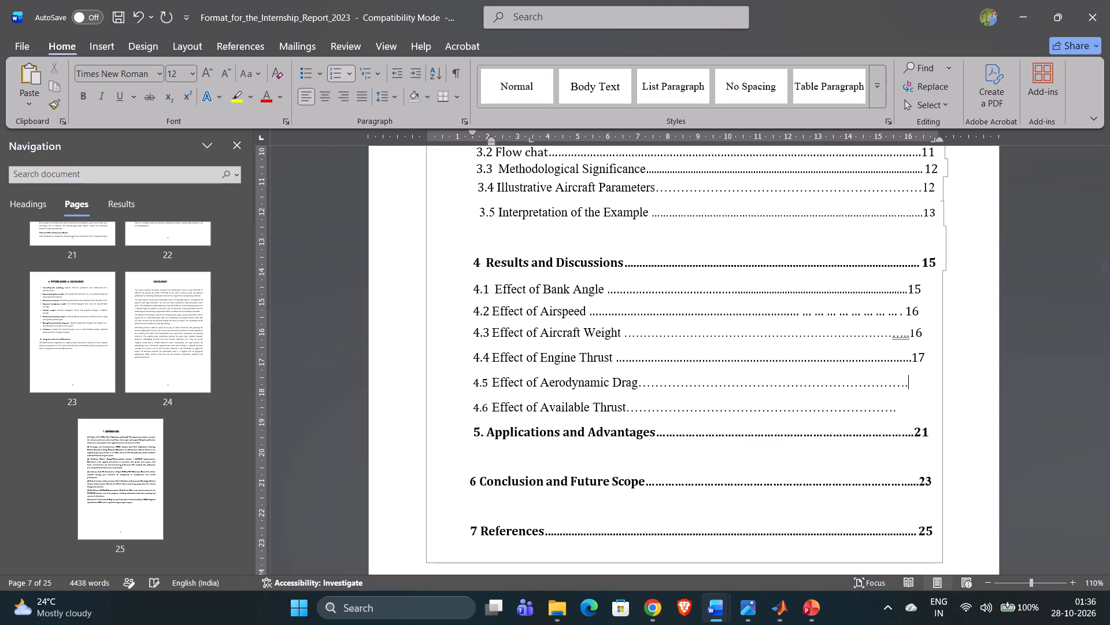
pyautogui.press('.')
pyautogui.write('18')
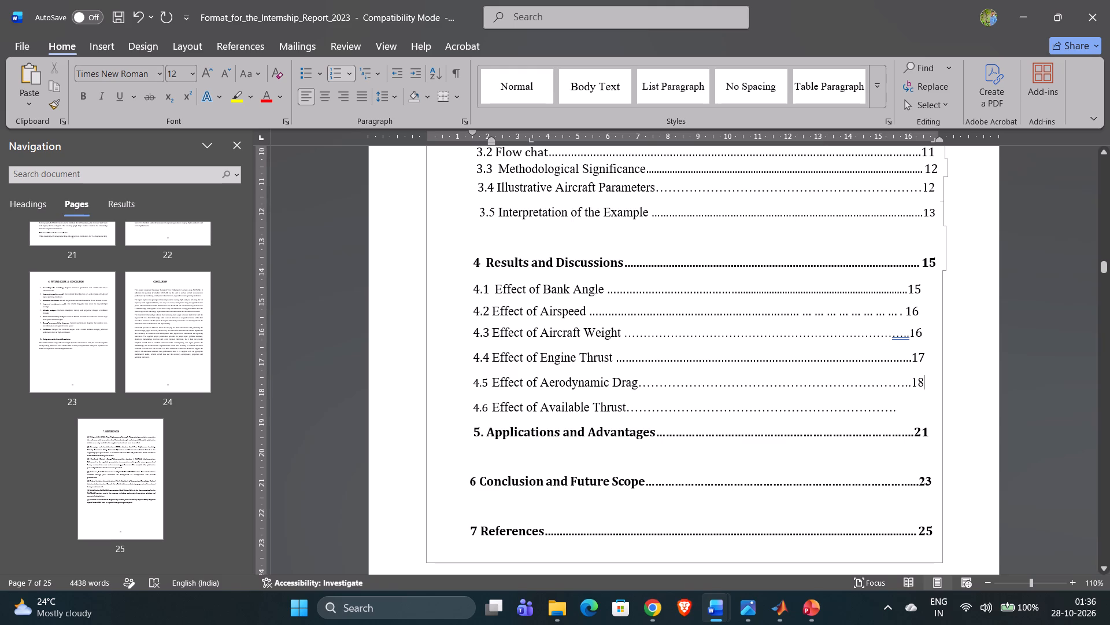
# Extend the 4.6 Effect of Available Thrust entry's dotted leader, add page number 19, and fine-tune the leader's end to align the number.
pyautogui.click(905, 403)
pyautogui.write('.....')
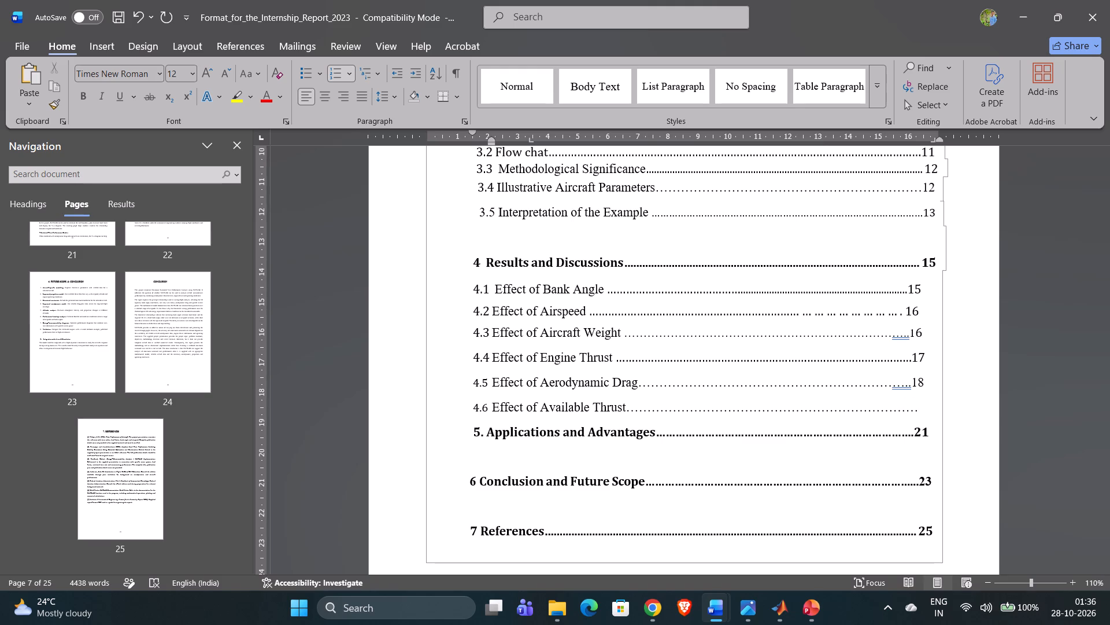
pyautogui.write('19')
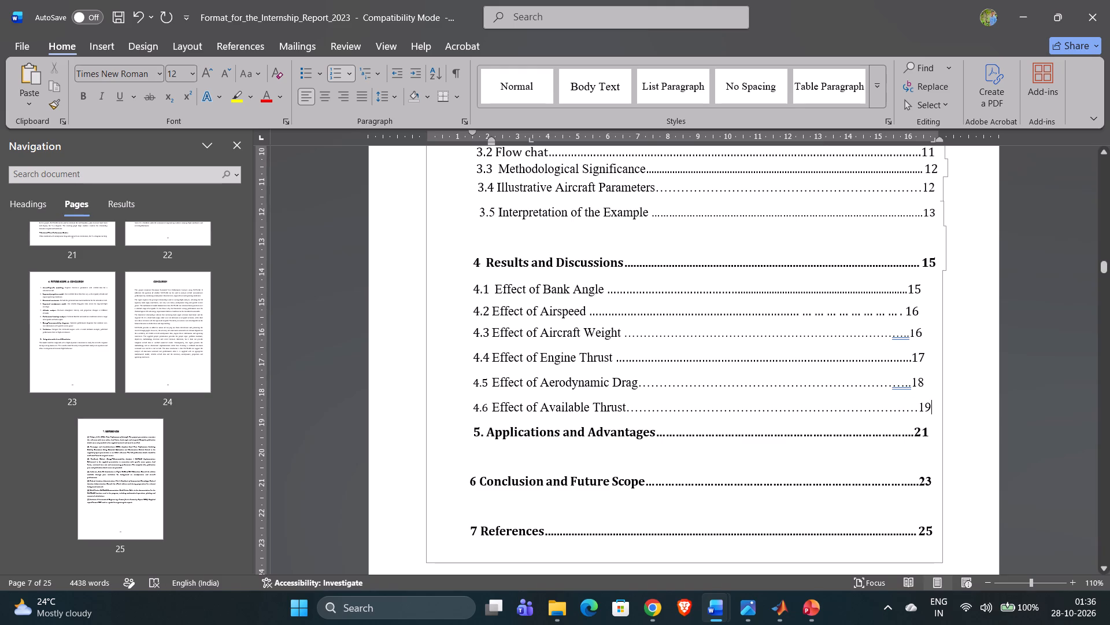
pyautogui.click(922, 409)
pyautogui.press('BackSpace')
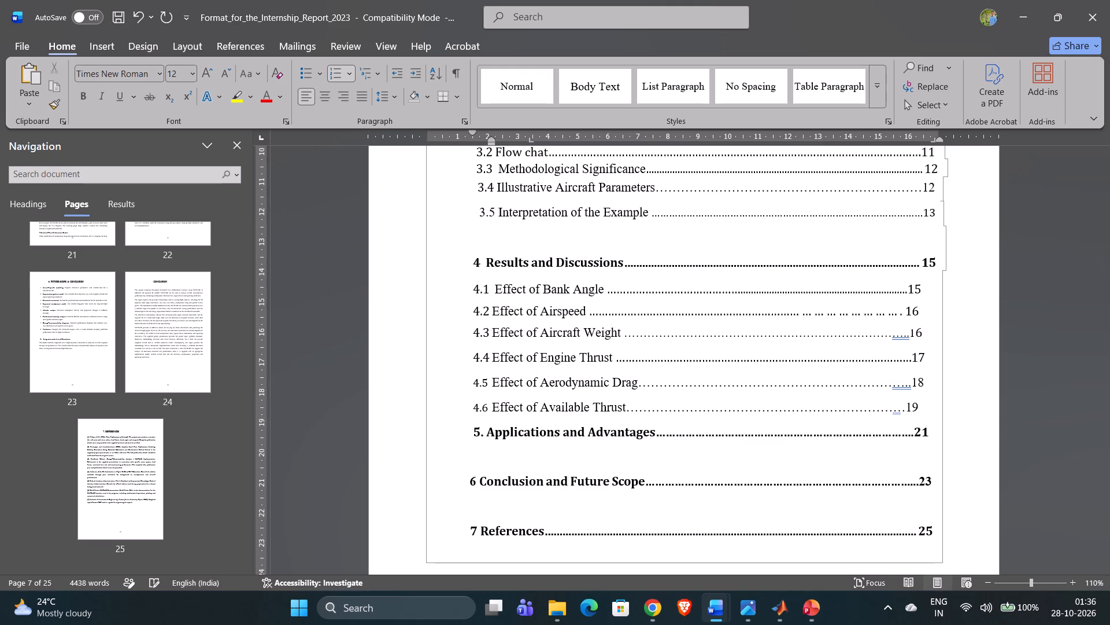
pyautogui.press('.')
pyautogui.press('.')
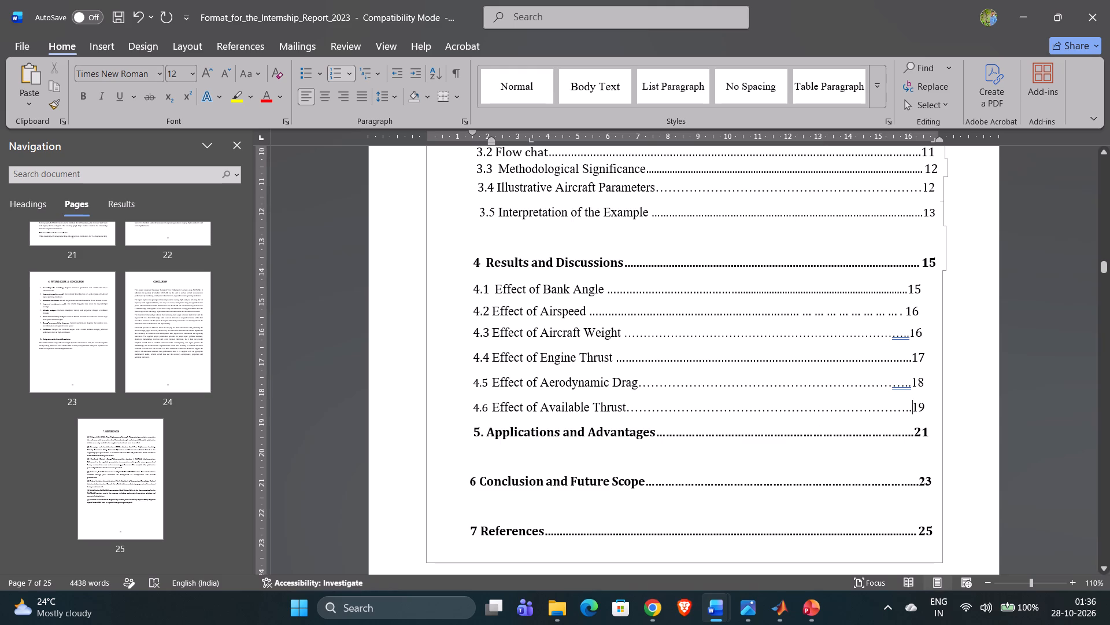
# Ignore the grammar flags on the 1.2 Sustained Turn Performance leader, the 1.1 Aircraft text and the Abstract leader in the Contents.
pyautogui.scroll(-1, 755, 408)
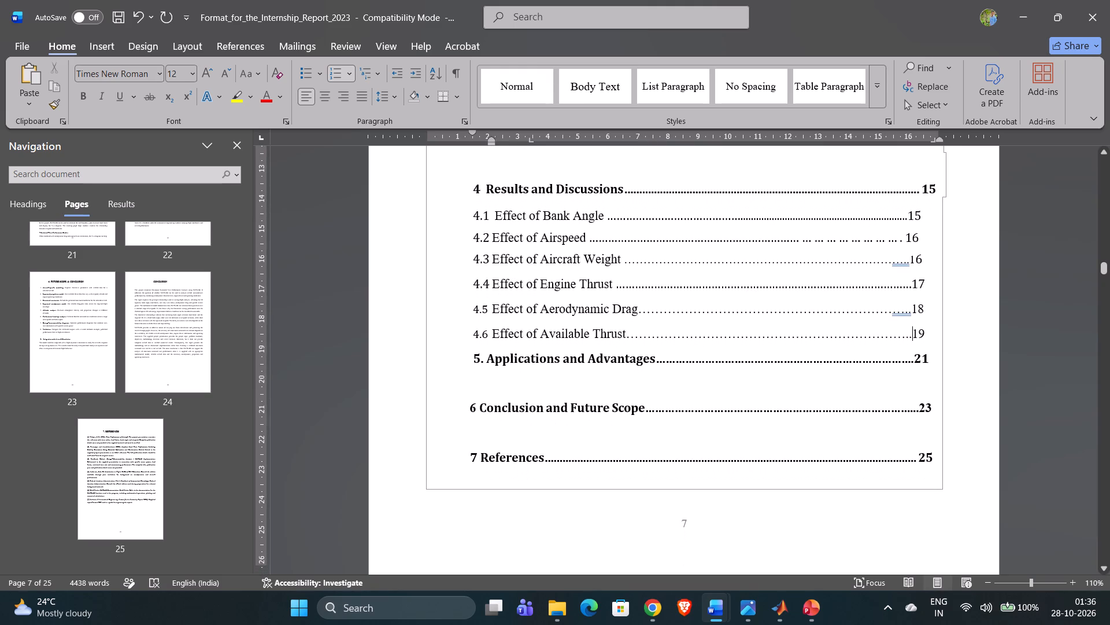
pyautogui.scroll(-1, 755, 408)
pyautogui.scroll(3, 755, 408)
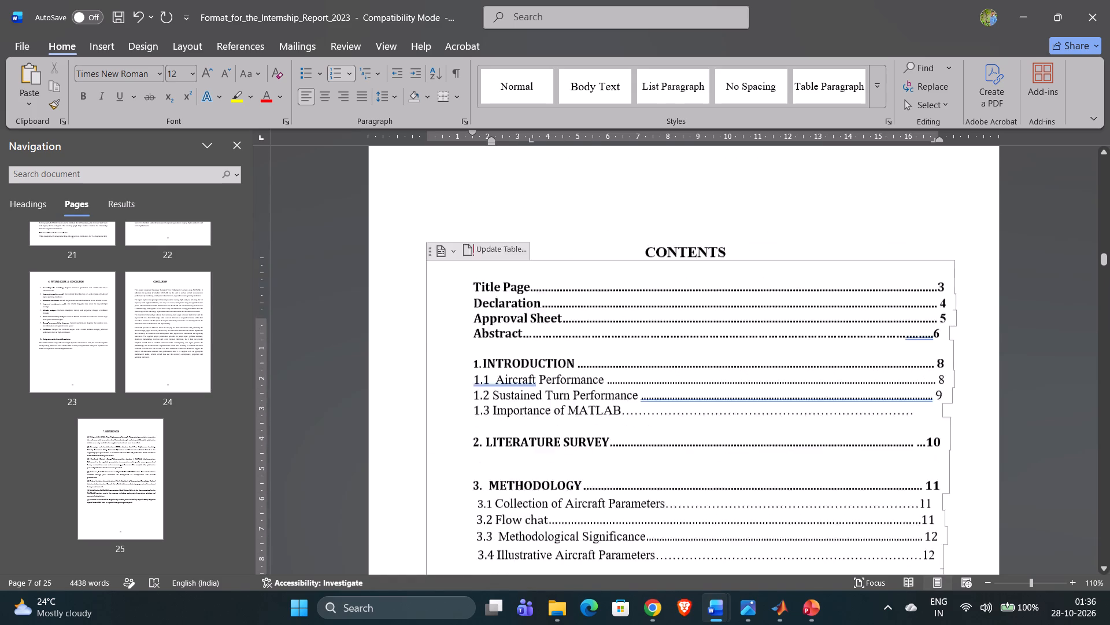
pyautogui.click(690, 509)
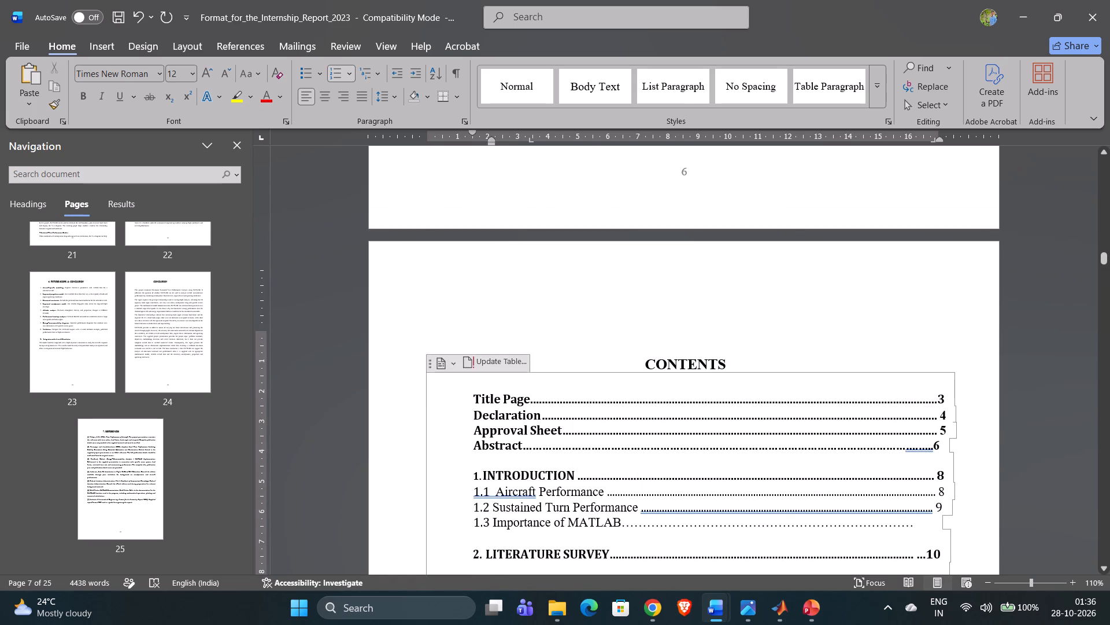
pyautogui.rightClick(690, 509)
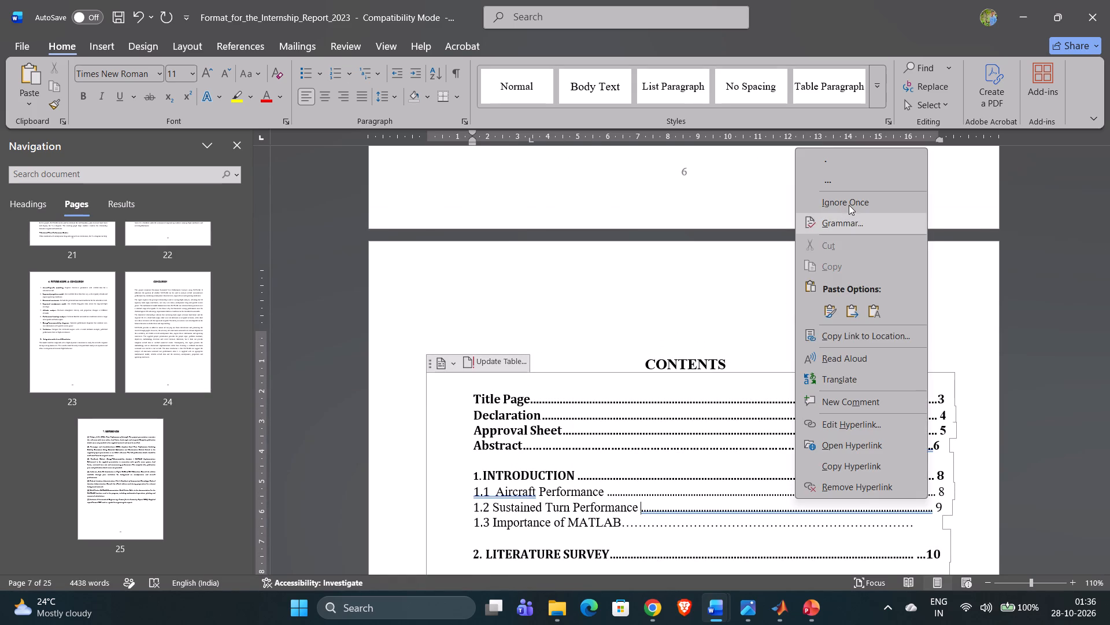
pyautogui.click(850, 205)
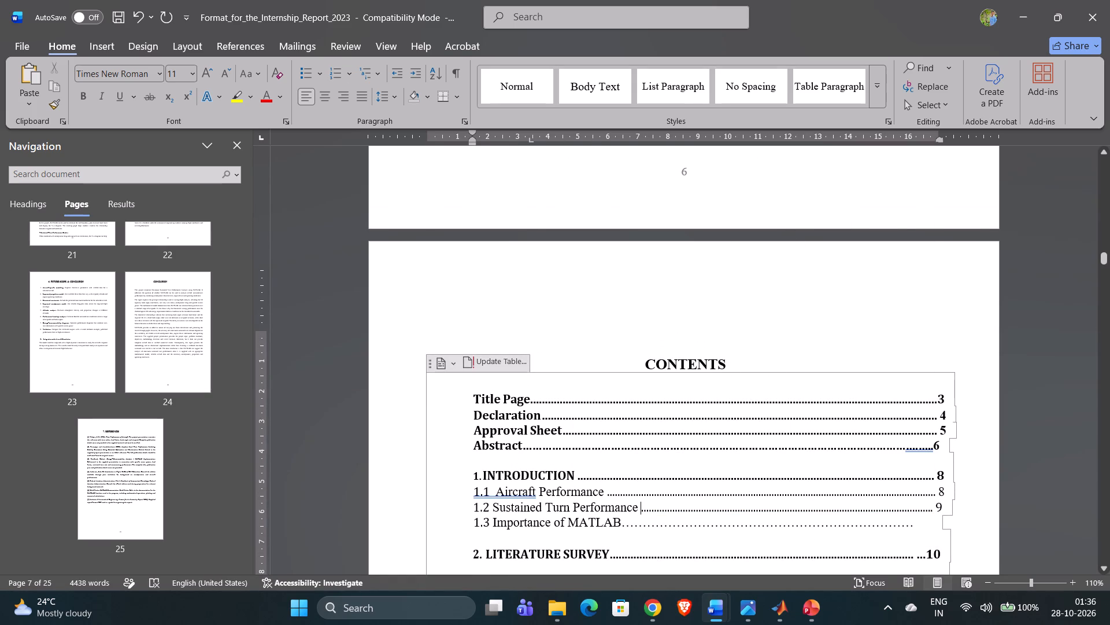
pyautogui.click(500, 492)
pyautogui.rightClick(500, 492)
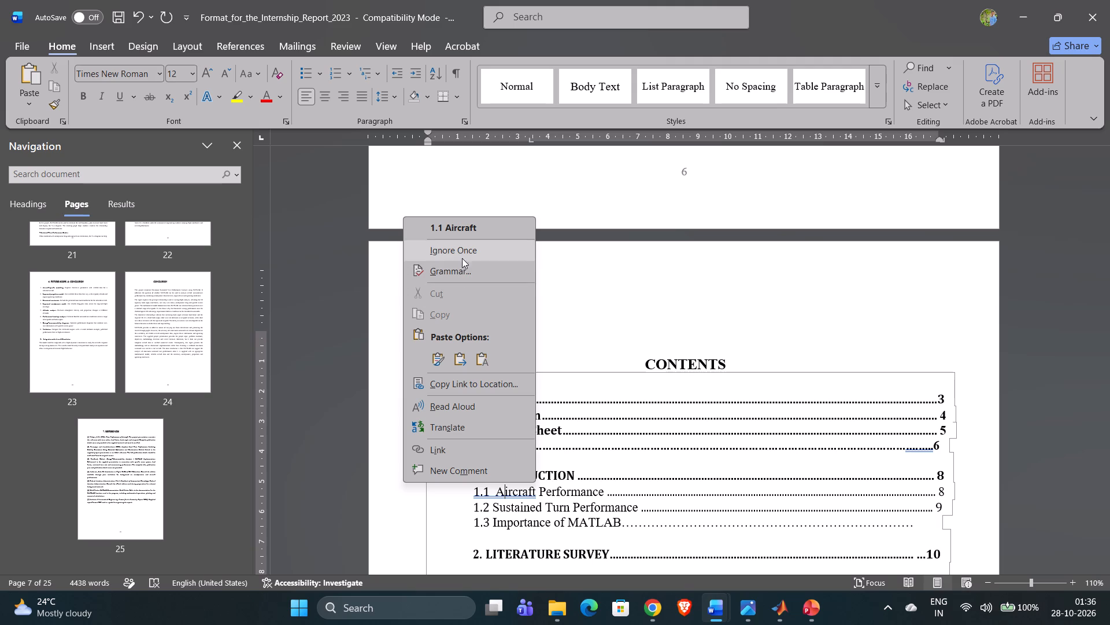
pyautogui.click(460, 253)
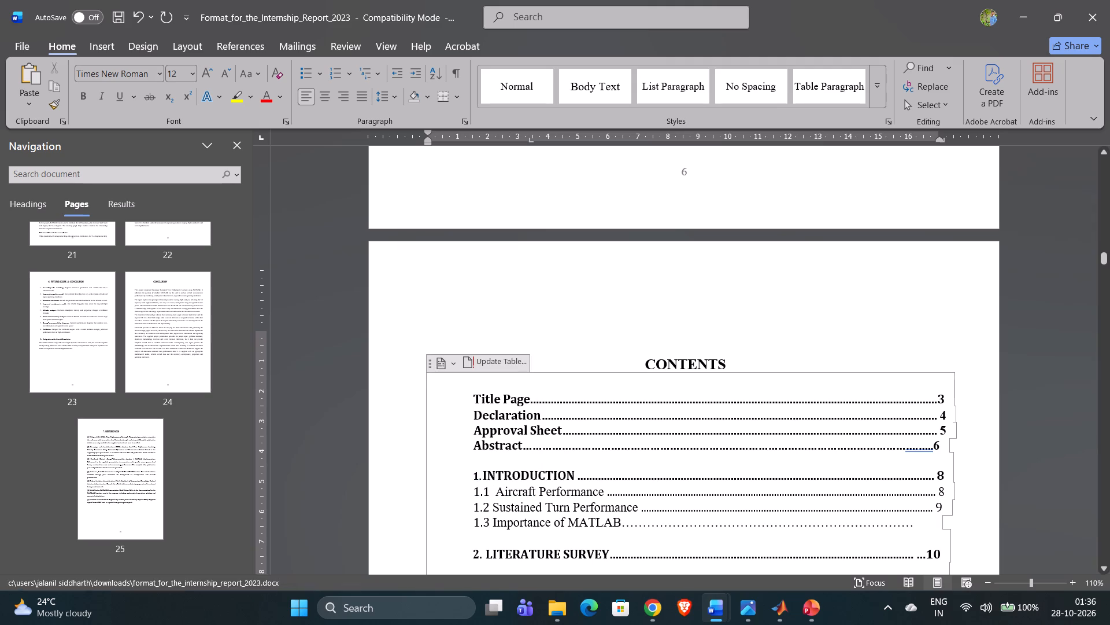
pyautogui.click(911, 450)
pyautogui.rightClick(911, 450)
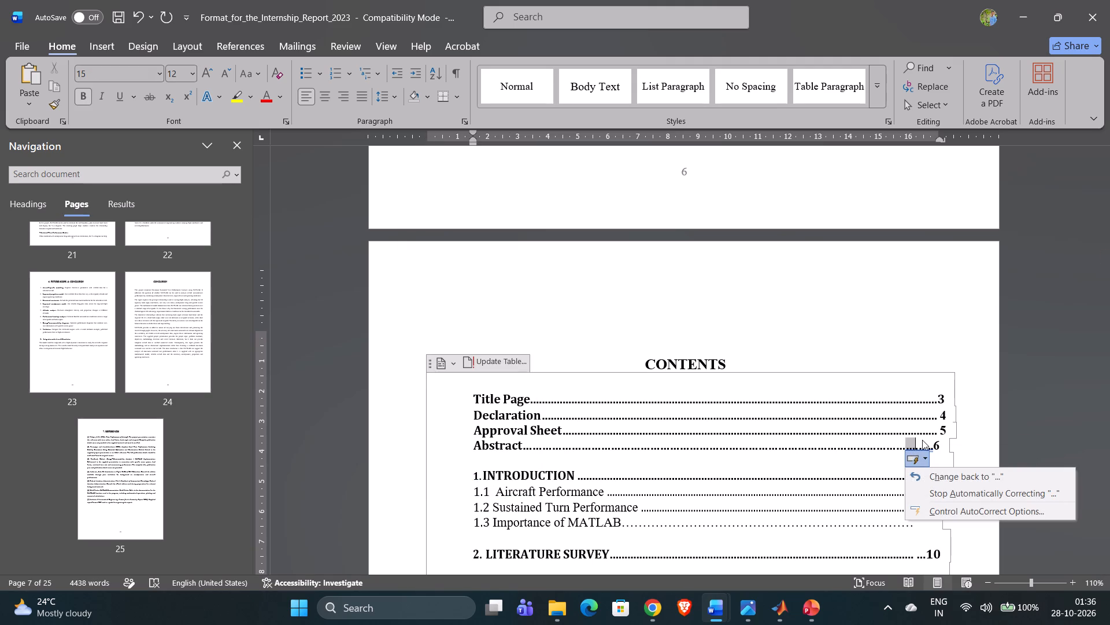
pyautogui.click(923, 443)
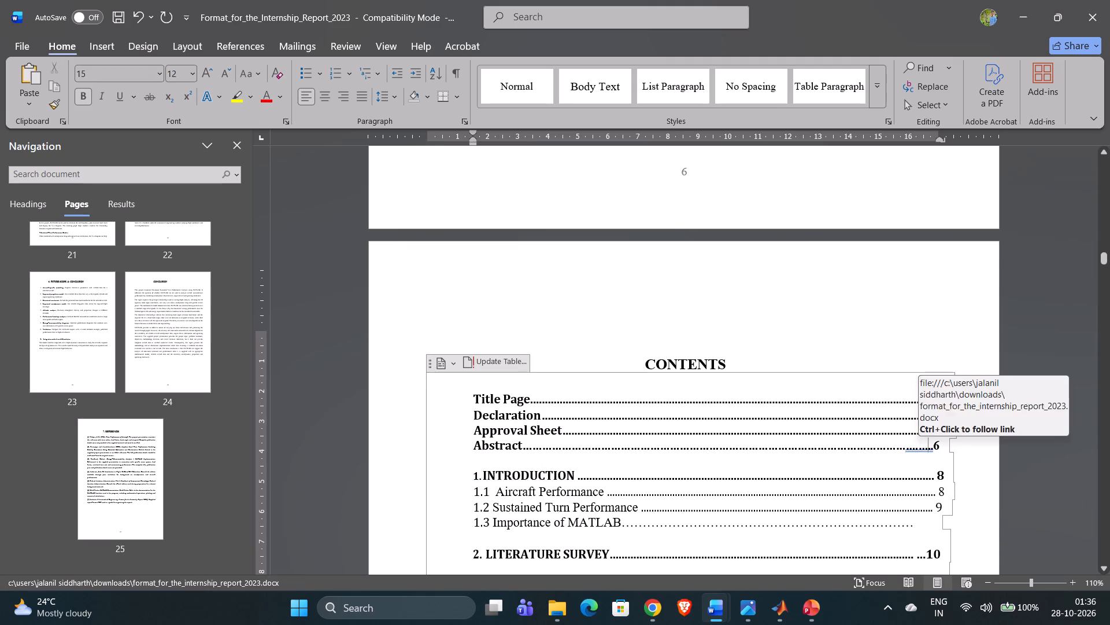
pyautogui.rightClick(920, 445)
pyautogui.click(846, 137)
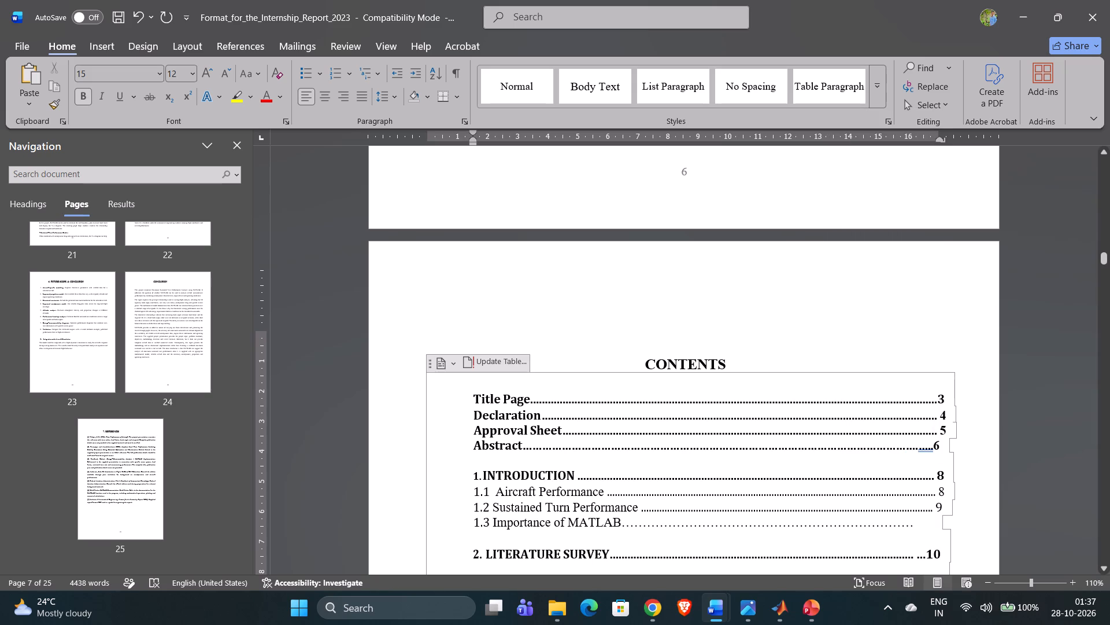
# Review the front matter from the Contents page back to the cover page.
pyautogui.scroll(6, 685, 396)
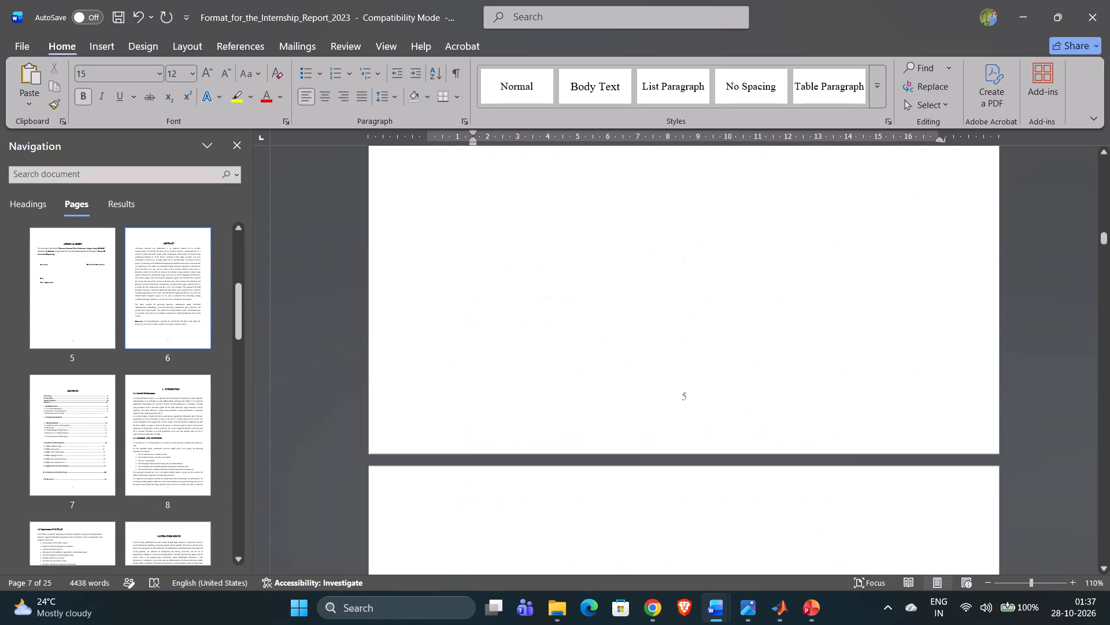
pyautogui.scroll(13, 685, 396)
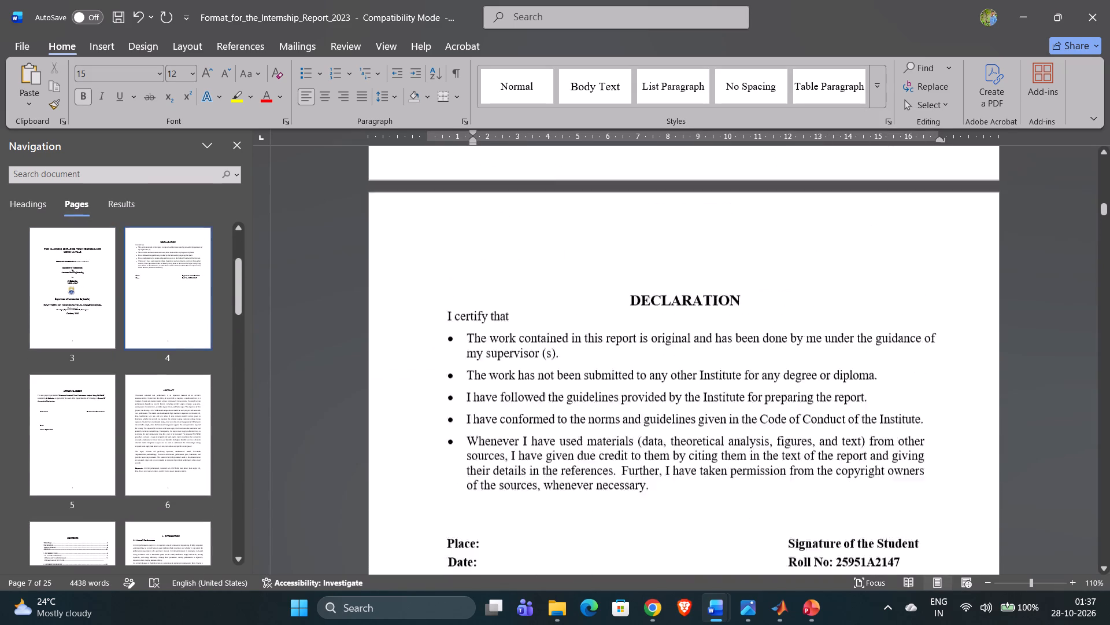
pyautogui.scroll(18, 685, 396)
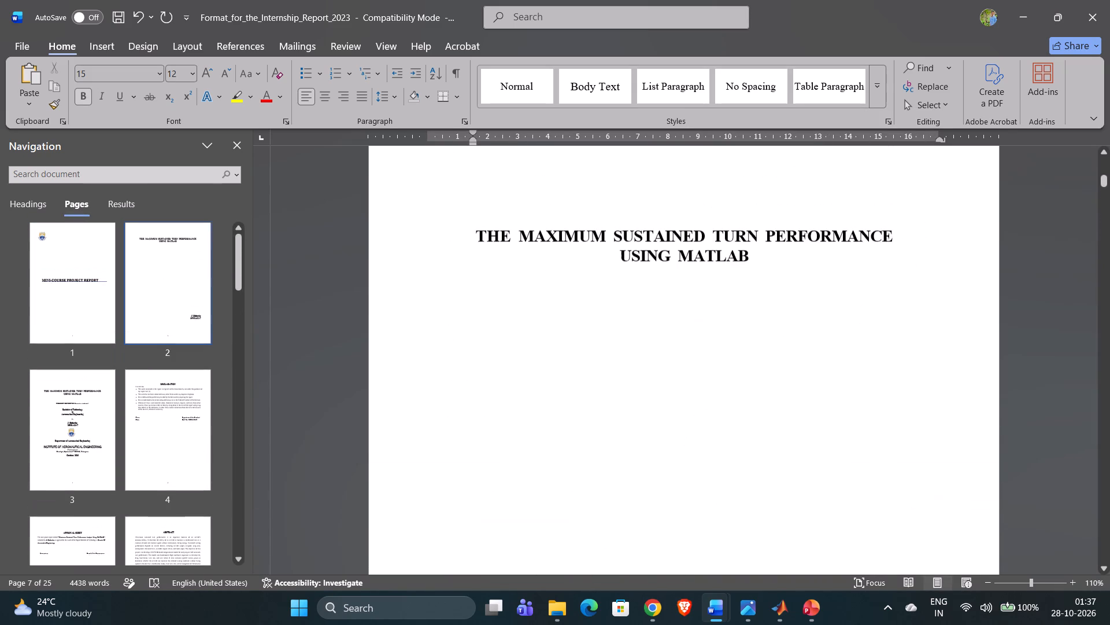
pyautogui.scroll(5, 685, 396)
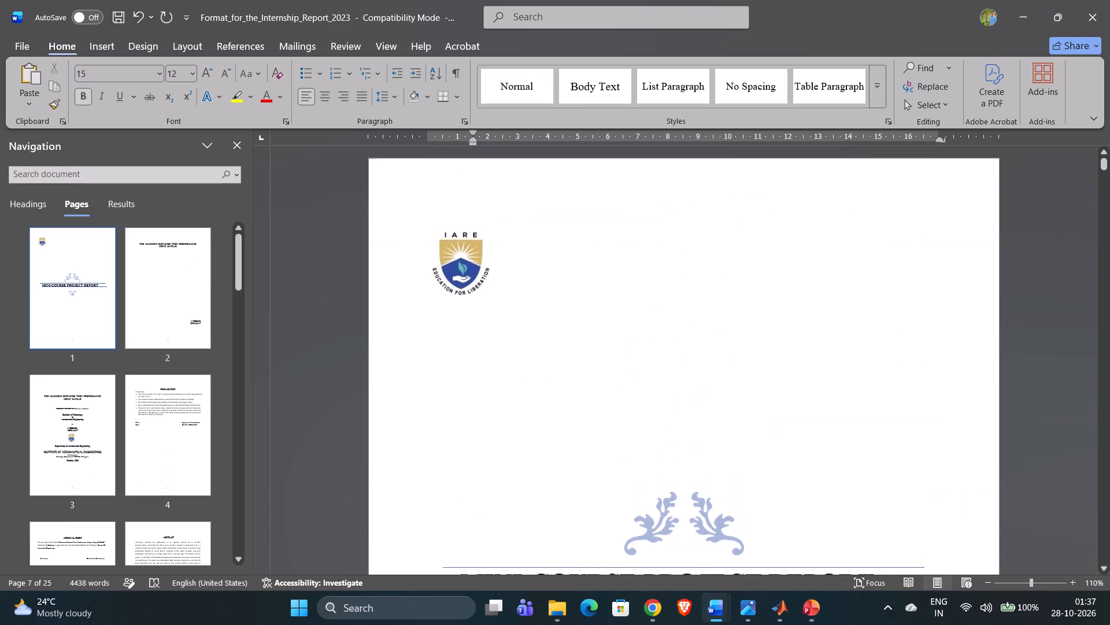
# Review the report's page layout from the cover page through the front matter, Introduction and literature review.
pyautogui.scroll(-6, 685, 396)
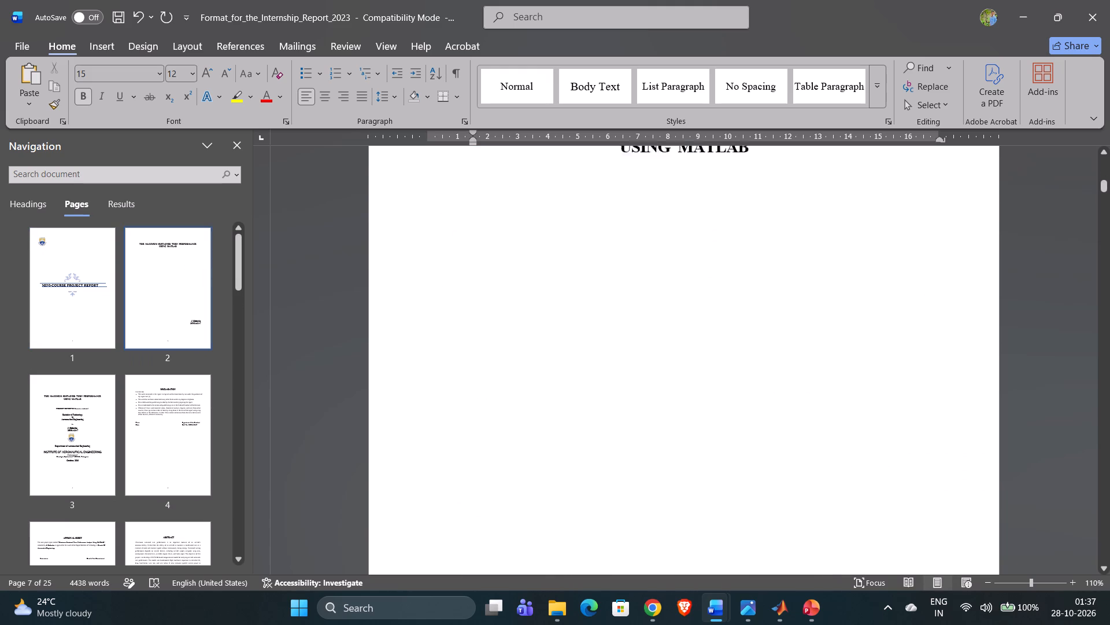
pyautogui.scroll(-8, 685, 396)
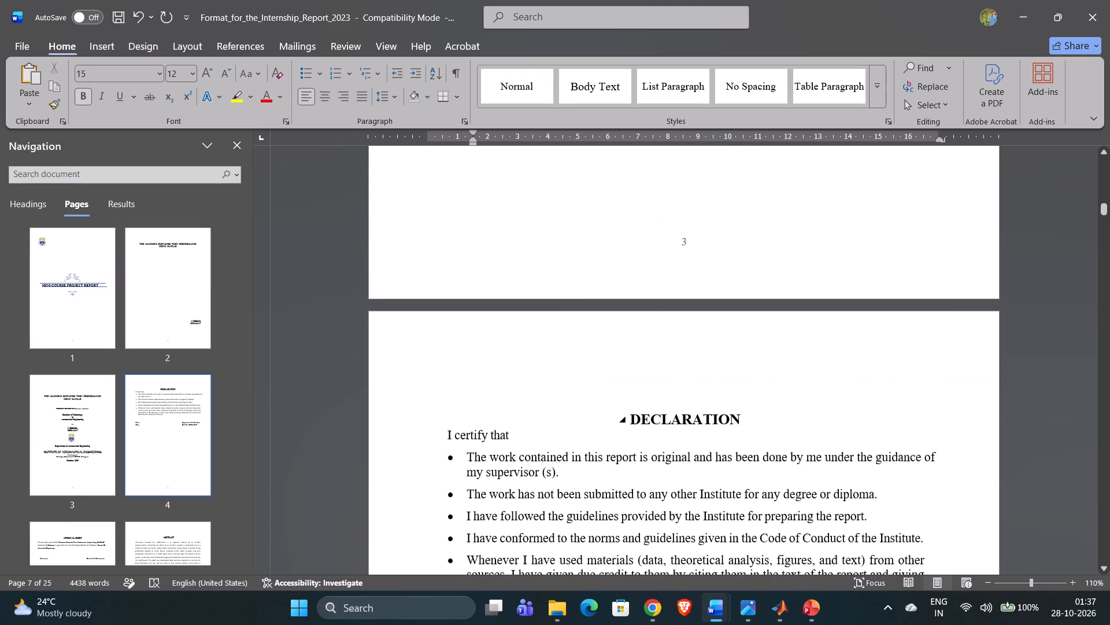
pyautogui.scroll(-8, 685, 396)
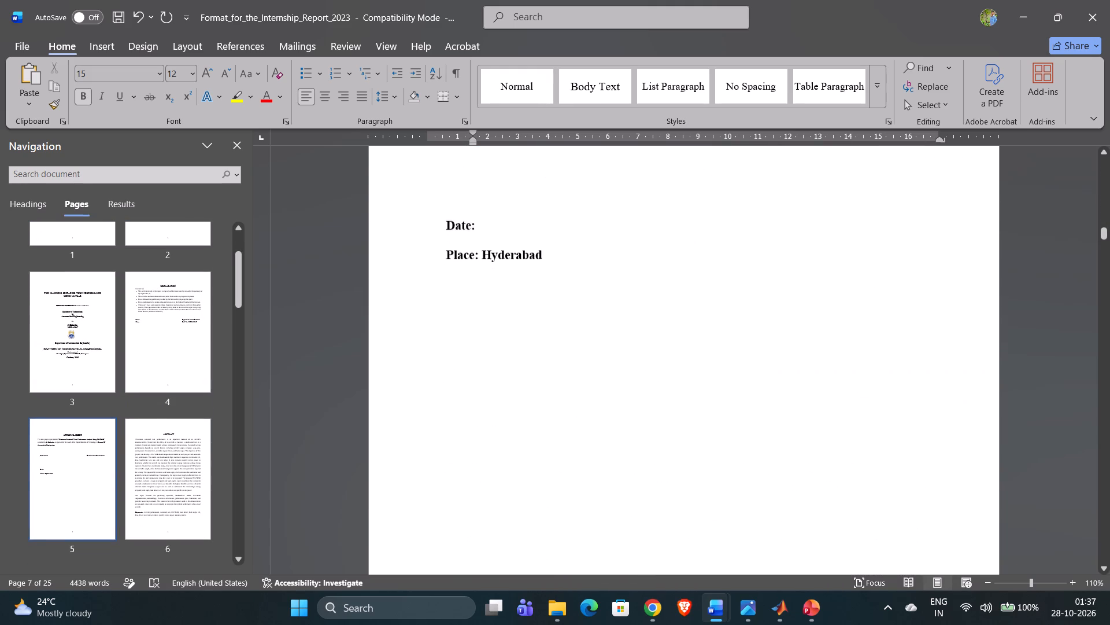
pyautogui.scroll(-9, 685, 396)
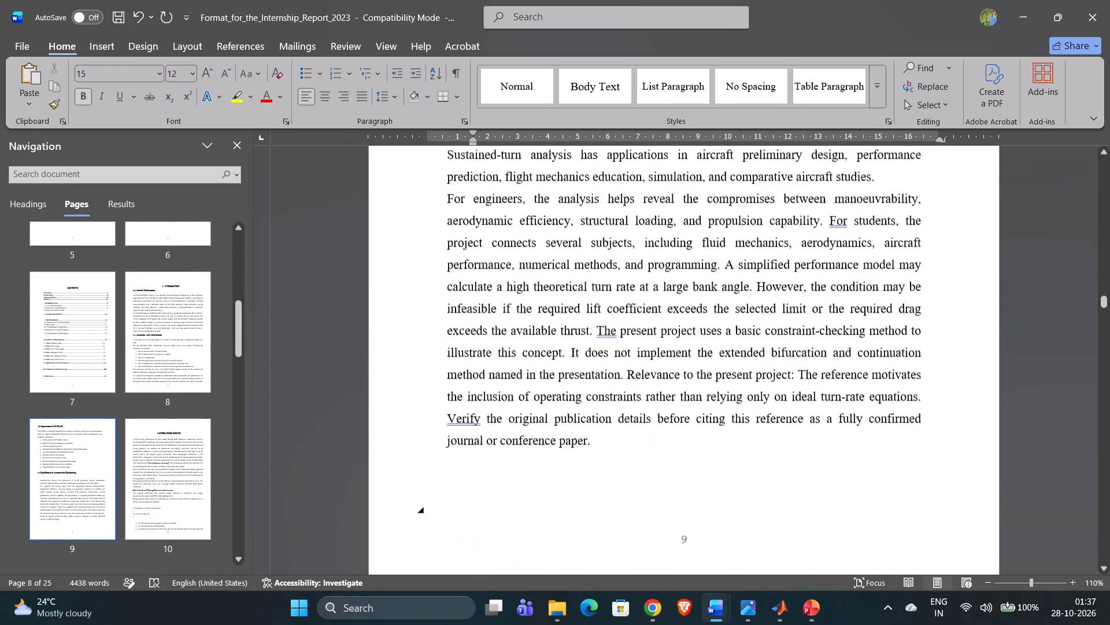
pyautogui.scroll(-4, 685, 396)
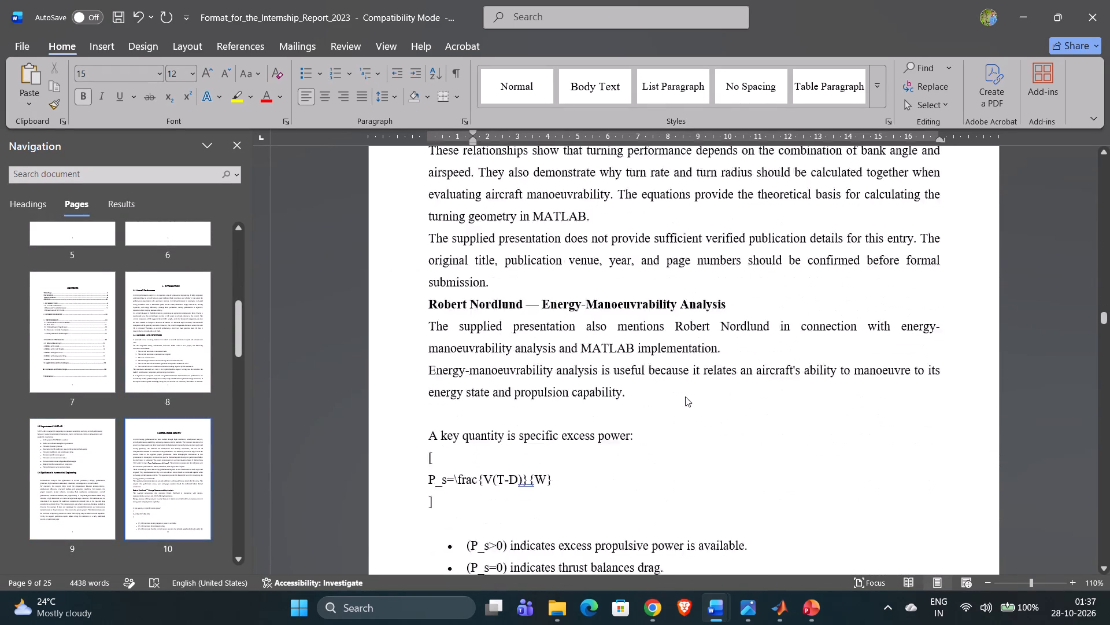
pyautogui.scroll(-5, 685, 396)
# Review the layout of the Methodology chapter's pages up to the start of the 4. Results and Discussion chapter.
pyautogui.press('Down')
pyautogui.press('Down')
pyautogui.press('Down')
pyautogui.press('Down')
pyautogui.press('Down')
pyautogui.press('Down')
pyautogui.press('Down')
pyautogui.press('Down')
pyautogui.press('Down')
pyautogui.press('Down')
pyautogui.press('Down')
pyautogui.press('Down')
pyautogui.press('Down')
pyautogui.press('Down')
pyautogui.press('Down')
pyautogui.press('Down')
pyautogui.press('Down')
pyautogui.press('Down')
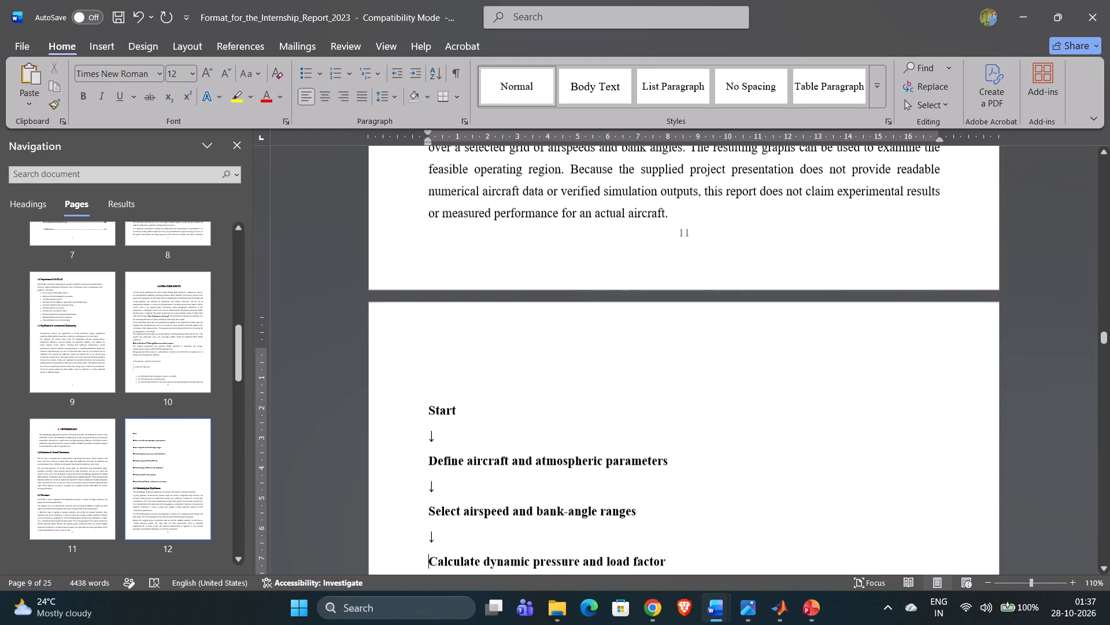
pyautogui.press('Down')
pyautogui.press('Down')
pyautogui.press('Down')
pyautogui.press('Down')
pyautogui.press('Down')
pyautogui.press('Down')
pyautogui.press('Down')
pyautogui.press('Down')
pyautogui.press('Down')
pyautogui.press('Down')
pyautogui.press('Down')
pyautogui.press('Down')
pyautogui.press('Down')
pyautogui.press('Down')
pyautogui.press('Down')
pyautogui.press('Down')
pyautogui.press('Down')
pyautogui.press('Down')
pyautogui.press('Down')
pyautogui.press('Down')
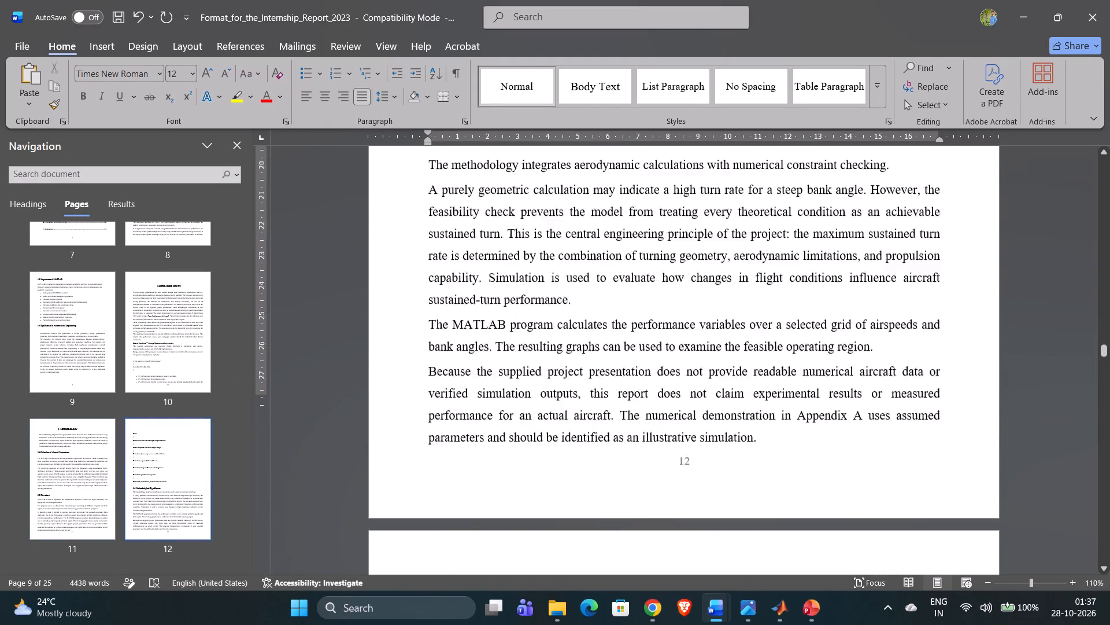
pyautogui.press('Down')
pyautogui.press('Down')
pyautogui.press('Down')
pyautogui.press('Down')
pyautogui.press('Down')
pyautogui.press('Down')
pyautogui.press('Down')
pyautogui.press('Down')
pyautogui.press('Down')
pyautogui.press('Down')
pyautogui.press('Down')
pyautogui.press('Down')
pyautogui.press('Down')
pyautogui.press('Down')
pyautogui.press('Down')
pyautogui.press('Down')
pyautogui.press('Down')
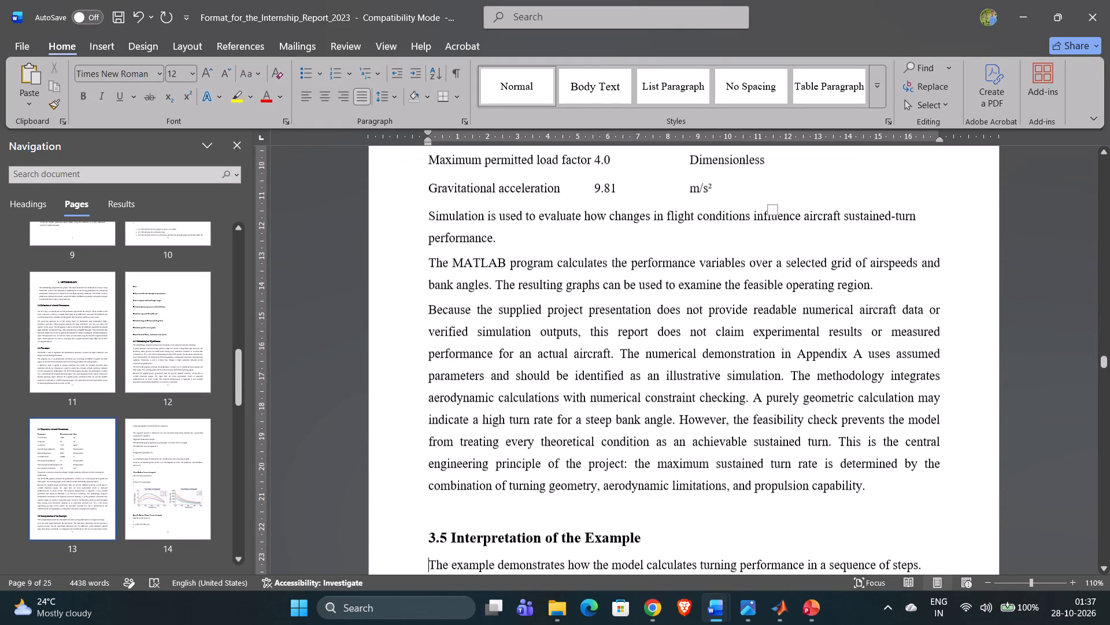
pyautogui.press('Down')
pyautogui.press('Down')
pyautogui.press('Down')
pyautogui.press('Down')
pyautogui.press('Down')
pyautogui.press('Down')
pyautogui.press('Down')
pyautogui.press('Down')
pyautogui.press('Down')
pyautogui.press('Down')
pyautogui.press('Down')
pyautogui.press('Down')
pyautogui.press('Down')
pyautogui.press('Down')
pyautogui.press('Down')
pyautogui.press('Down')
pyautogui.press('Down')
pyautogui.press('Down')
pyautogui.press('Down')
pyautogui.press('Down')
pyautogui.press('Down')
pyautogui.press('Down')
pyautogui.press('Down')
pyautogui.press('Down')
pyautogui.press('Down')
pyautogui.press('Down')
pyautogui.press('Down')
pyautogui.press('Down')
pyautogui.press('Down')
pyautogui.press('Down')
pyautogui.press('Down')
pyautogui.press('Down')
pyautogui.press('Down')
pyautogui.press('Down')
pyautogui.press('Down')
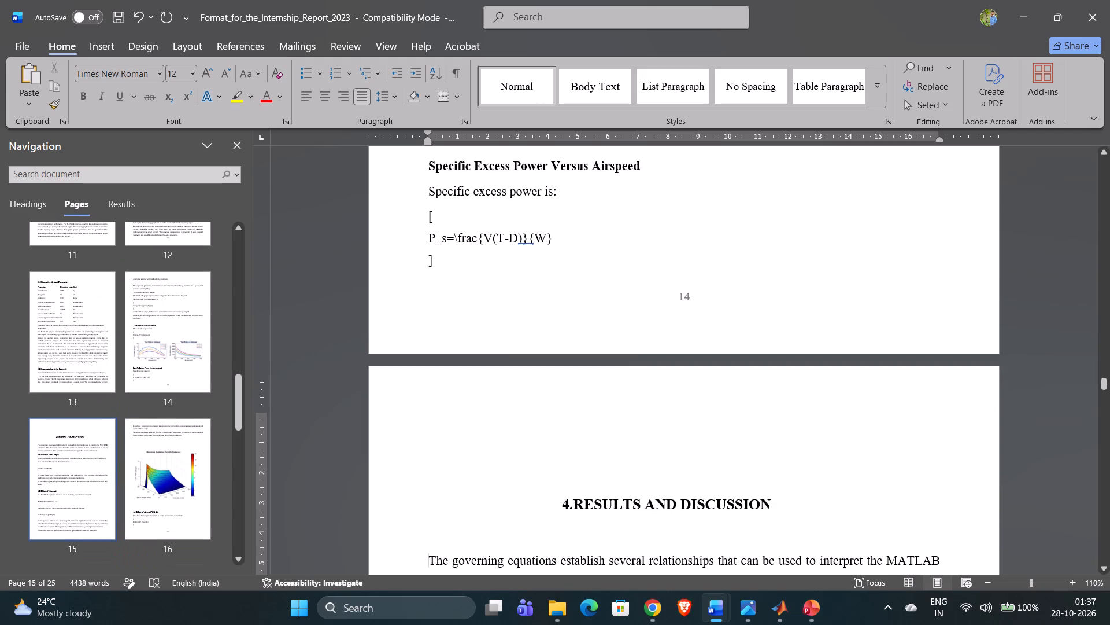
pyautogui.press('Down')
pyautogui.press('Down')
pyautogui.press('Down')
pyautogui.press('Down')
pyautogui.press('Down')
pyautogui.press('Down')
pyautogui.press('Down')
pyautogui.press('Down')
pyautogui.press('Down')
pyautogui.press('Down')
pyautogui.press('Down')
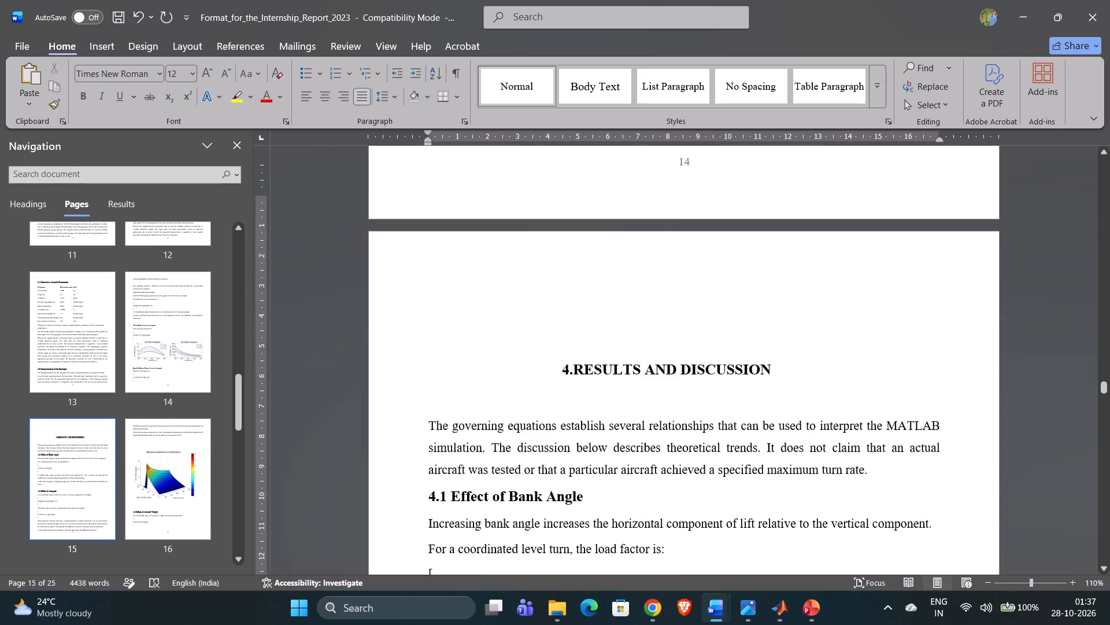
# Delete a blank line above the 4. RESULTS AND DISCUSSION heading to move the chapter's text up the page.
pyautogui.press('Up')
pyautogui.press('Up')
pyautogui.press('Down')
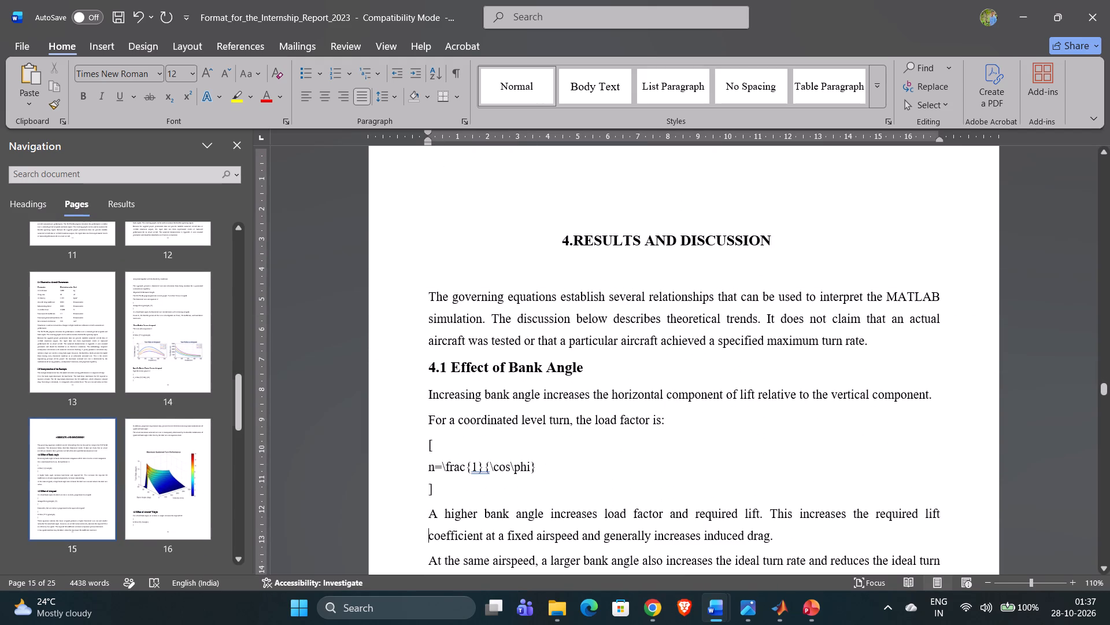
pyautogui.press('Up')
pyautogui.scroll(1, 777, 249)
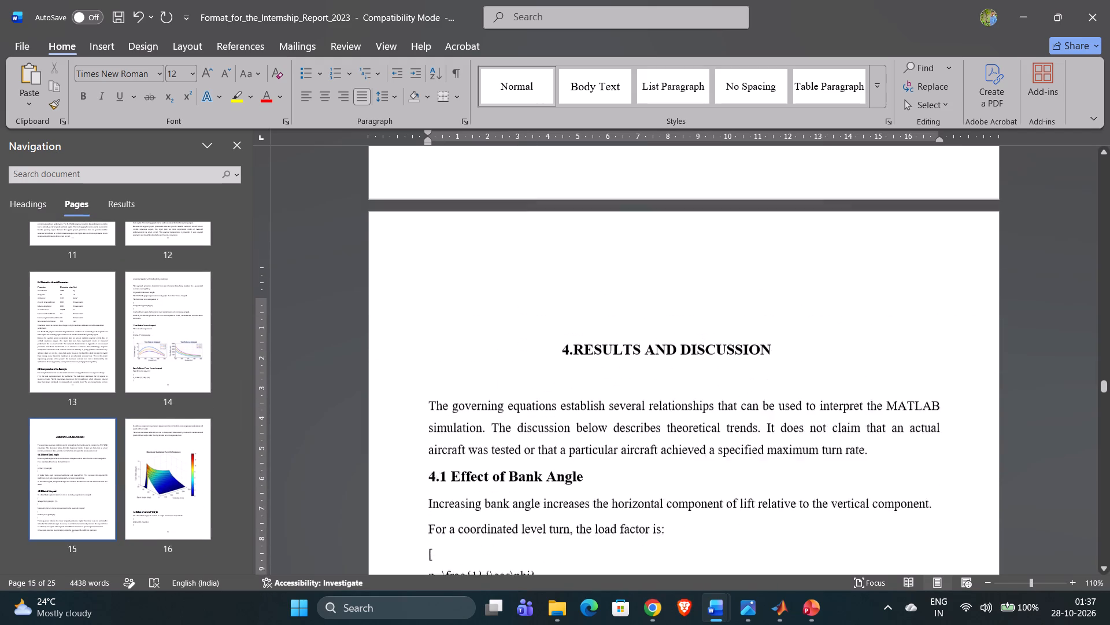
pyautogui.scroll(1, 777, 249)
pyautogui.click(570, 361)
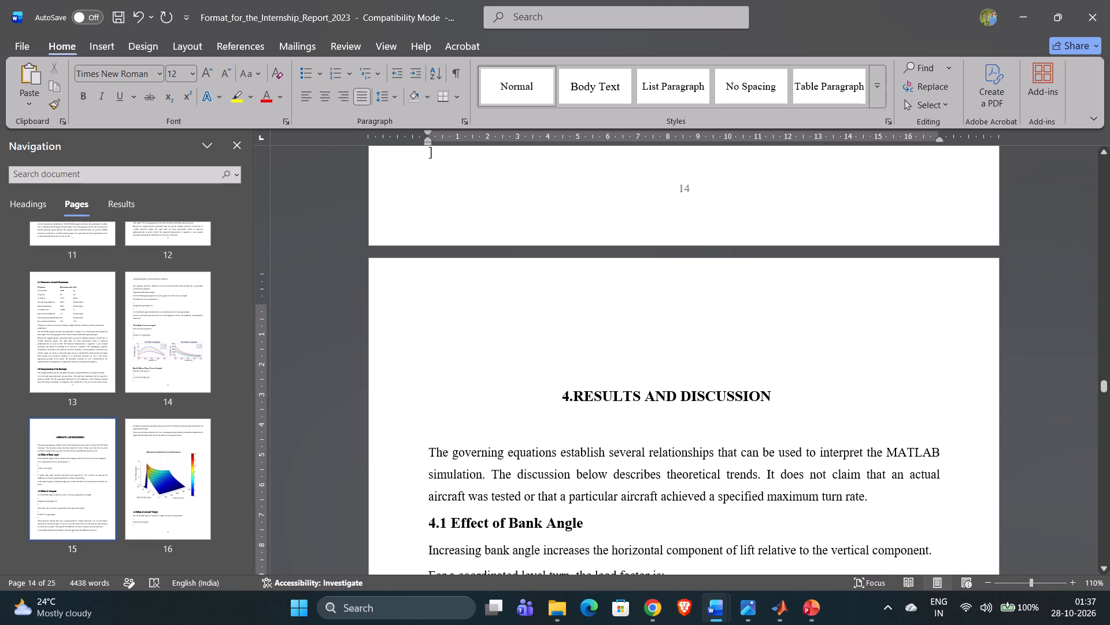
pyautogui.press('BackSpace')
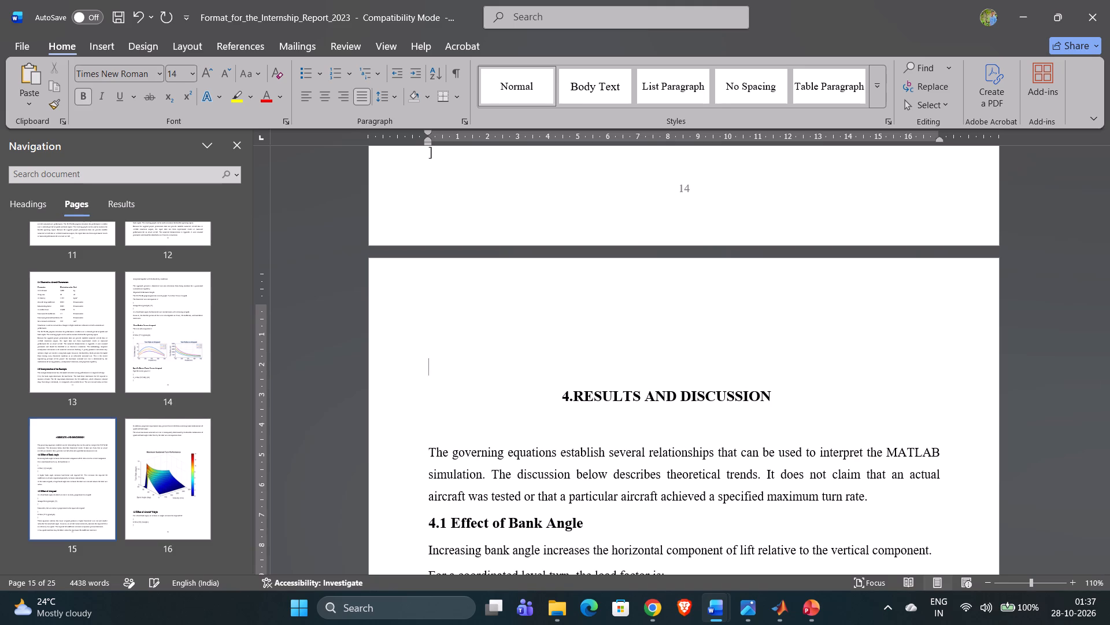
pyautogui.press('BackSpace')
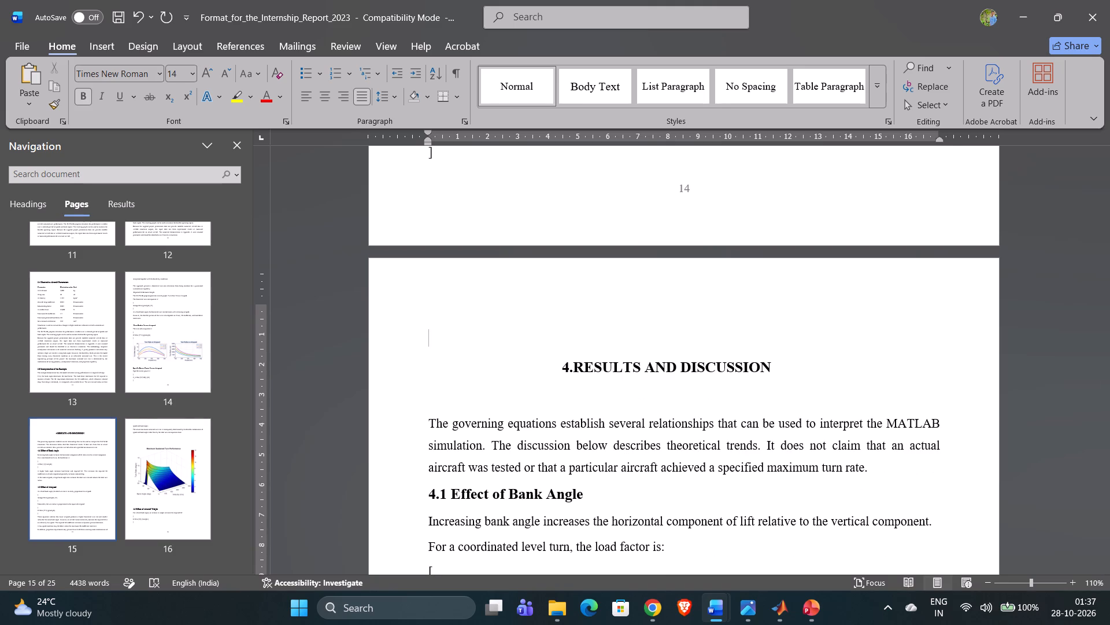
# Check how the text, the Maximum Sustained Turn Performance figure and section 4.3 flow across pages 15 and 16.
pyautogui.scroll(-5, 570, 361)
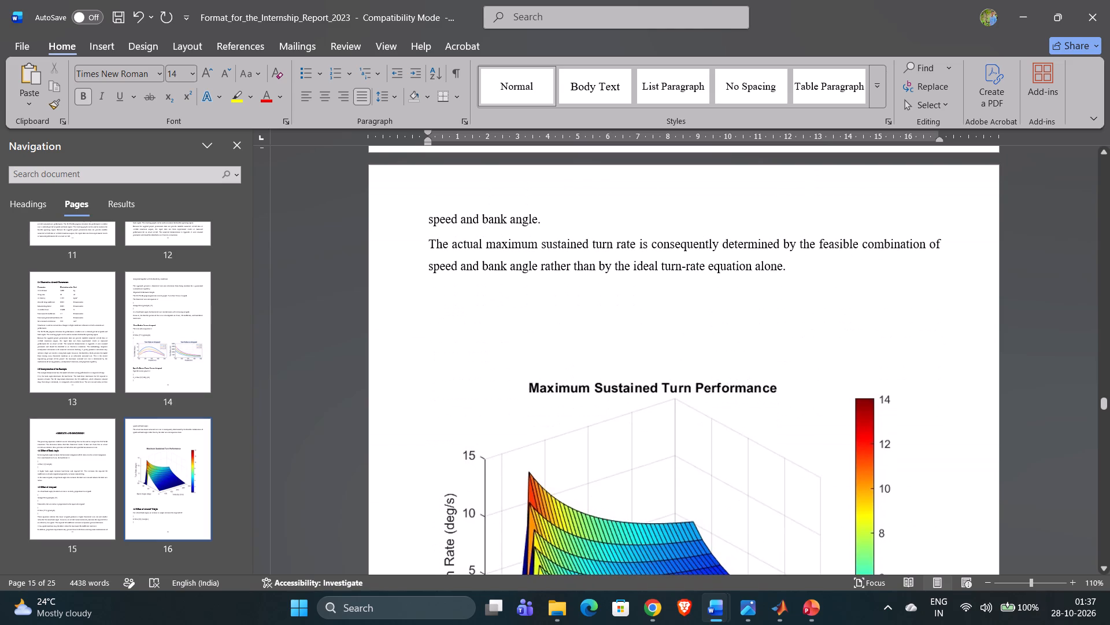
pyautogui.scroll(-1, 570, 361)
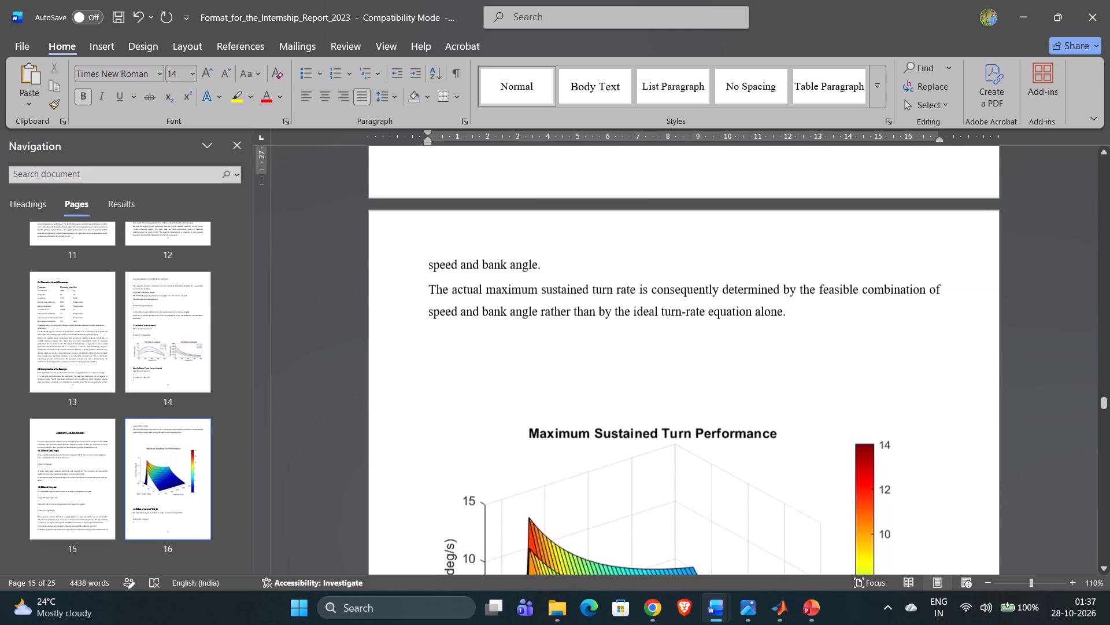
pyautogui.scroll(-2, 570, 361)
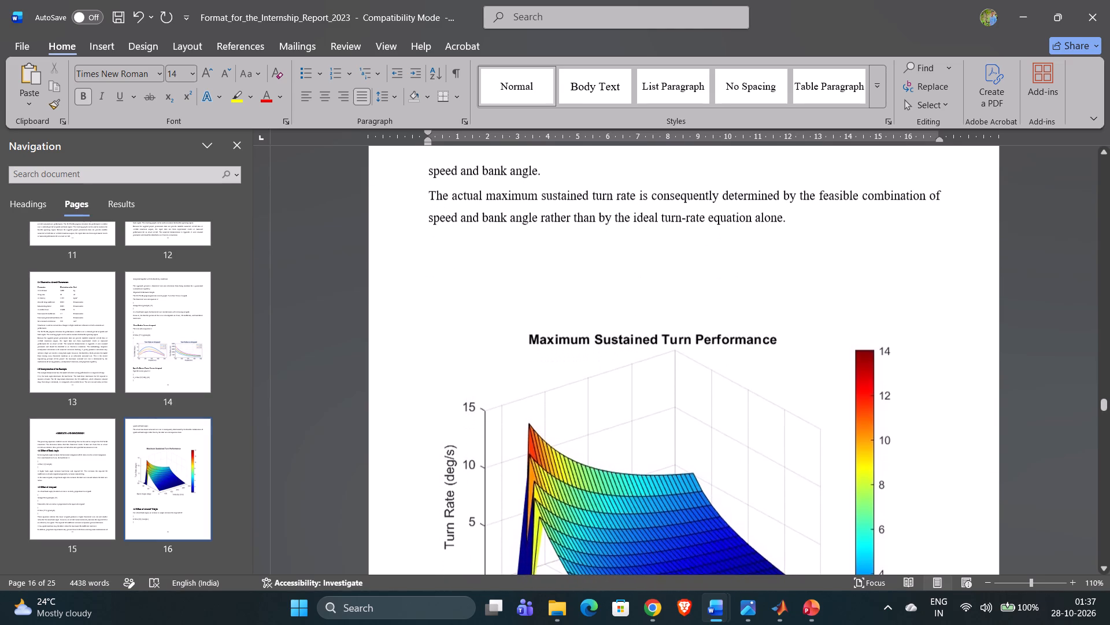
pyautogui.scroll(-3, 570, 361)
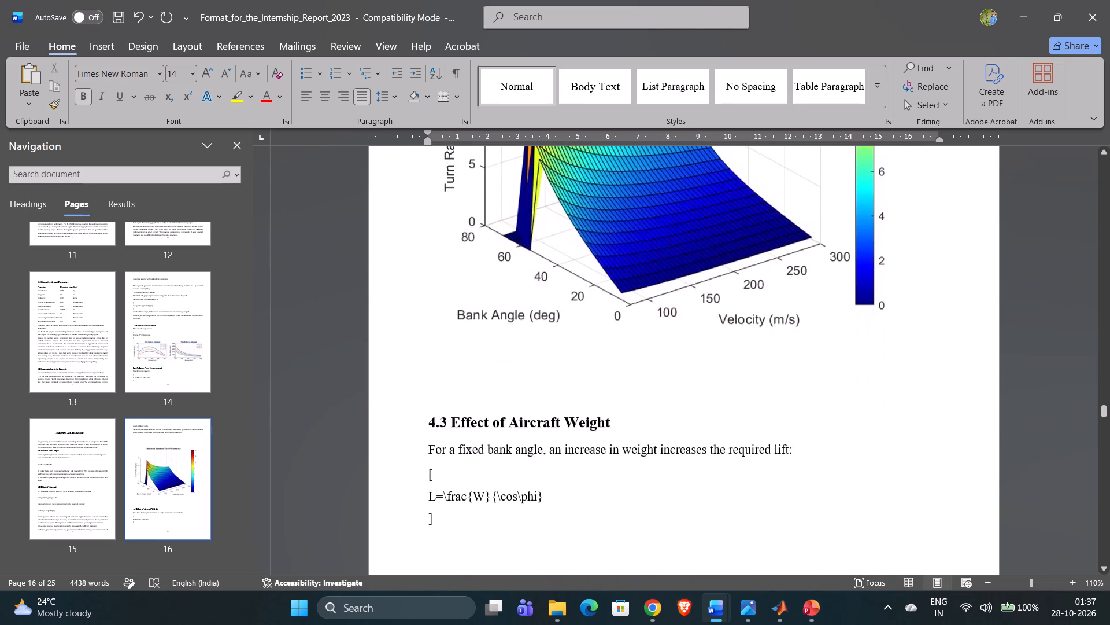
pyautogui.scroll(4, 570, 361)
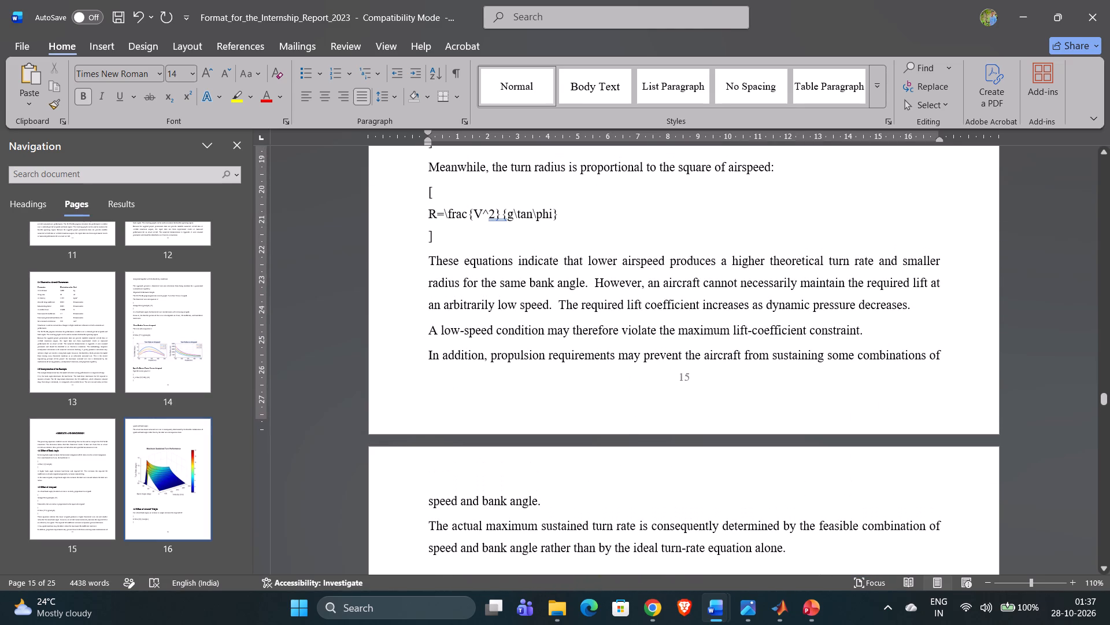
pyautogui.scroll(-2, 623, 428)
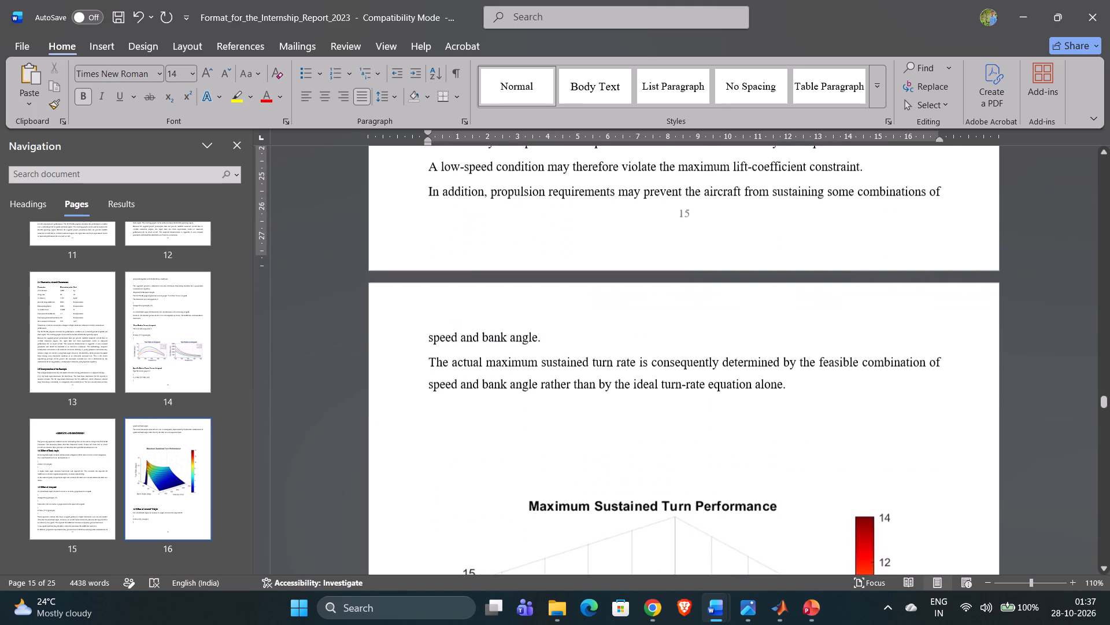
pyautogui.scroll(-3, 623, 428)
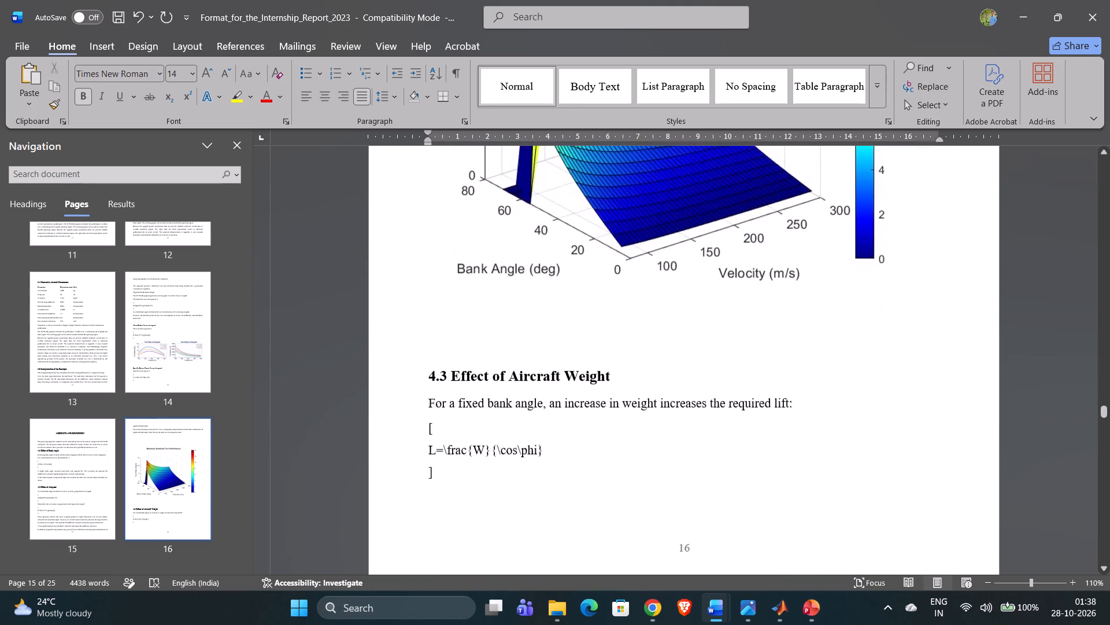
# Review the layout of the rest of the Results and Discussion chapter, from section 4.3 through the V-n diagram page.
pyautogui.scroll(-3, 623, 428)
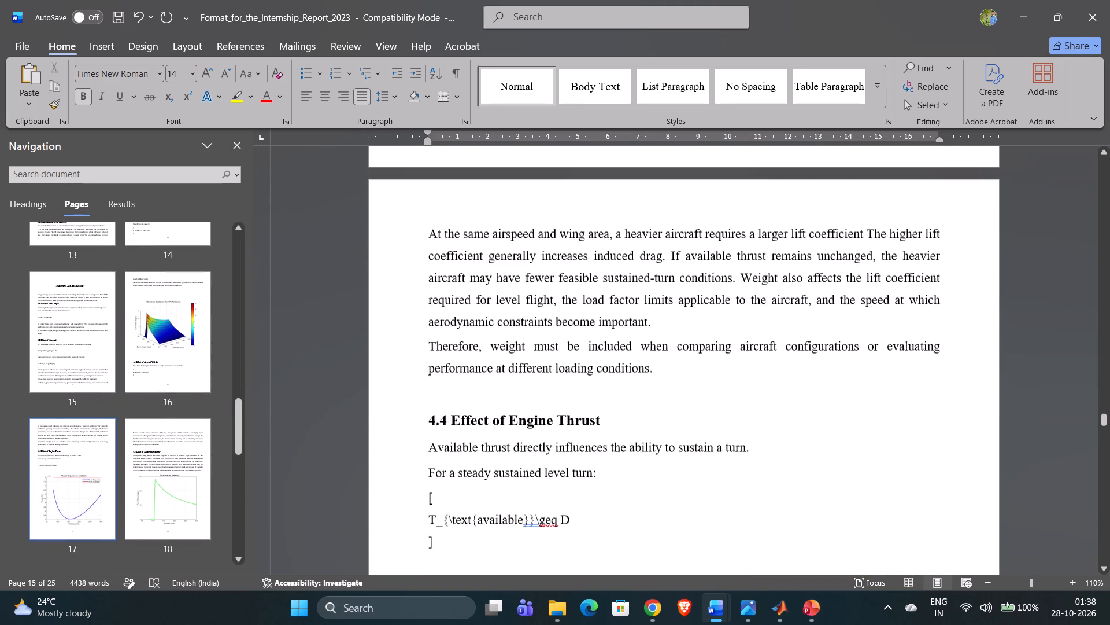
pyautogui.scroll(-5, 623, 428)
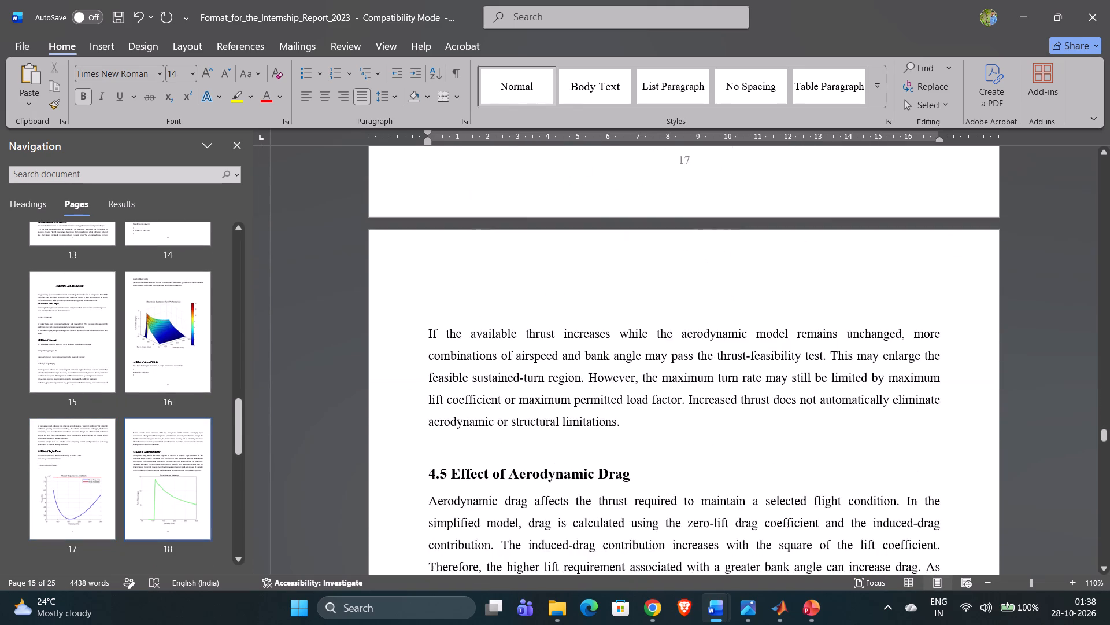
pyautogui.scroll(-5, 623, 428)
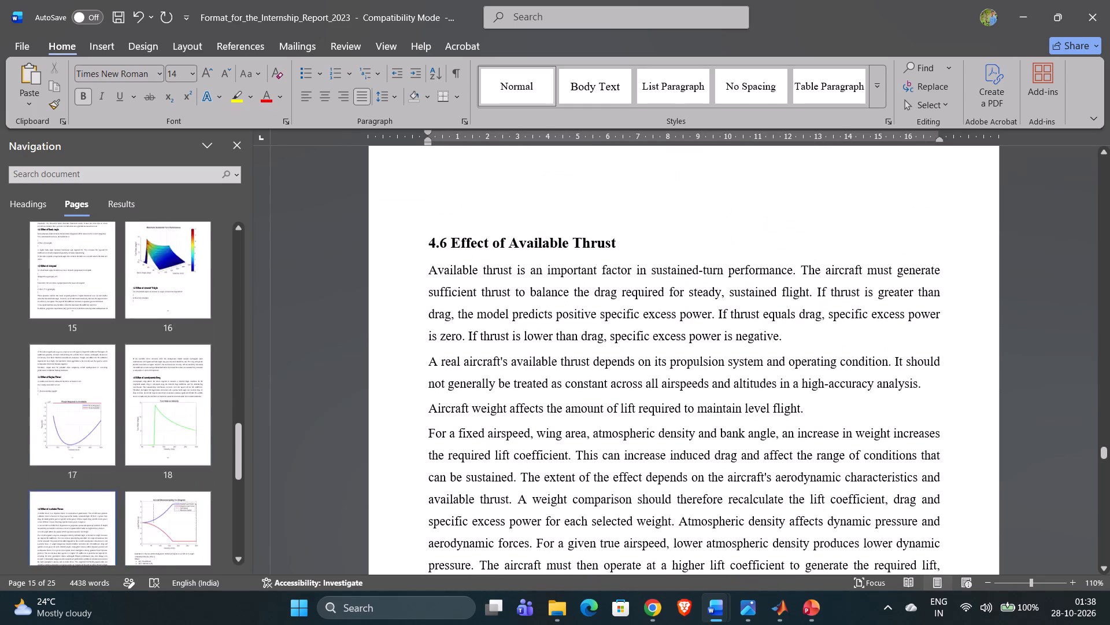
pyautogui.scroll(-4, 623, 428)
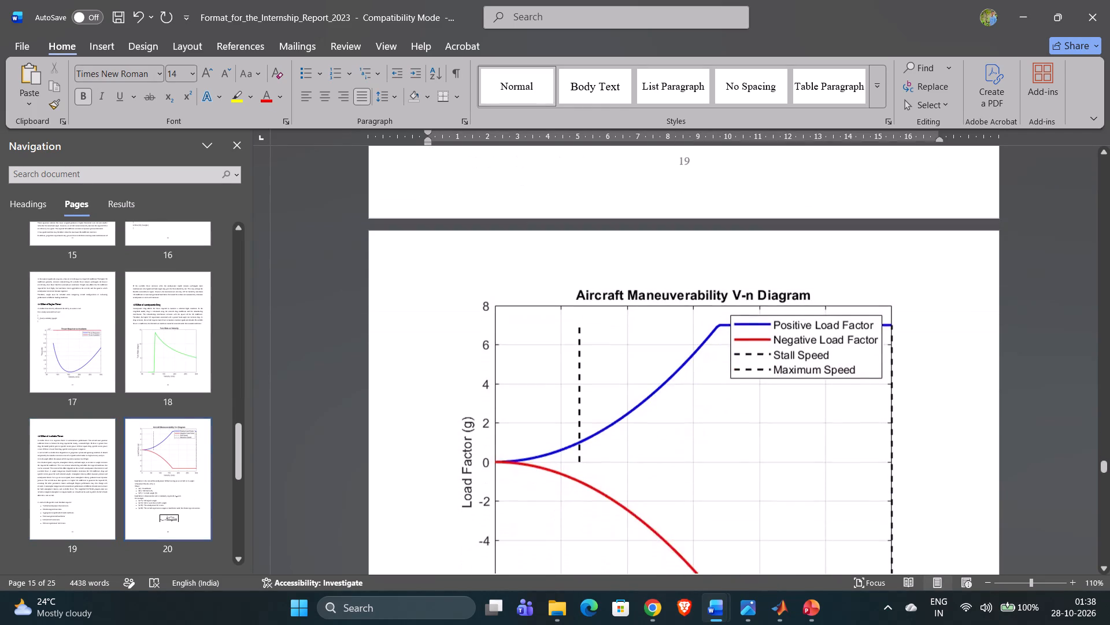
pyautogui.scroll(1, 623, 428)
pyautogui.scroll(-3, 623, 428)
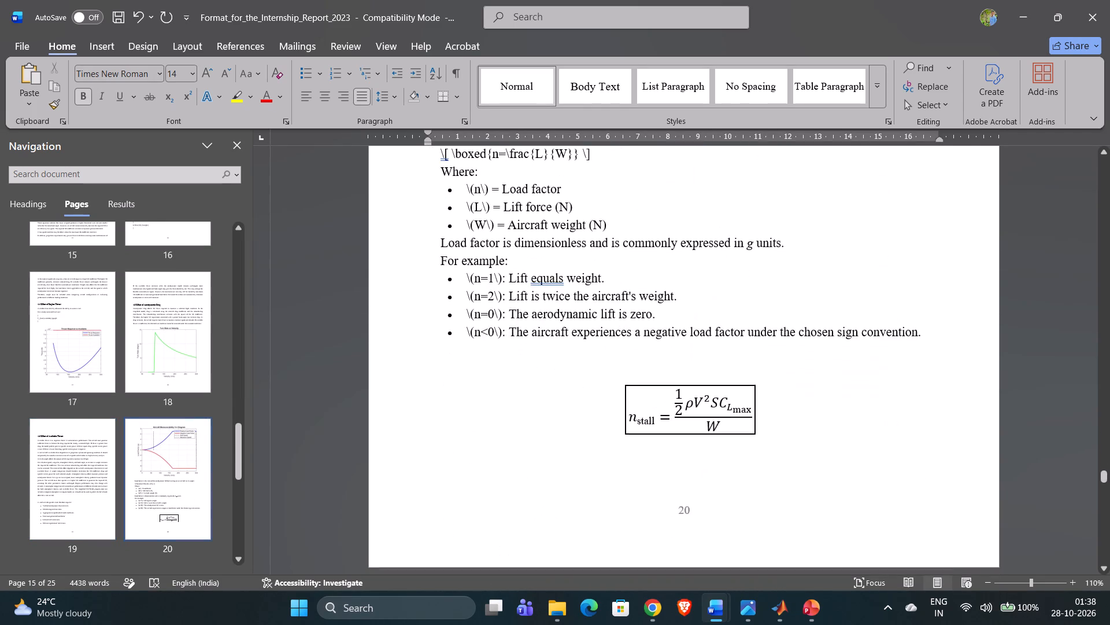
# Review the page layout from the 5. Applications & Advantages chapter through the future scope, conclusion and references.
pyautogui.scroll(-5, 623, 428)
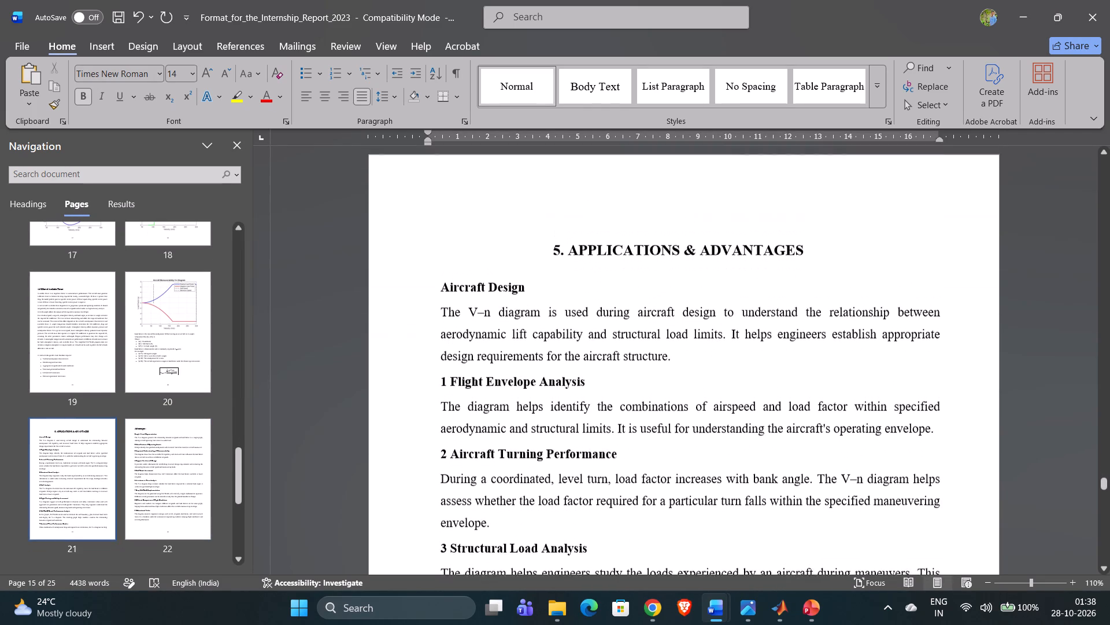
pyautogui.scroll(-3, 623, 428)
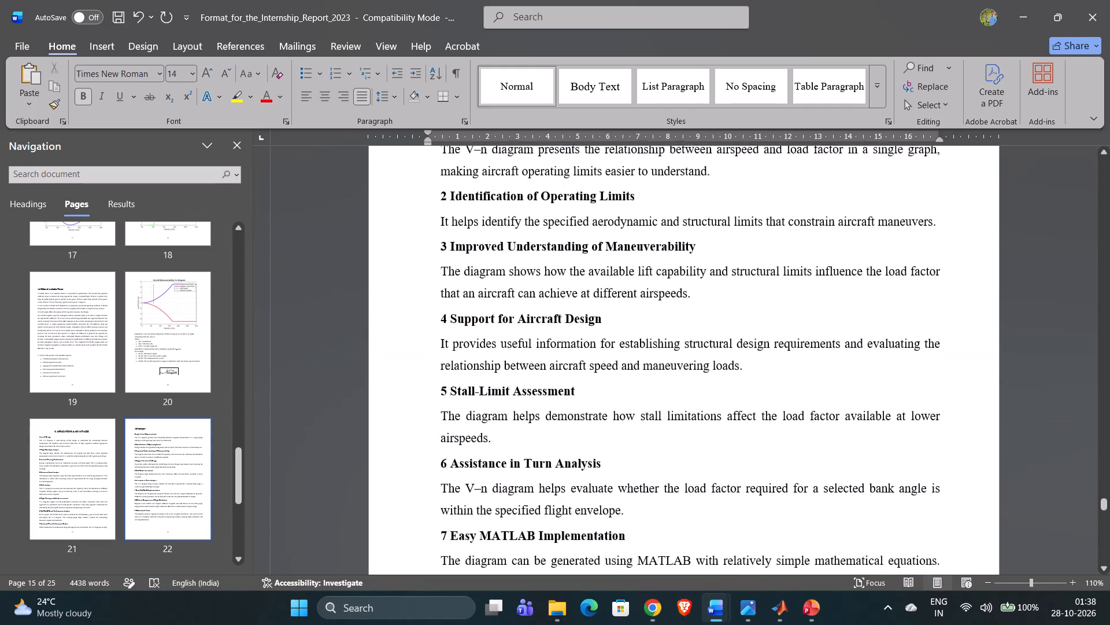
pyautogui.scroll(-4, 623, 428)
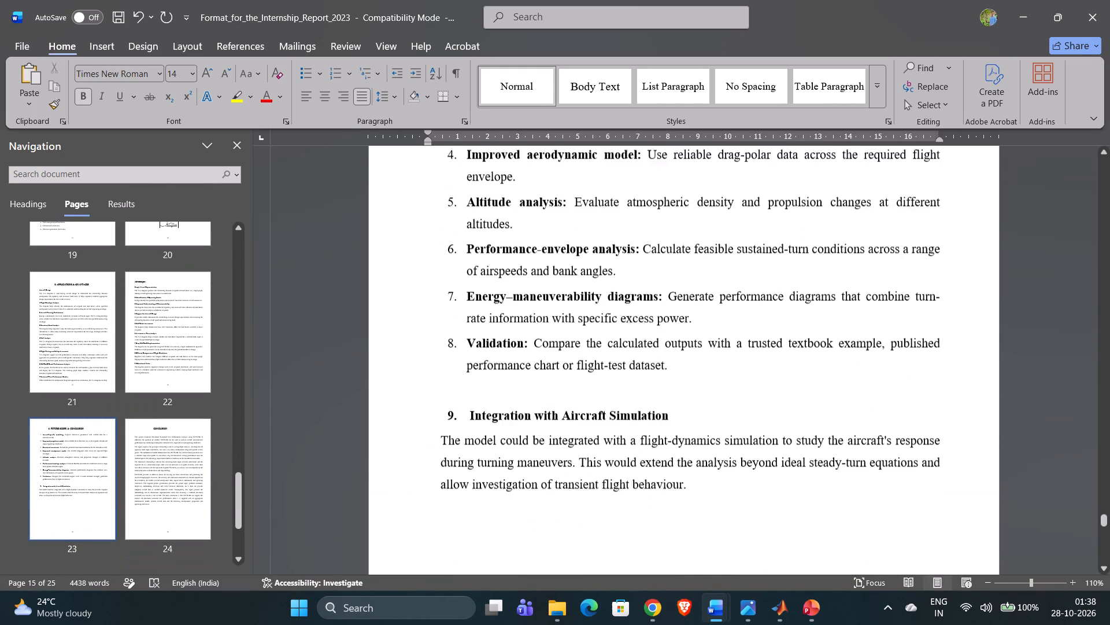
pyautogui.scroll(-6, 623, 428)
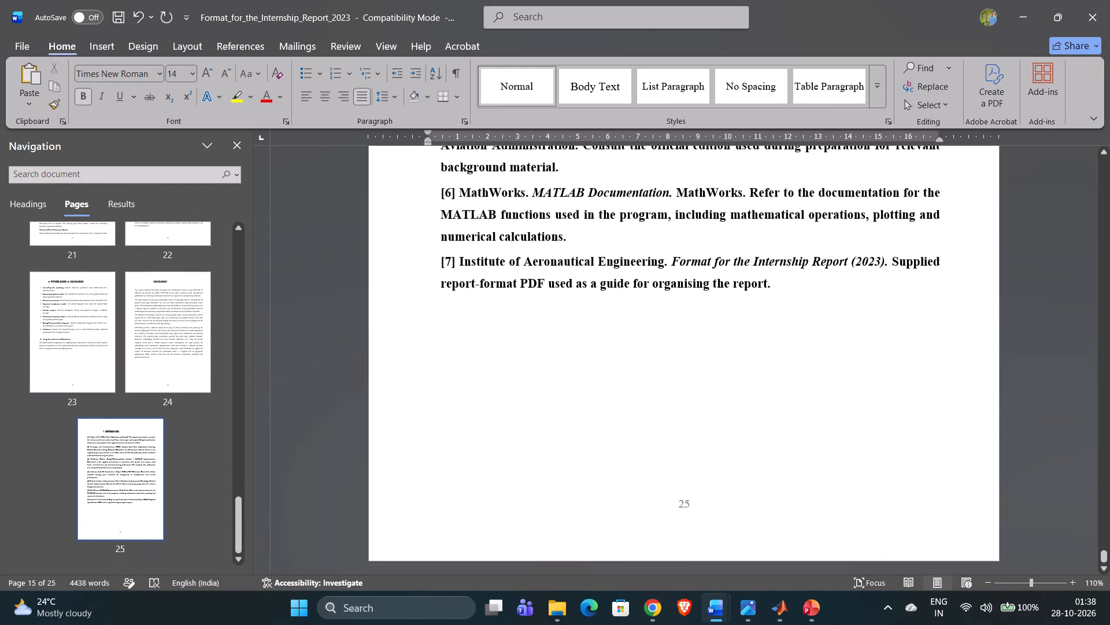
pyautogui.scroll(-1, 623, 428)
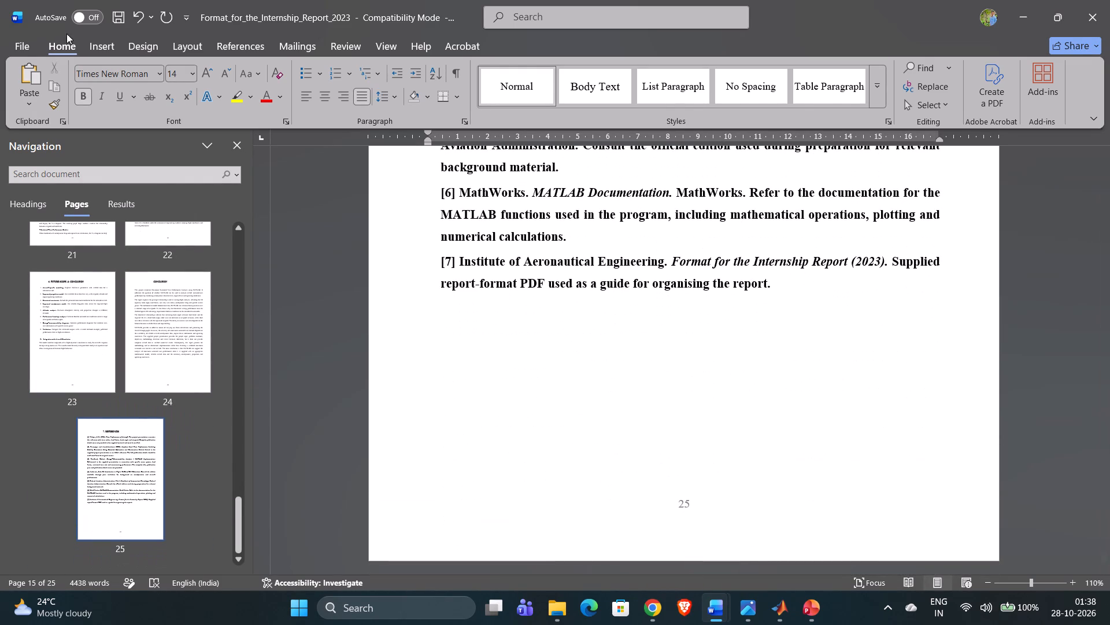
# Save the report as a Word document named MATLAP PR in the PROJECT AE folder under SEM 3 exam.
pyautogui.click(15, 46)
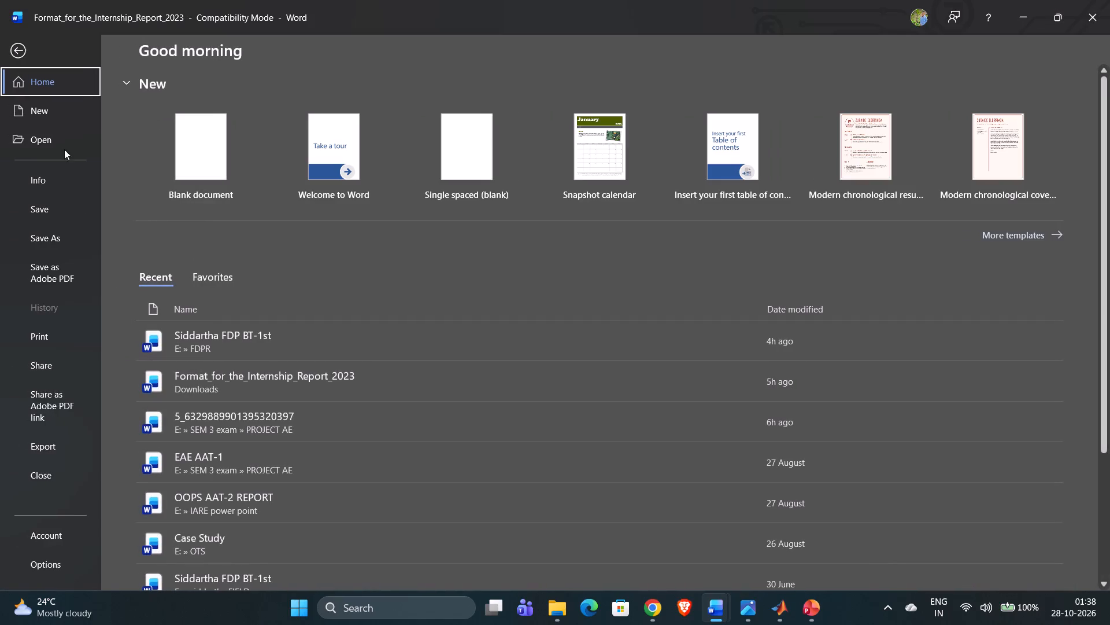
pyautogui.click(54, 240)
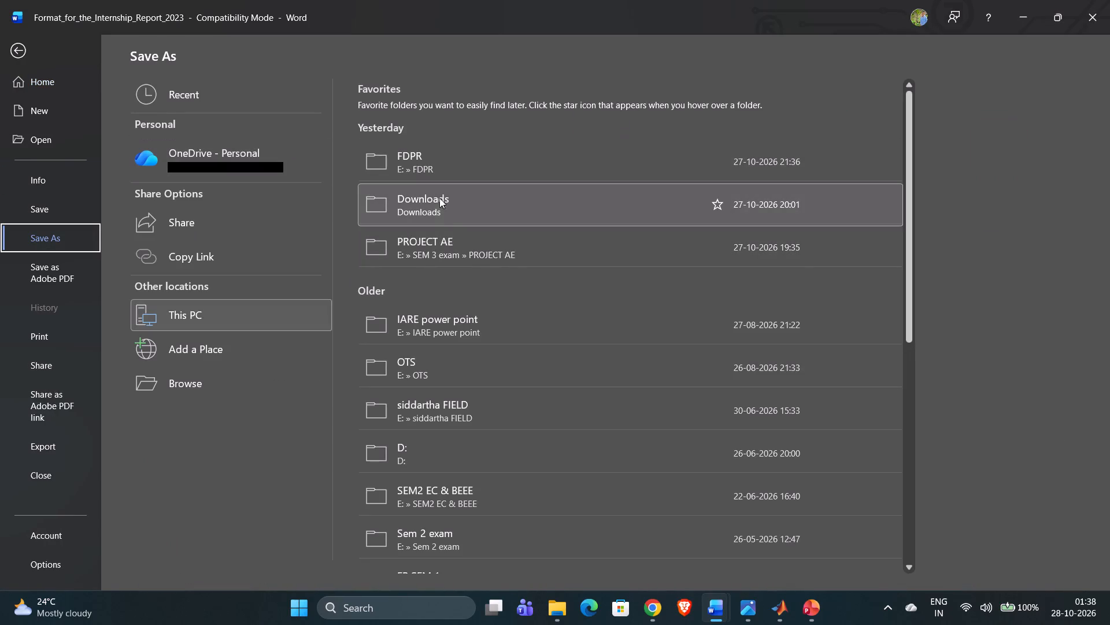
pyautogui.doubleClick(431, 242)
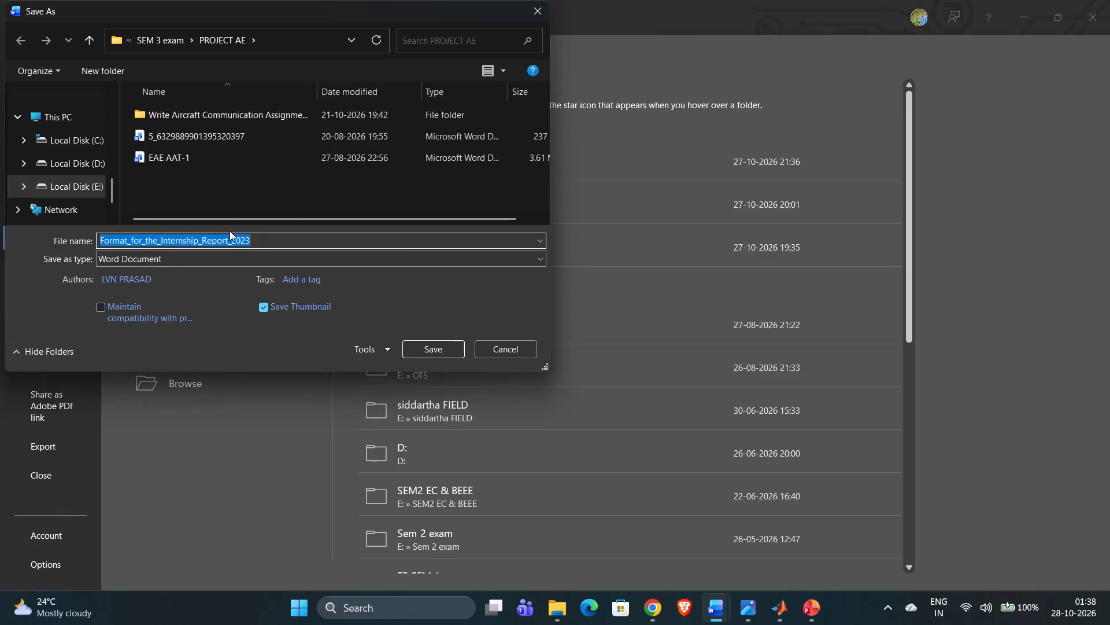
pyautogui.press('BackSpace')
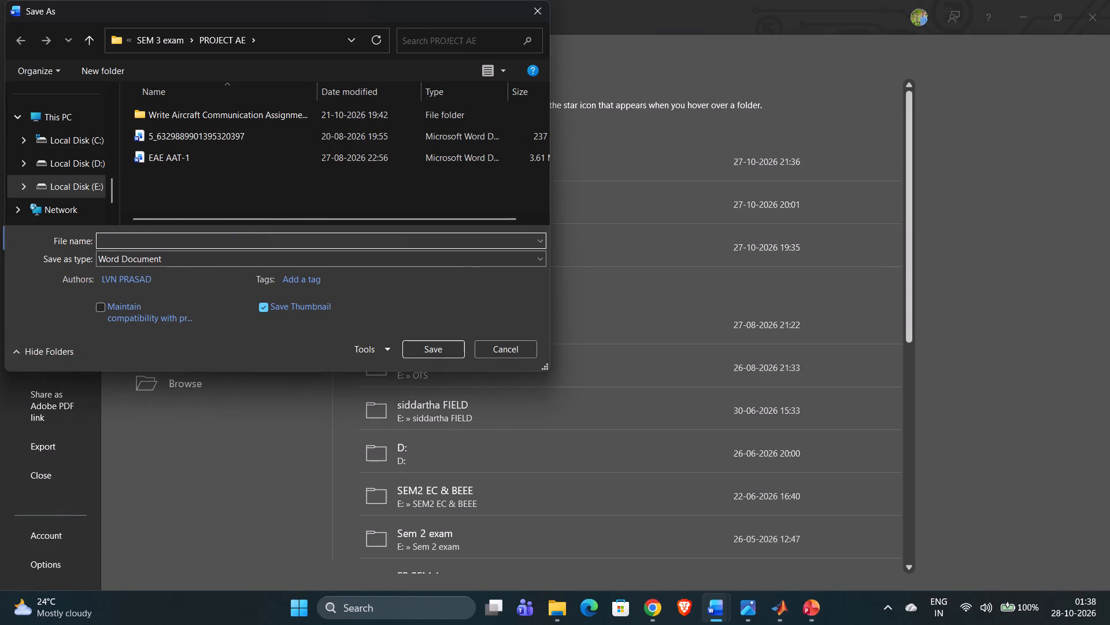
pyautogui.write('MAT')
pyautogui.write('LAP')
pyautogui.press('space')
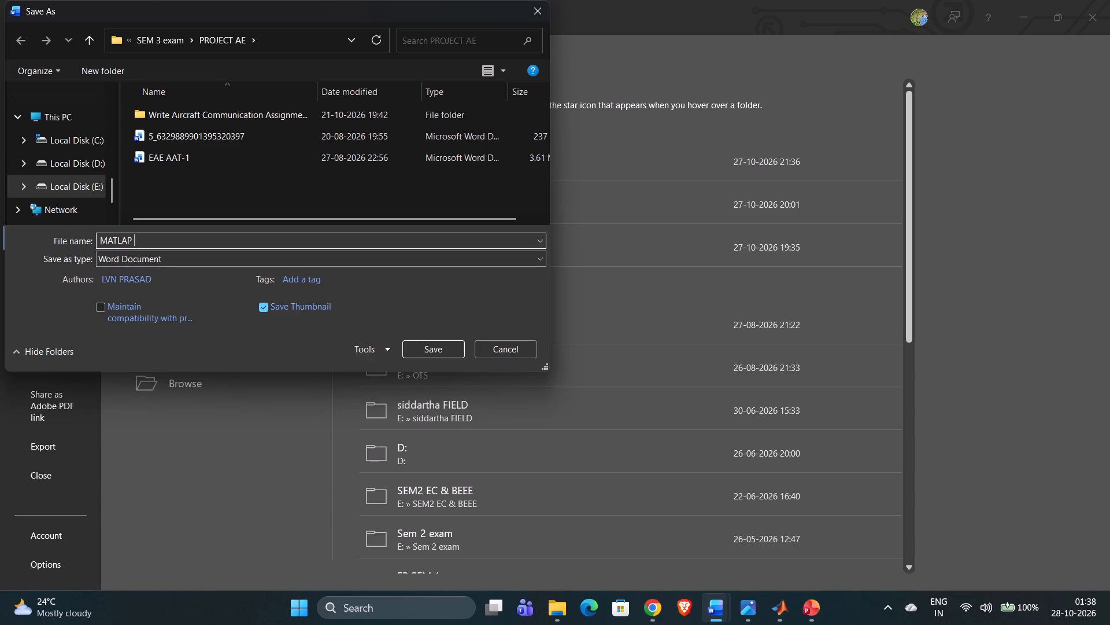
pyautogui.write('PR')
pyautogui.click(443, 351)
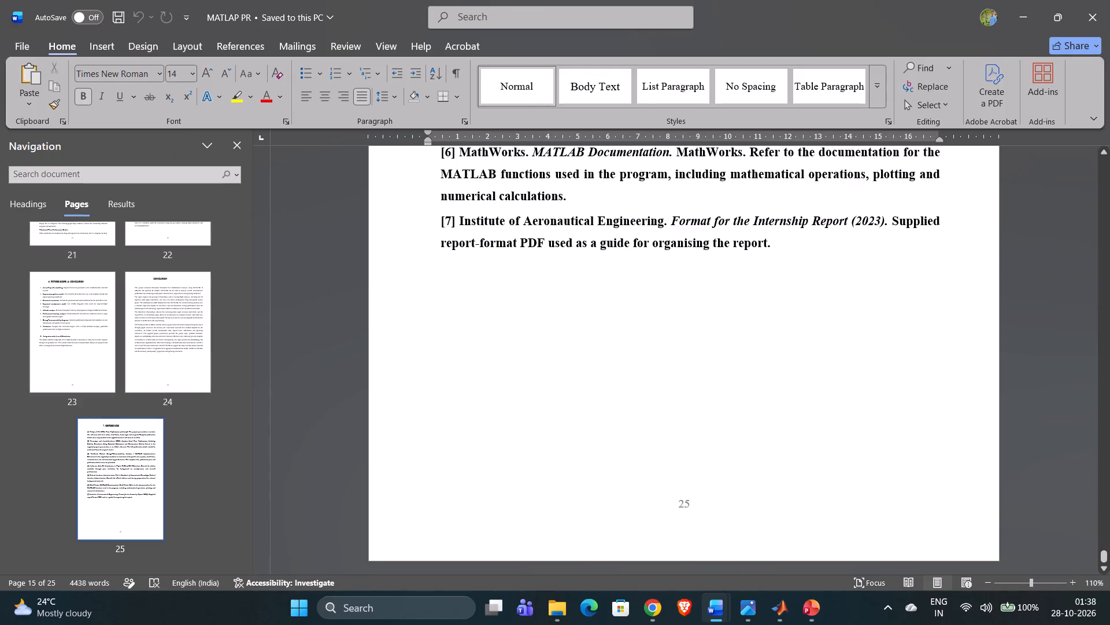
# Save a PDF copy of the report as MATLAP PR in the PROJECT AE folder.
pyautogui.click(26, 43)
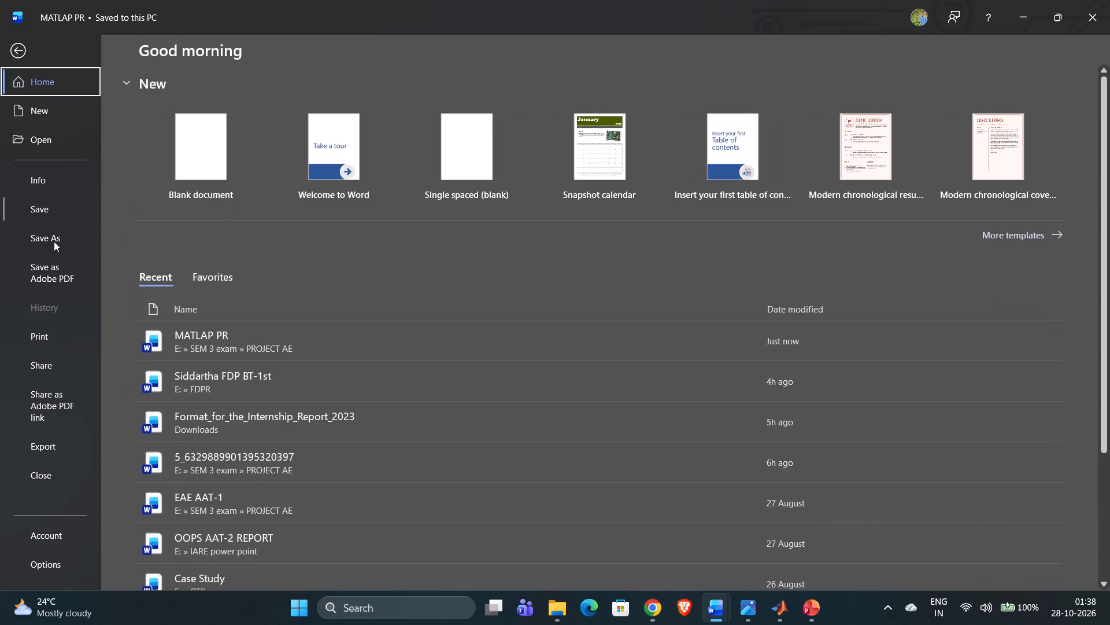
pyautogui.click(52, 236)
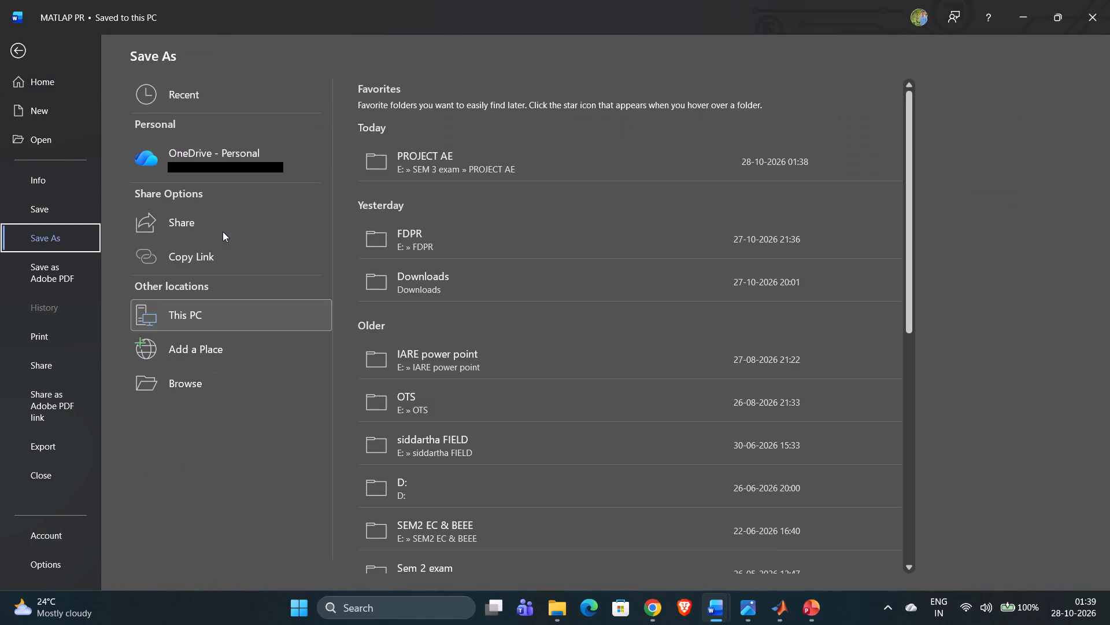
pyautogui.doubleClick(442, 169)
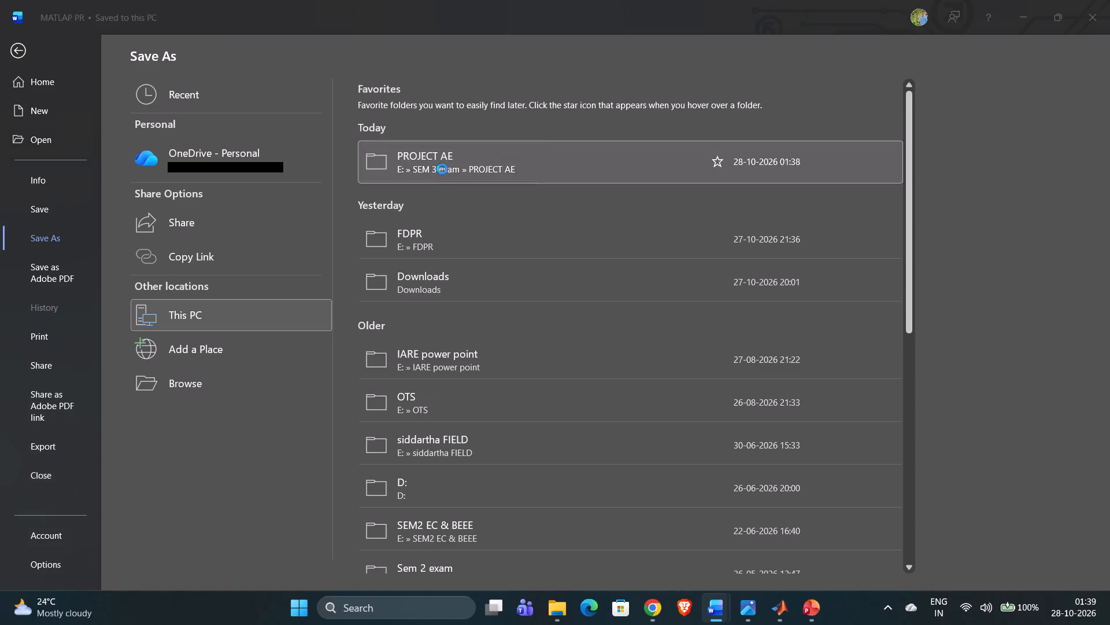
pyautogui.click(151, 258)
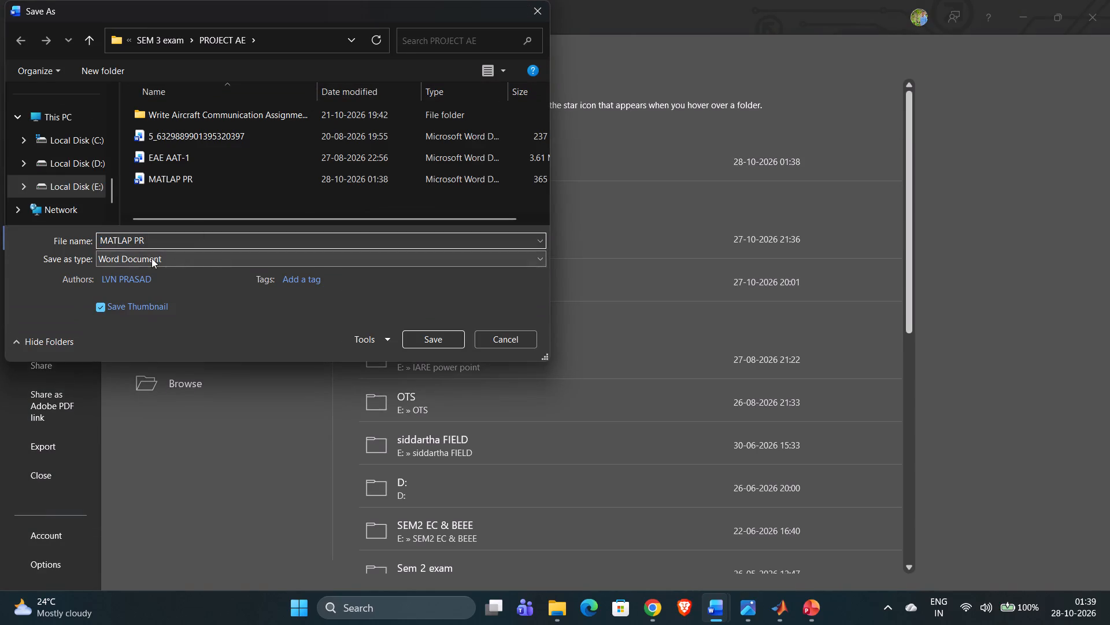
pyautogui.click(123, 338)
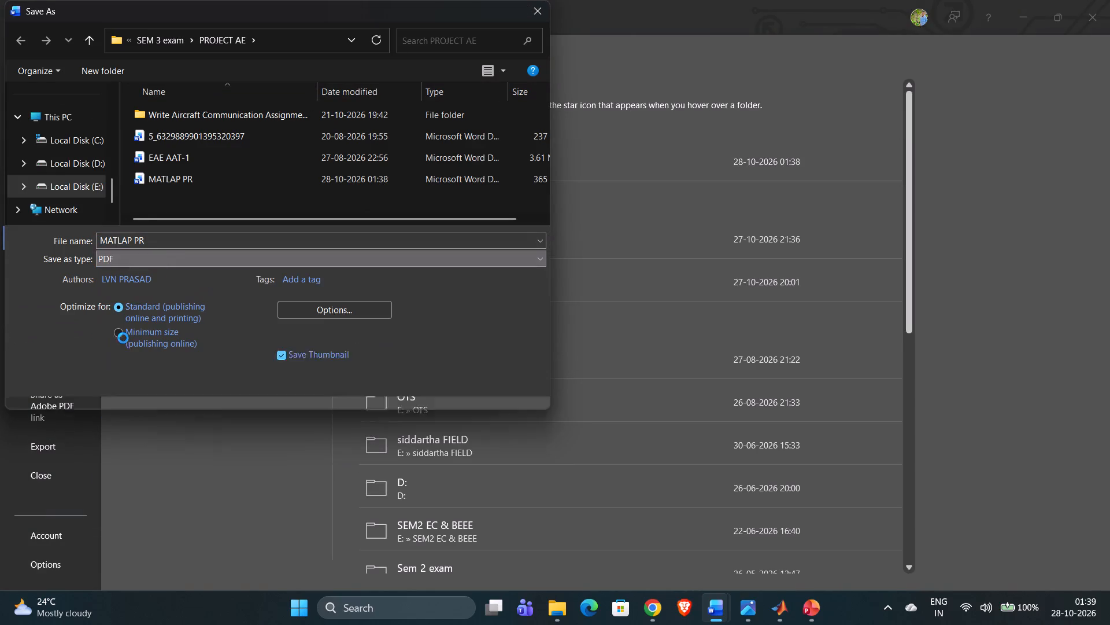
pyautogui.click(430, 376)
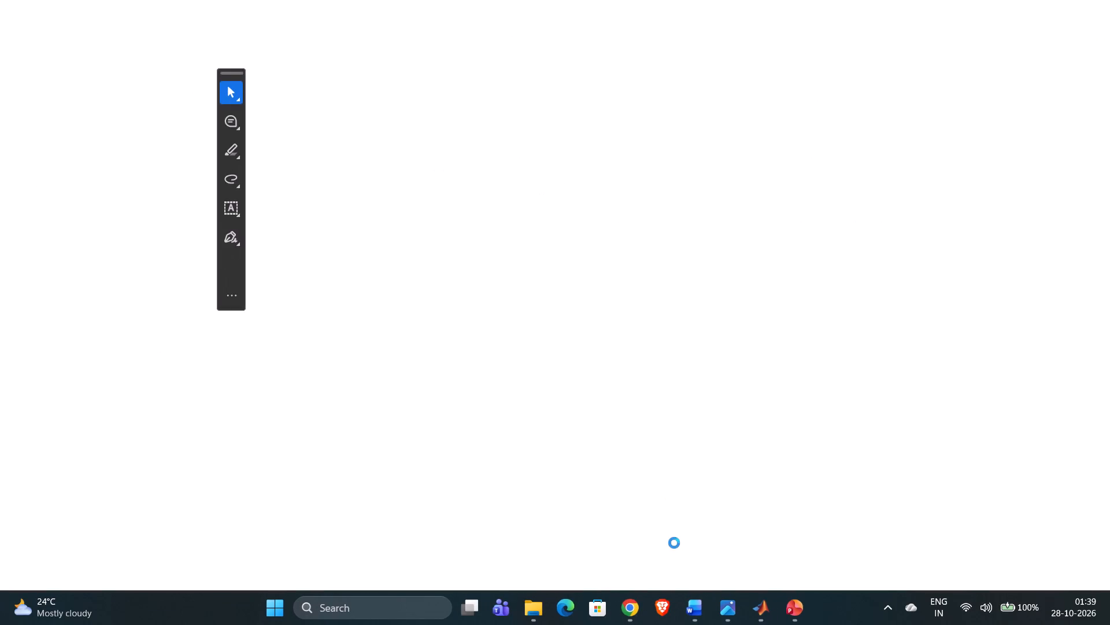
# In Adobe Acrobat, check the exported PDF's cover page and the project title page that follows it.
pyautogui.press('Down')
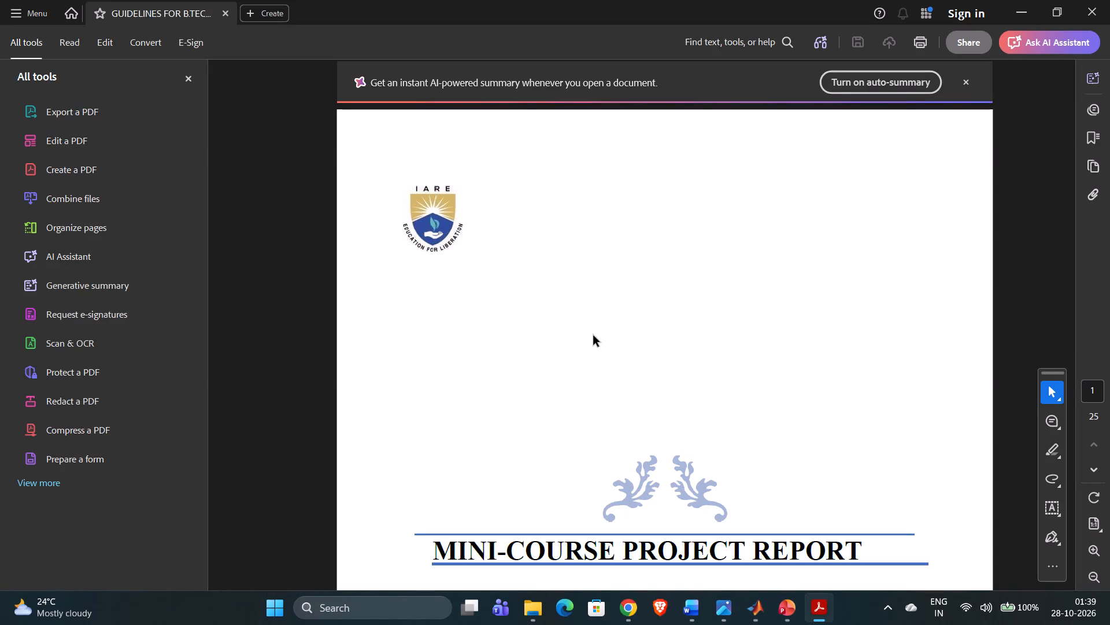
pyautogui.press('Down')
pyautogui.scroll(-5, 593, 336)
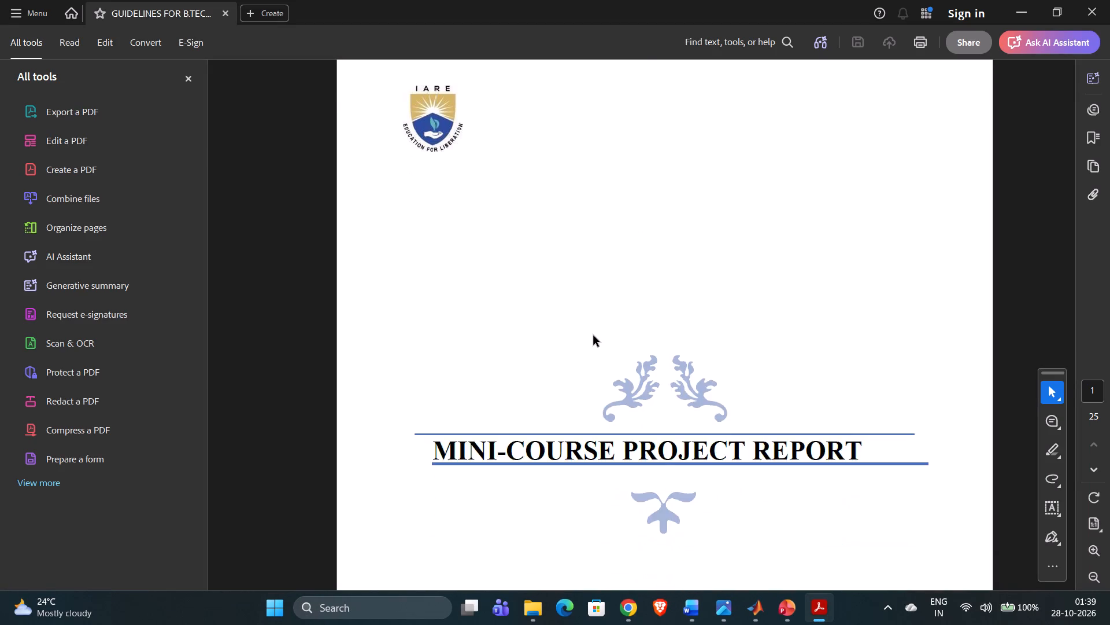
pyautogui.scroll(3, 602, 375)
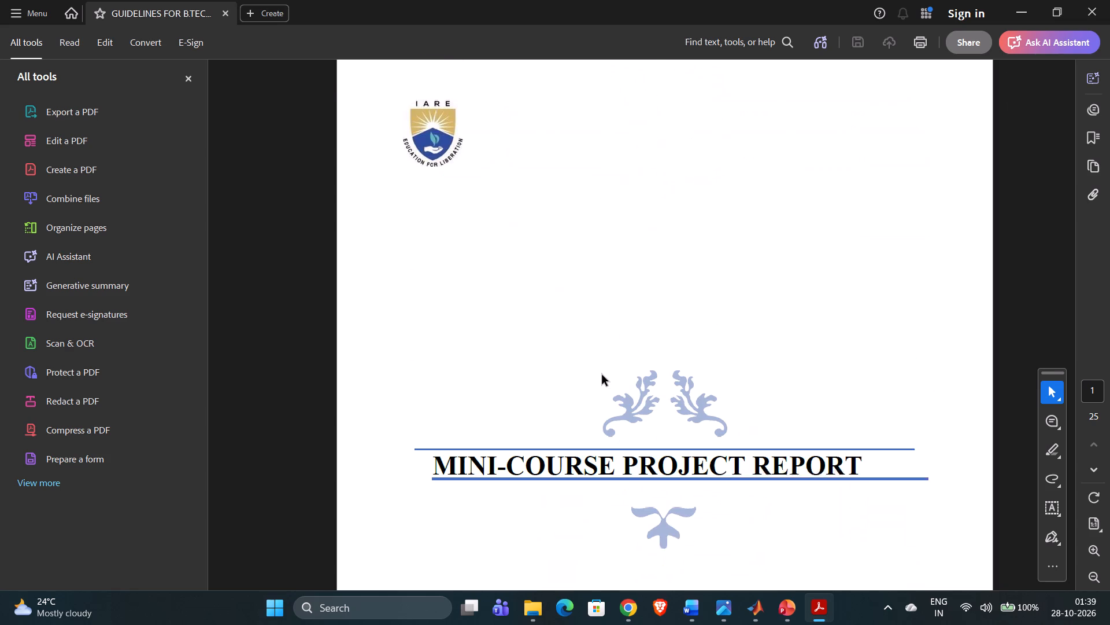
pyautogui.scroll(1, 602, 375)
pyautogui.scroll(-2, 602, 375)
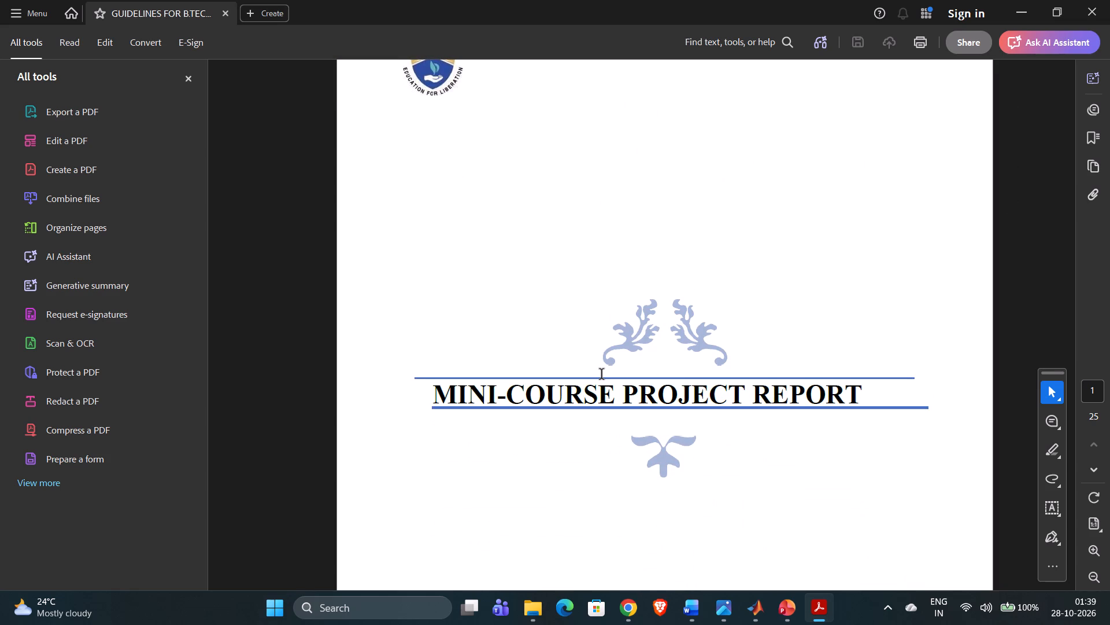
pyautogui.scroll(-3, 602, 375)
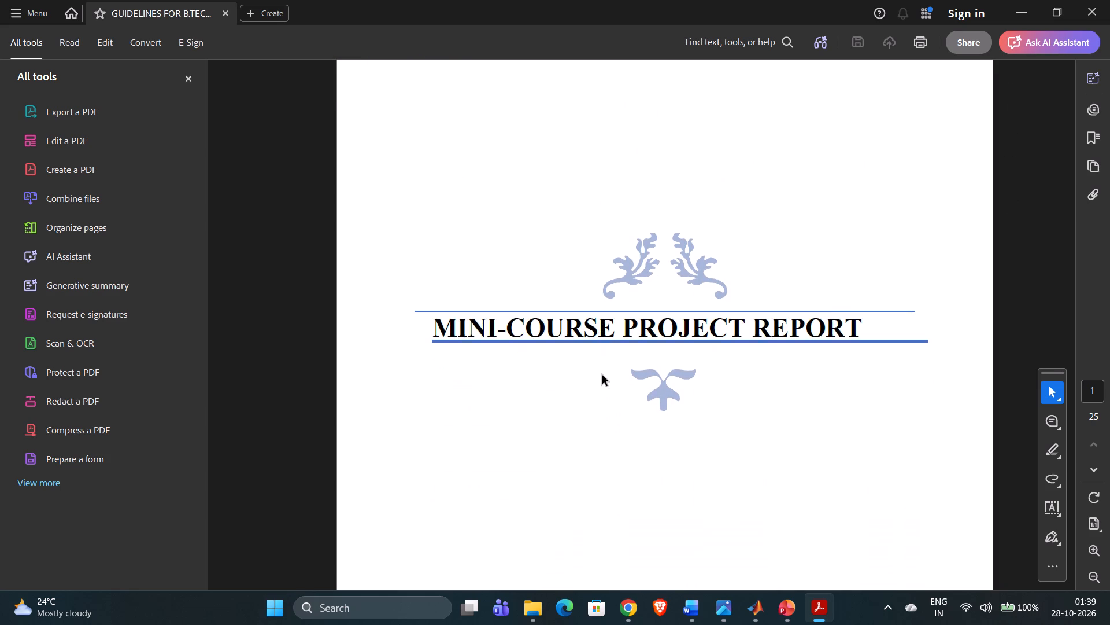
pyautogui.scroll(-6, 602, 375)
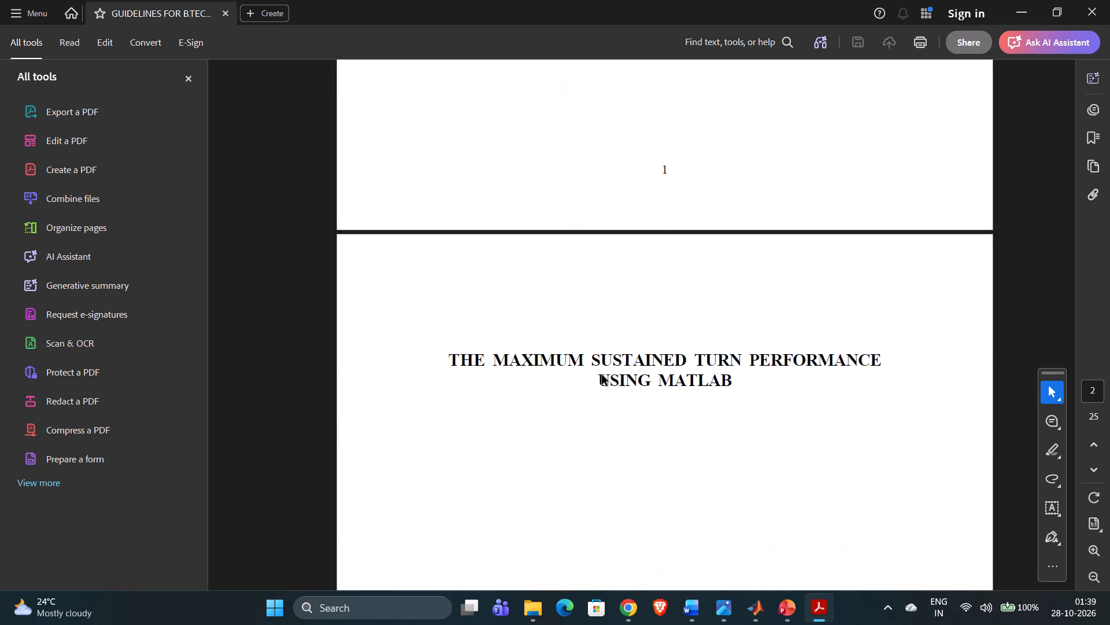
pyautogui.scroll(-4, 602, 375)
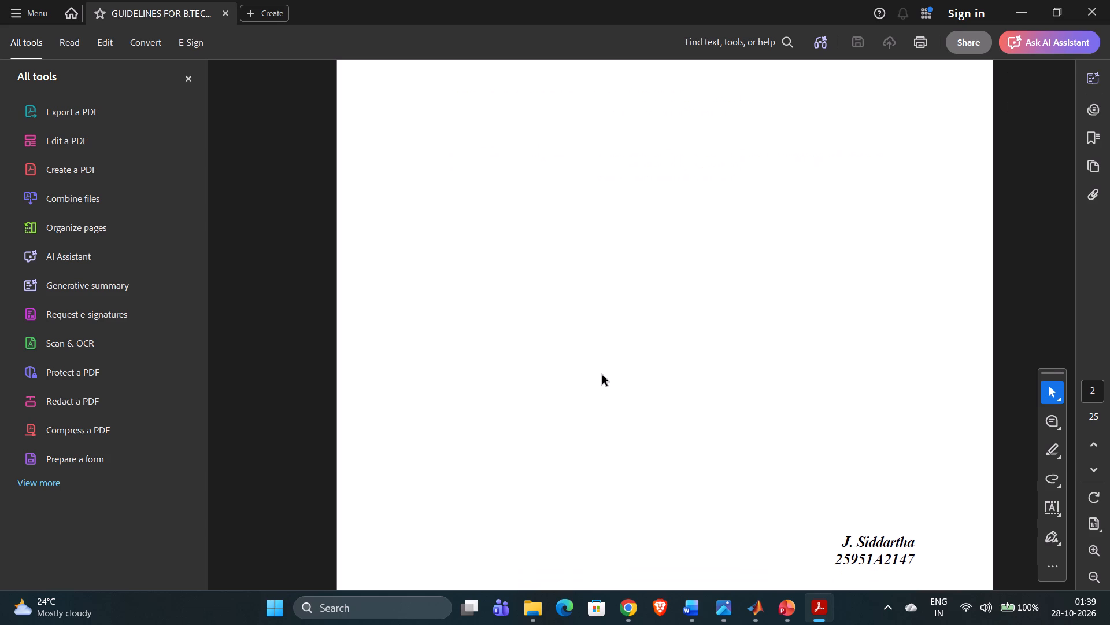
pyautogui.scroll(-2, 602, 375)
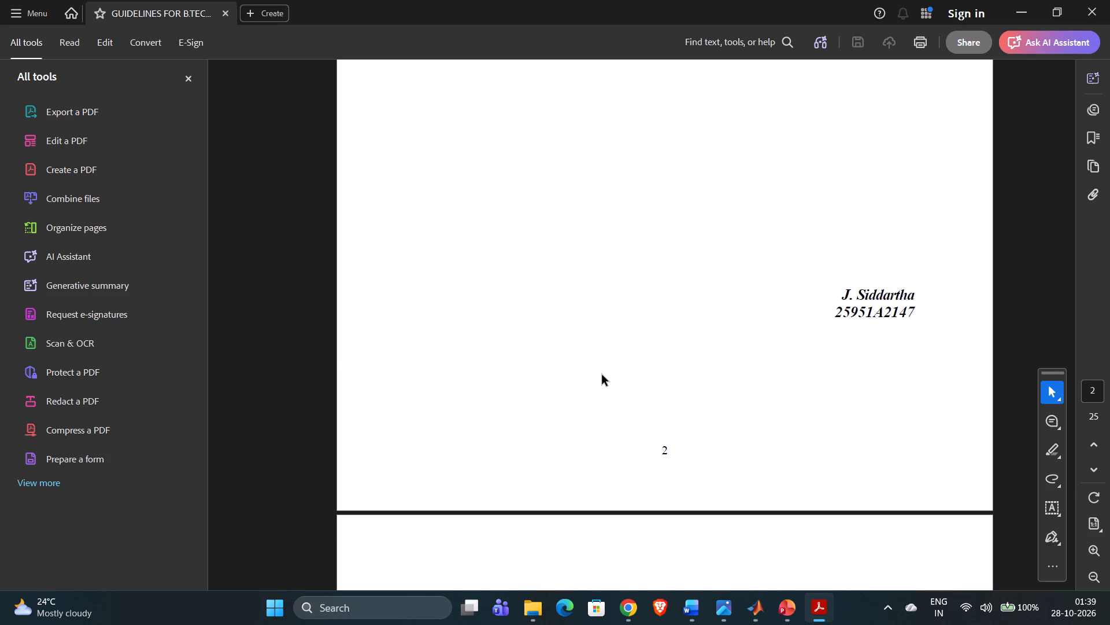
# Check the PDF's detailed title page and Declaration on pages 3 and 4.
pyautogui.scroll(-7, 602, 375)
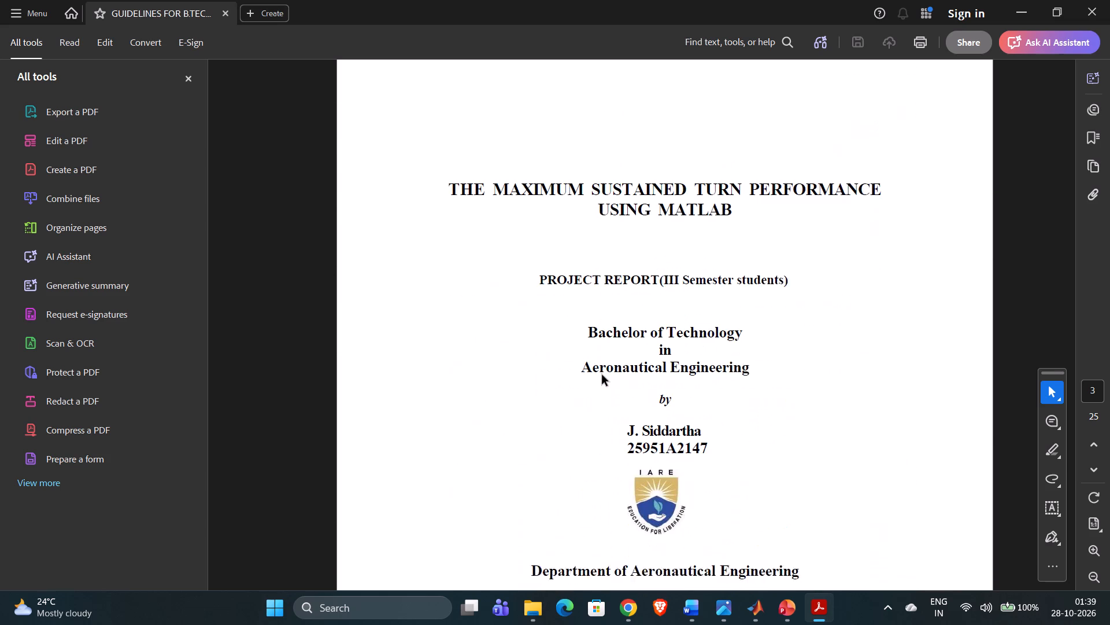
pyautogui.scroll(-5, 602, 375)
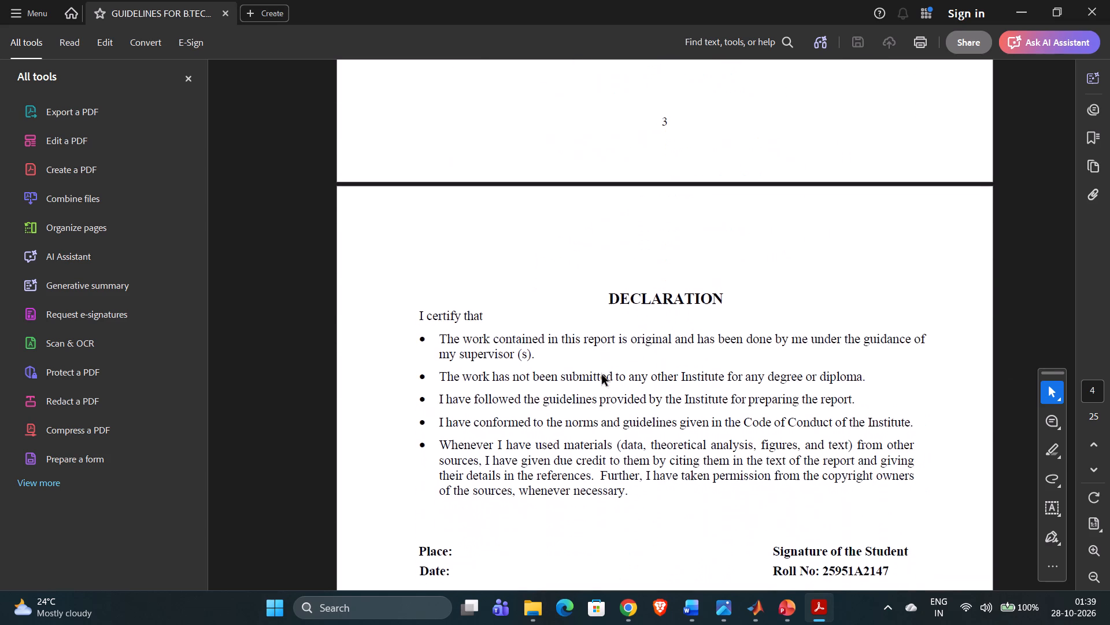
pyautogui.scroll(-2, 602, 375)
pyautogui.scroll(6, 602, 375)
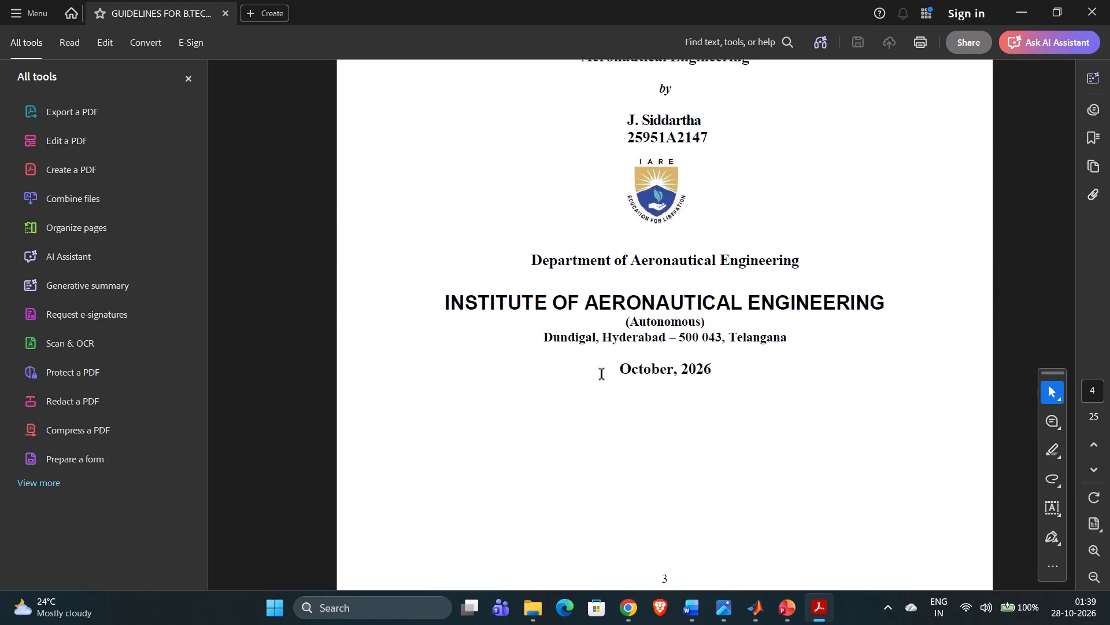
pyautogui.scroll(2, 602, 375)
pyautogui.scroll(-2, 602, 375)
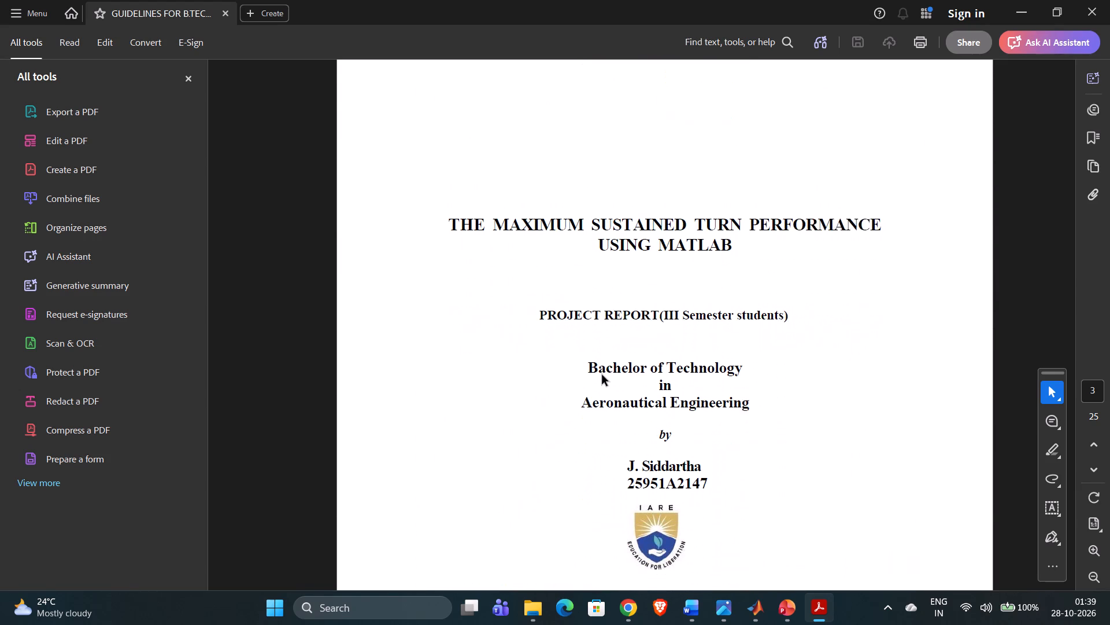
# Check the PDF's Declaration, Approval Sheet and Abstract on pages 4 to 6.
pyautogui.scroll(-6, 602, 375)
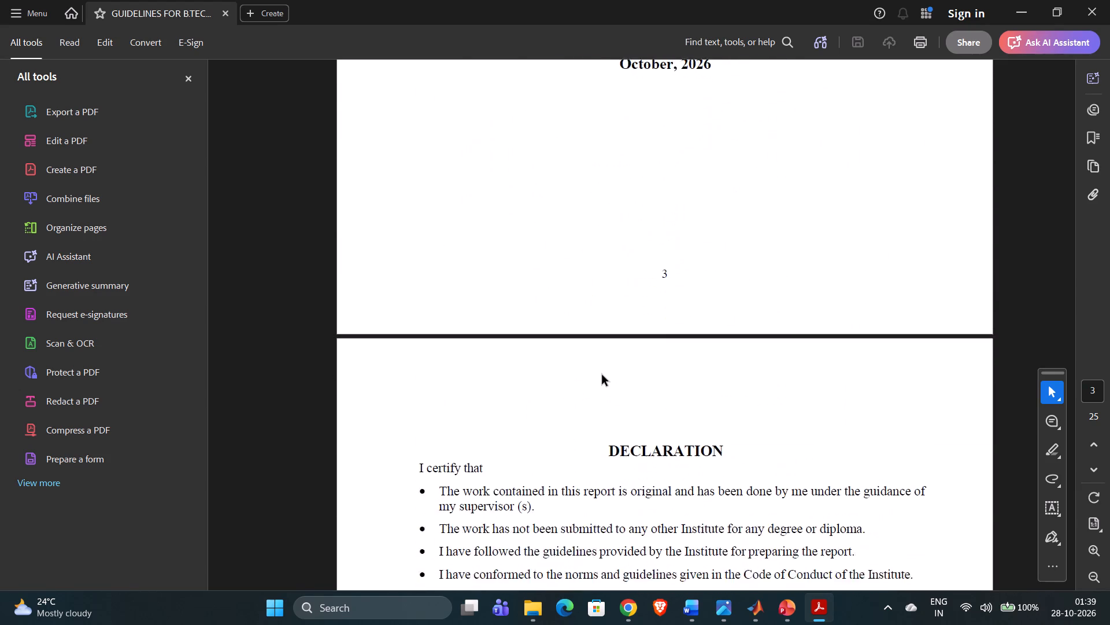
pyautogui.scroll(-4, 602, 375)
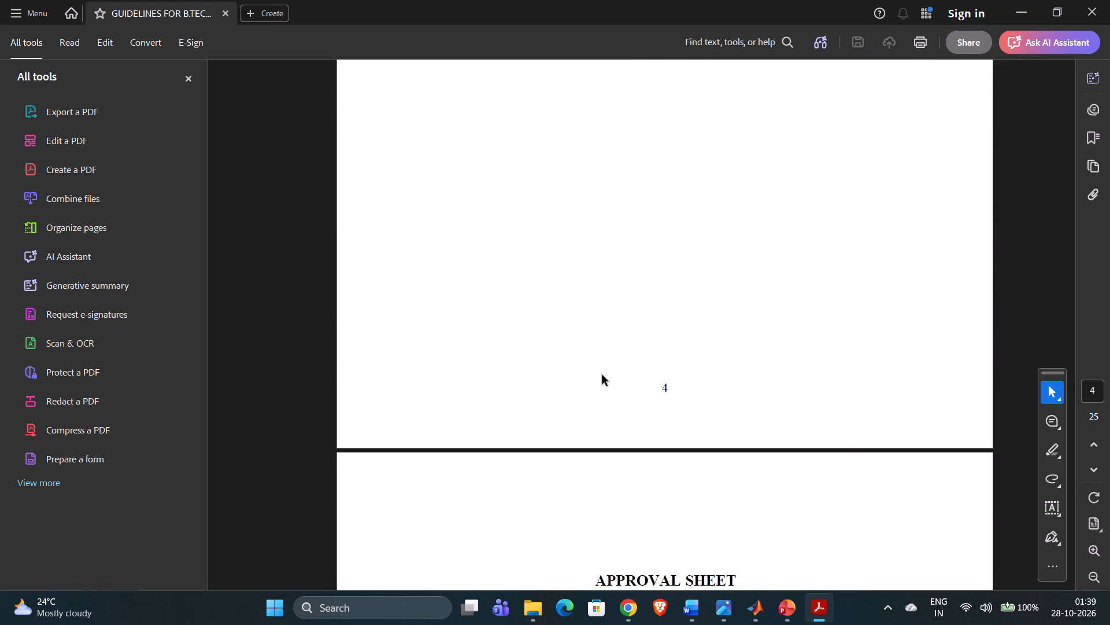
pyautogui.scroll(-3, 602, 375)
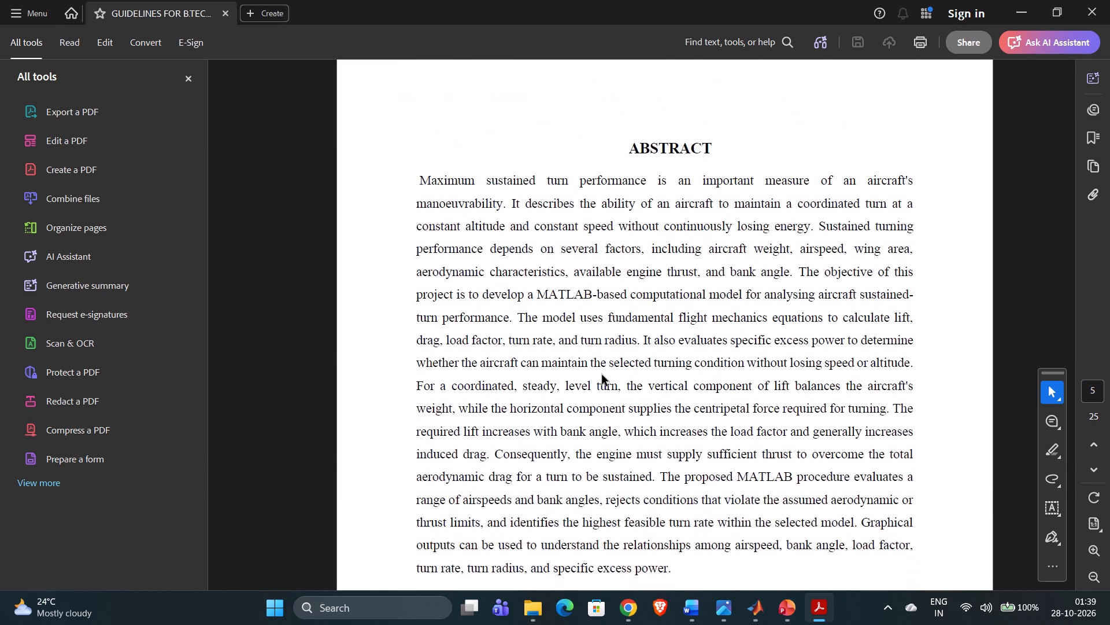
# Review the Contents page on page 7, checking its section entries and page numbers from Title Page to References.
pyautogui.scroll(-5, 602, 375)
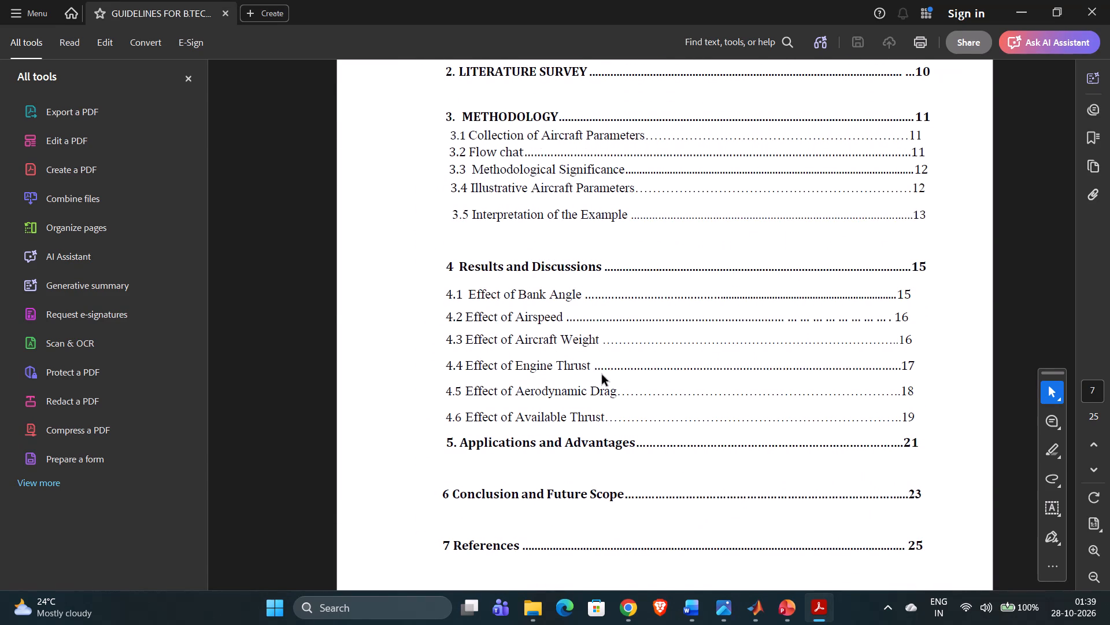
pyautogui.scroll(1, 602, 375)
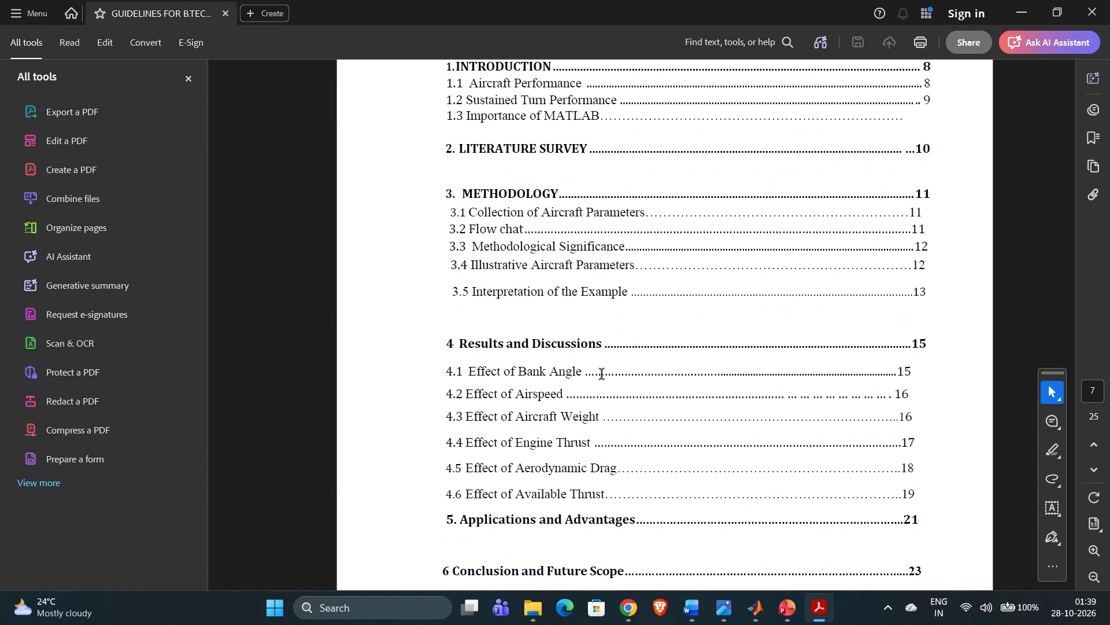
pyautogui.scroll(1, 602, 375)
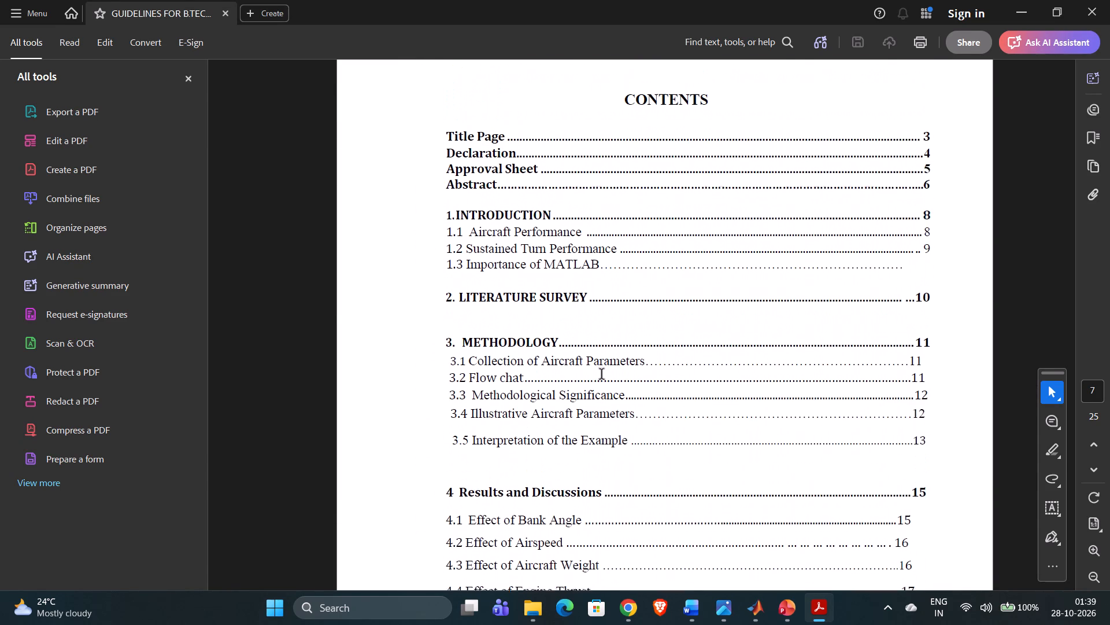
pyautogui.scroll(1, 602, 375)
pyautogui.scroll(-3, 602, 375)
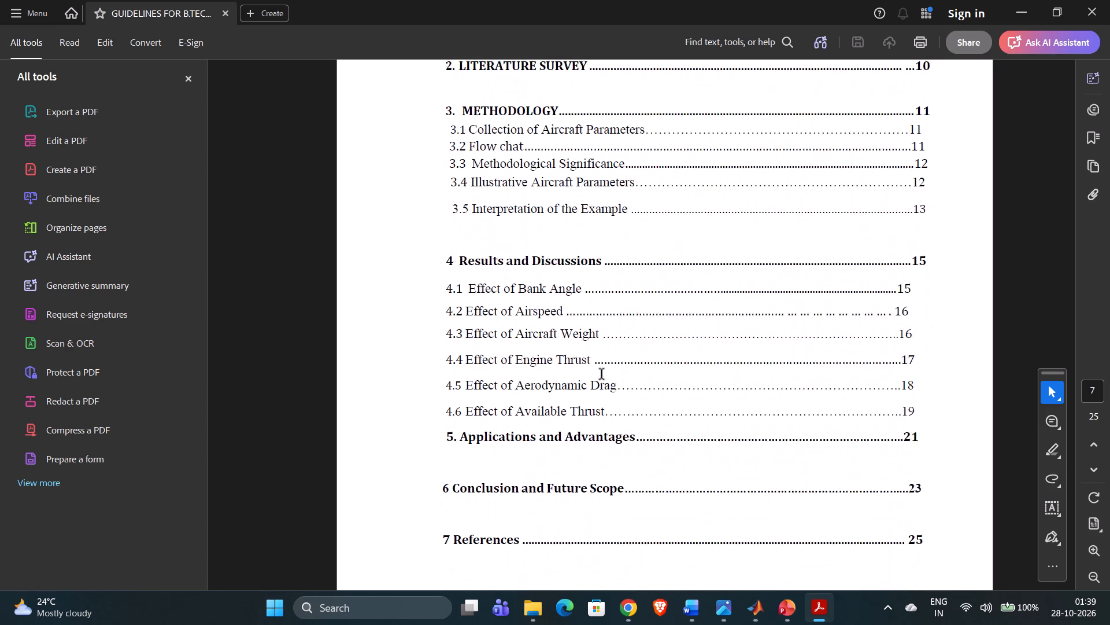
pyautogui.scroll(-3, 602, 375)
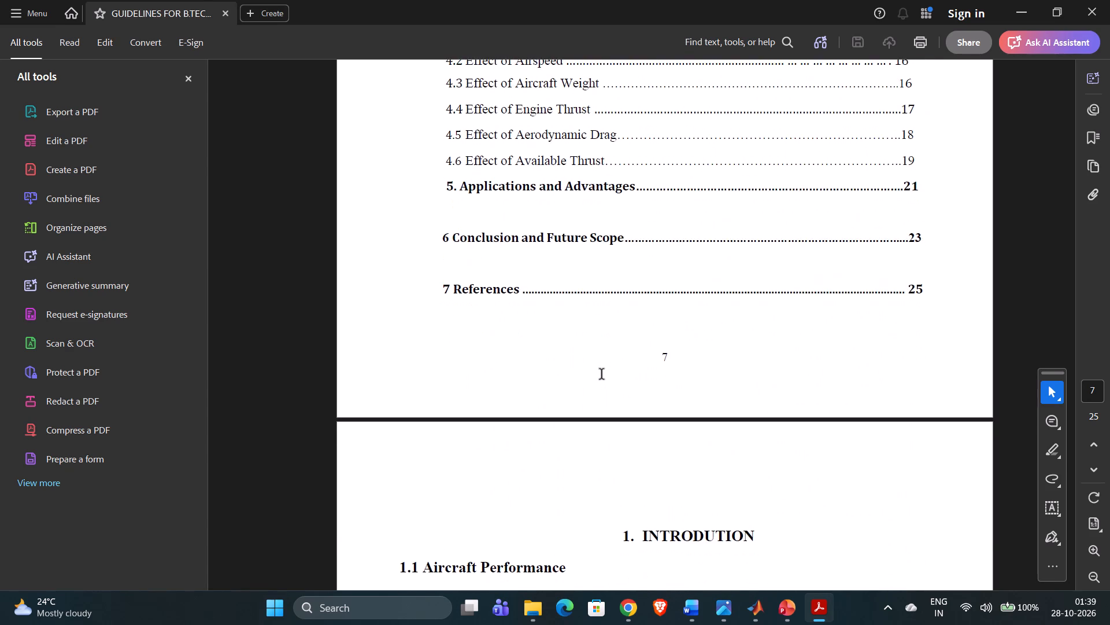
pyautogui.scroll(-2, 602, 375)
pyautogui.scroll(5, 602, 375)
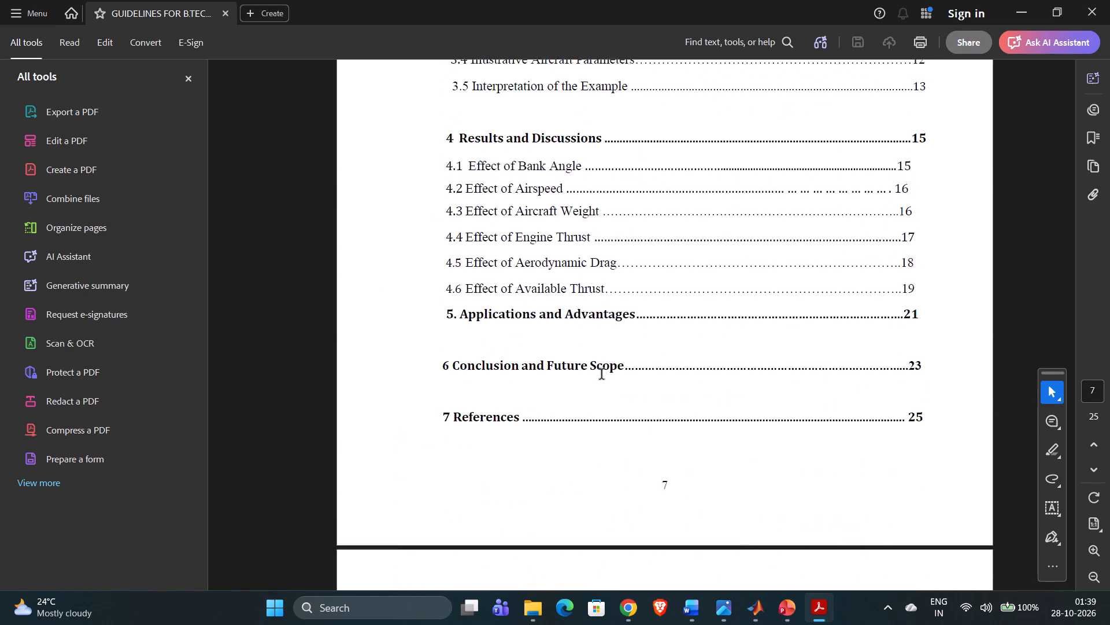
pyautogui.scroll(2, 602, 375)
pyautogui.scroll(-3, 602, 375)
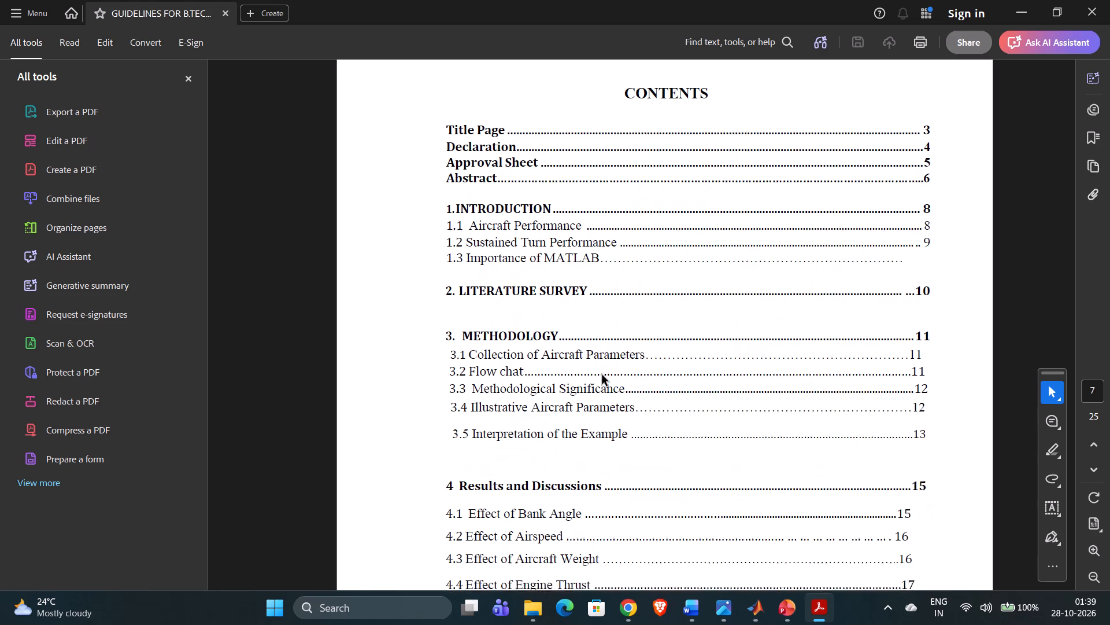
pyautogui.scroll(-2, 602, 375)
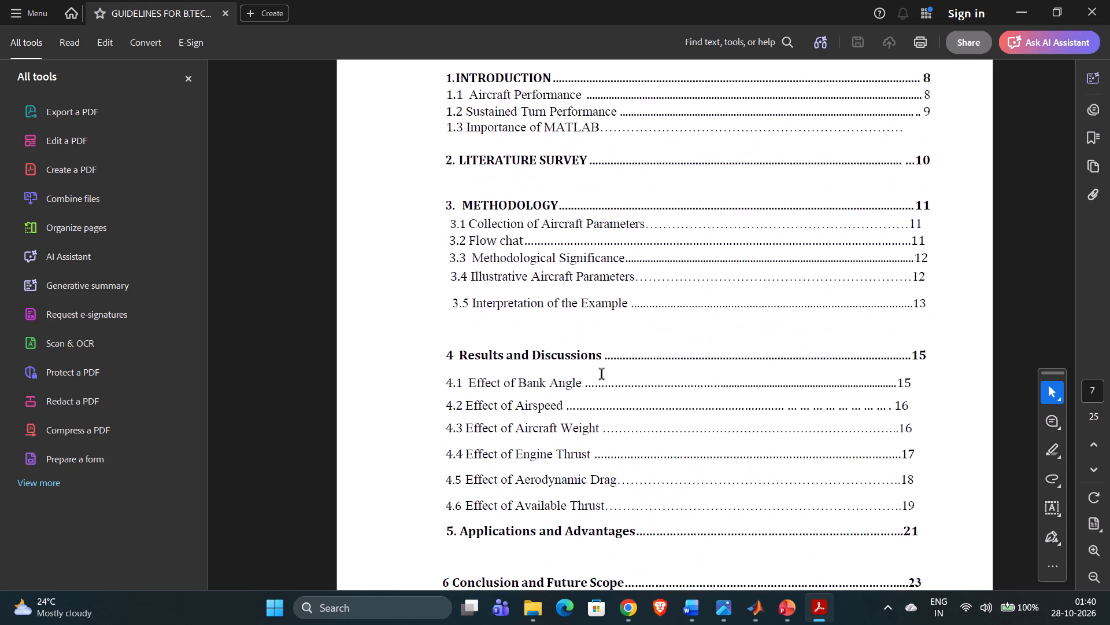
pyautogui.scroll(-4, 602, 375)
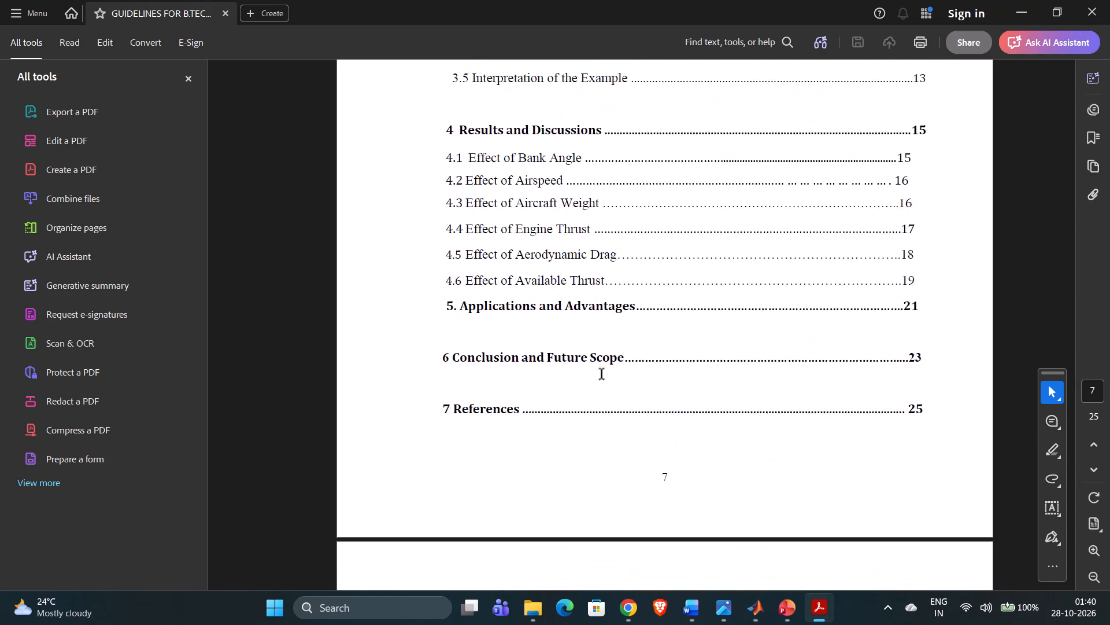
pyautogui.scroll(-3, 602, 375)
pyautogui.scroll(1, 602, 375)
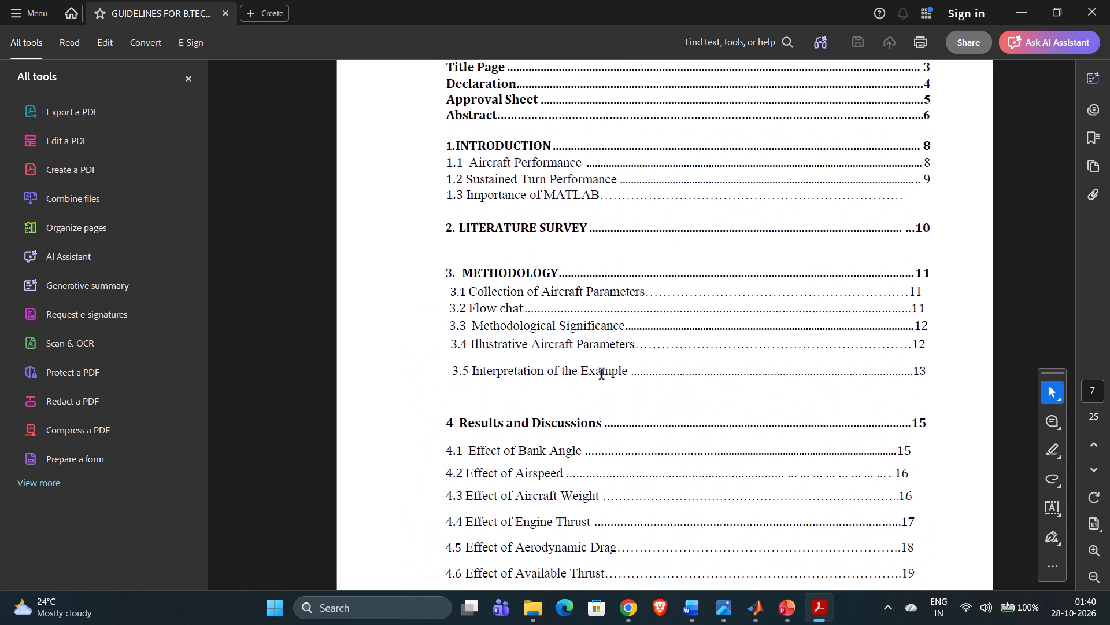
pyautogui.scroll(-2, 602, 375)
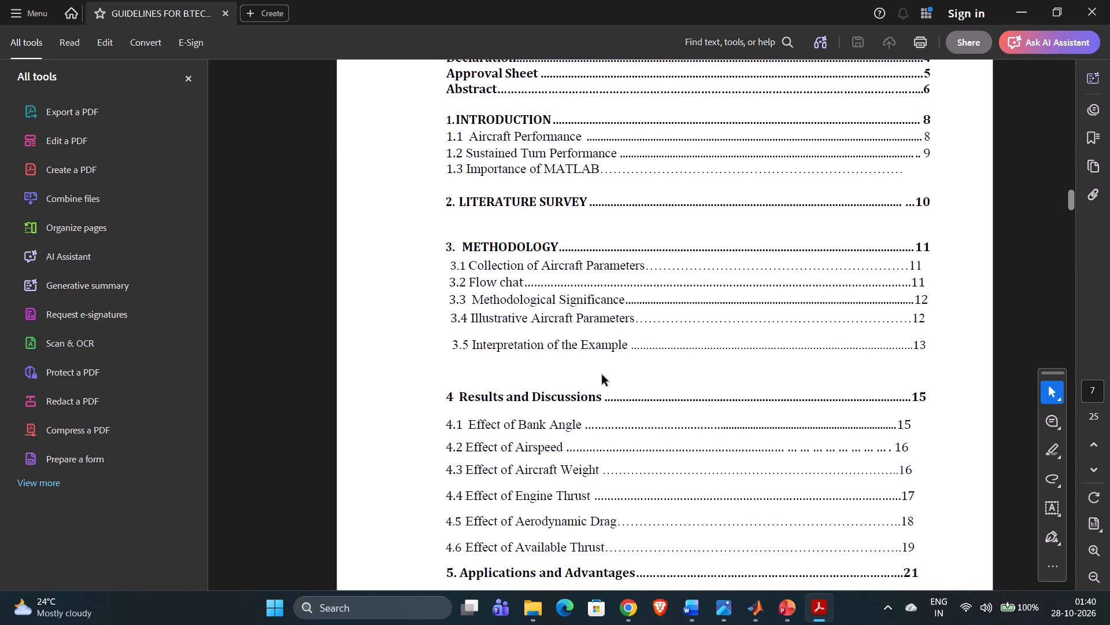
# Skim the Introduction, Literature Survey and Methodology pages, from page 8 through section 3.3 Methodological Significance on page 12.
pyautogui.scroll(-5, 602, 375)
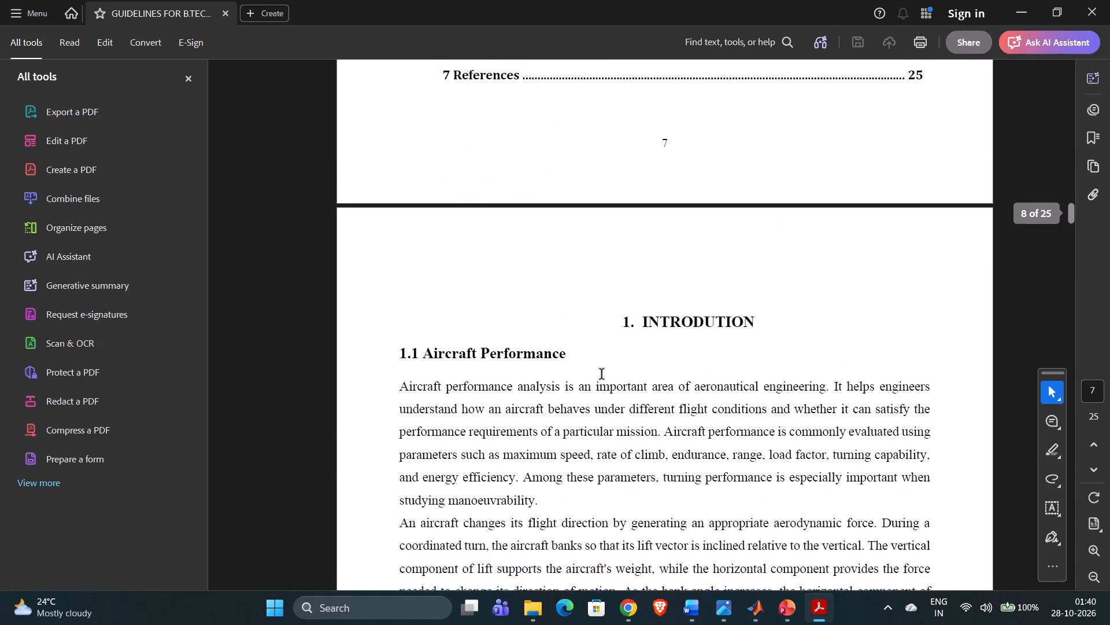
pyautogui.scroll(-5, 602, 375)
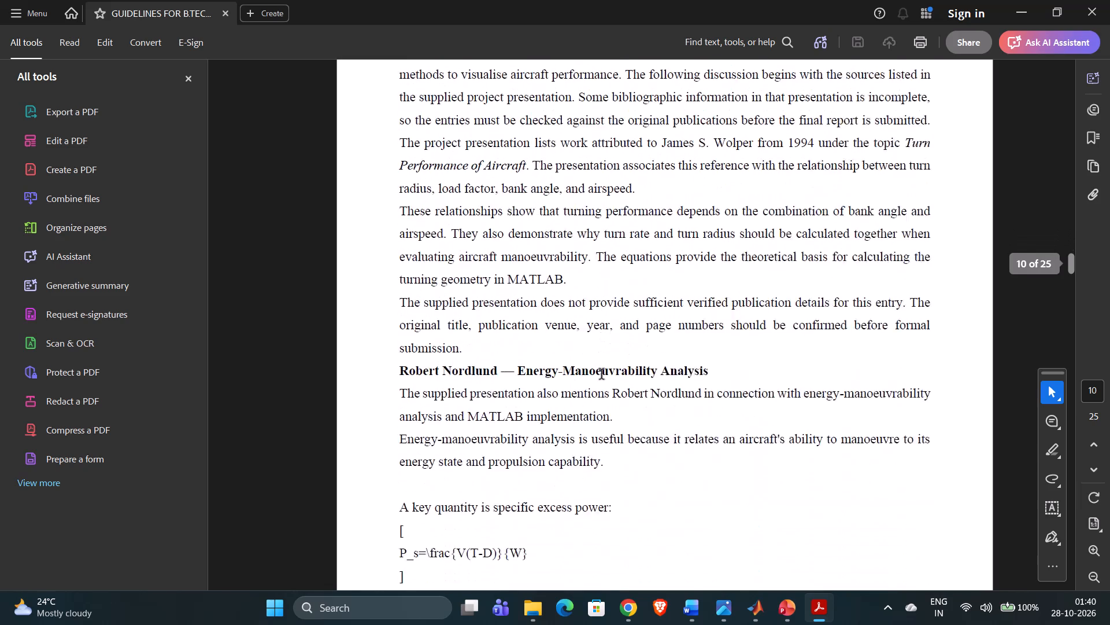
pyautogui.scroll(-5, 602, 375)
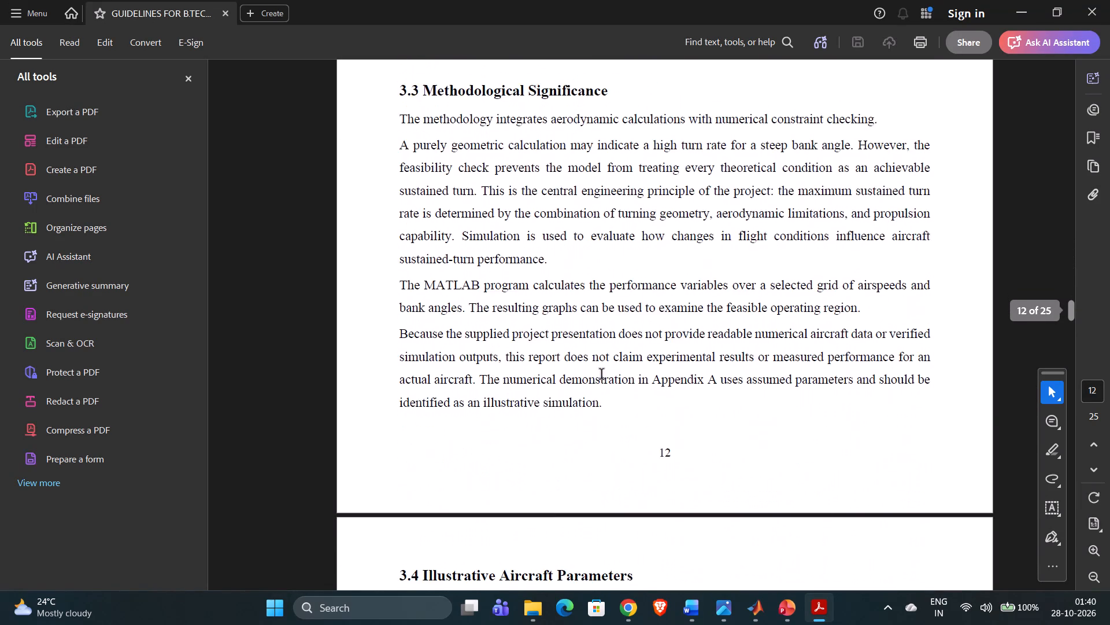
# Skim the rest of the report from section 3.4 through the References on page 25, and close the PDF.
pyautogui.scroll(-7, 602, 375)
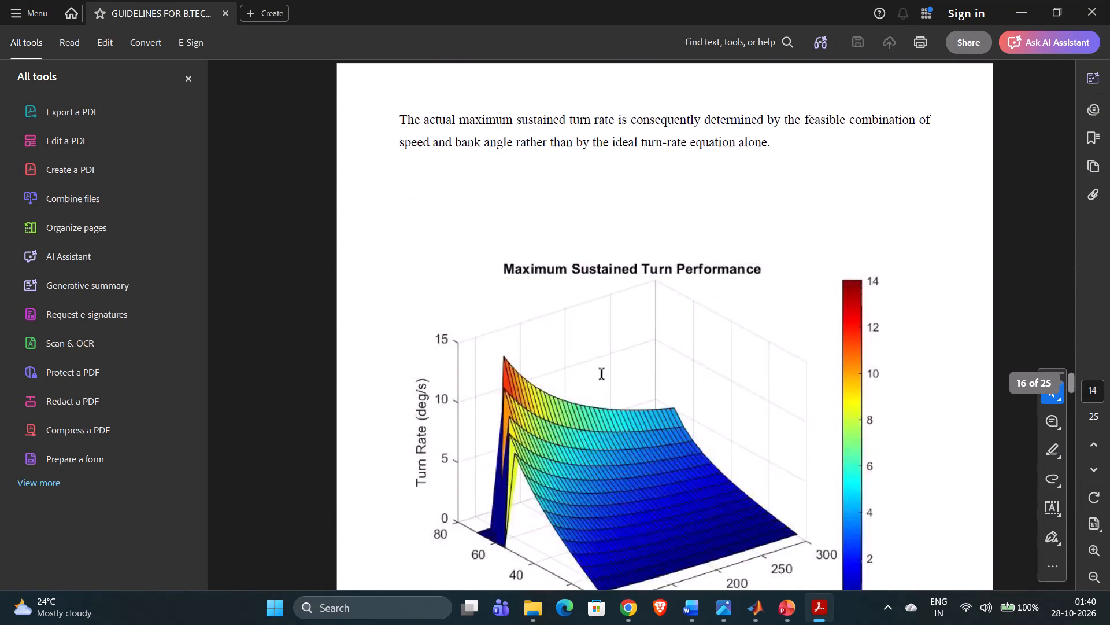
pyautogui.scroll(-6, 602, 375)
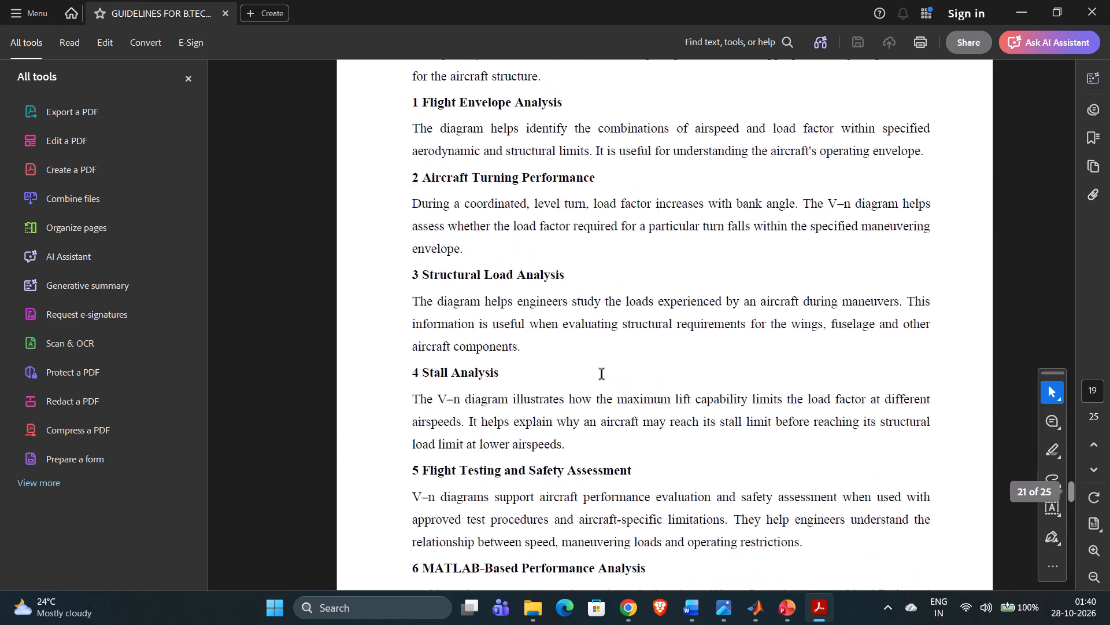
pyautogui.scroll(-5, 602, 375)
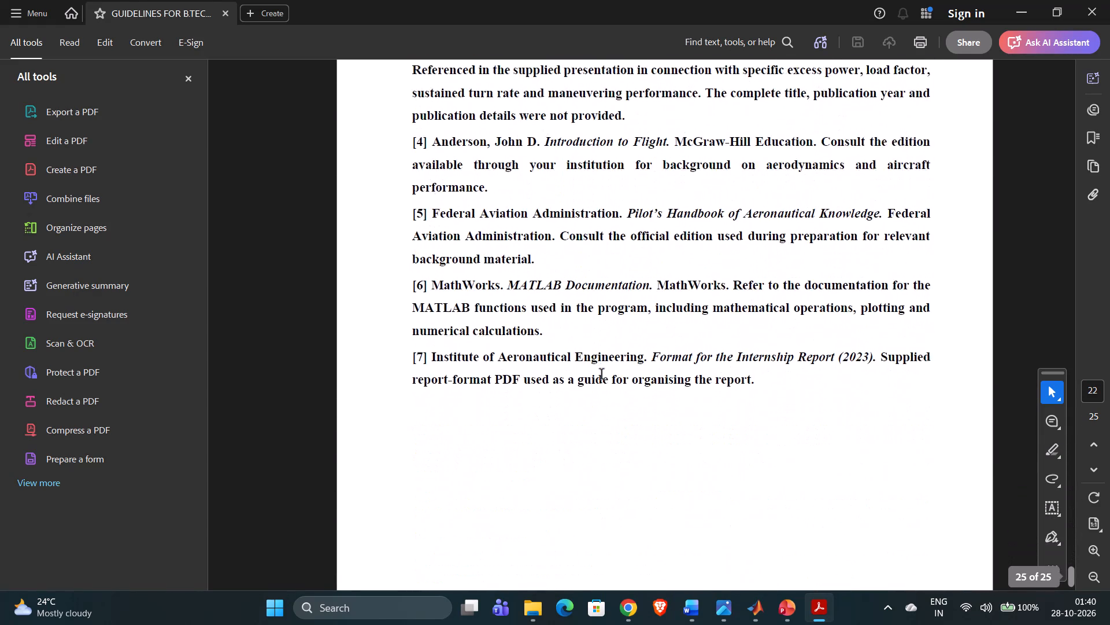
pyautogui.scroll(-2, 602, 375)
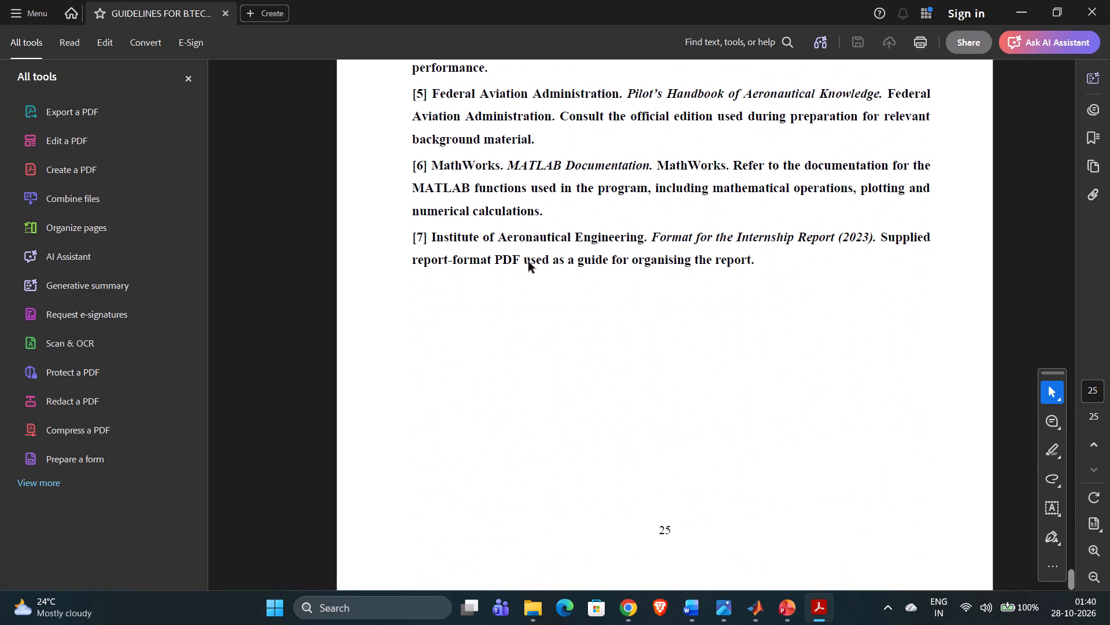
pyautogui.click(1082, 7)
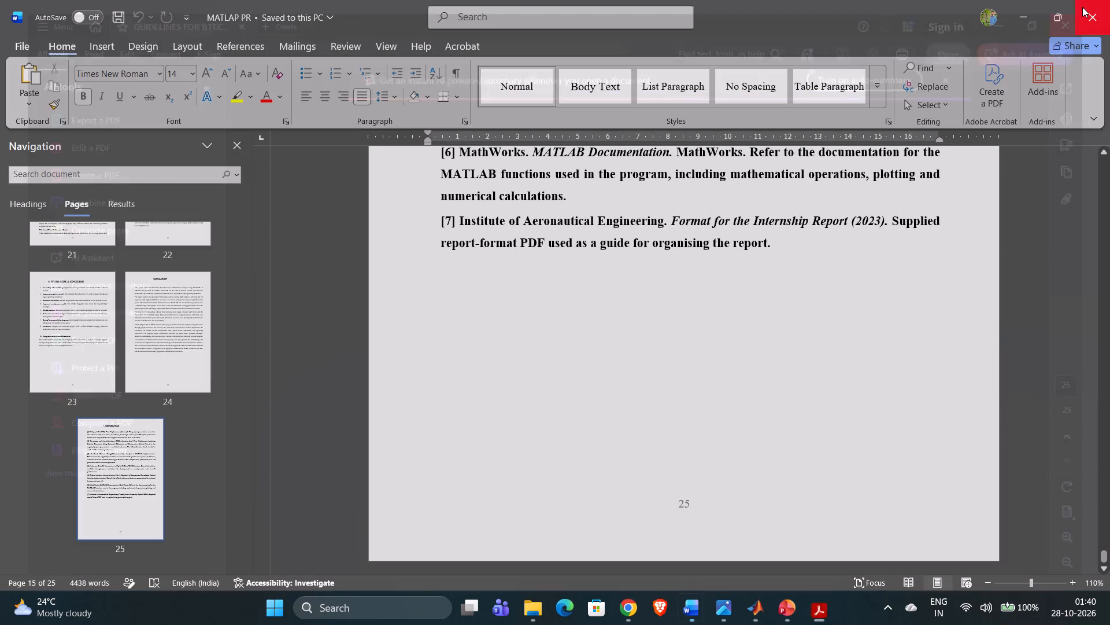
# In File Explorer, copy the MATLAP PR PDF file from the PROJECT AE folder.
pyautogui.click(548, 554)
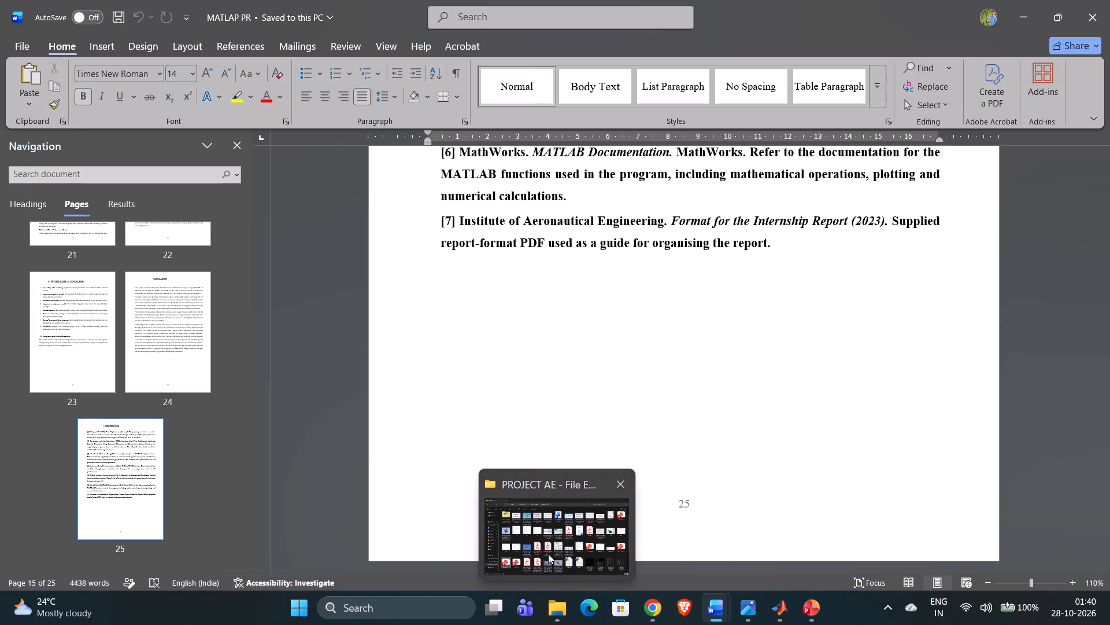
pyautogui.scroll(4, 617, 311)
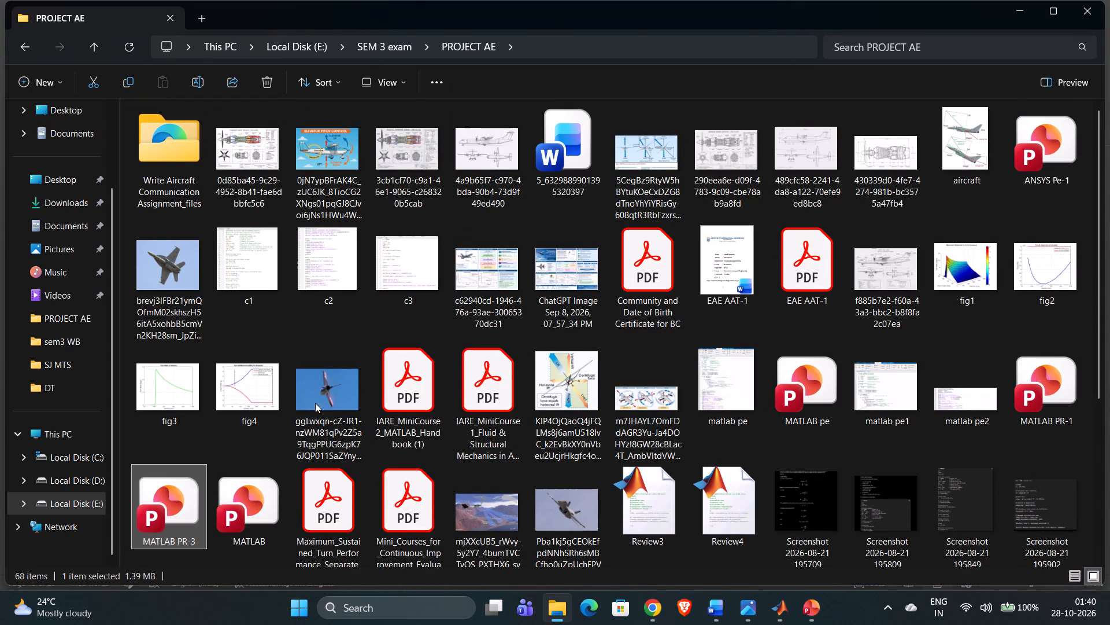
pyautogui.scroll(-4, 786, 160)
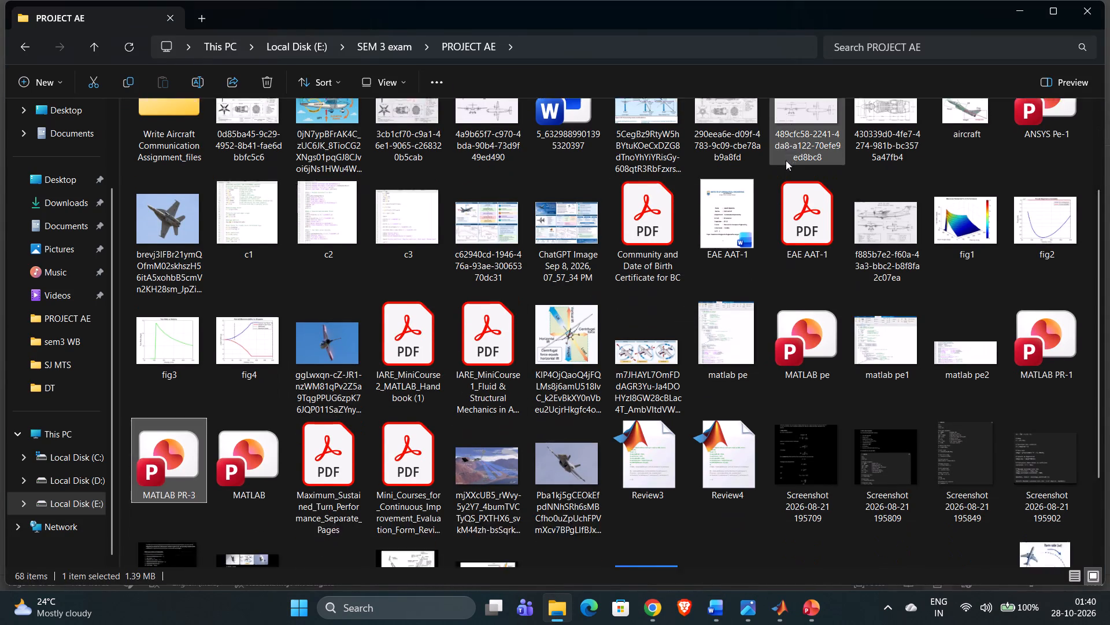
pyautogui.click(750, 479)
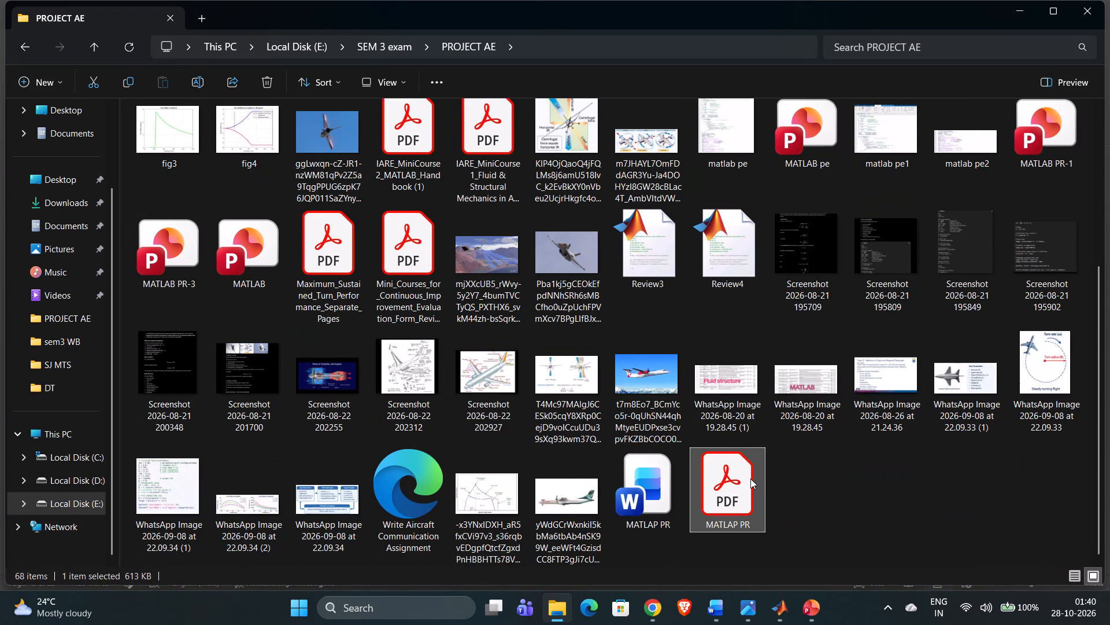
pyautogui.hotkey('ctrl', 'c')
# Open WhatsApp from the Social group of installed apps.
pyautogui.click(278, 616)
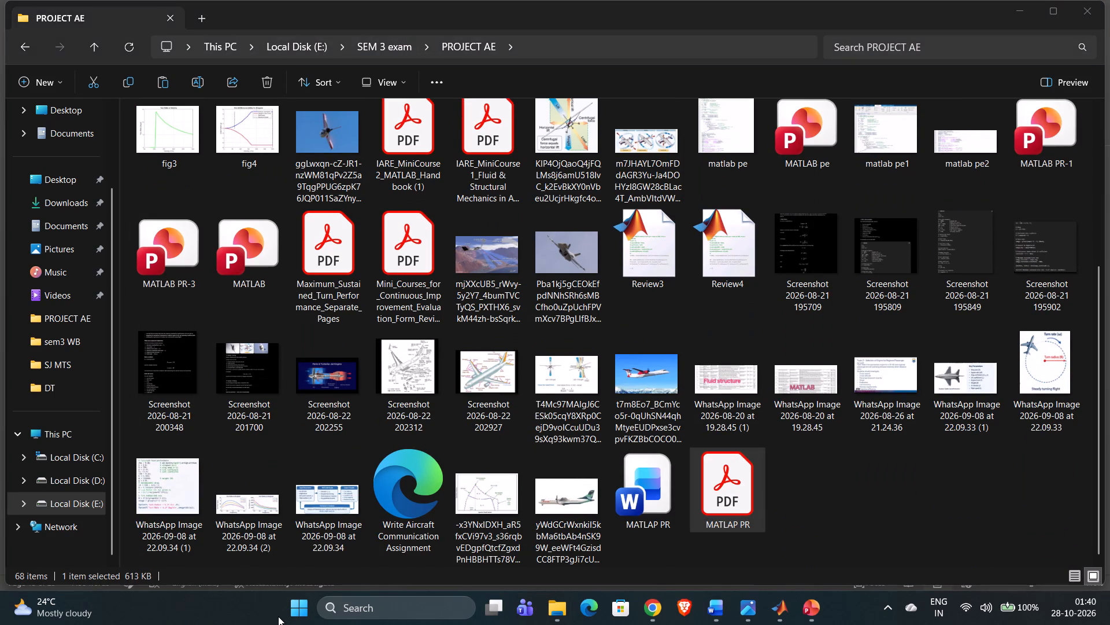
pyautogui.click(286, 612)
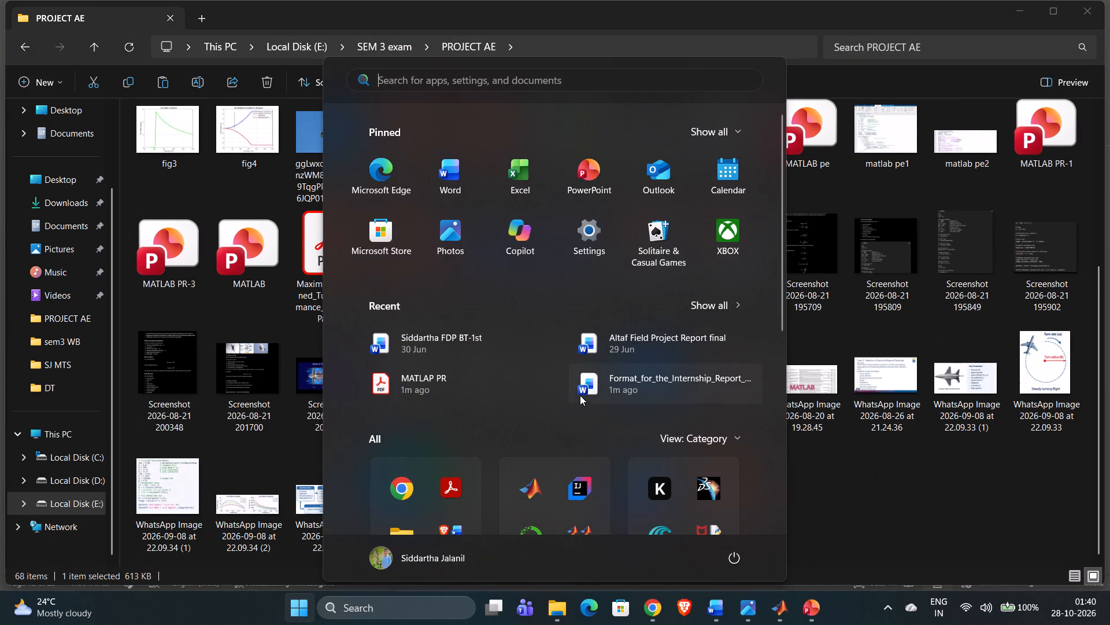
pyautogui.scroll(-1, 473, 309)
pyautogui.scroll(-1, 495, 365)
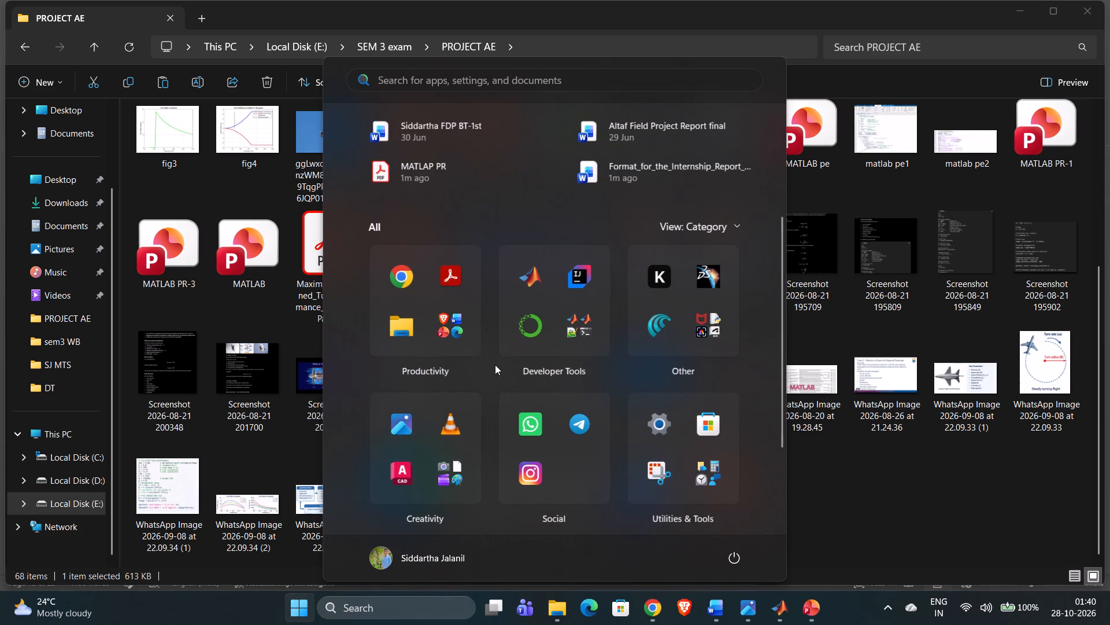
pyautogui.click(510, 435)
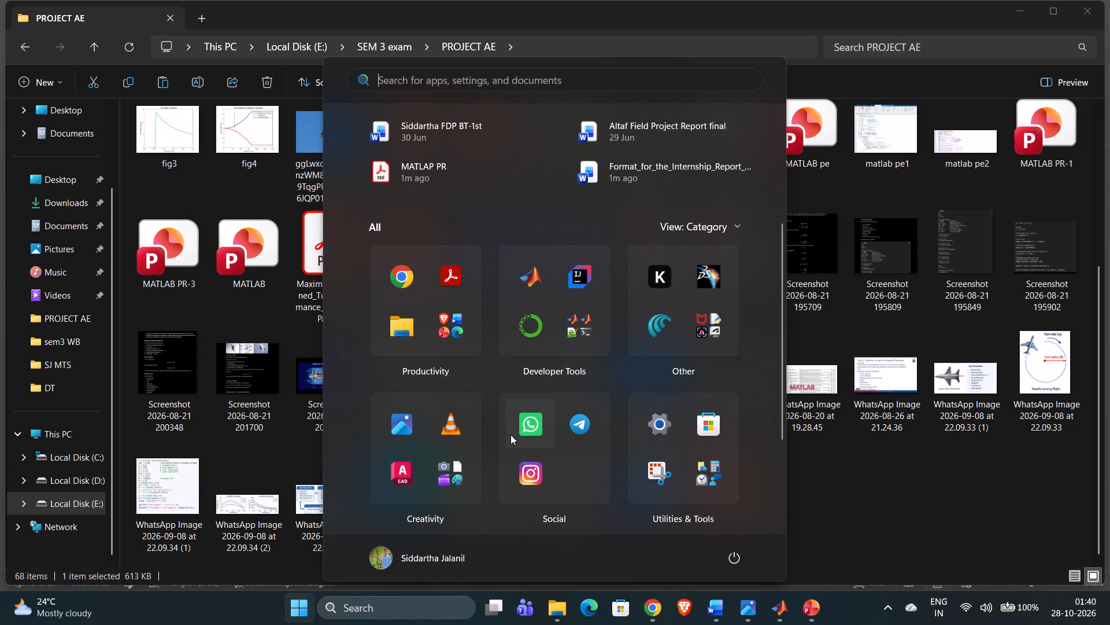
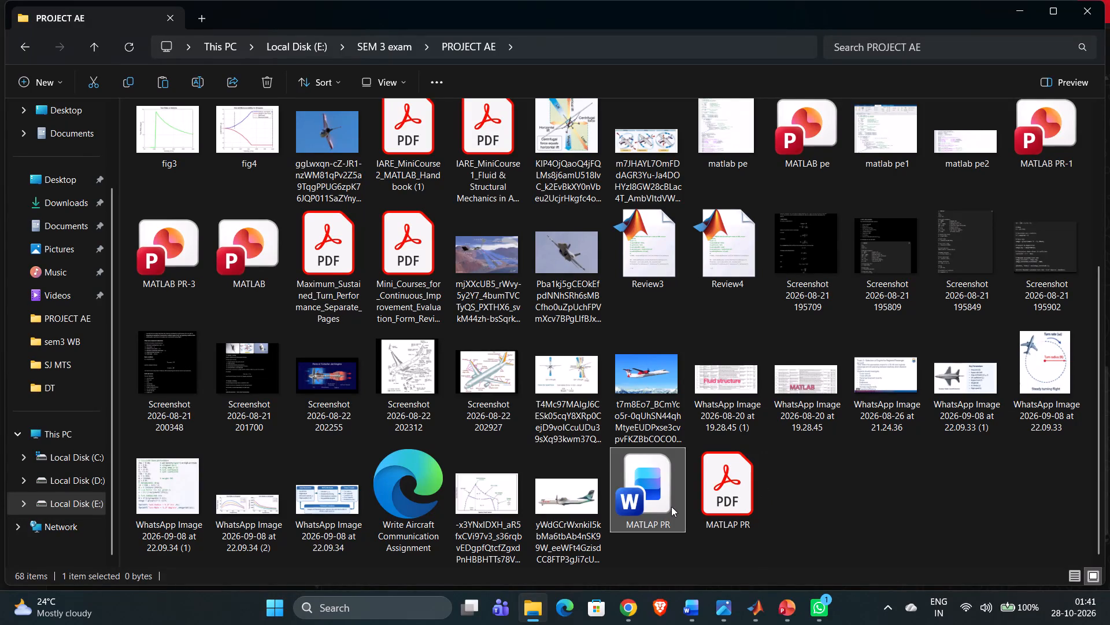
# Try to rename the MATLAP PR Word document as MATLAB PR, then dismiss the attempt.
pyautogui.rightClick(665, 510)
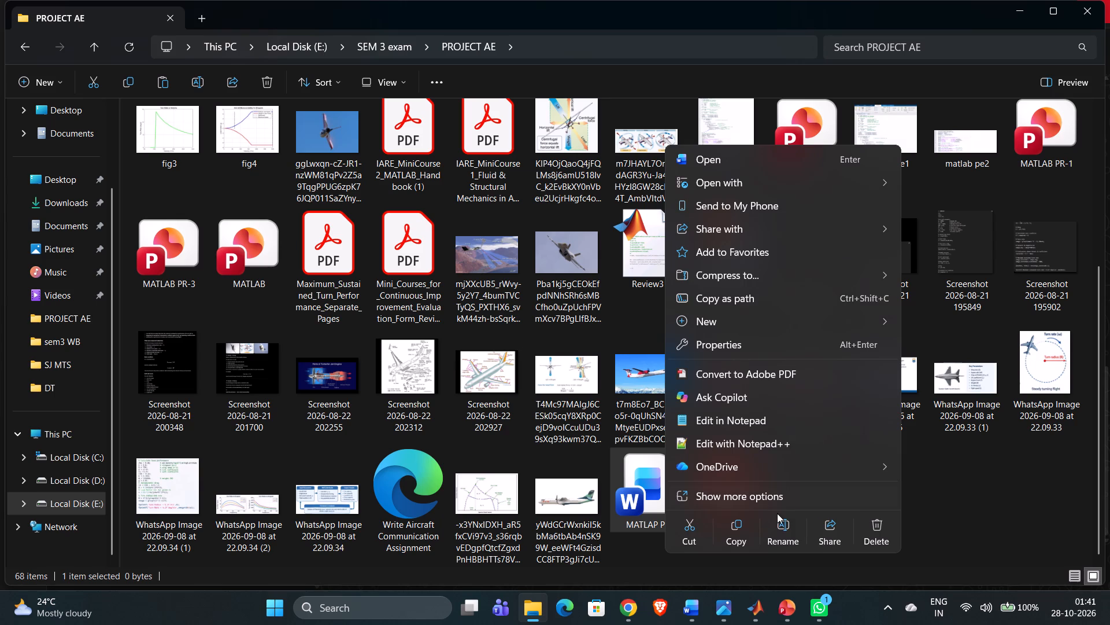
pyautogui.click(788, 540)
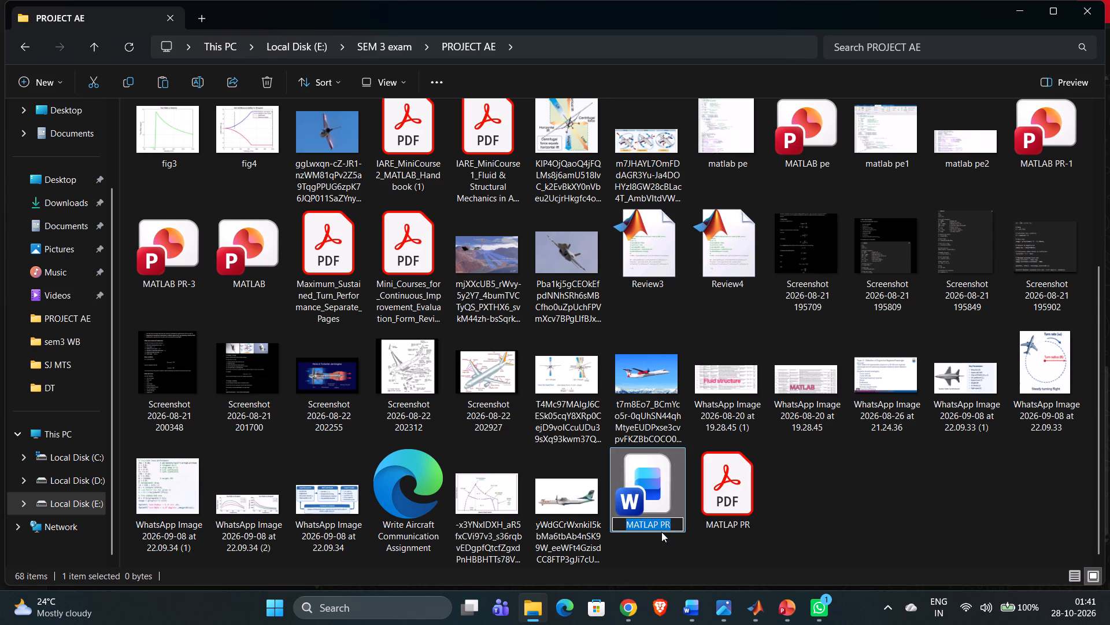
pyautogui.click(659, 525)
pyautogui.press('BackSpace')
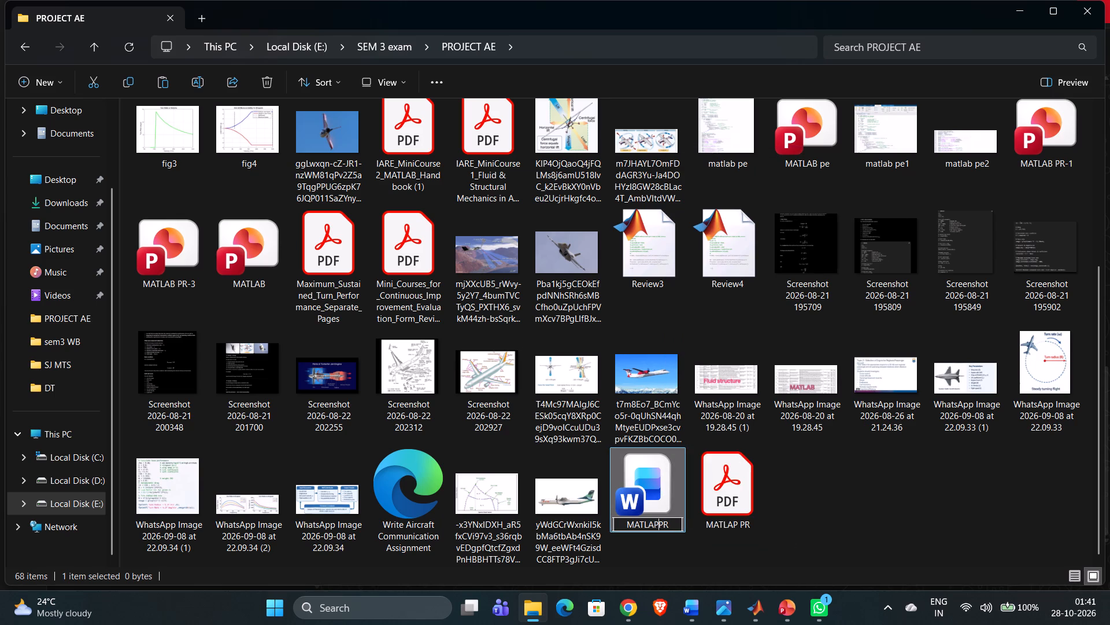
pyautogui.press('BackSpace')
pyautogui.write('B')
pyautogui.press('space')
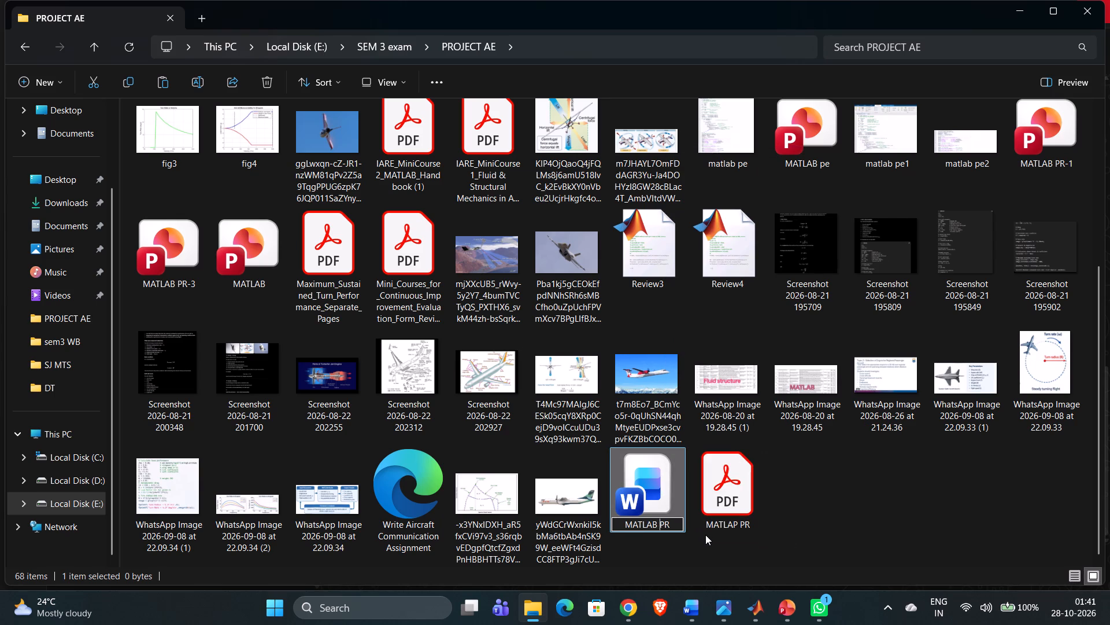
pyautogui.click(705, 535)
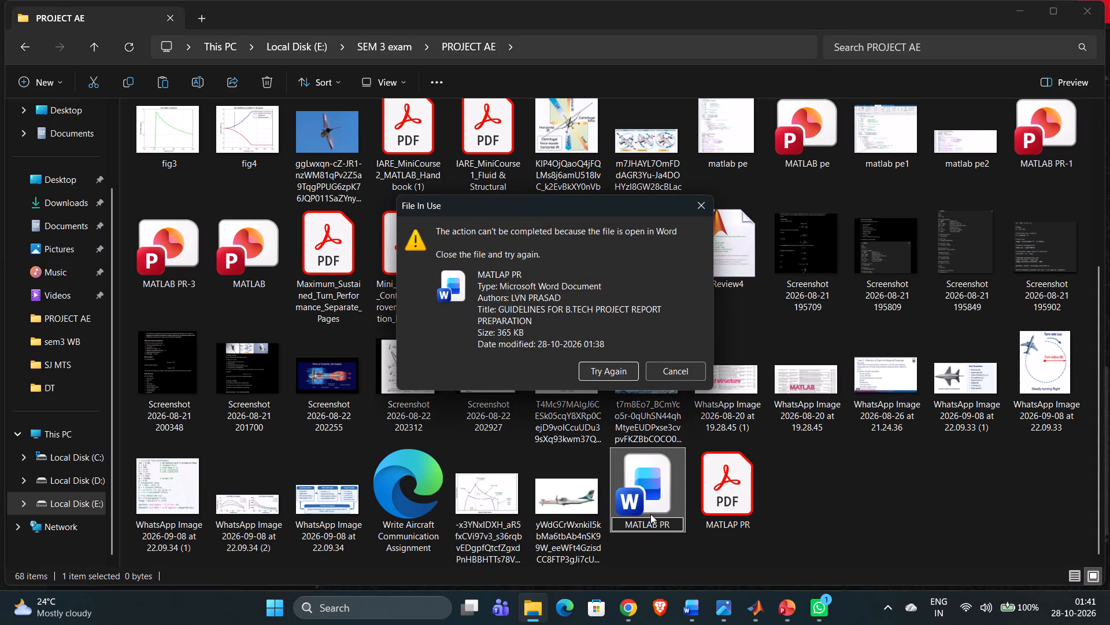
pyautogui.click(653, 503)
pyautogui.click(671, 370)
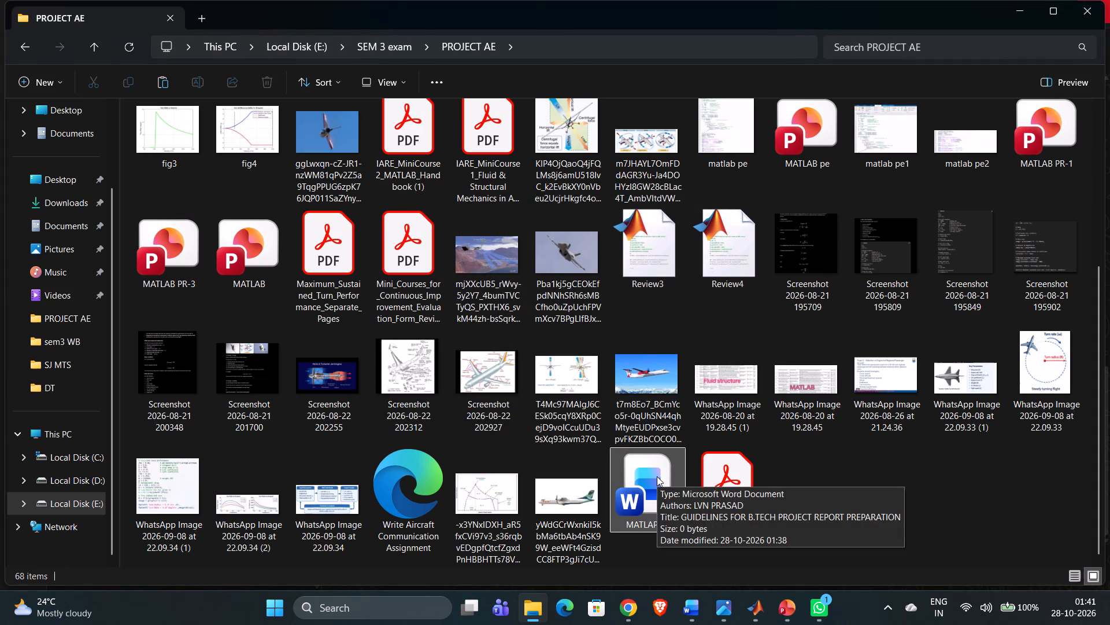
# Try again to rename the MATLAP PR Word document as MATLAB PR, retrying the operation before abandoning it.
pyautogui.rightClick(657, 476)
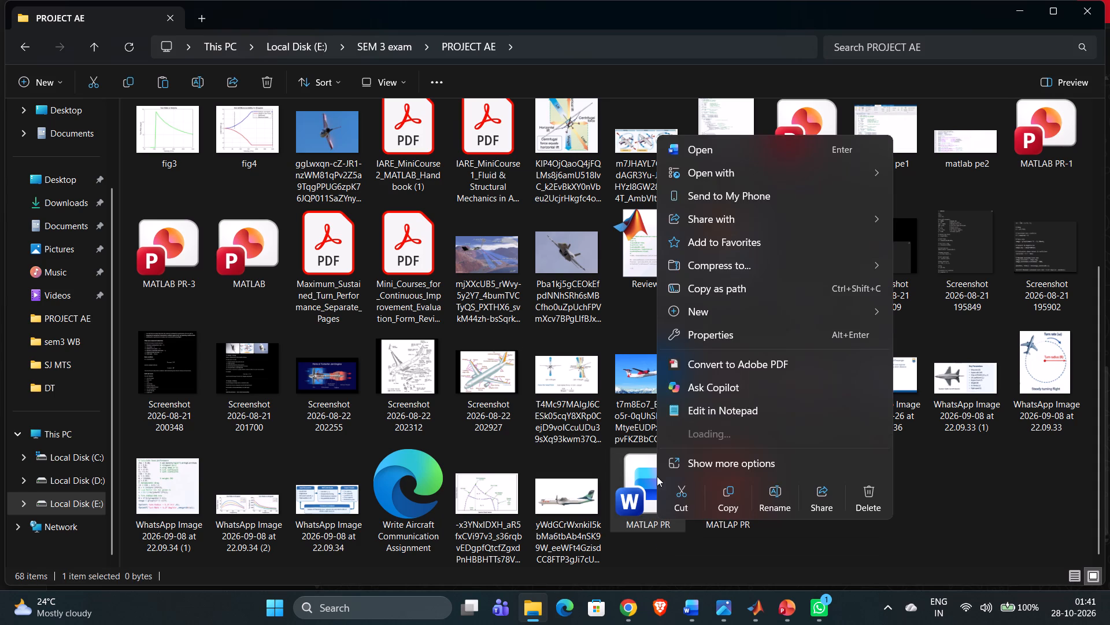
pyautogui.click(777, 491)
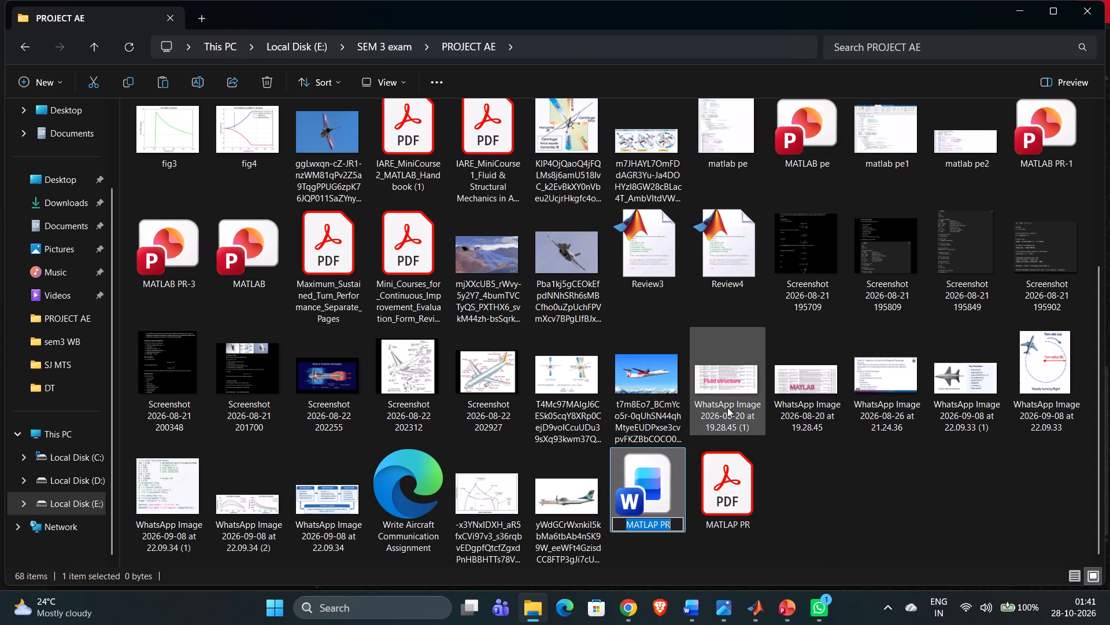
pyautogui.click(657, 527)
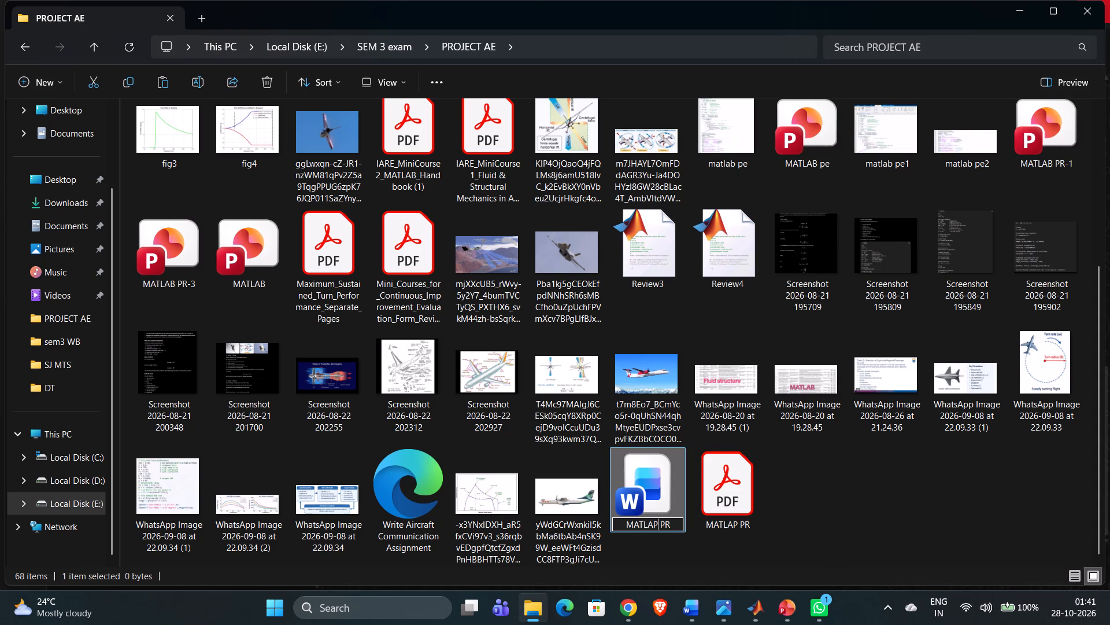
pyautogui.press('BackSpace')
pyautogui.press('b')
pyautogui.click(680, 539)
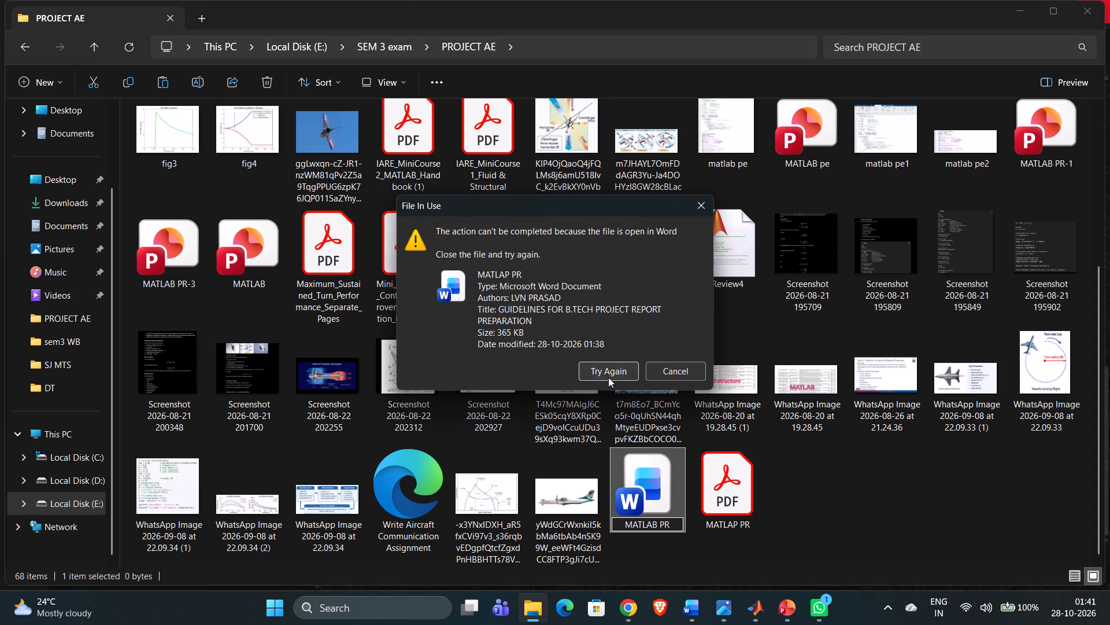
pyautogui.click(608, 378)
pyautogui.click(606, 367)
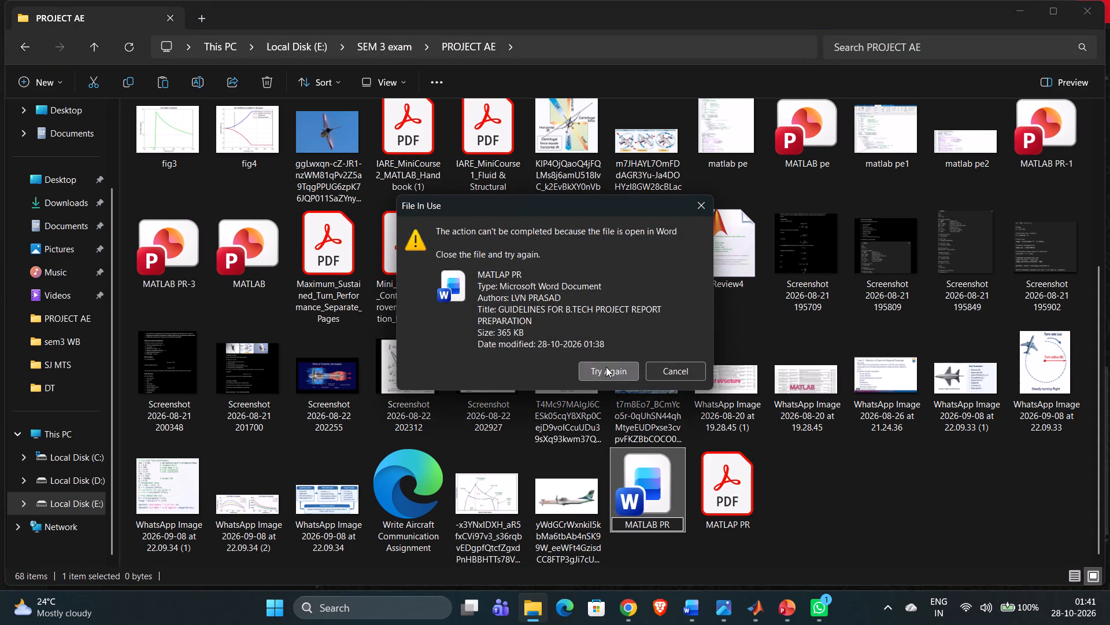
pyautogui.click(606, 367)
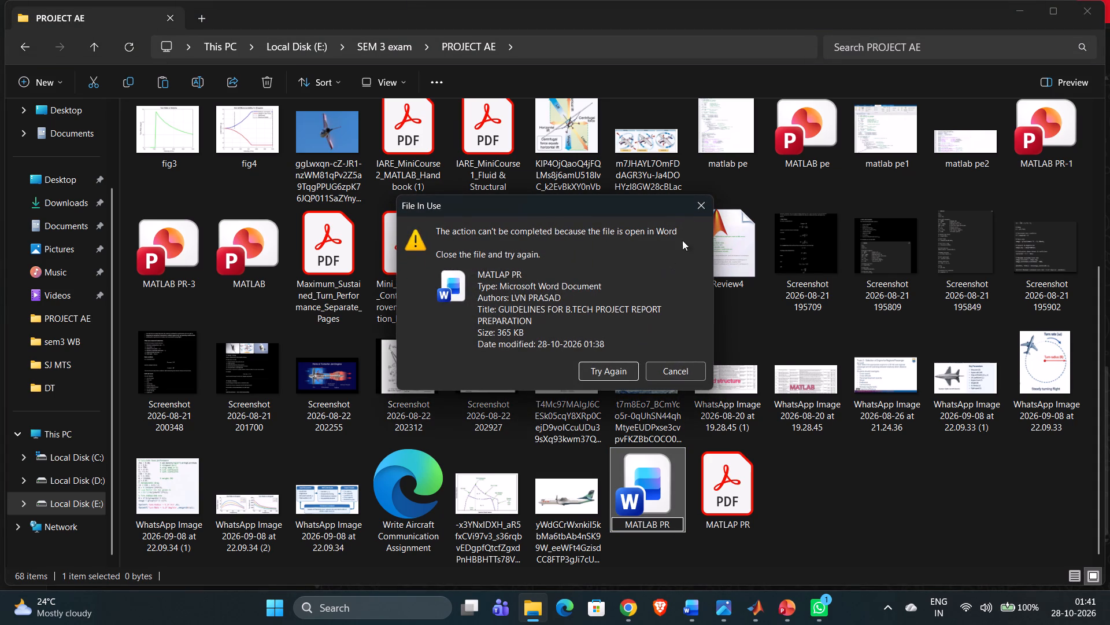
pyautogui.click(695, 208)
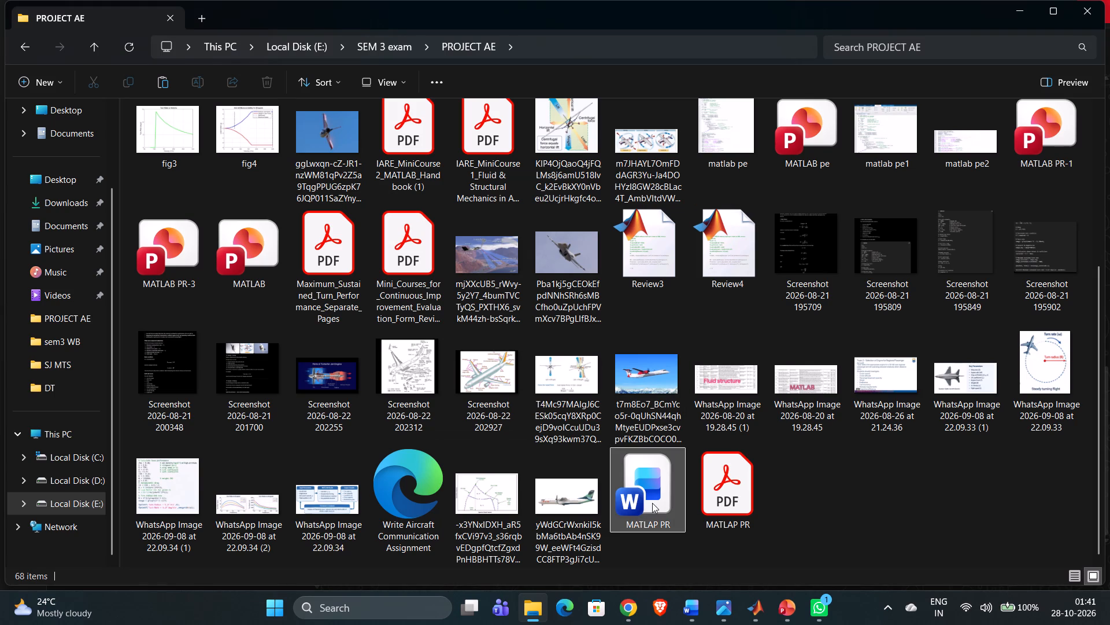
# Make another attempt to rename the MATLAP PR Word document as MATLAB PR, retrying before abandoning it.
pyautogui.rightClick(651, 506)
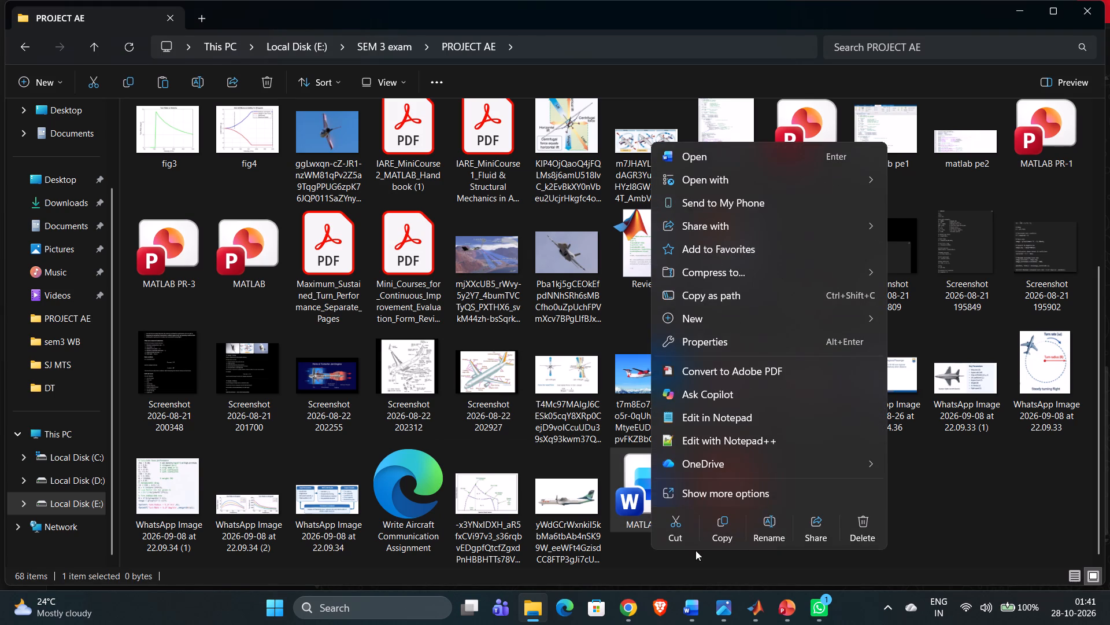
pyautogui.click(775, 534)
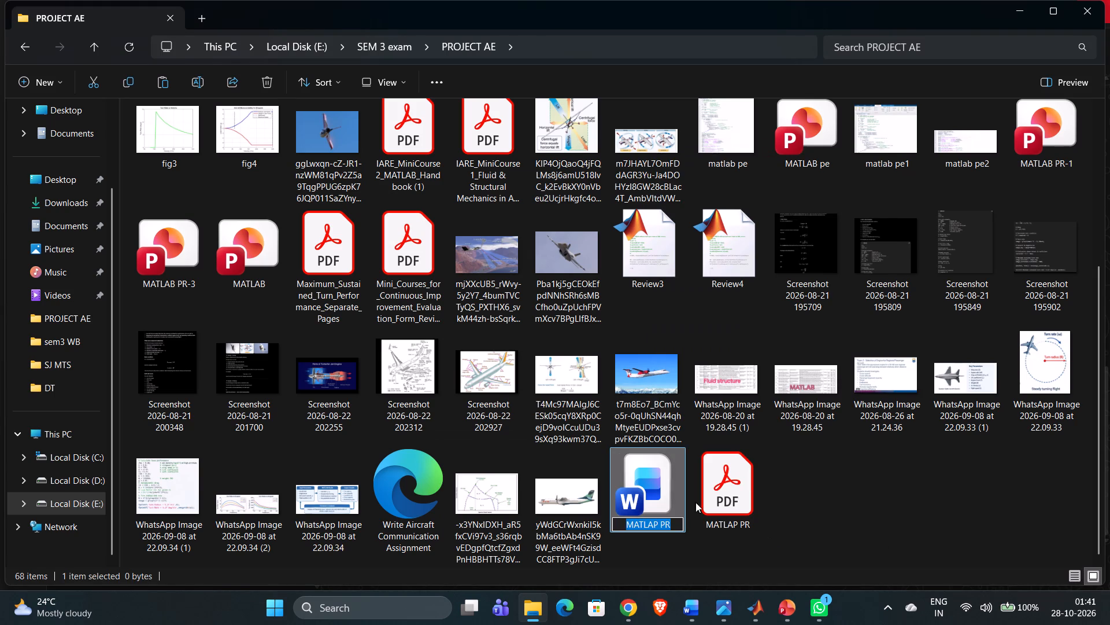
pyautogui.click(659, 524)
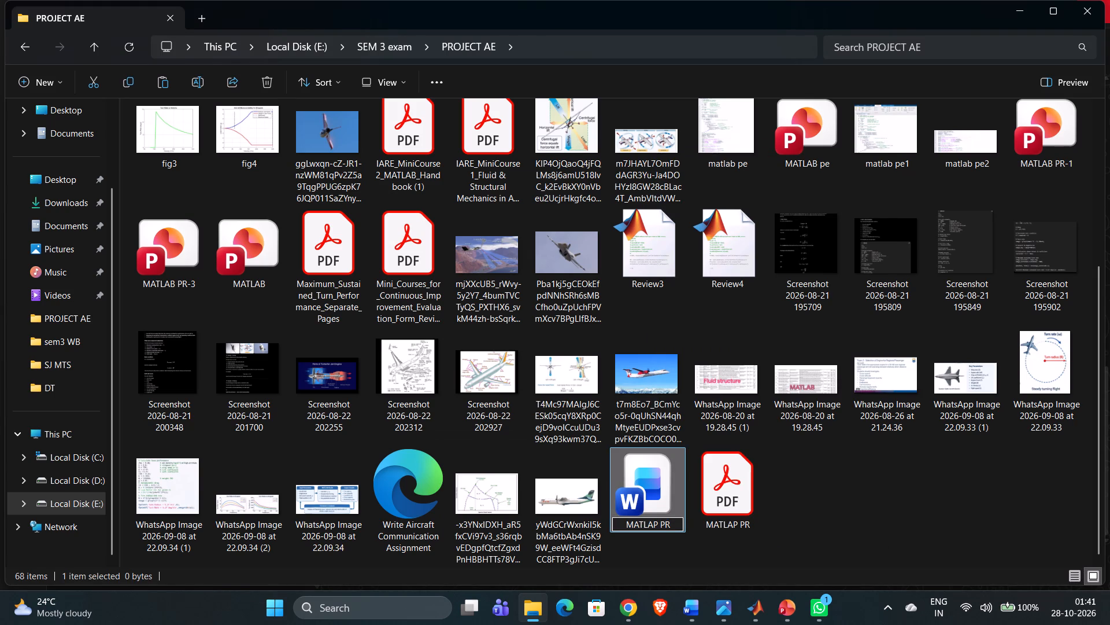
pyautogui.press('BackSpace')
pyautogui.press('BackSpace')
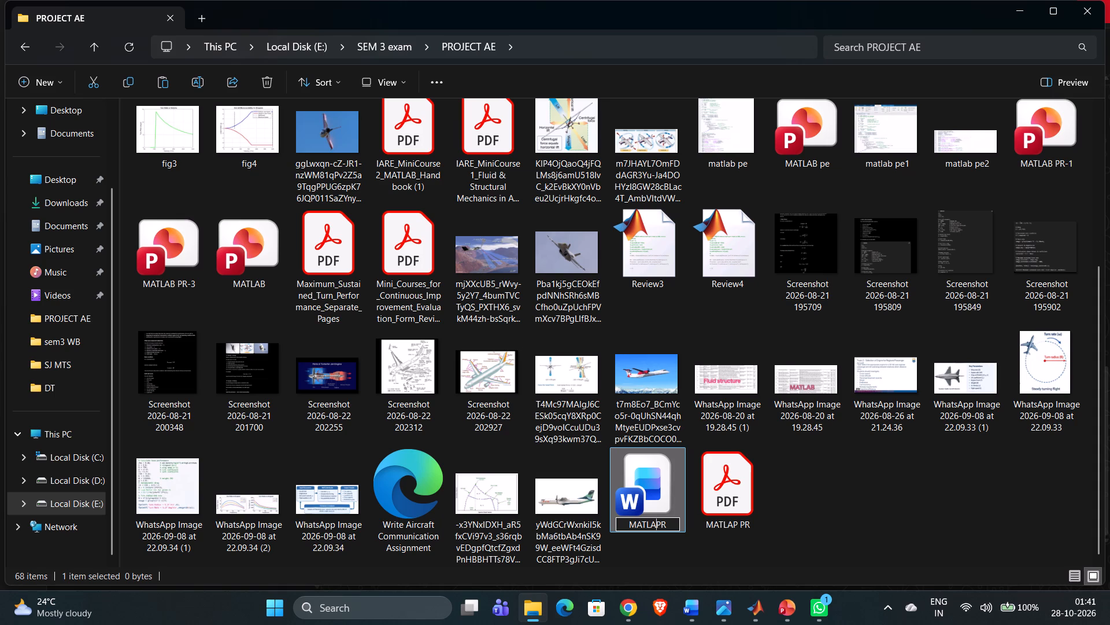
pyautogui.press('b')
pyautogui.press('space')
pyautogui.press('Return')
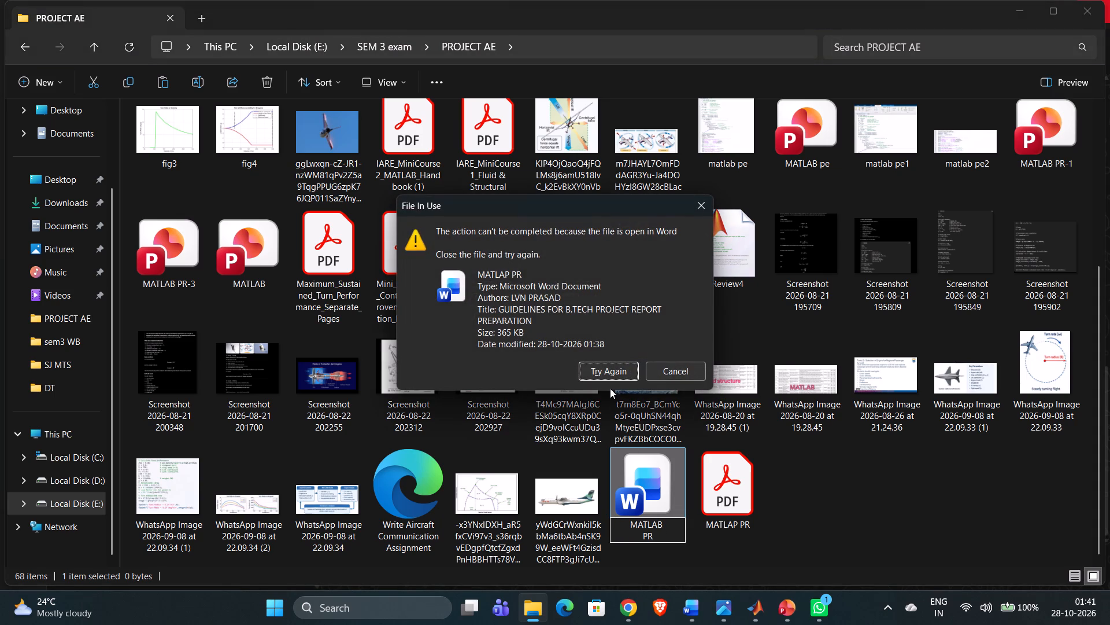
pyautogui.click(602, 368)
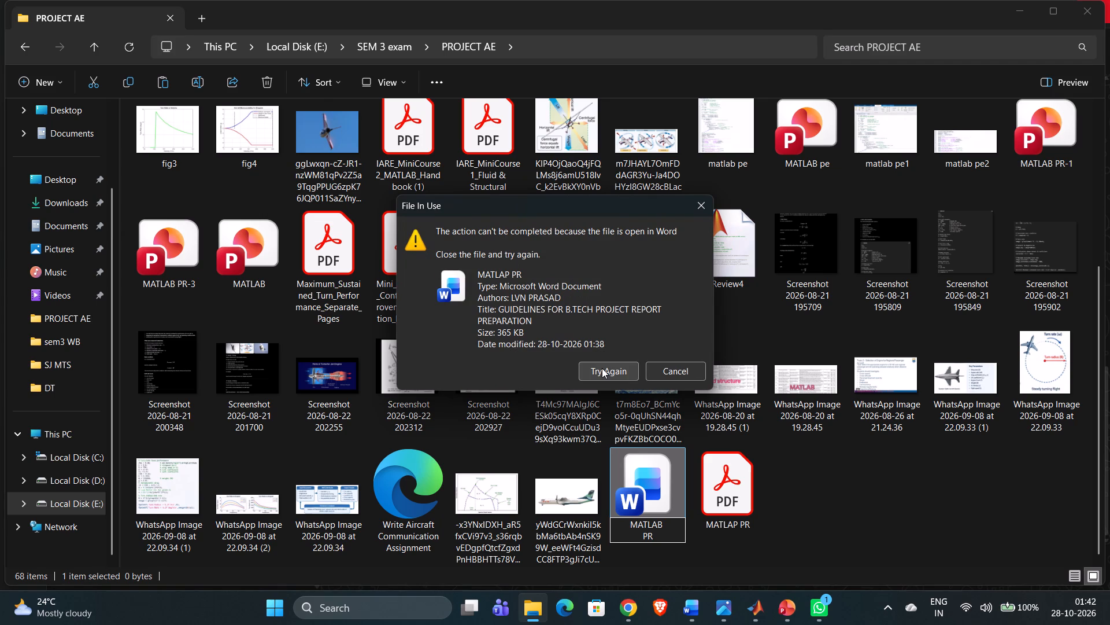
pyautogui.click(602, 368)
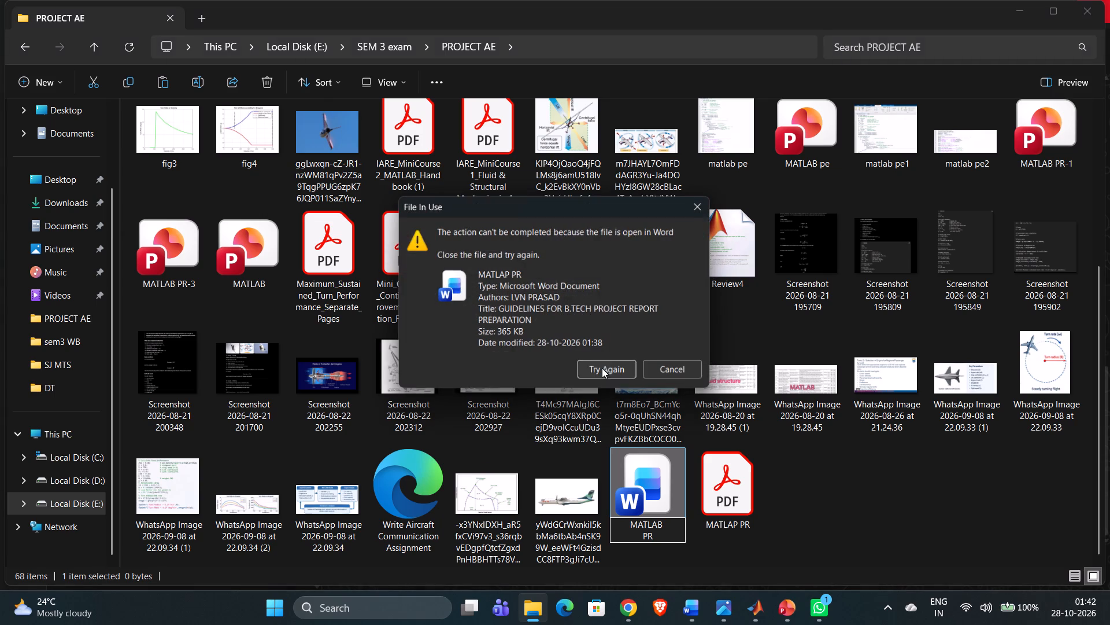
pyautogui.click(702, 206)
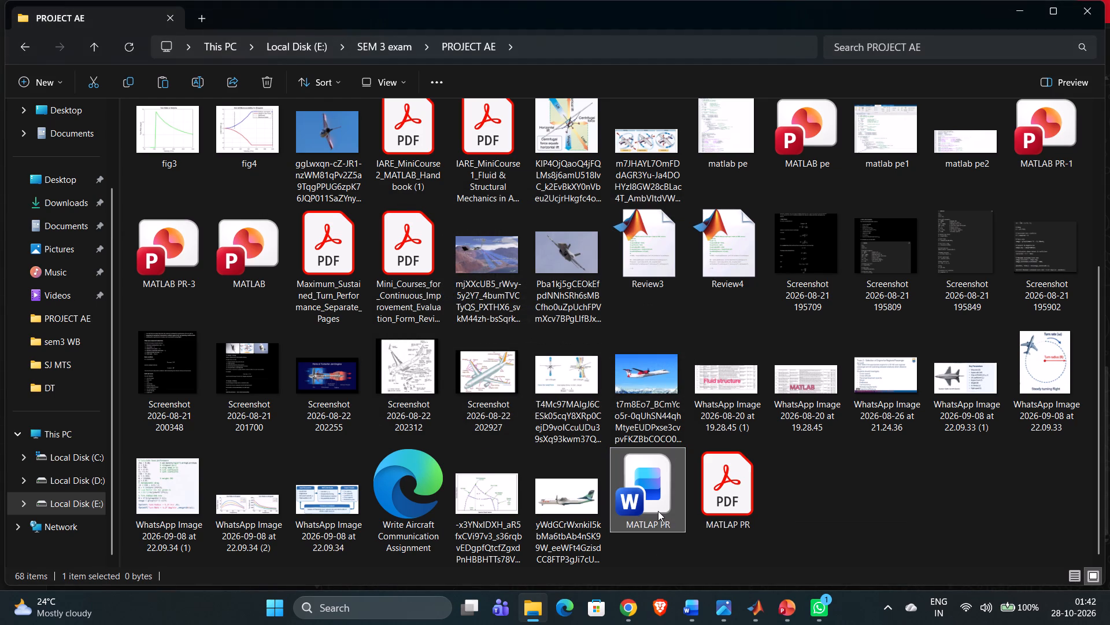
# Copy the MATLAP PR Word document in the PROJECT AE folder.
pyautogui.hotkey('ctrl', 'c')
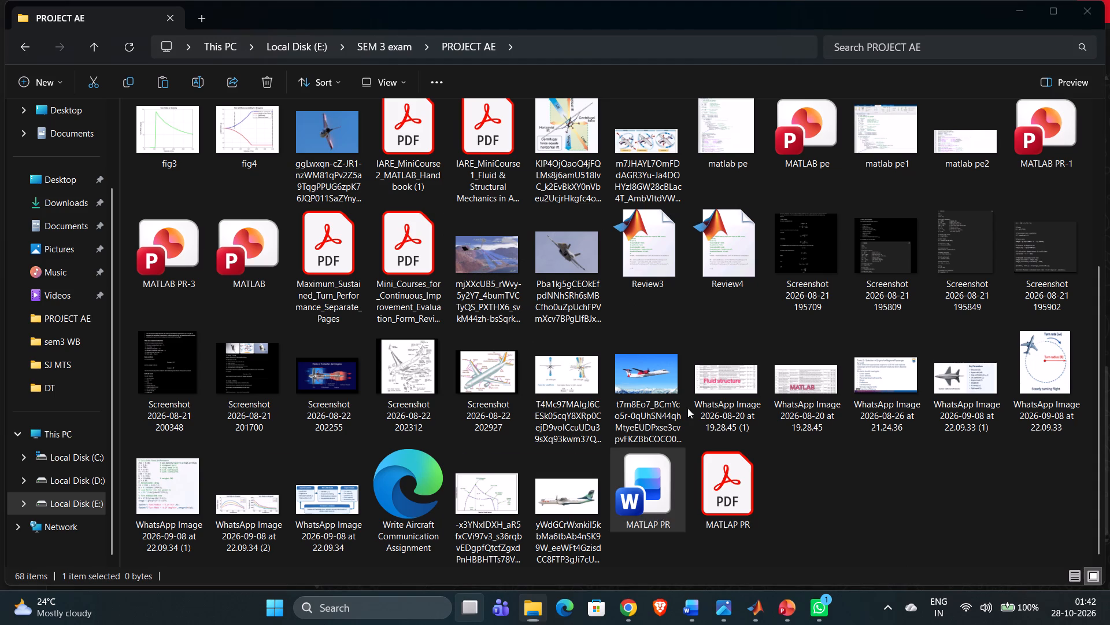
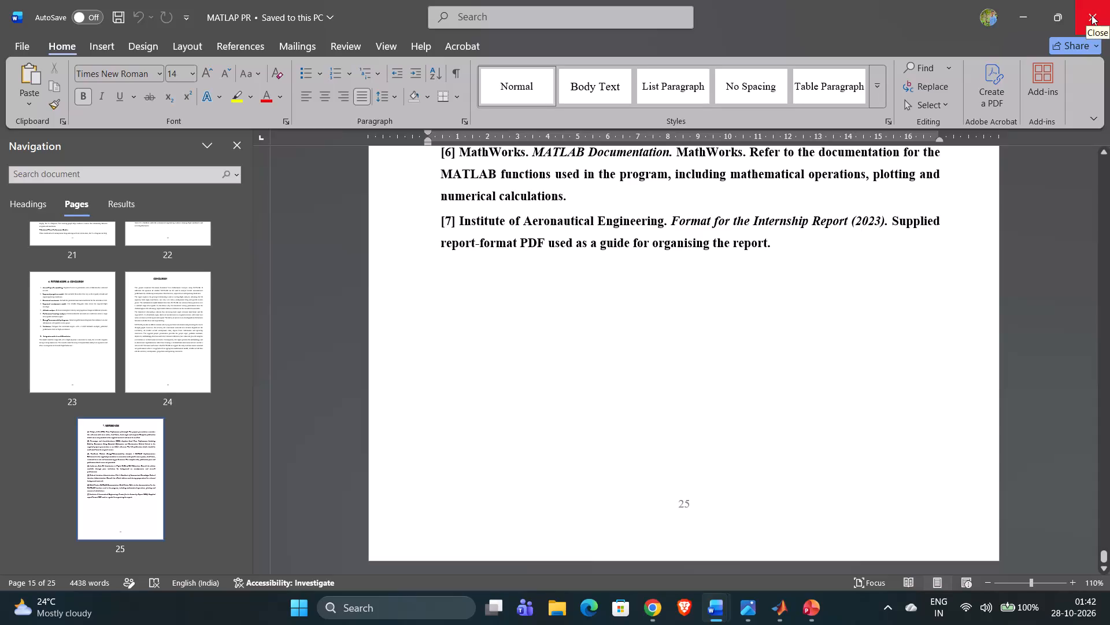
# Close the open MATLAP PR Word document.
pyautogui.click(1091, 15)
# Take the FDP BT-1st Word document out of full-screen size and close it.
pyautogui.moveTo(1091, 15); pyautogui.dragTo(767, 30)
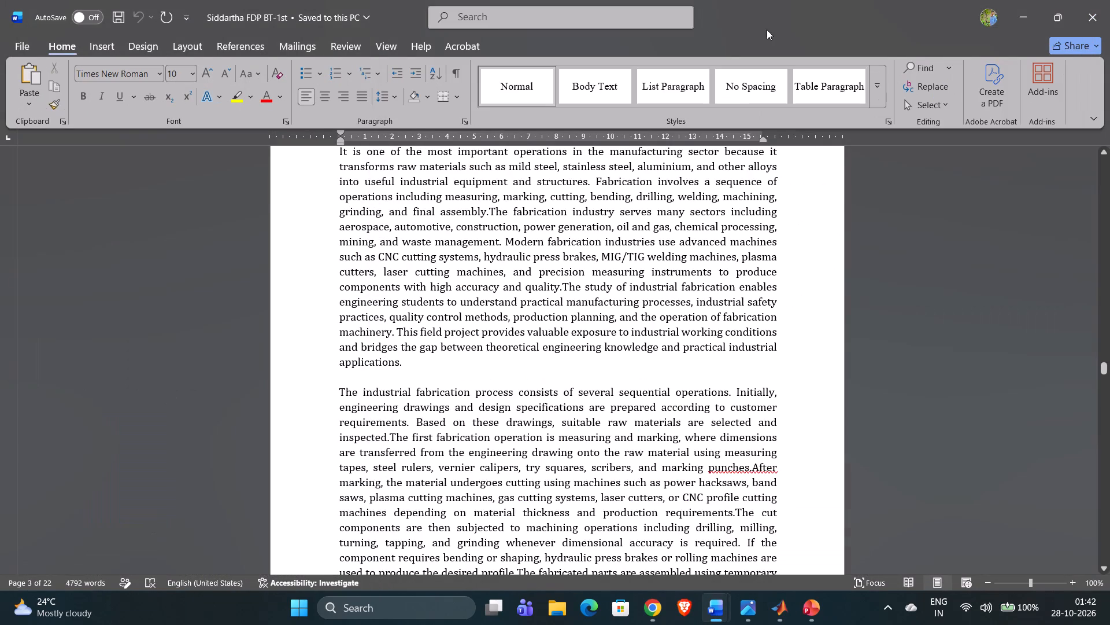
pyautogui.moveTo(996, 25); pyautogui.dragTo(1109, 20)
pyautogui.doubleClick(1102, 15)
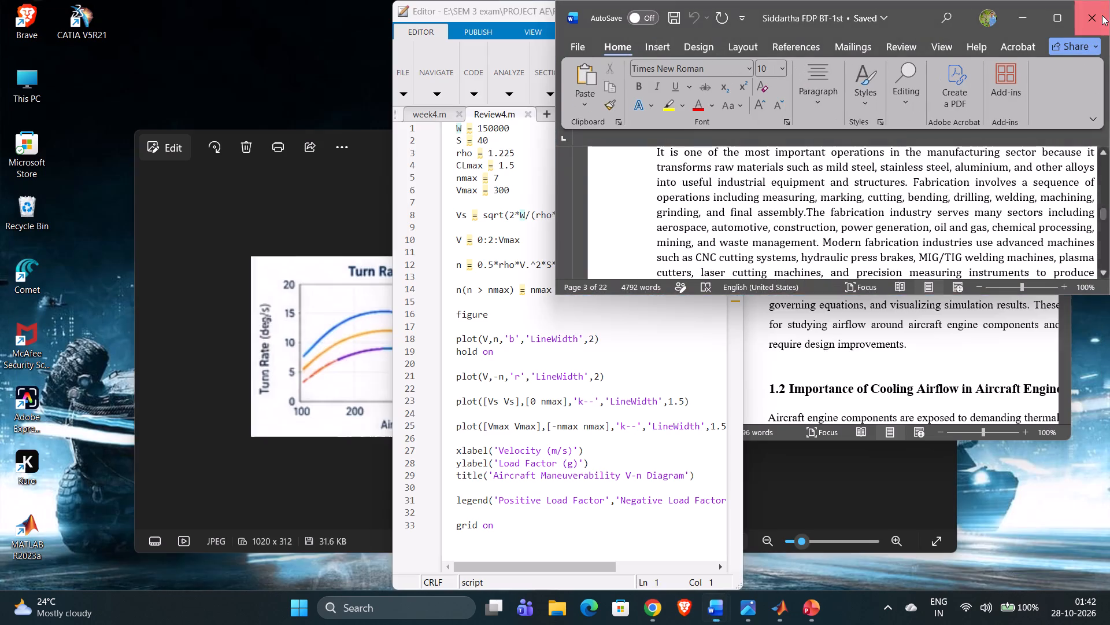
# Close the Satya MOS Word document, saving its changes to the 2026-43 folder.
pyautogui.moveTo(1102, 15); pyautogui.dragTo(1010, 32)
pyautogui.click(1044, 35)
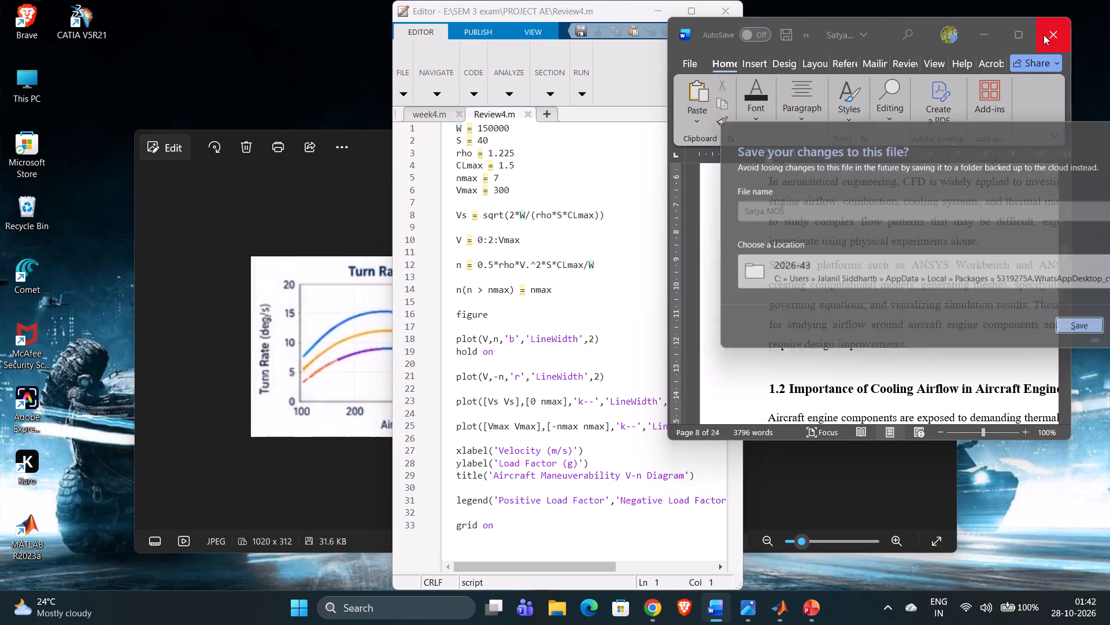
pyautogui.moveTo(1044, 35); pyautogui.dragTo(1005, 303)
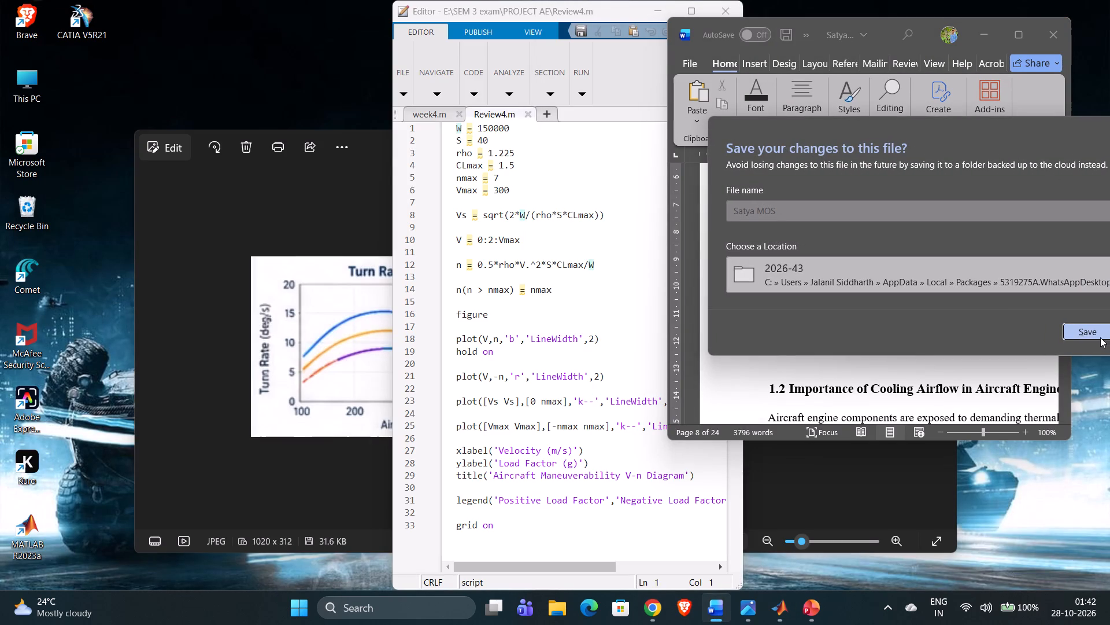
pyautogui.click(1100, 337)
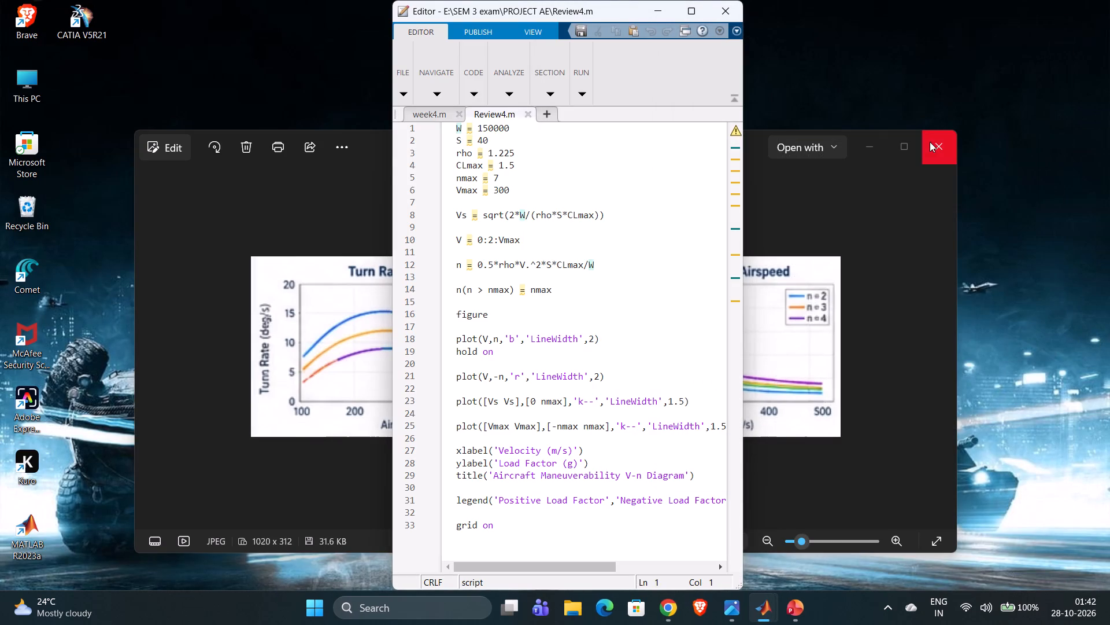
# Close the turn-rate graph image and the MATLAB editor window containing Review4.m.
pyautogui.click(930, 142)
pyautogui.click(721, 10)
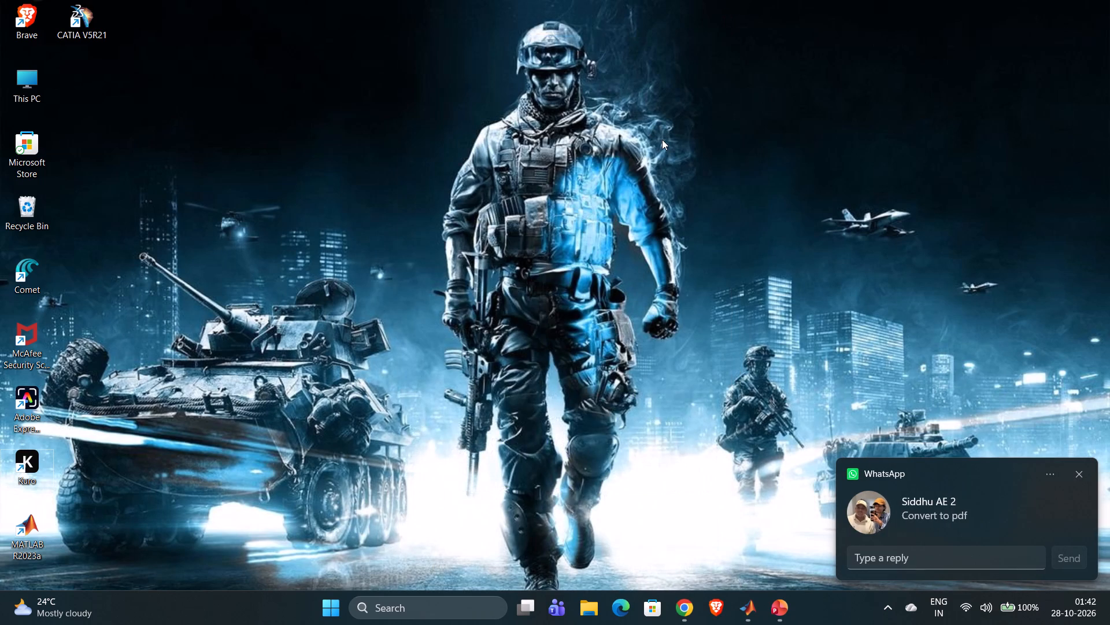
# Bring up the Shut Down Windows dialog from the desktop.
pyautogui.hotkey('alt', 'F4')
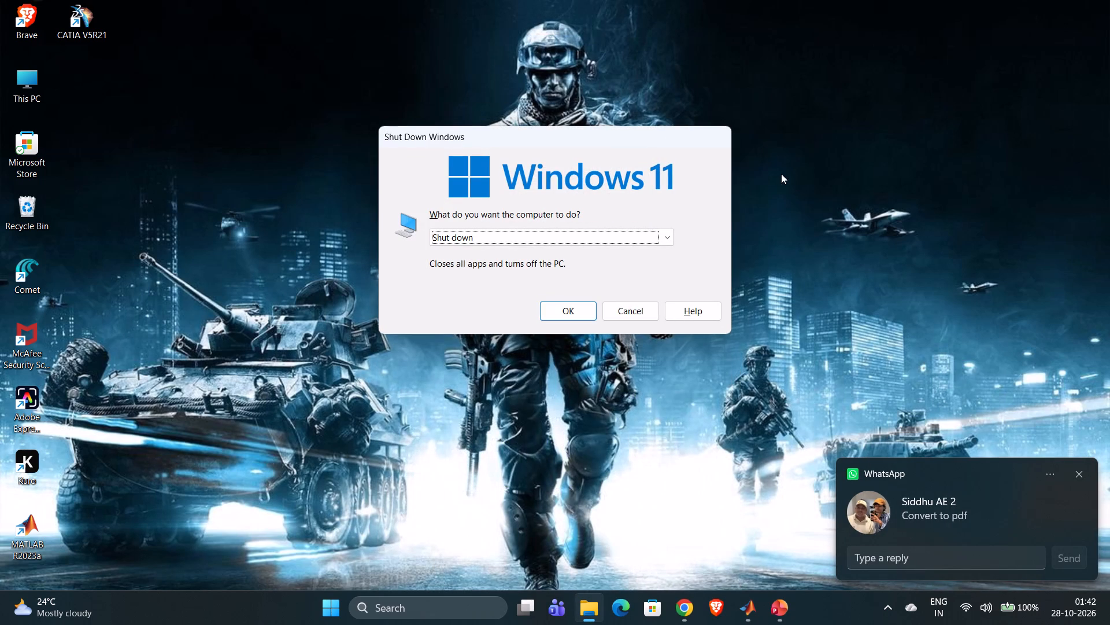
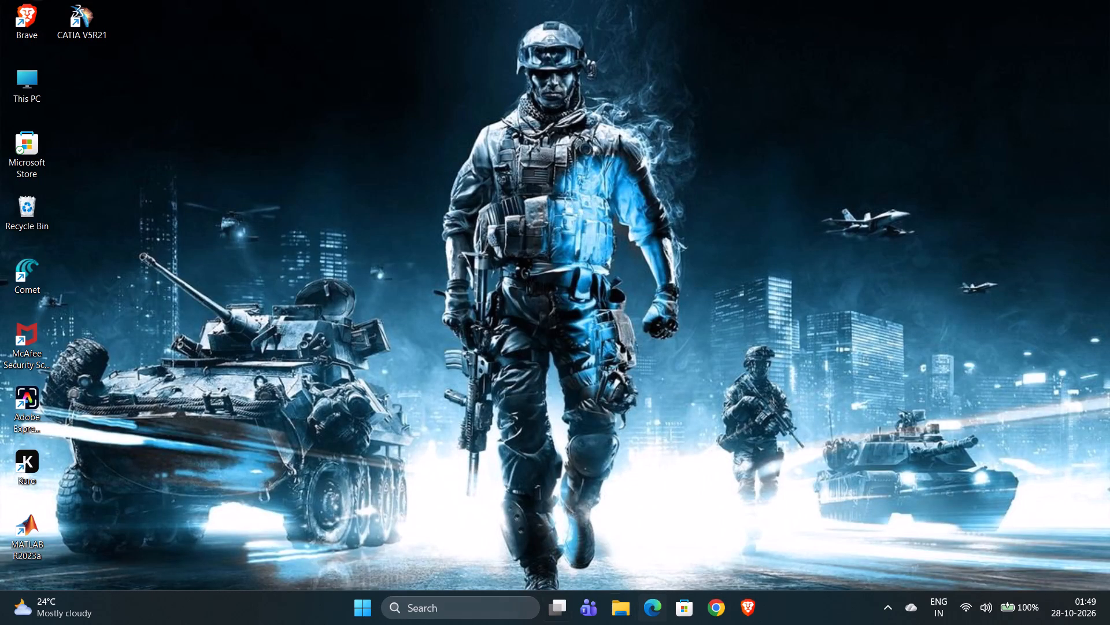
# Launch WhatsApp from the installed apps.
pyautogui.click(364, 598)
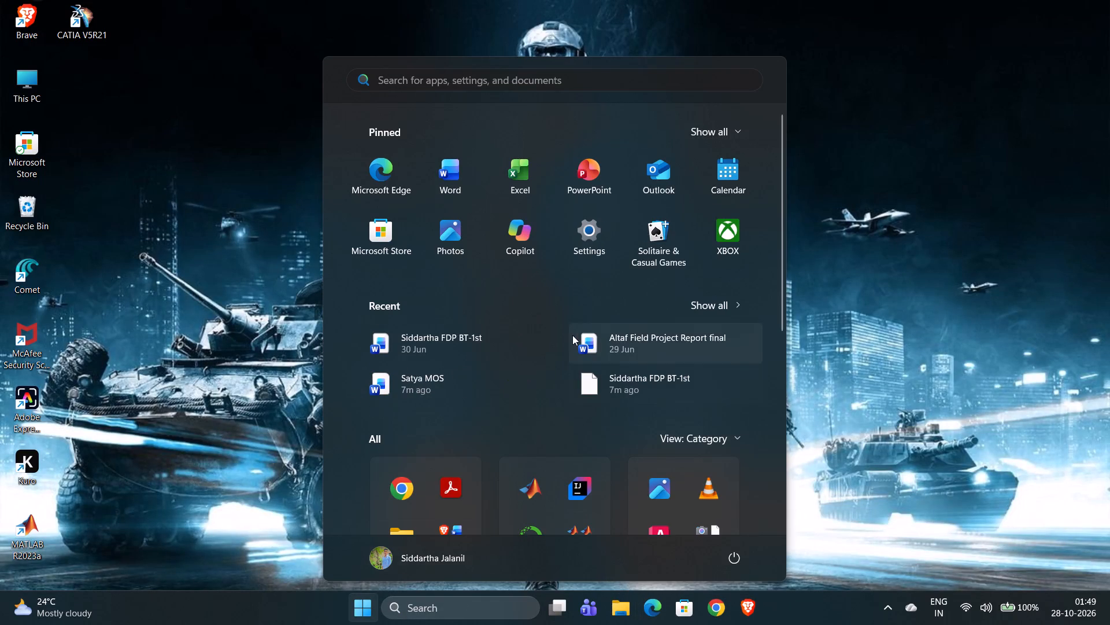
pyautogui.scroll(-2, 727, 256)
pyautogui.click(545, 437)
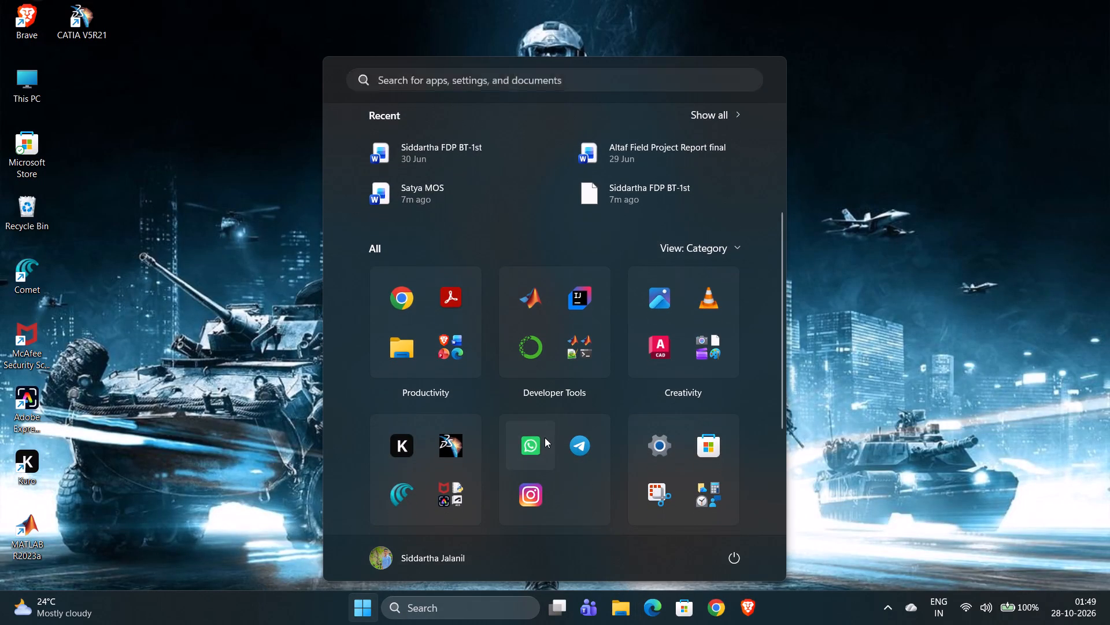
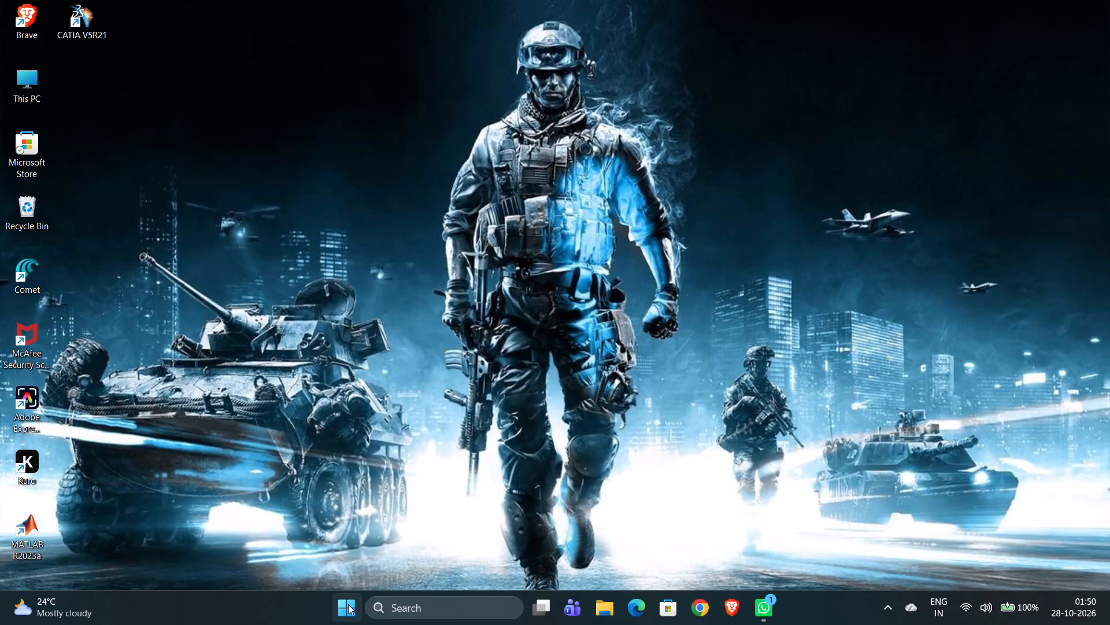
# Switch from the desktop to the Google Chrome browser by launching it.
pyautogui.click(698, 608)
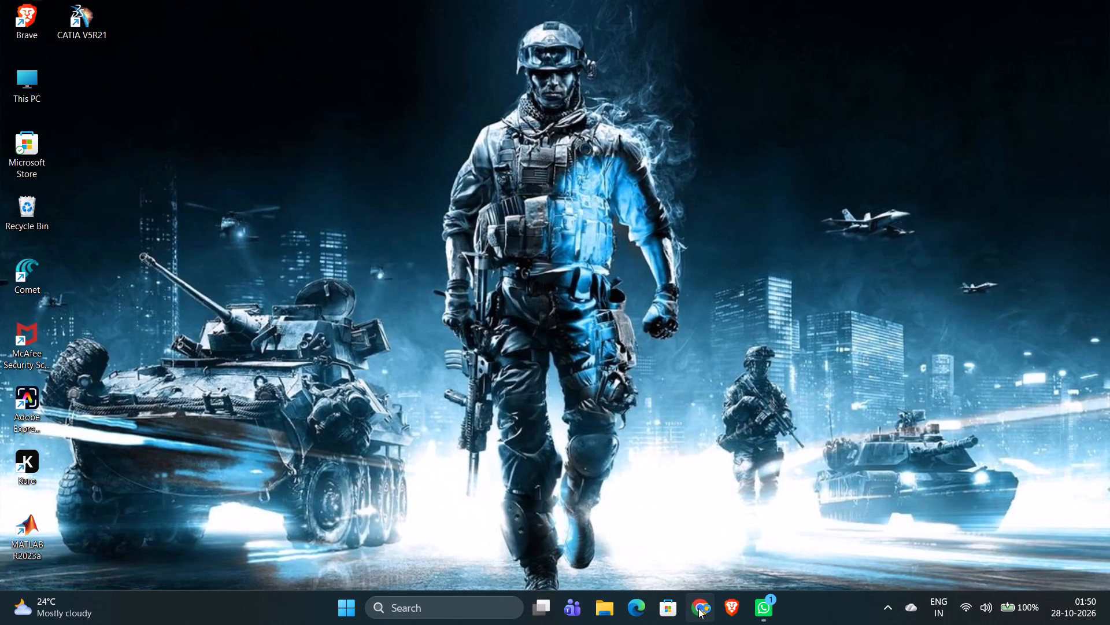
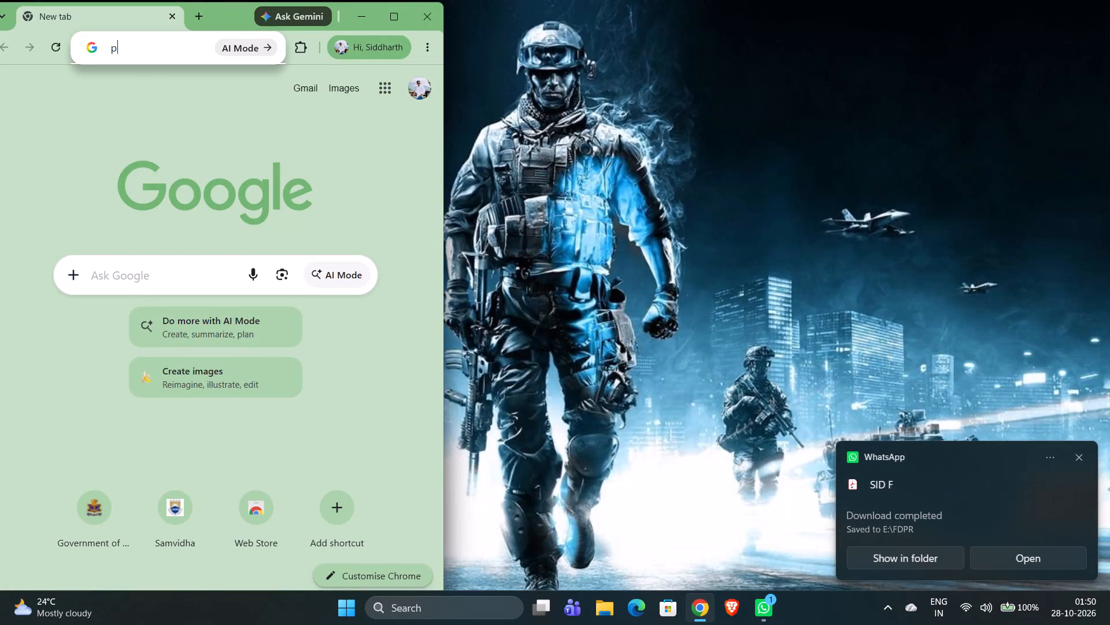
# Search Google for pdf to word and open iLovePDF's Convert PDF to Word online page.
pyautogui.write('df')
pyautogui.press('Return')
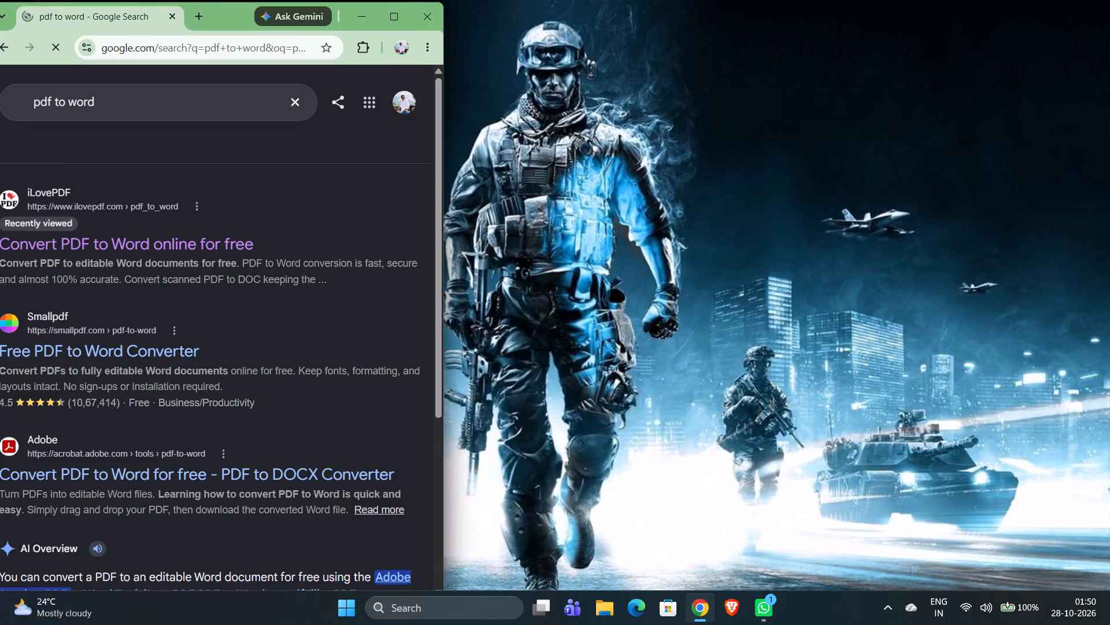
pyautogui.click(45, 233)
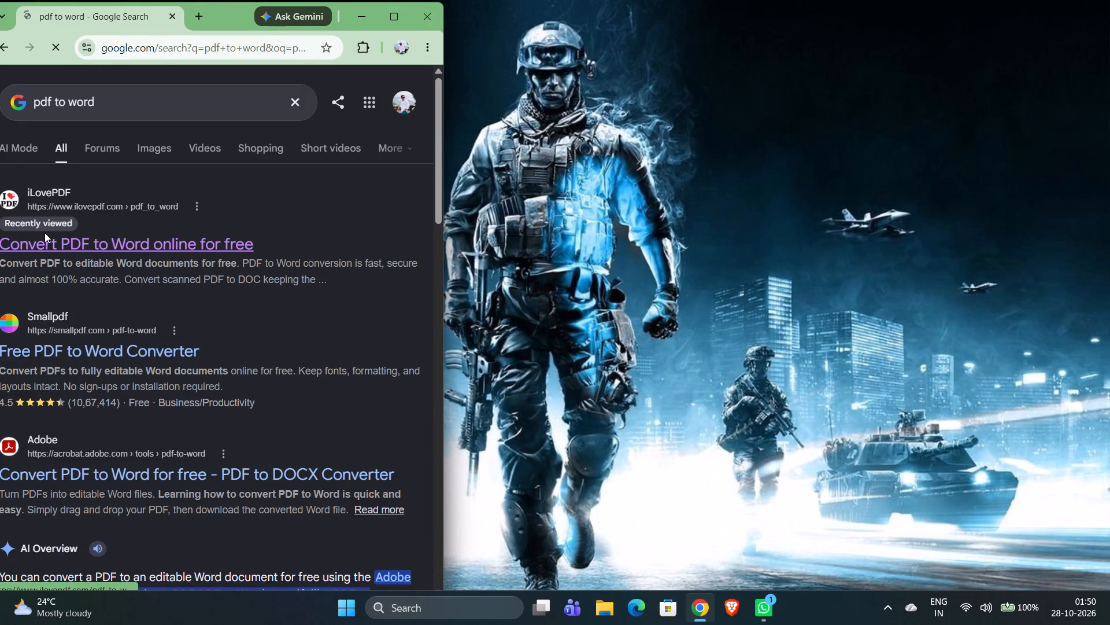
# Open the file selection for choosing a PDF to convert with iLovePDF's PDF to Word converter.
pyautogui.click(132, 233)
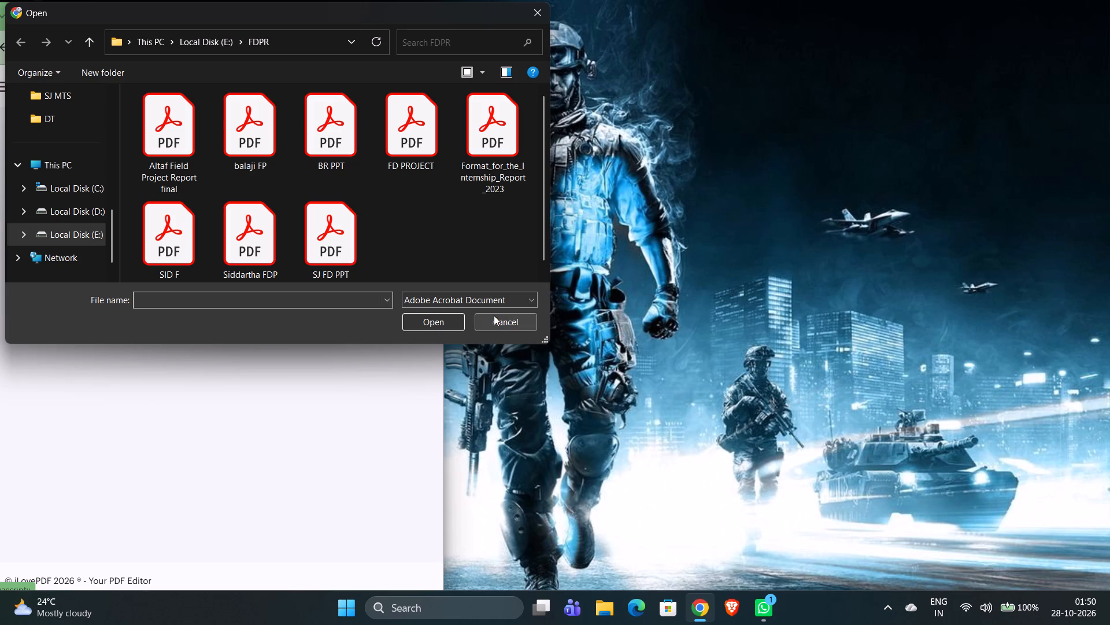
# Choose SID F.pdf from the FDPR folder, convert it to Word, and download the converted document.
pyautogui.doubleClick(180, 252)
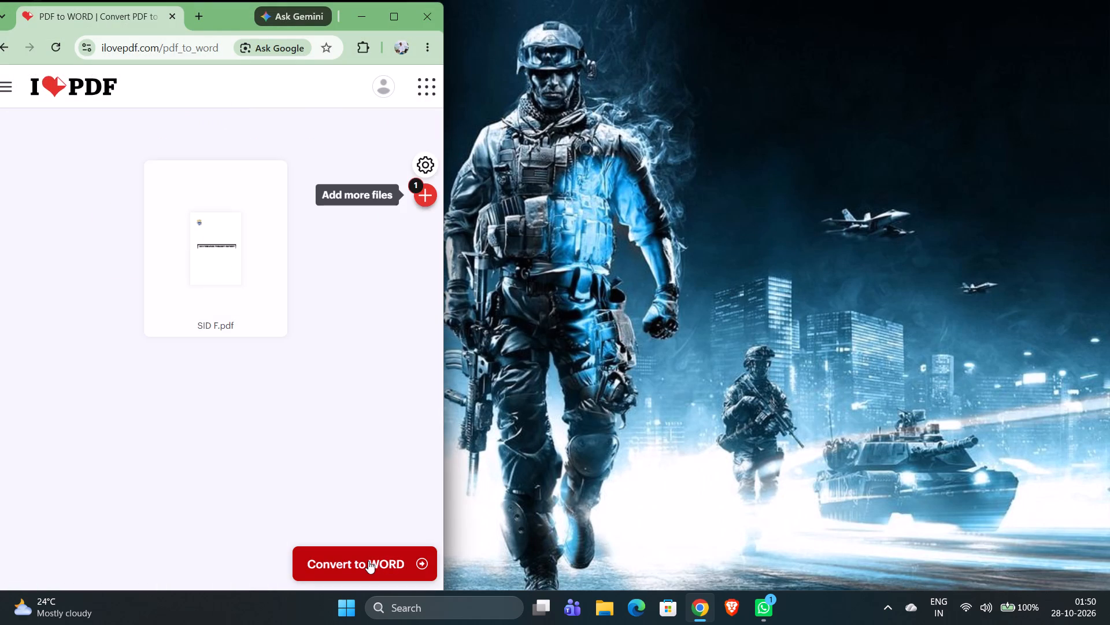
pyautogui.click(368, 561)
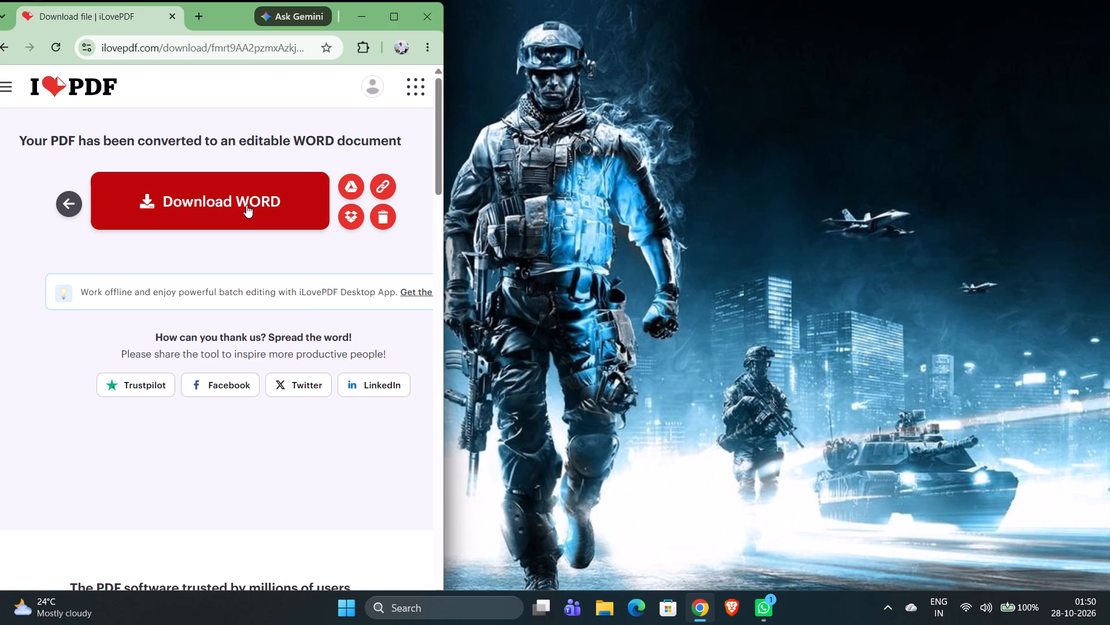
pyautogui.click(246, 205)
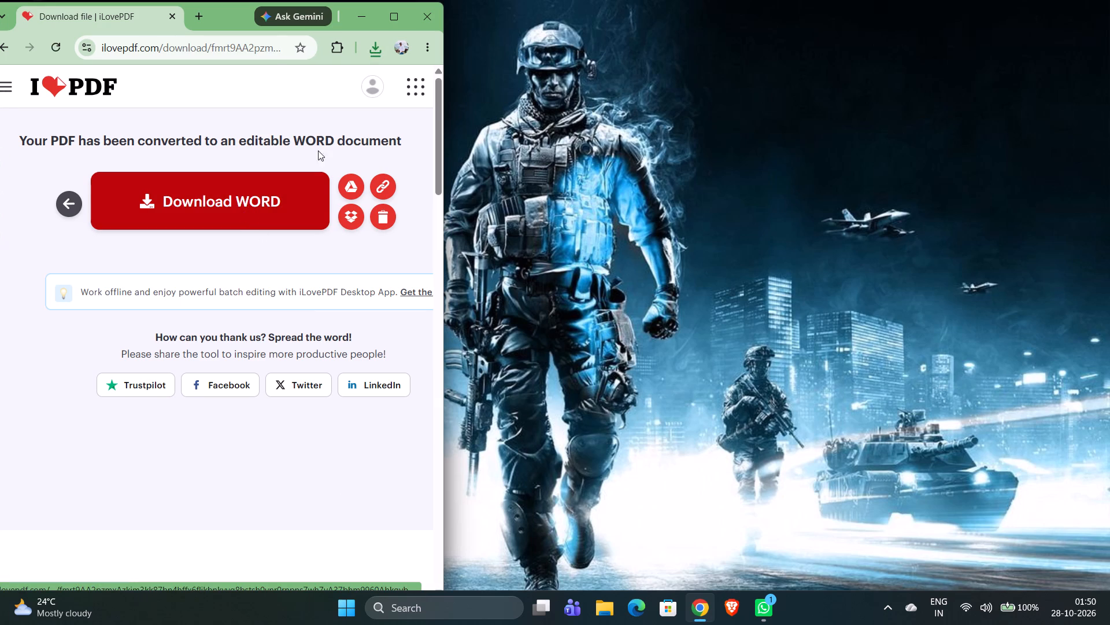
# Open the downloaded SID F document in Word and enlarge its window to full-screen size.
pyautogui.doubleClick(305, 84)
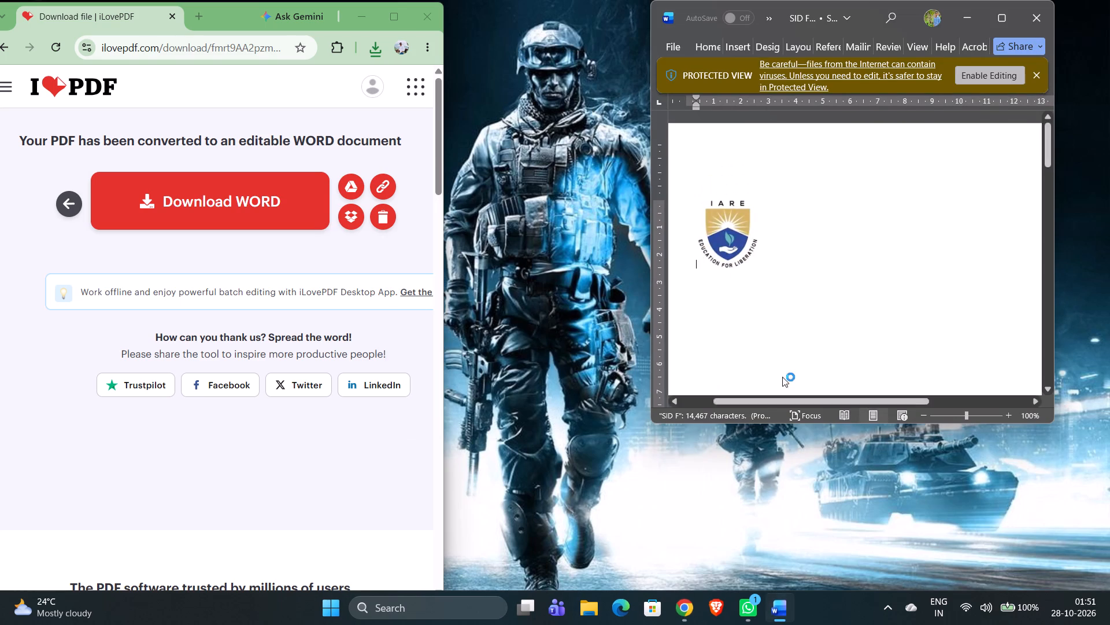
pyautogui.click(1001, 17)
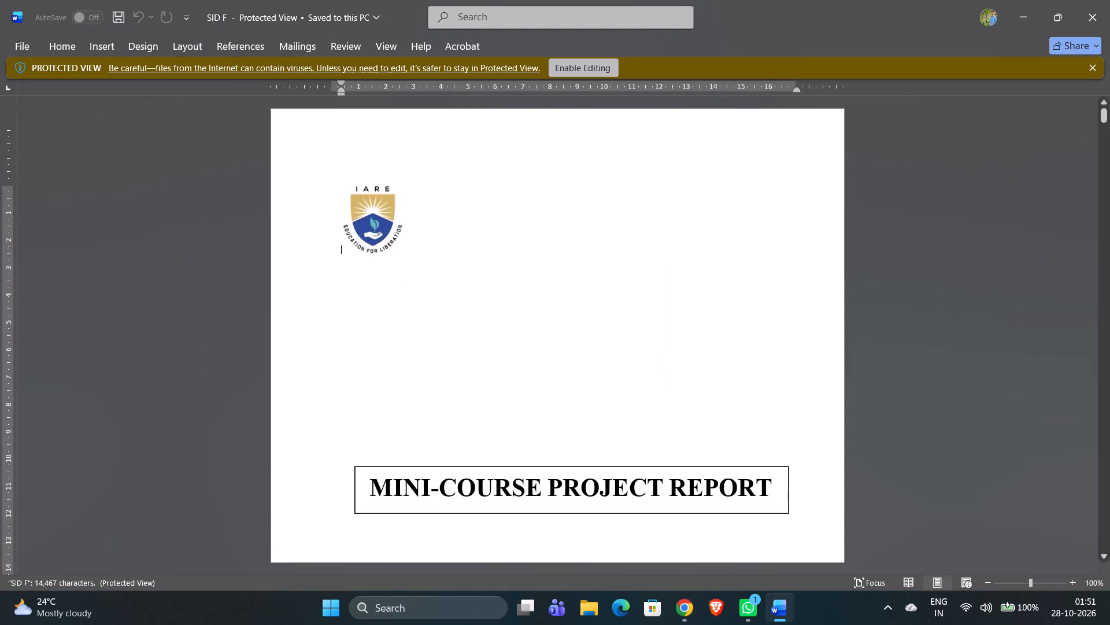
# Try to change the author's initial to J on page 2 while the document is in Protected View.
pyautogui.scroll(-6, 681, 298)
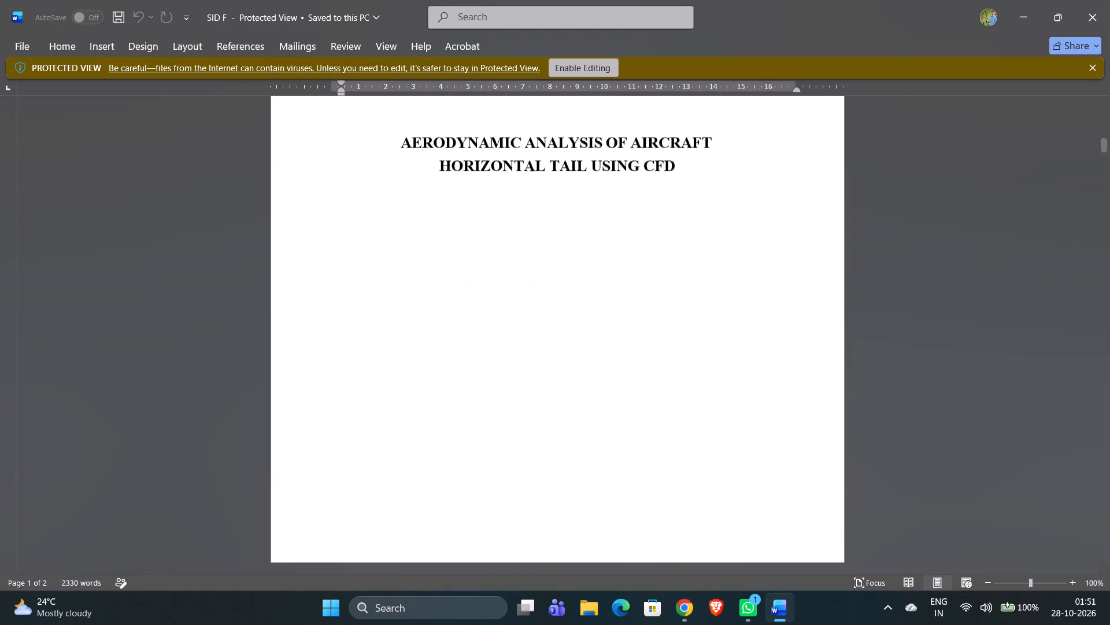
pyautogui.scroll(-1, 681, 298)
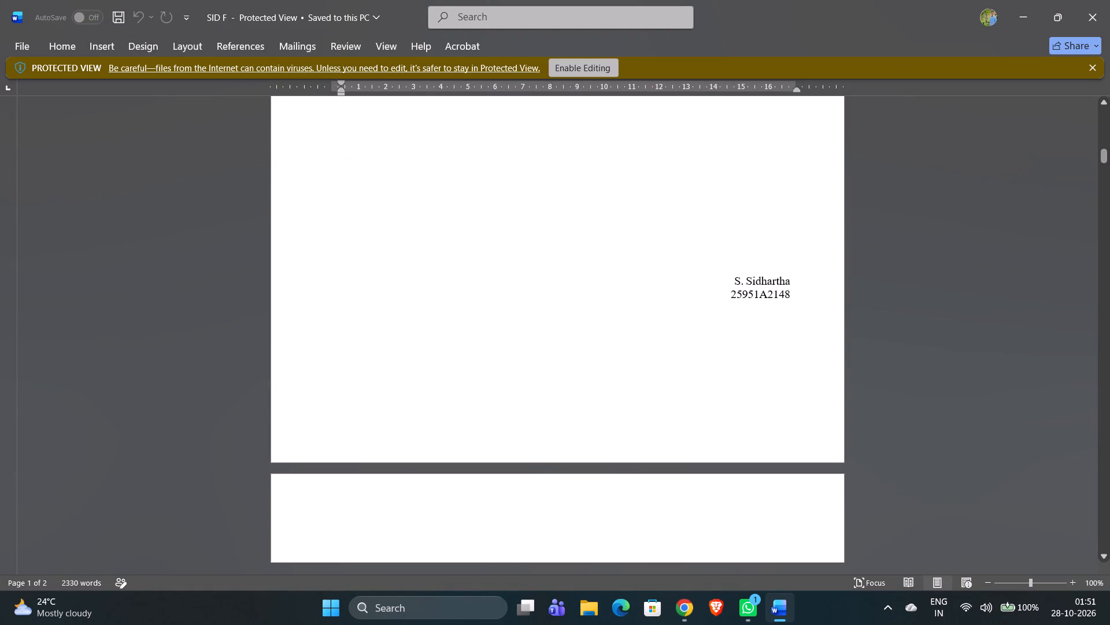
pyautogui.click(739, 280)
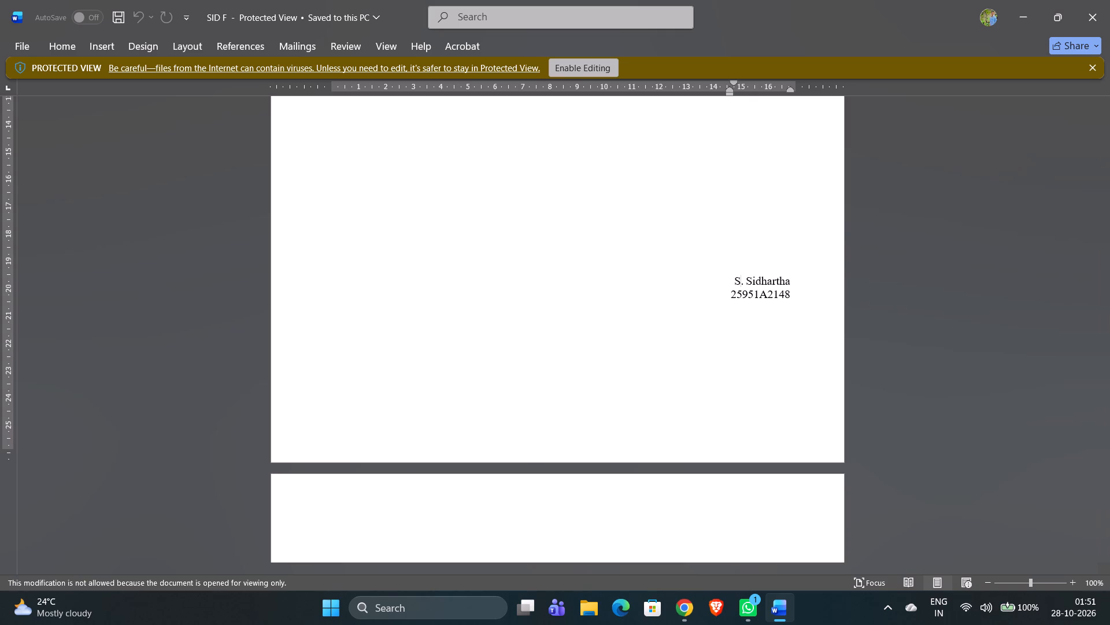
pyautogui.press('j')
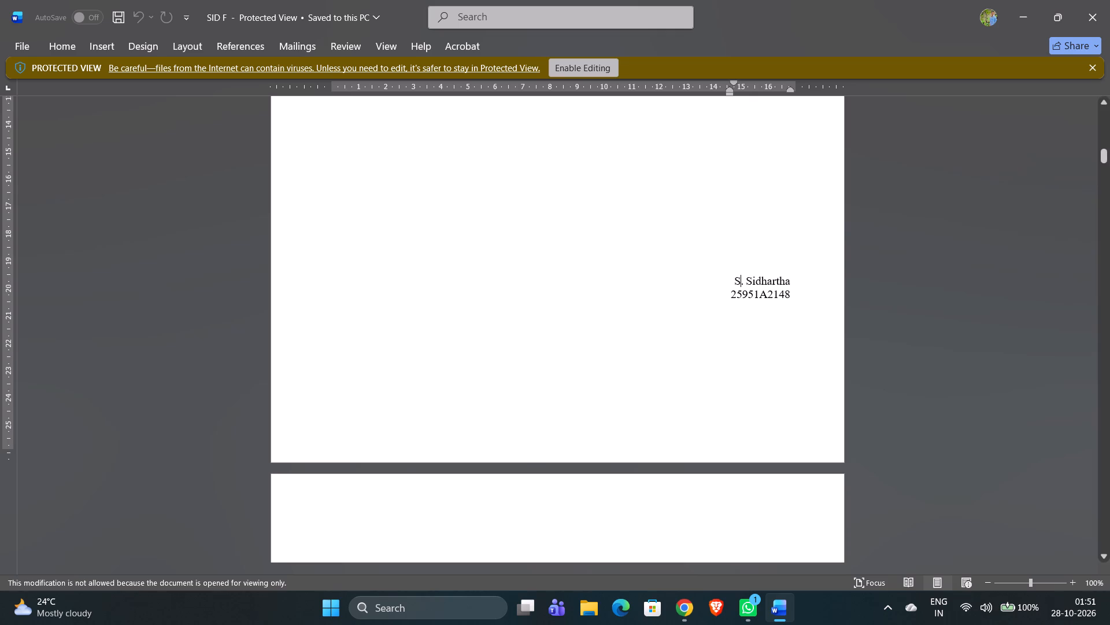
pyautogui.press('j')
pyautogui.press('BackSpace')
# Enable editing and change the initial in the author's name near the bottom of page 2 to J.
pyautogui.click(591, 71)
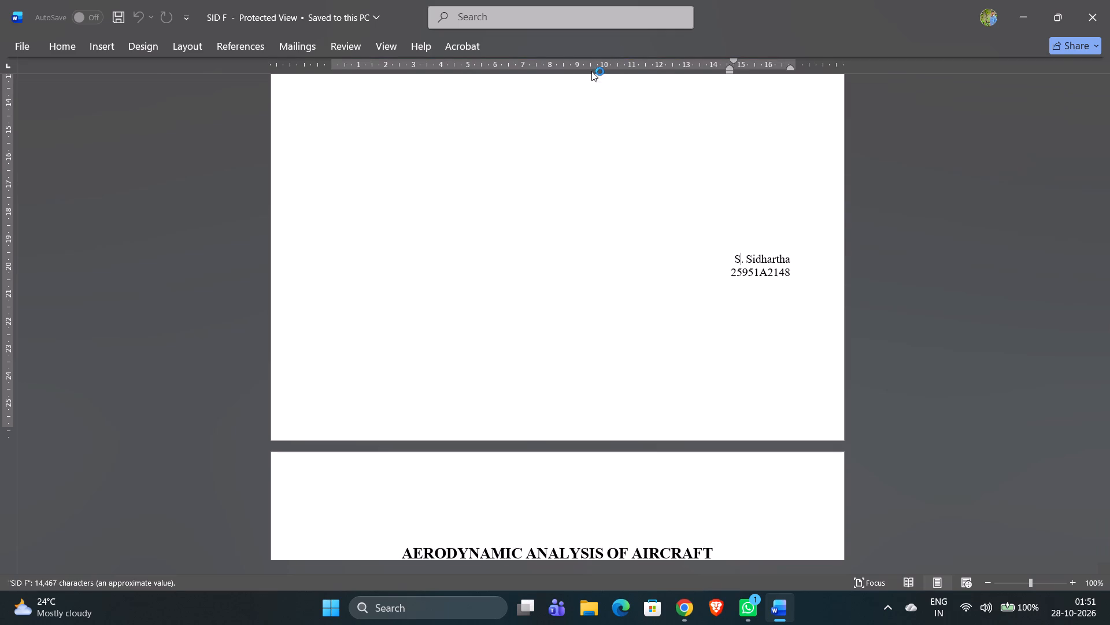
pyautogui.scroll(-12, 737, 387)
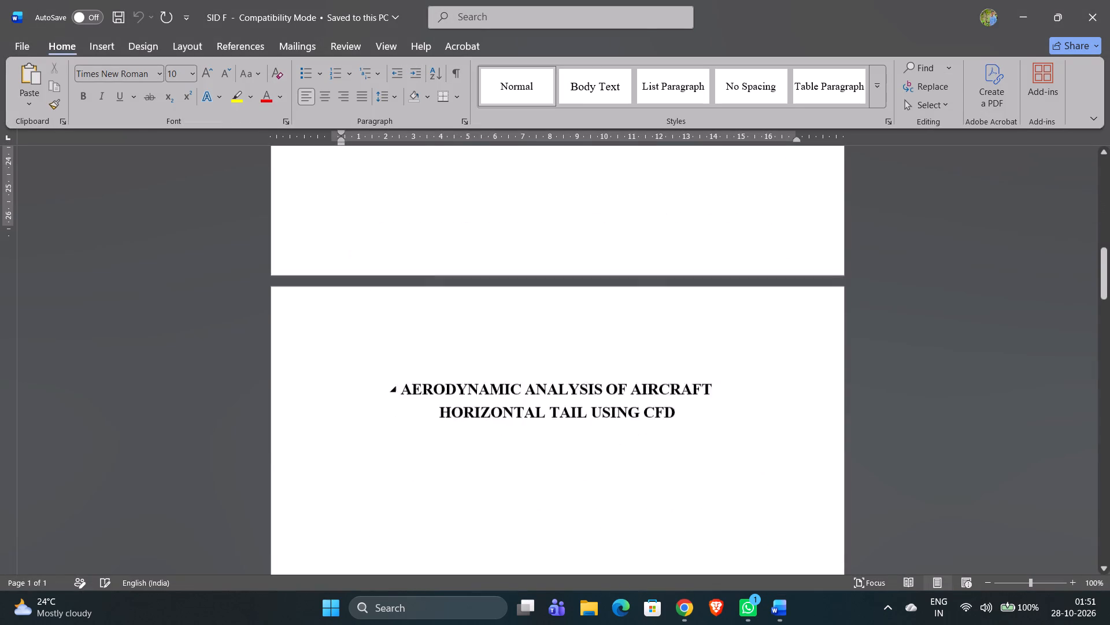
pyautogui.scroll(-3, 737, 387)
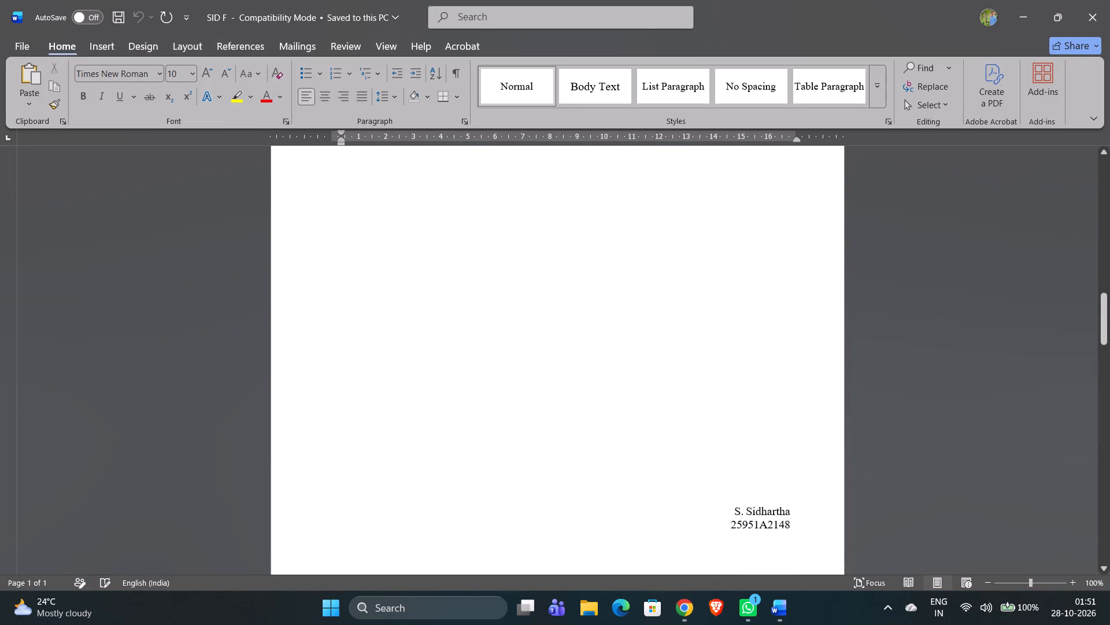
pyautogui.click(740, 512)
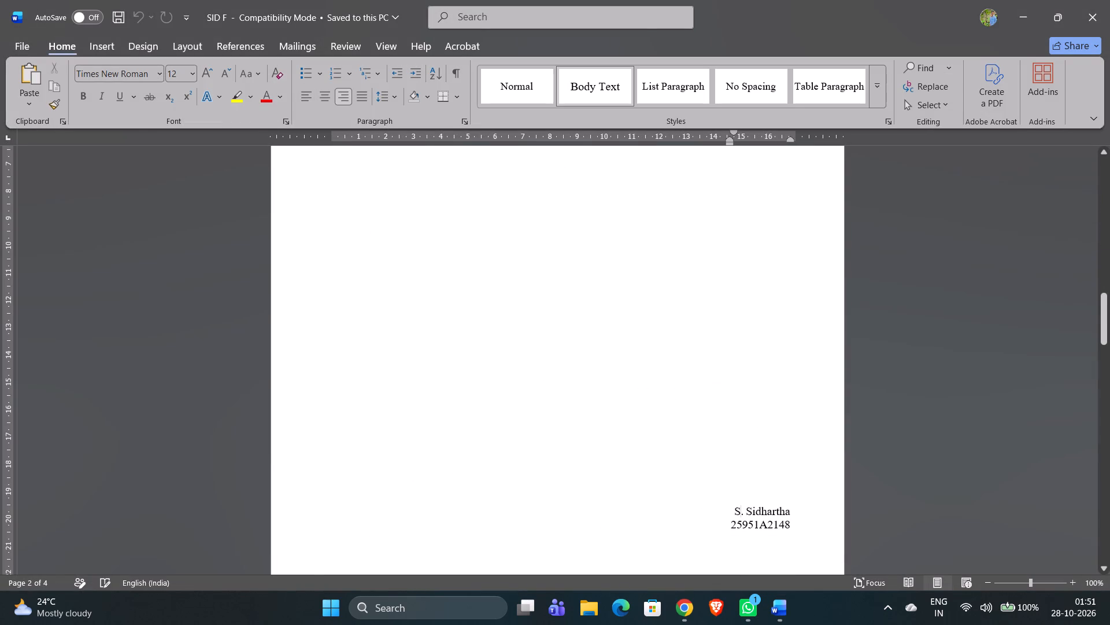
pyautogui.press('j')
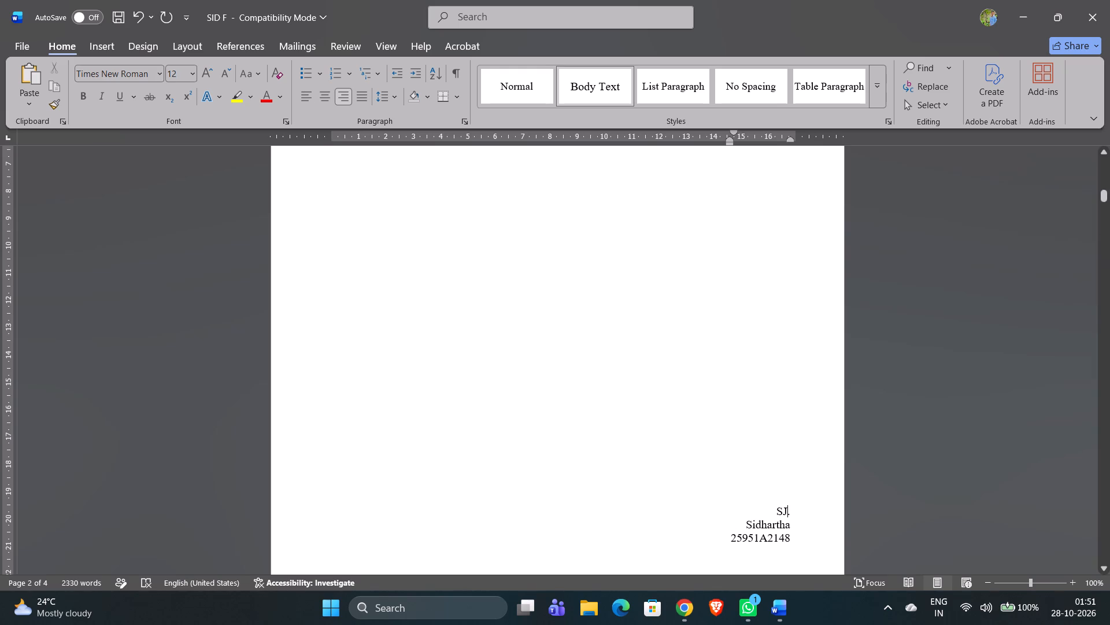
pyautogui.press('BackSpace')
pyautogui.press('BackSpace')
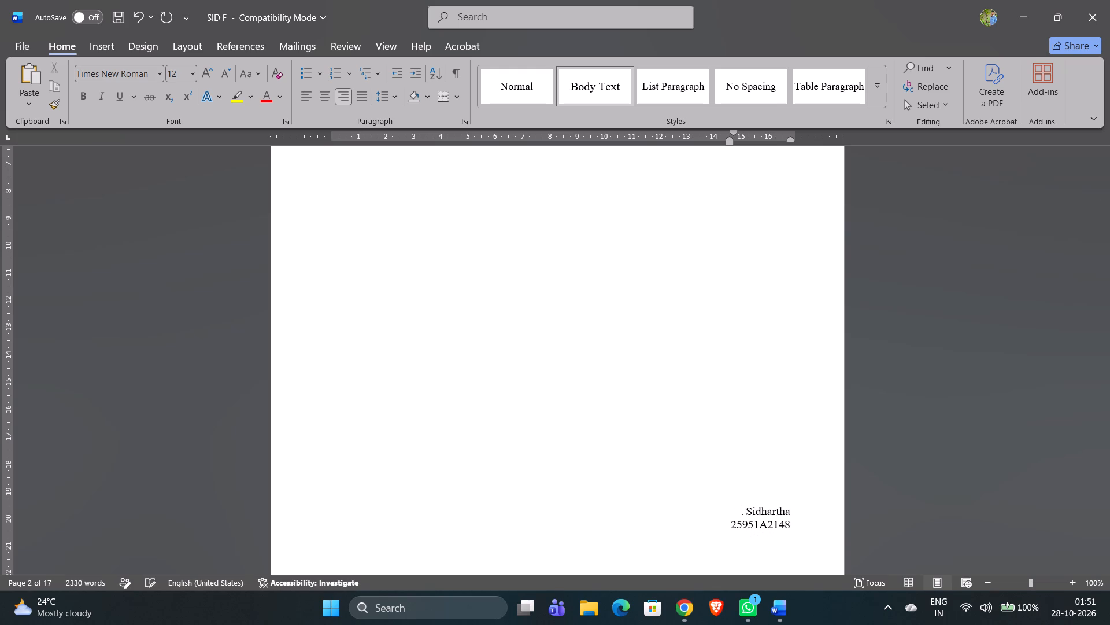
pyautogui.press('j')
# Change the last digit of the roll number below the author's name on page 2 to 7.
pyautogui.scroll(-1, 732, 516)
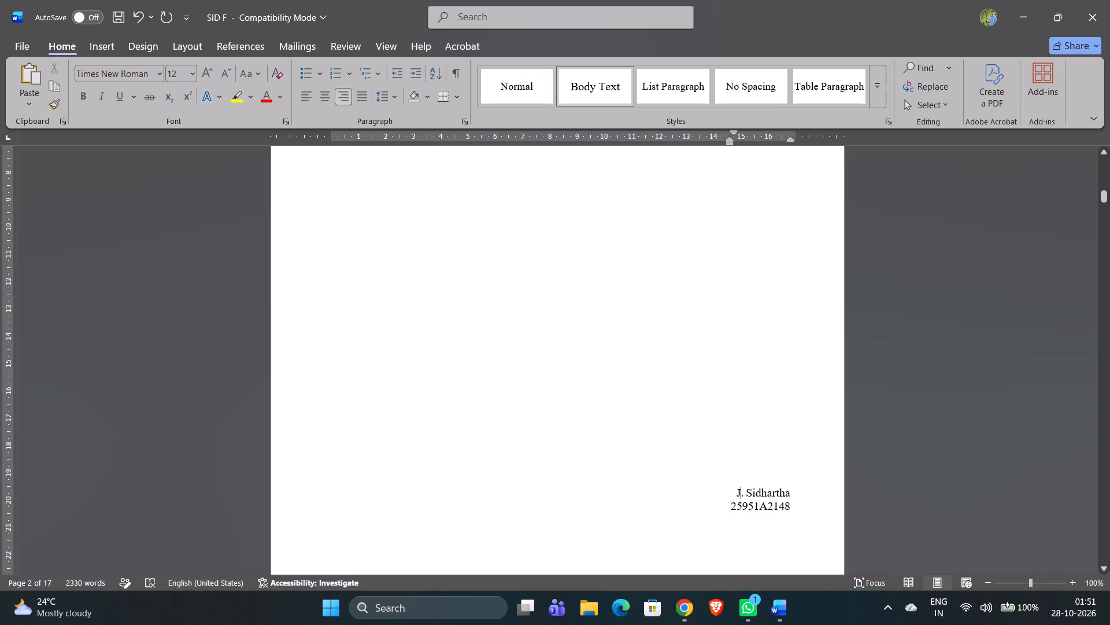
pyautogui.click(788, 509)
pyautogui.press('BackSpace')
pyautogui.press('7')
# Replace the h after "Sid" in the author's name on page 2 with a lowercase d.
pyautogui.scroll(-2, 789, 509)
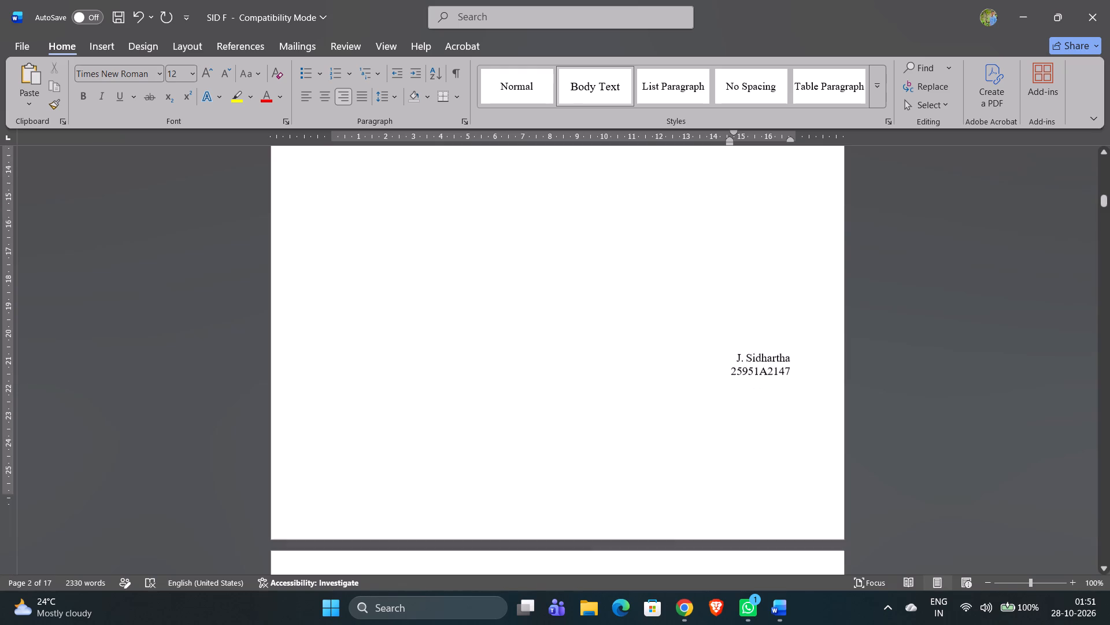
pyautogui.scroll(-2, 789, 509)
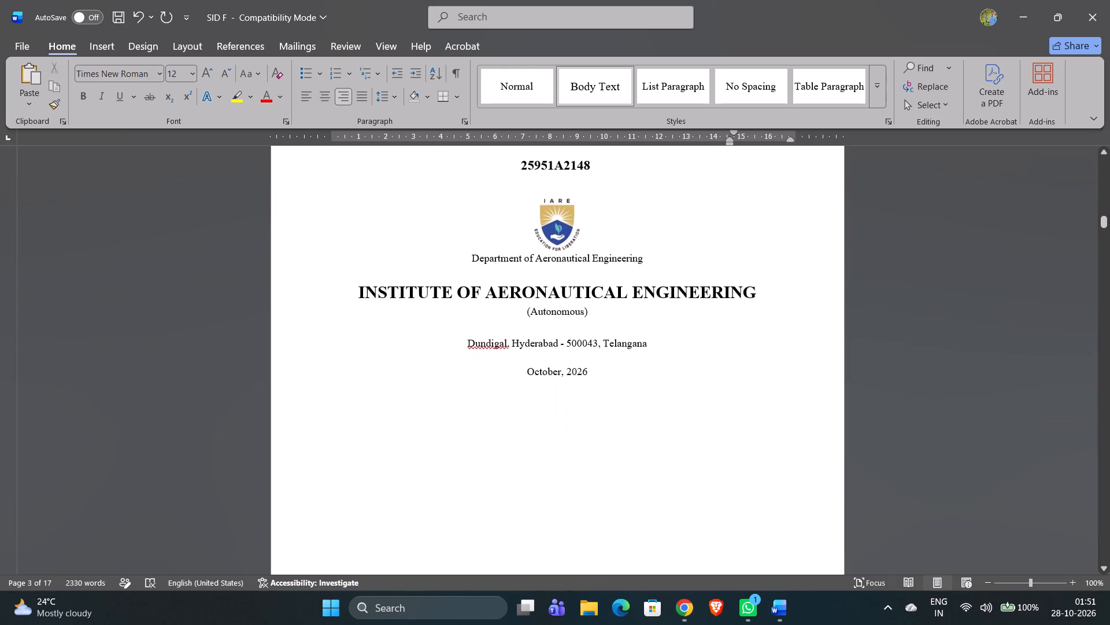
pyautogui.scroll(1, 789, 509)
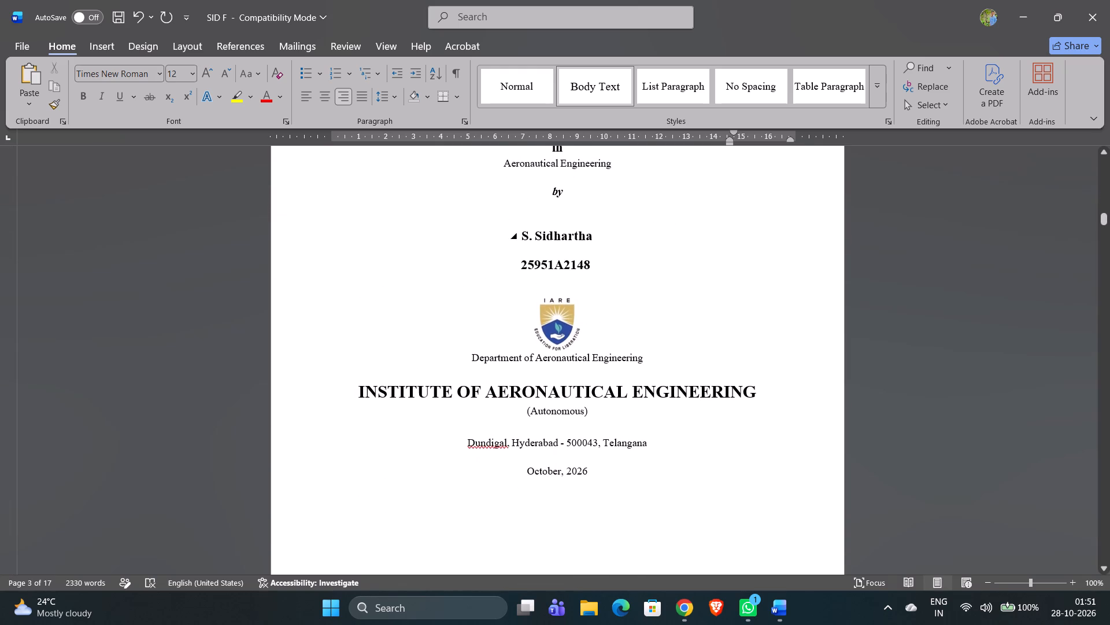
pyautogui.scroll(2, 606, 247)
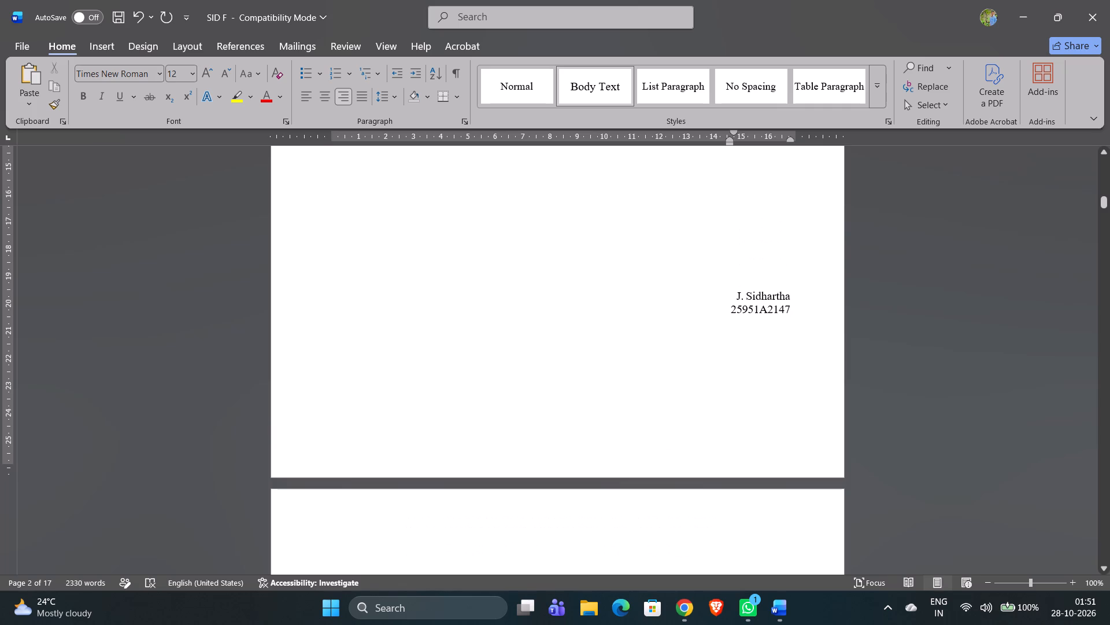
pyautogui.click(766, 295)
pyautogui.press('BackSpace')
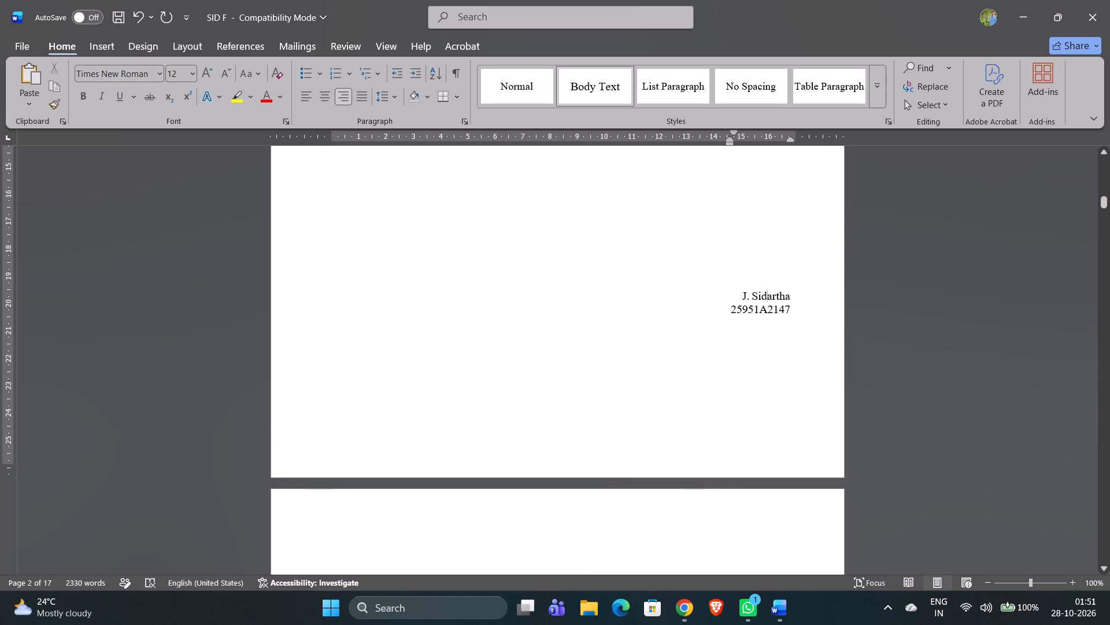
pyautogui.press('d')
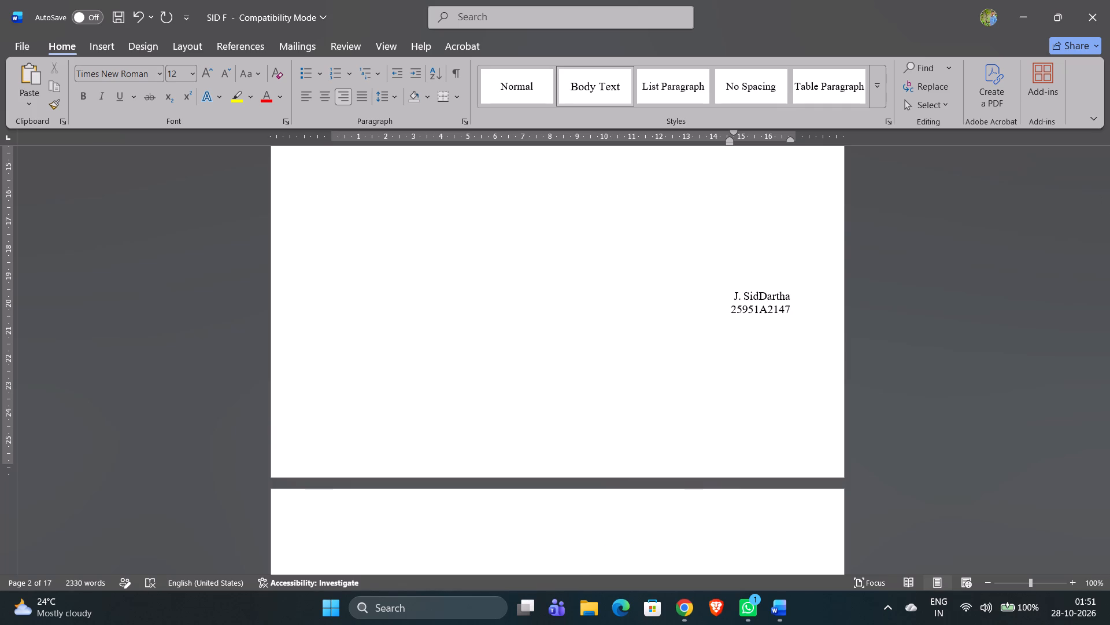
pyautogui.press('BackSpace')
# Correct the bold author name on page 3: change the initial to J and replace the h after "Sid" with d.
pyautogui.scroll(-2, 780, 300)
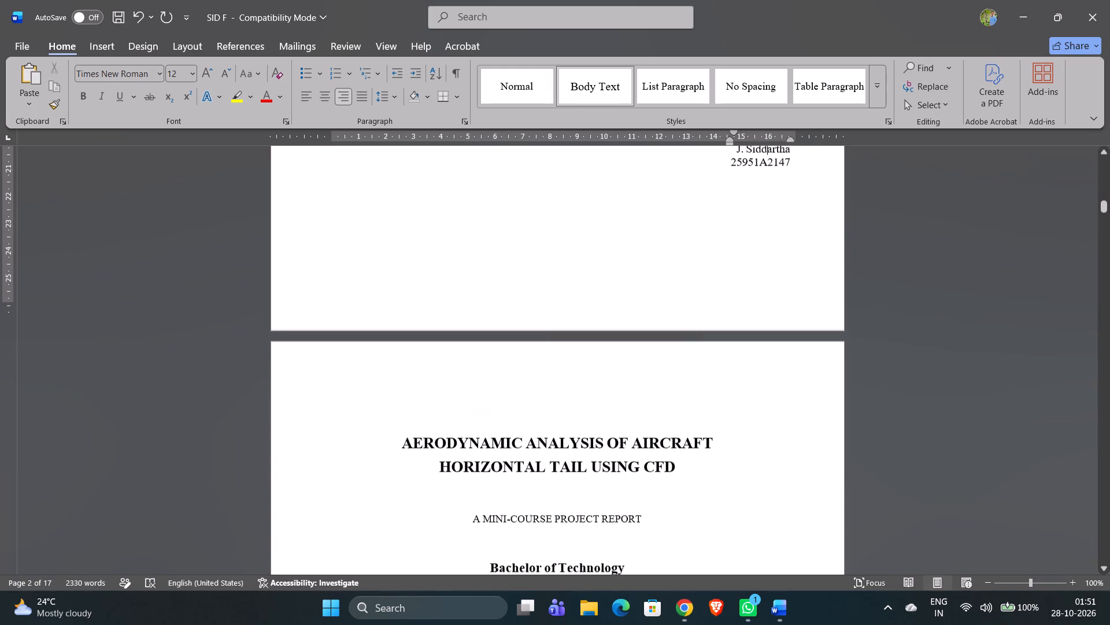
pyautogui.scroll(-2, 780, 300)
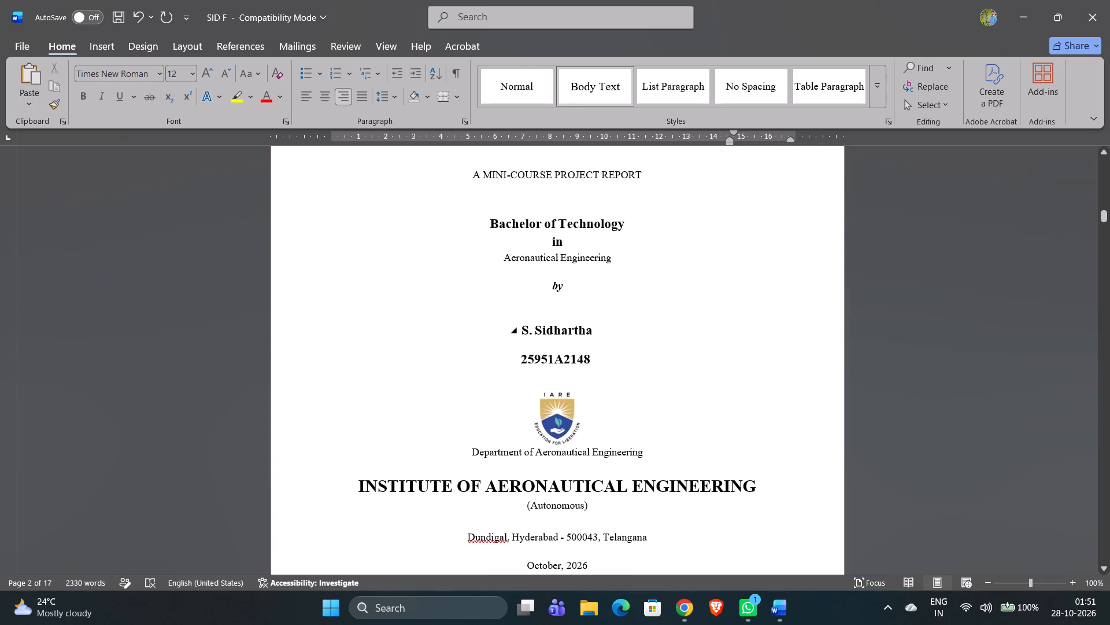
pyautogui.click(528, 331)
pyautogui.press('BackSpace')
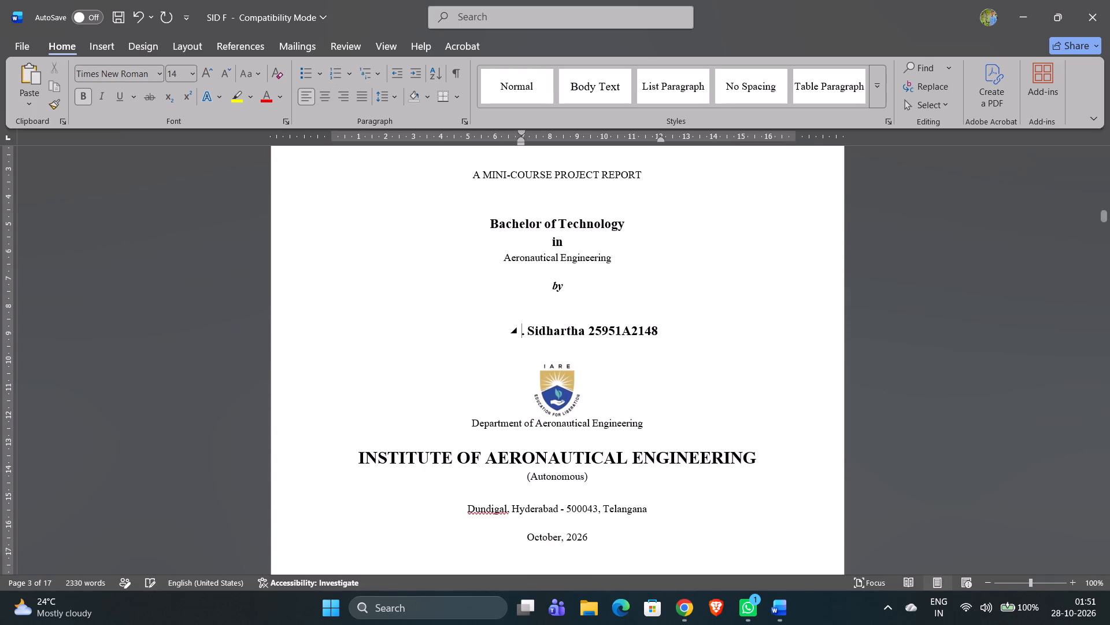
pyautogui.press('j')
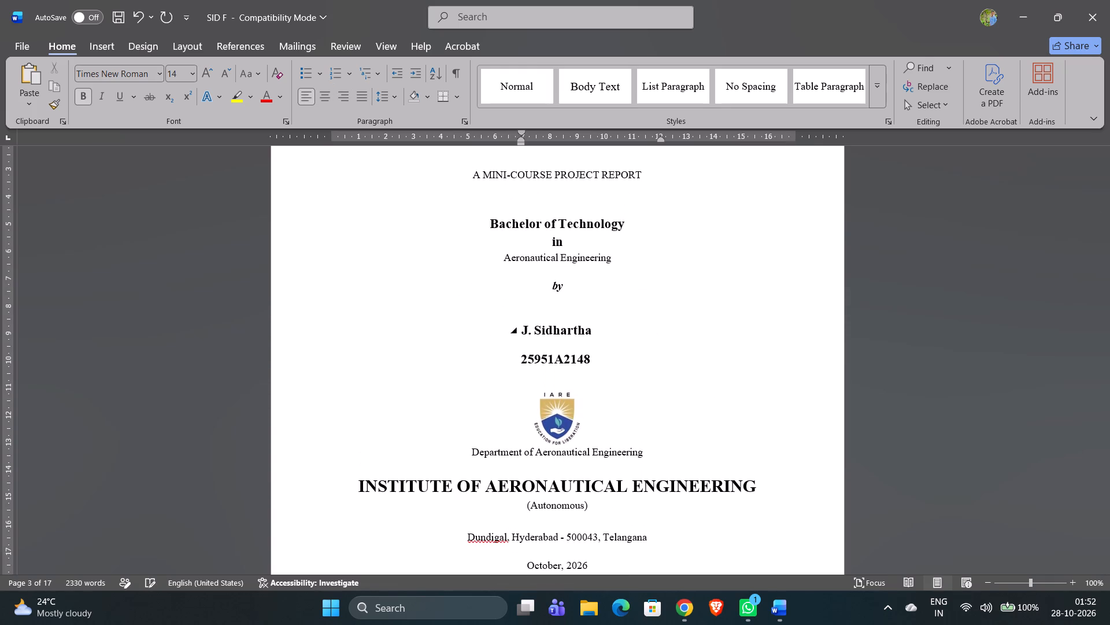
pyautogui.click(557, 331)
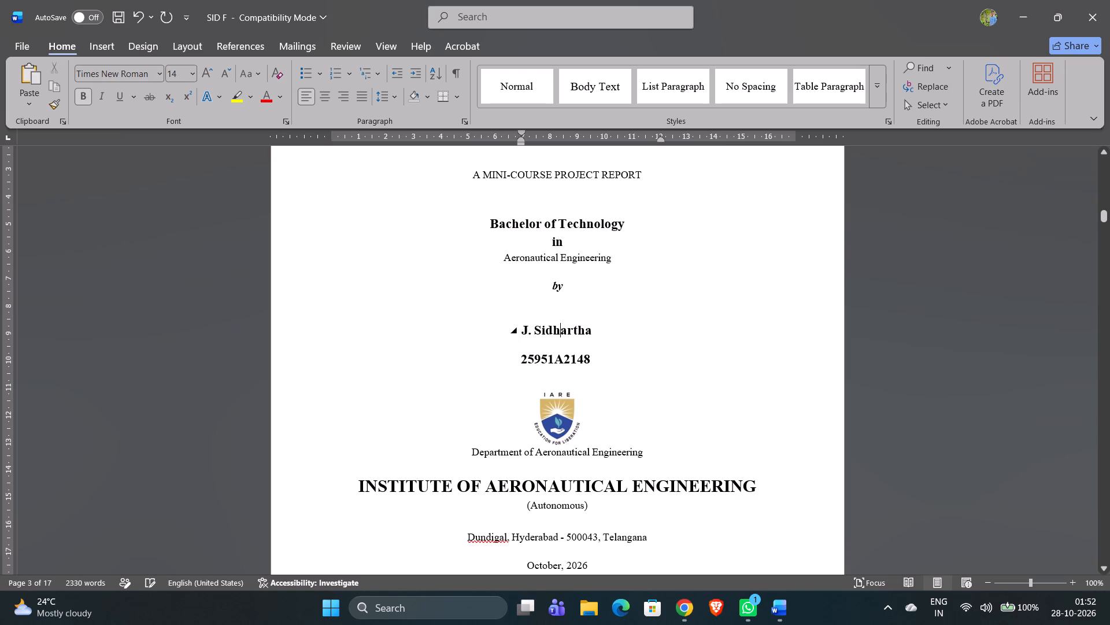
pyautogui.press('BackSpace')
pyautogui.press('d')
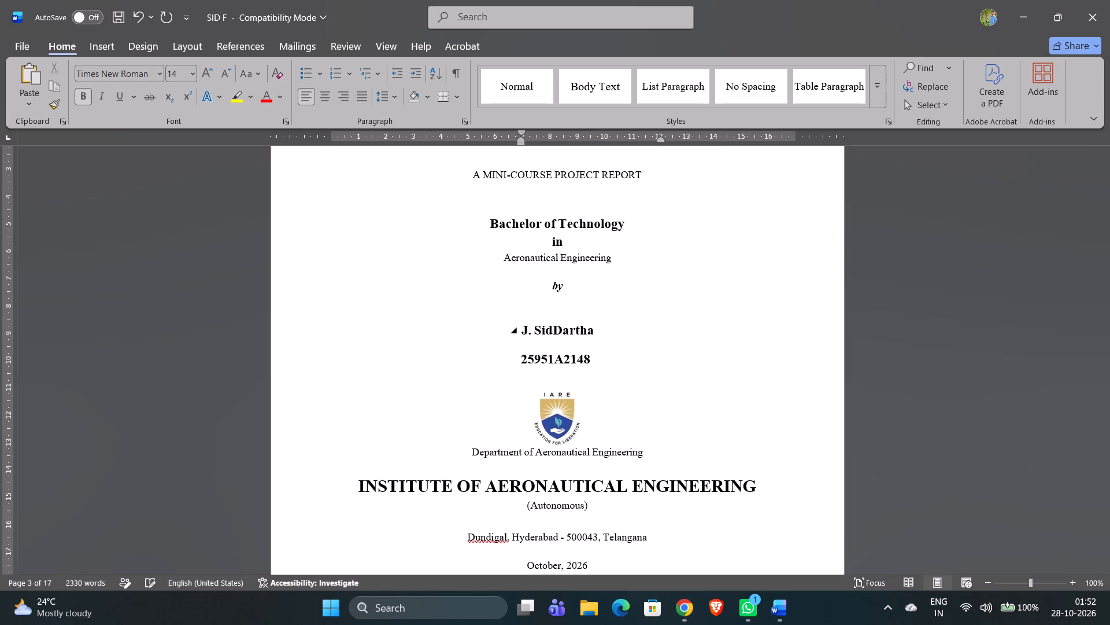
pyautogui.press('BackSpace')
pyautogui.press('d')
# Change the last digit of the bold roll number below the author's name on page 3 to 7.
pyautogui.click(592, 359)
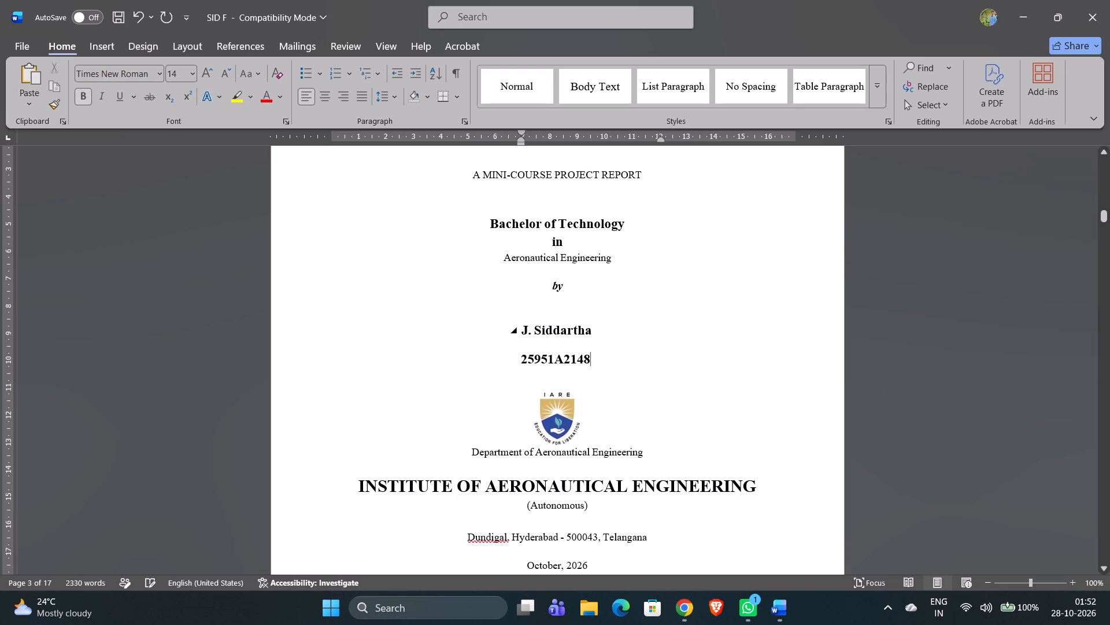
pyautogui.press('BackSpace')
pyautogui.press('7')
# Change the last digit of the student's roll number at the bottom of the Declaration page to 7.
pyautogui.scroll(-3, 592, 359)
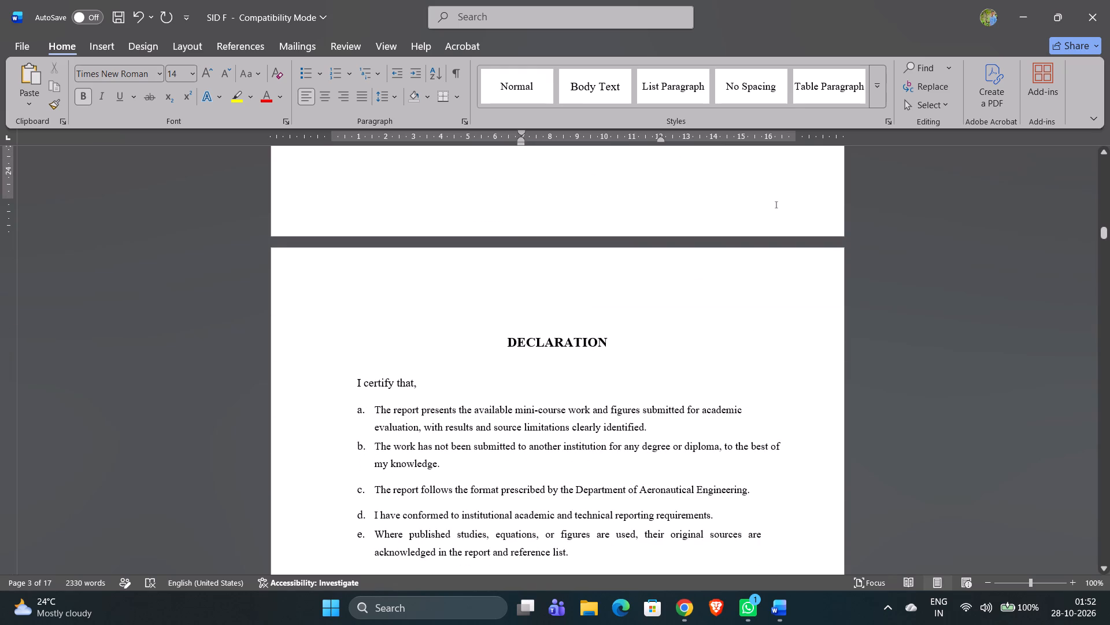
pyautogui.scroll(-3, 592, 359)
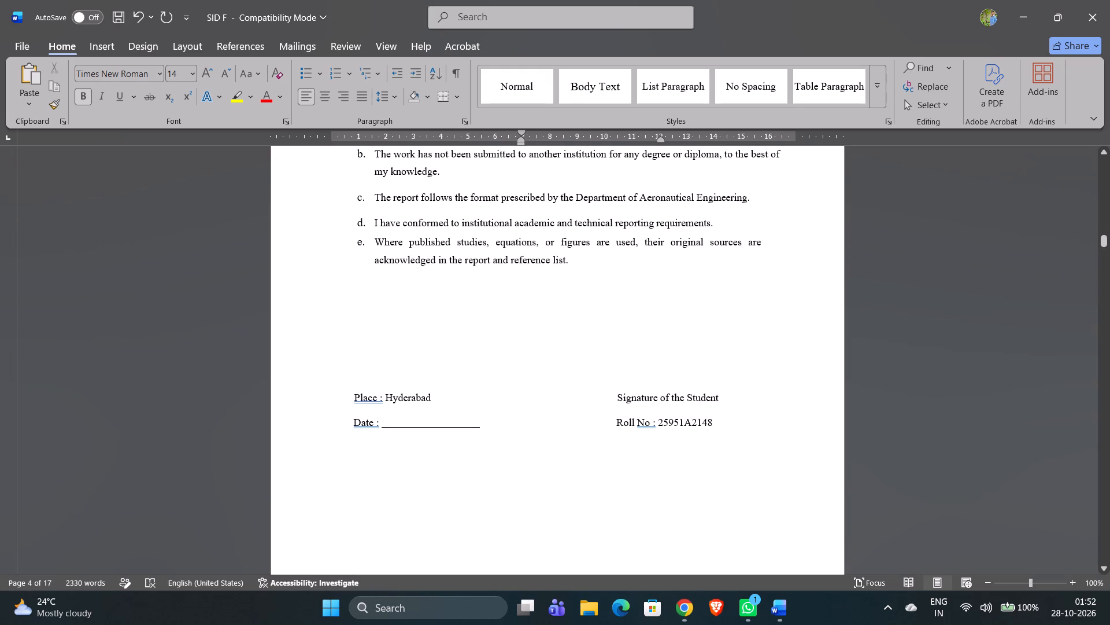
pyautogui.click(717, 420)
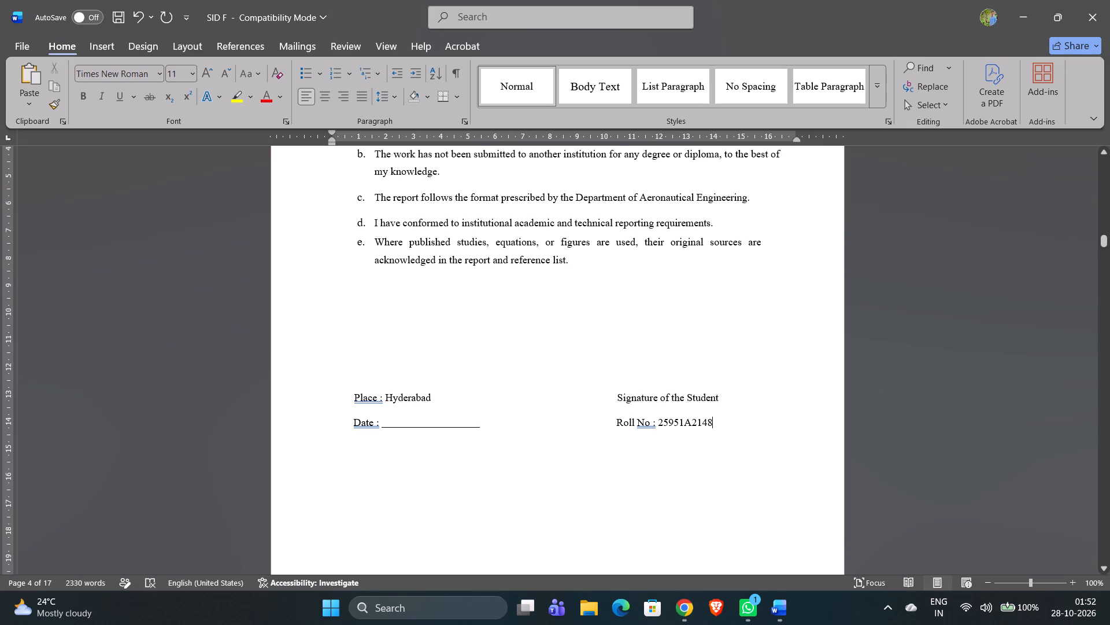
pyautogui.press('BackSpace')
pyautogui.press('BackSpace')
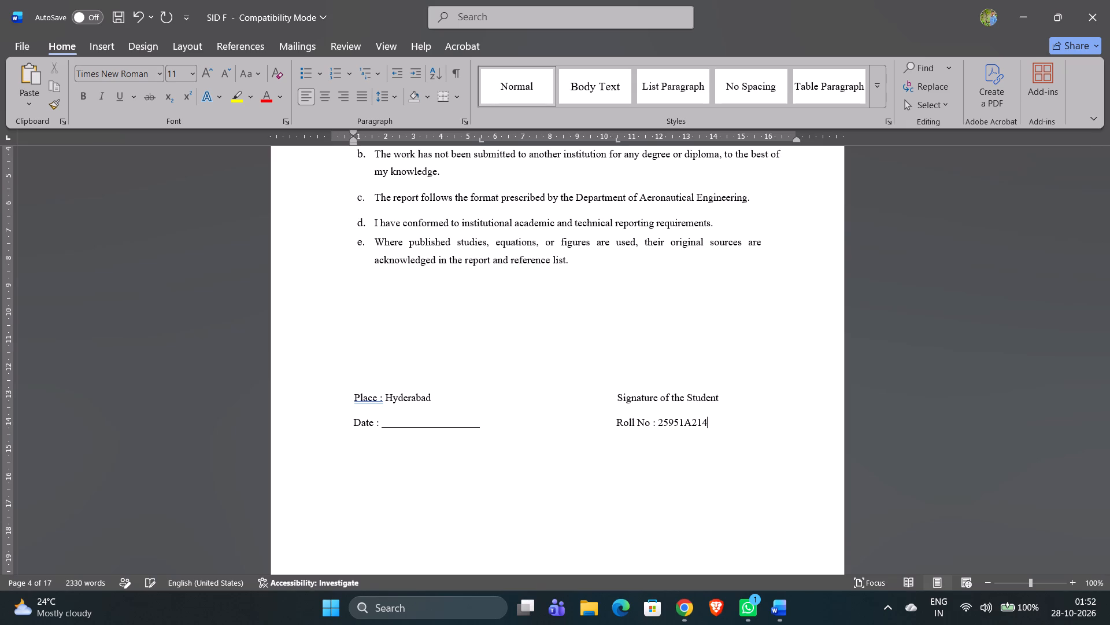
pyautogui.press('7')
# Delete the parenthesised roll number after the author's name in the Approval Sheet paragraph.
pyautogui.scroll(-3, 717, 420)
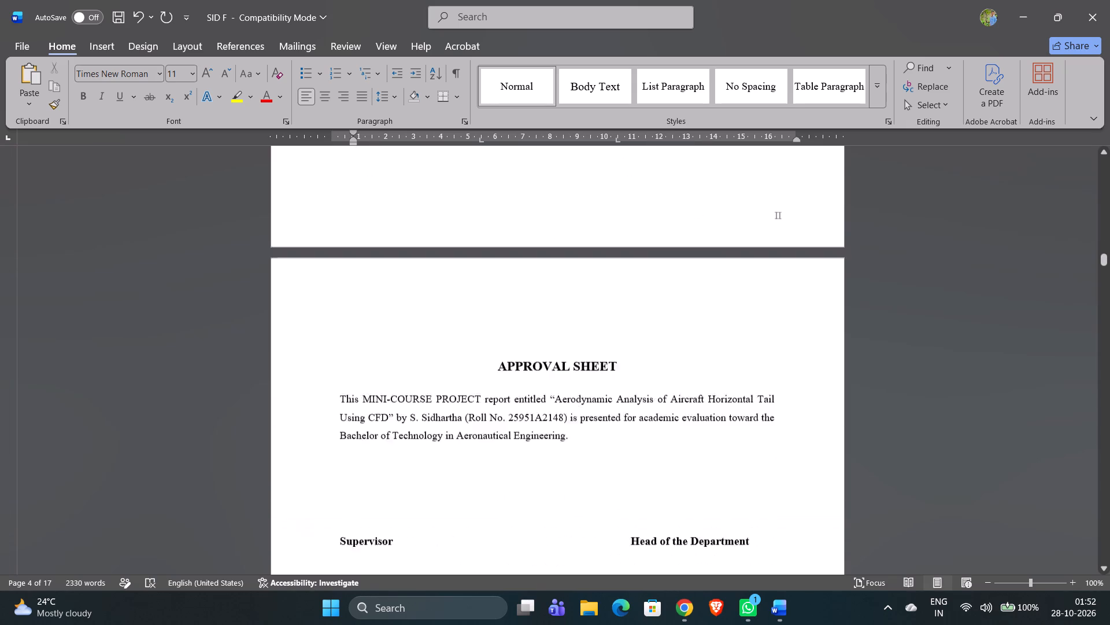
pyautogui.scroll(-1, 717, 420)
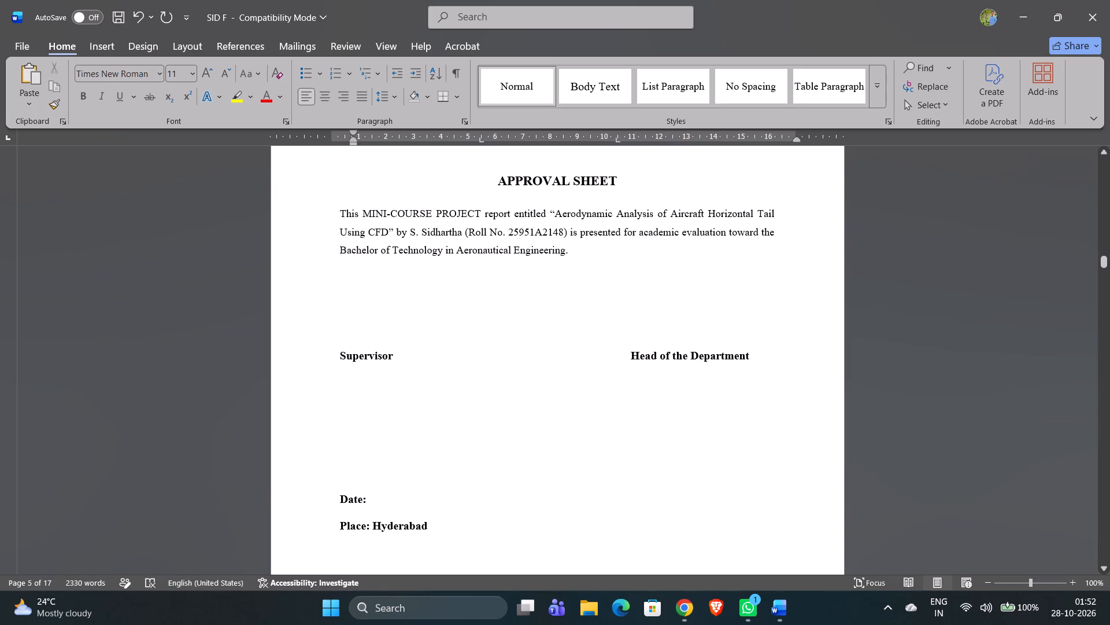
pyautogui.click(568, 230)
pyautogui.press('BackSpace')
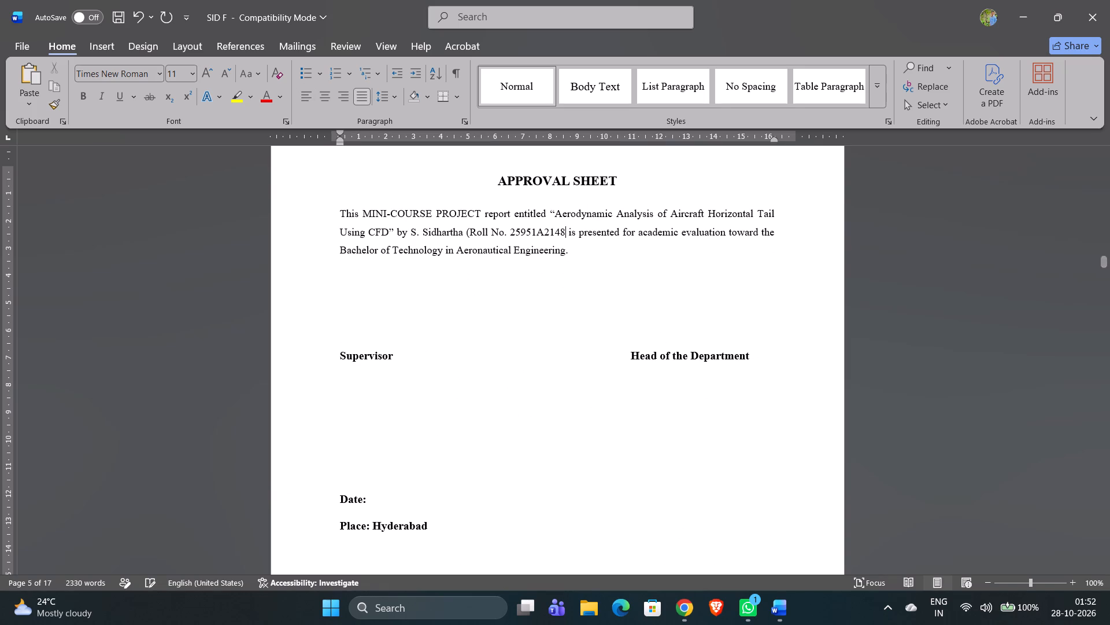
pyautogui.press('BackSpace')
pyautogui.press('BackSpace')
pyautogui.press('BackSpace')
pyautogui.press('BackSpace')
pyautogui.press('BackSpace')
pyautogui.press('BackSpace')
pyautogui.press('BackSpace')
pyautogui.press('BackSpace')
pyautogui.press('BackSpace')
pyautogui.press('BackSpace')
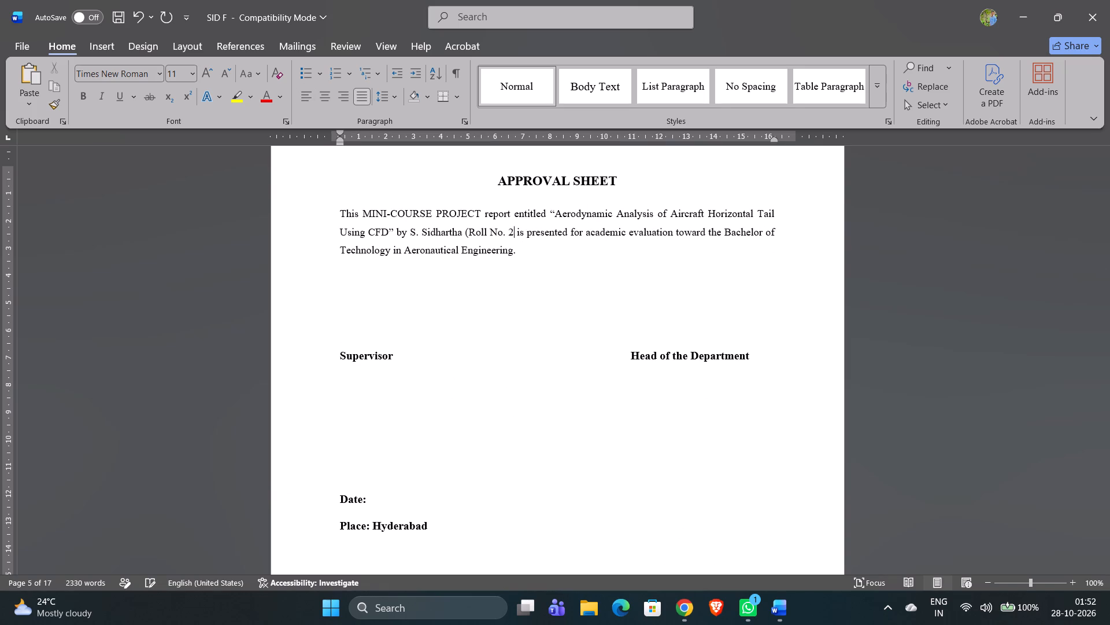
pyautogui.press('BackSpace')
pyautogui.press('BackSpace')
pyautogui.press('BackSpace')
pyautogui.press('BackSpace')
pyautogui.press('BackSpace')
pyautogui.press('BackSpace')
pyautogui.press('BackSpace')
pyautogui.press('BackSpace')
pyautogui.press('BackSpace')
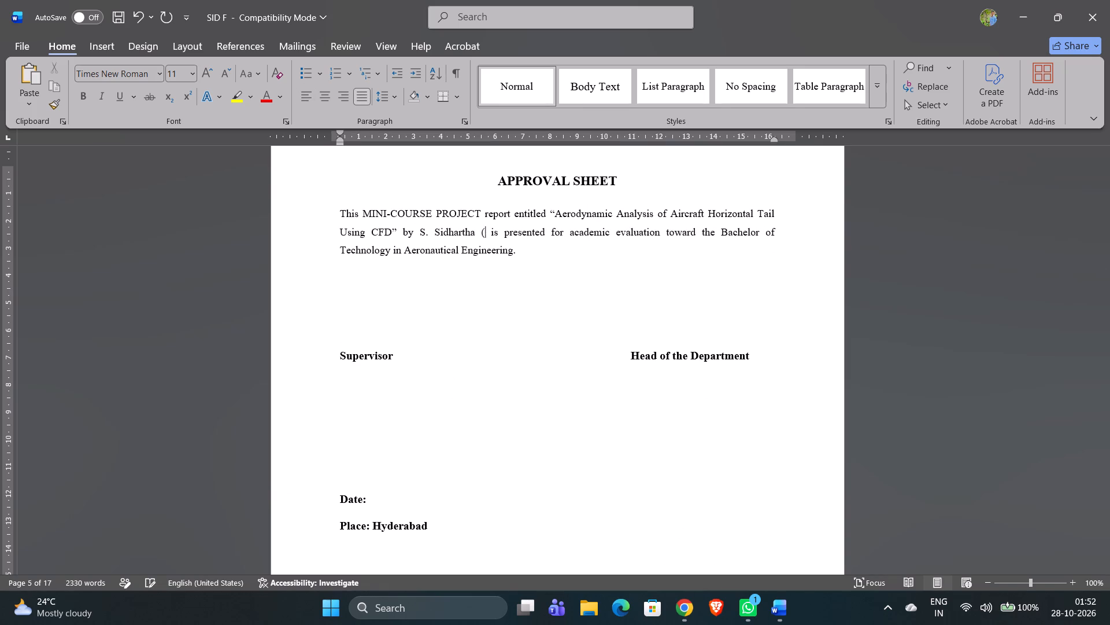
pyautogui.press('BackSpace')
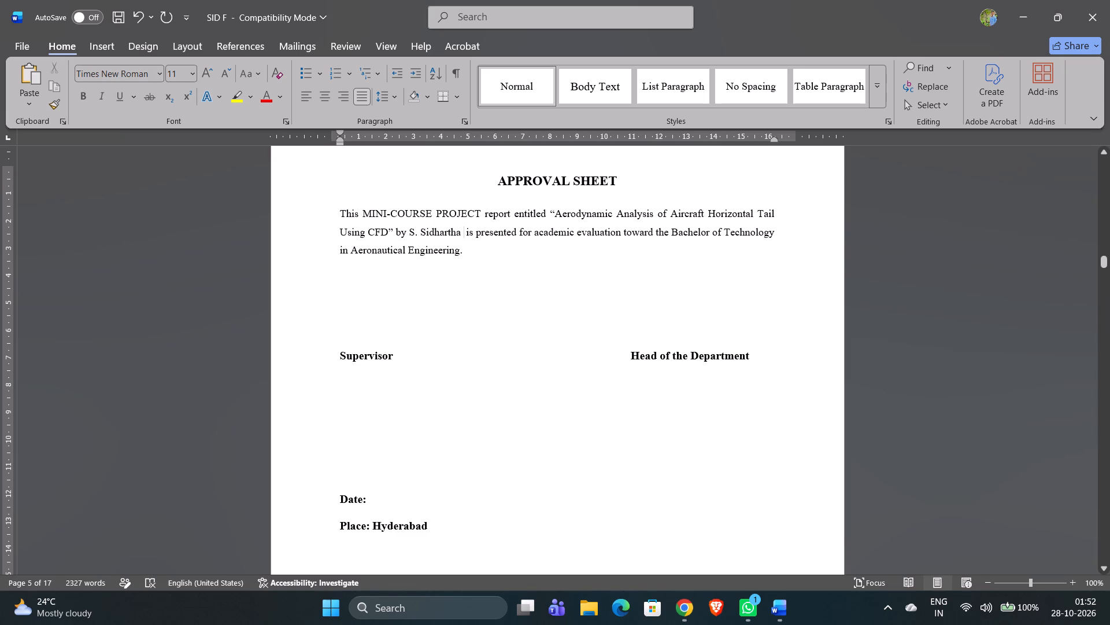
# Correct the author's name in the Approval Sheet paragraph: replace the h after "Sid" with d and change the initial to J.
pyautogui.click(441, 232)
pyautogui.press('BackSpace')
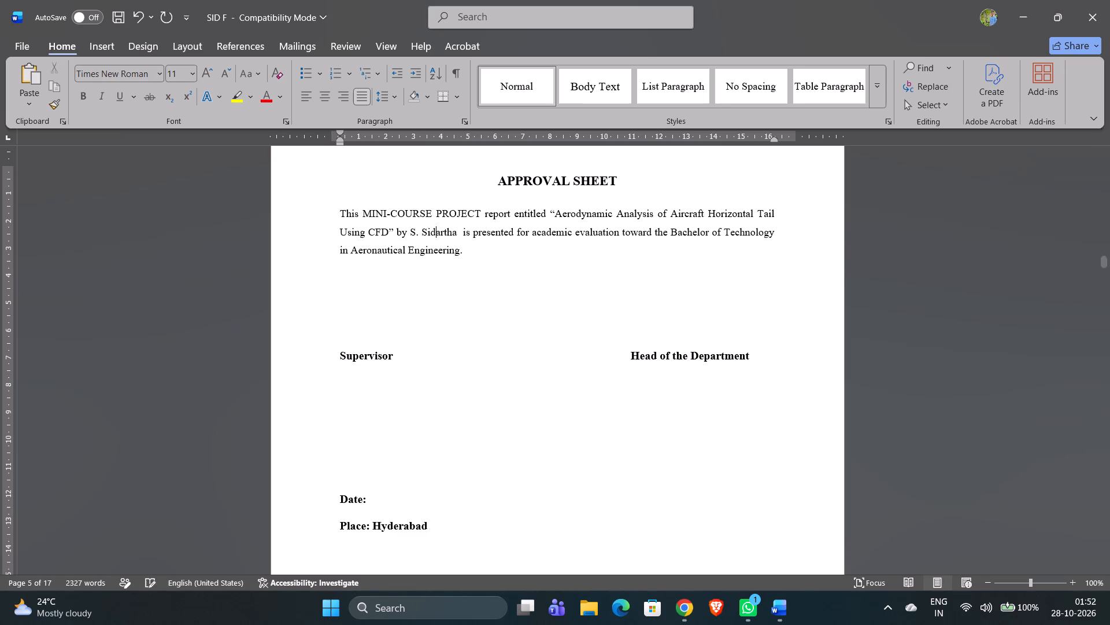
pyautogui.press('d')
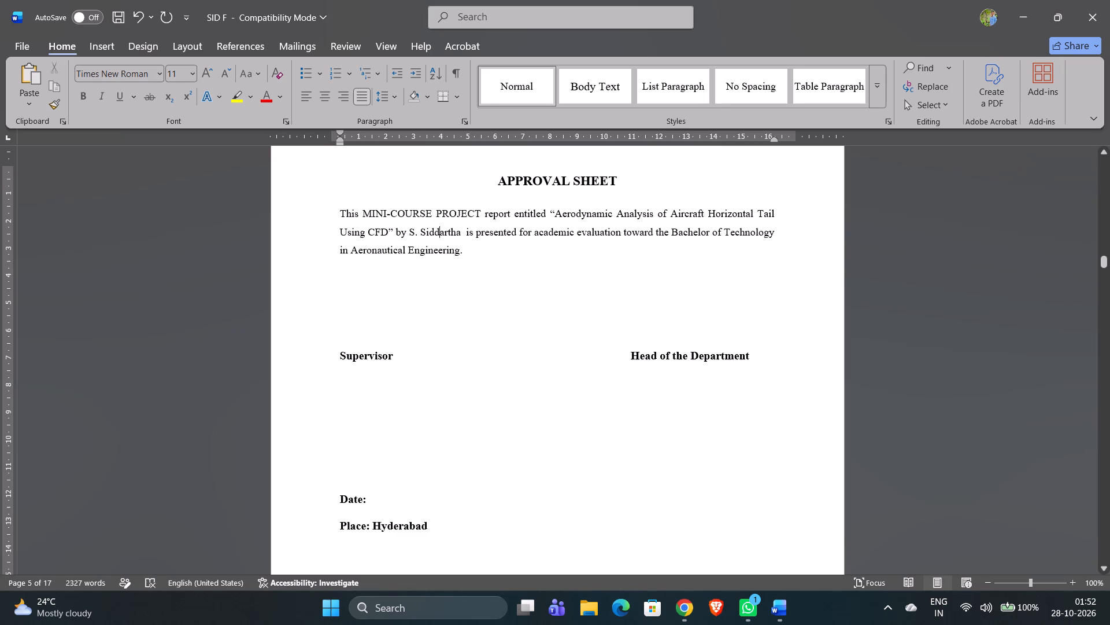
pyautogui.click(416, 233)
pyautogui.press('BackSpace')
pyautogui.press('j')
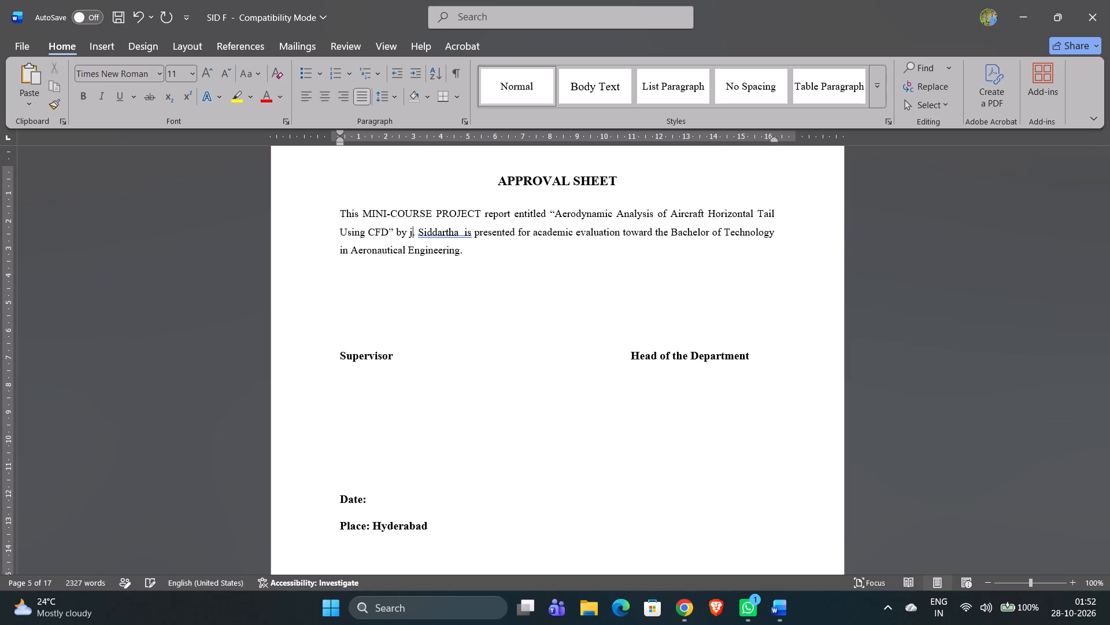
pyautogui.press('BackSpace')
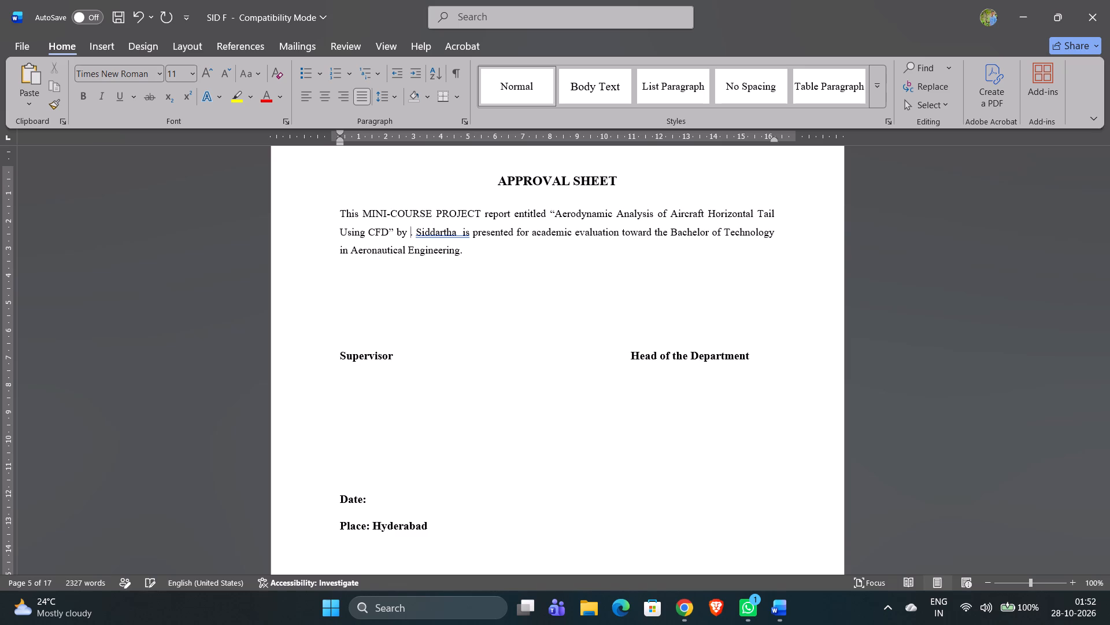
pyautogui.press('j')
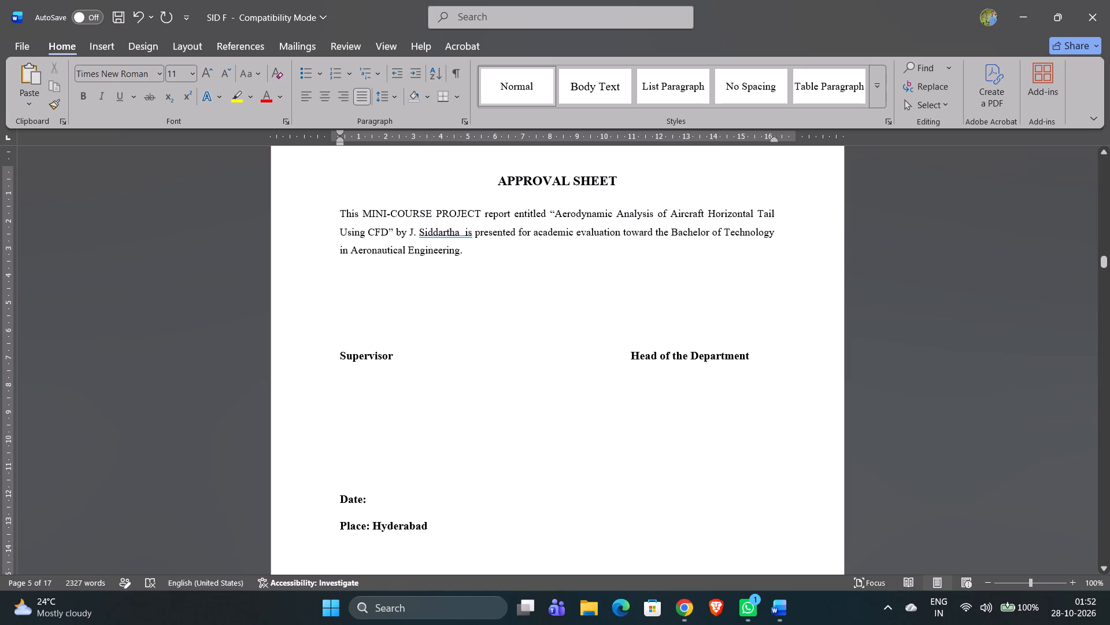
# Look through the remaining pages and back over the Declaration for further name or roll number mentions.
pyautogui.scroll(-4, 486, 314)
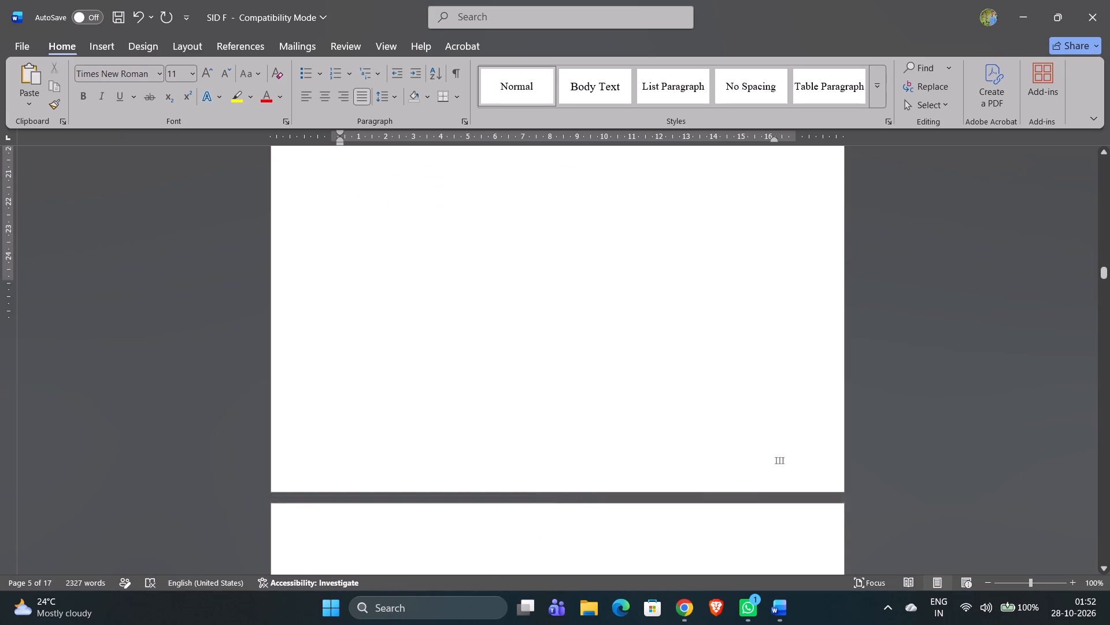
pyautogui.scroll(-3, 486, 314)
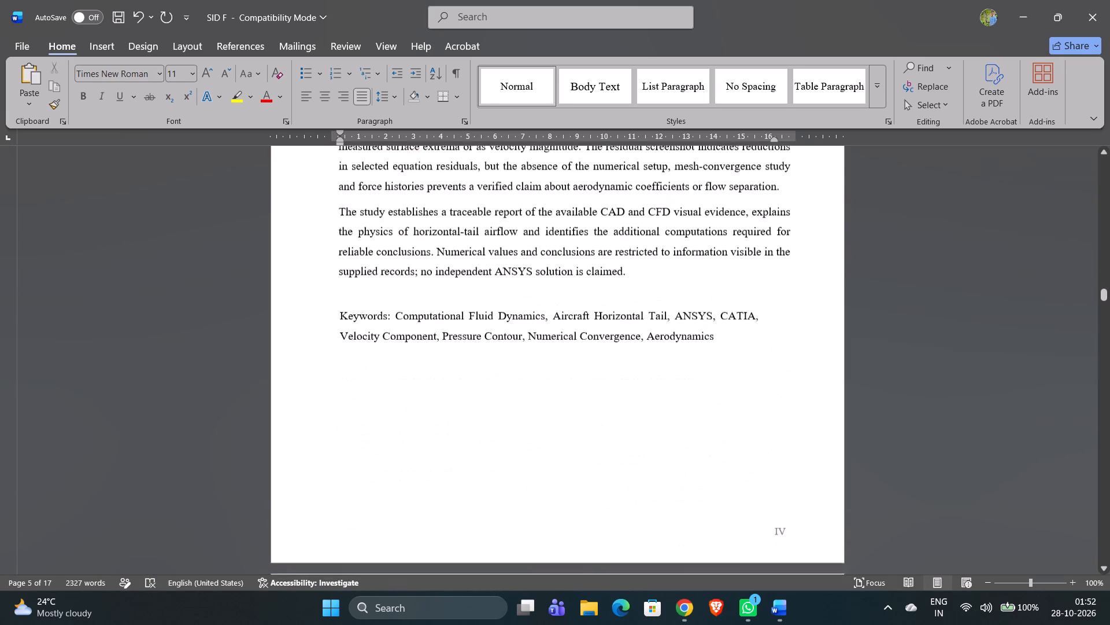
pyautogui.scroll(9, 486, 314)
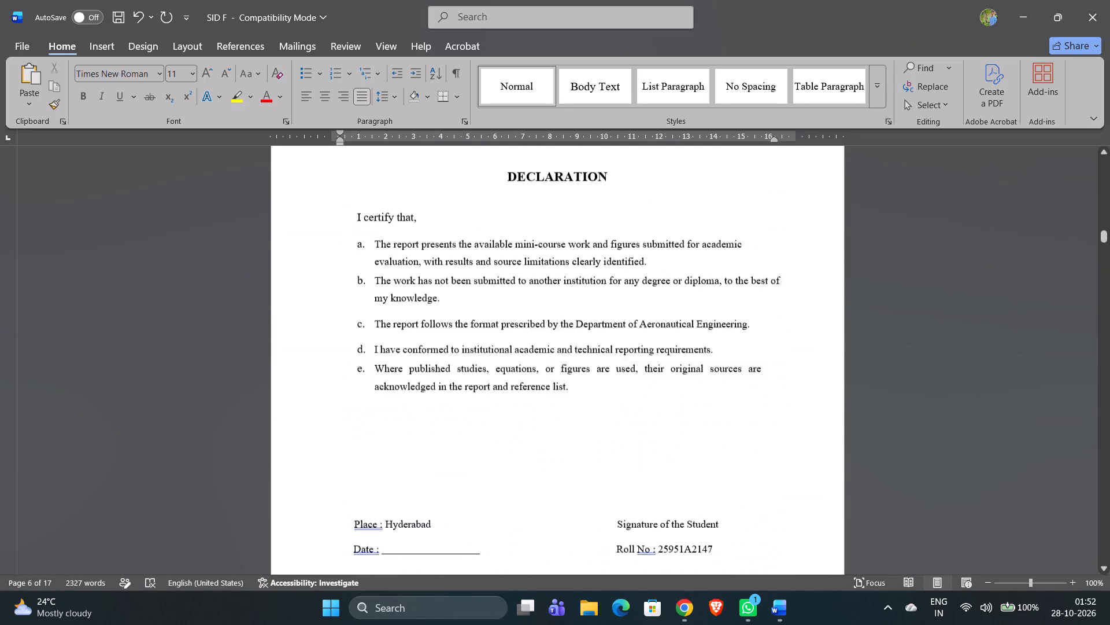
pyautogui.scroll(3, 486, 314)
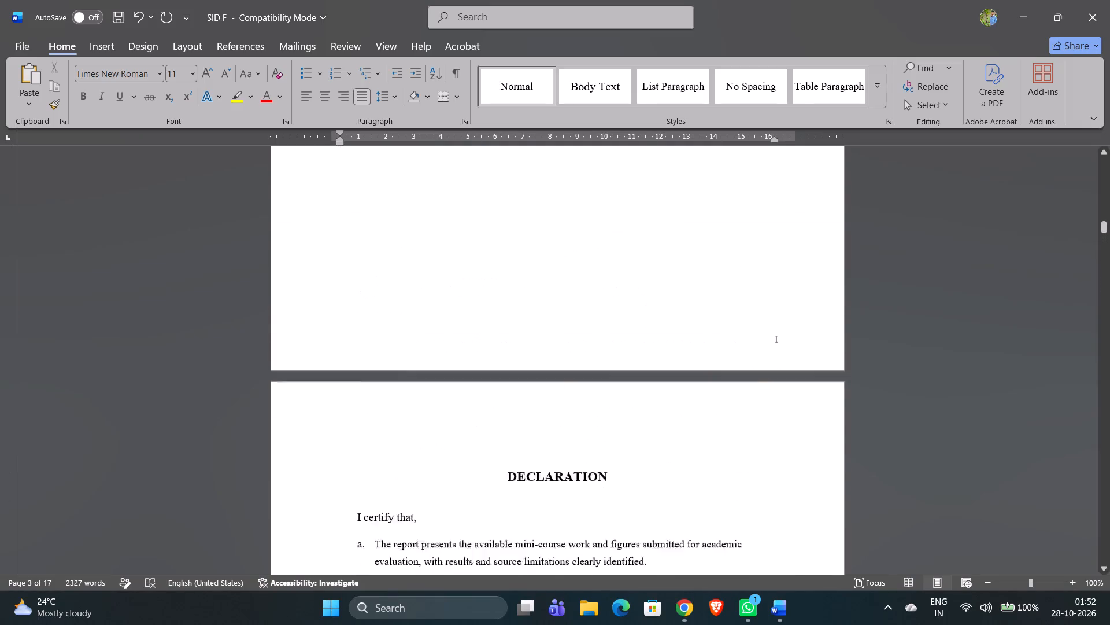
pyautogui.scroll(-20, 486, 314)
pyautogui.scroll(-4, 486, 314)
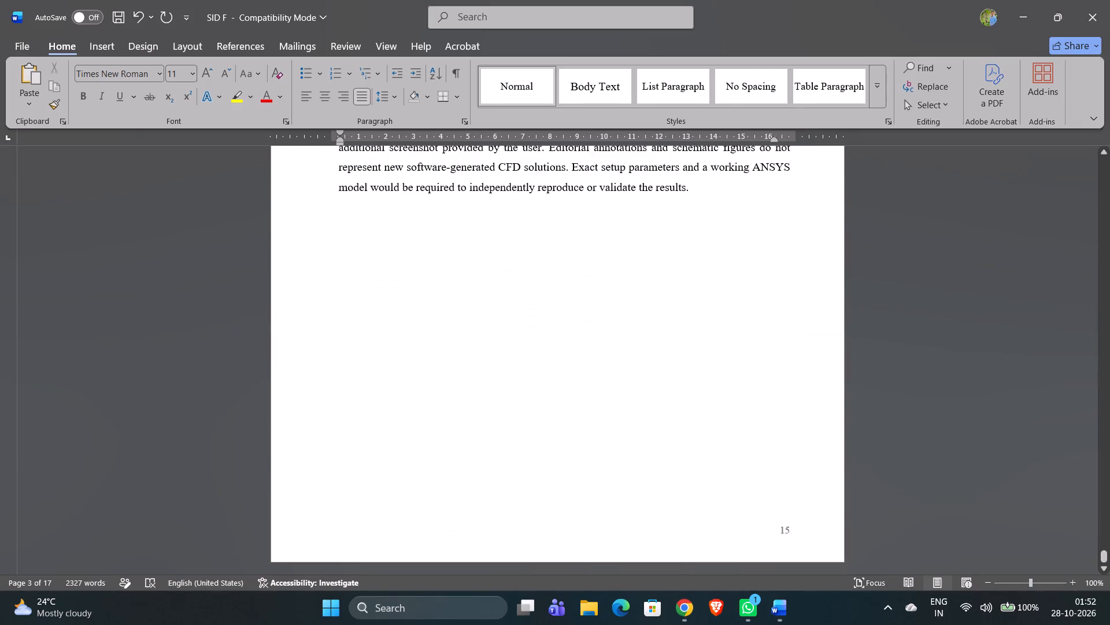
# Save the report as a Word document named CATIA PR in the PROJECT AE folder.
pyautogui.click(13, 45)
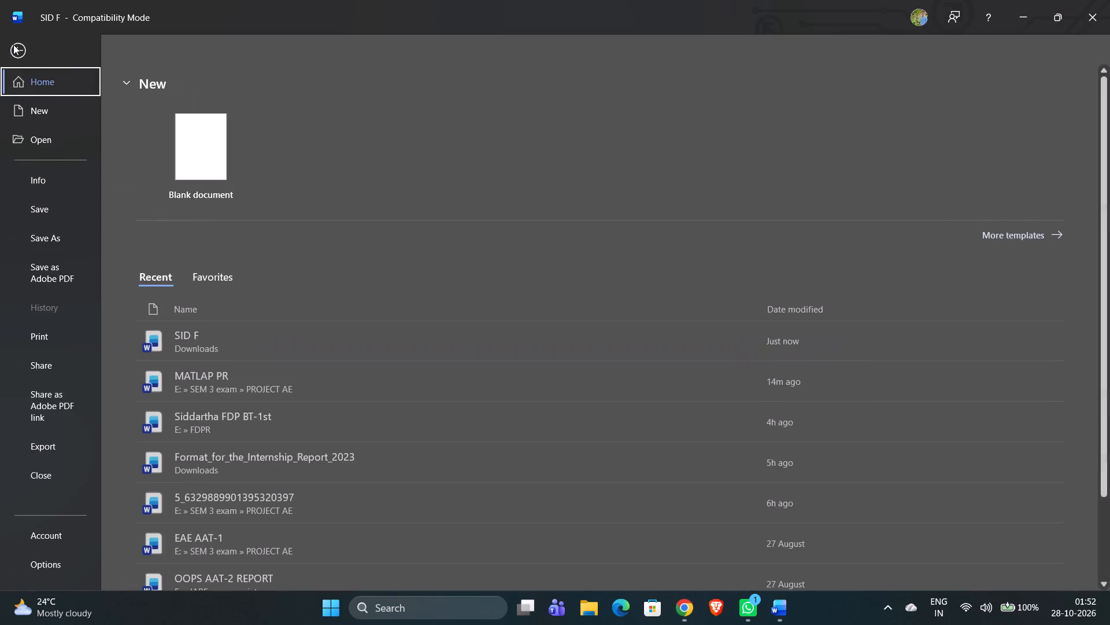
pyautogui.click(55, 242)
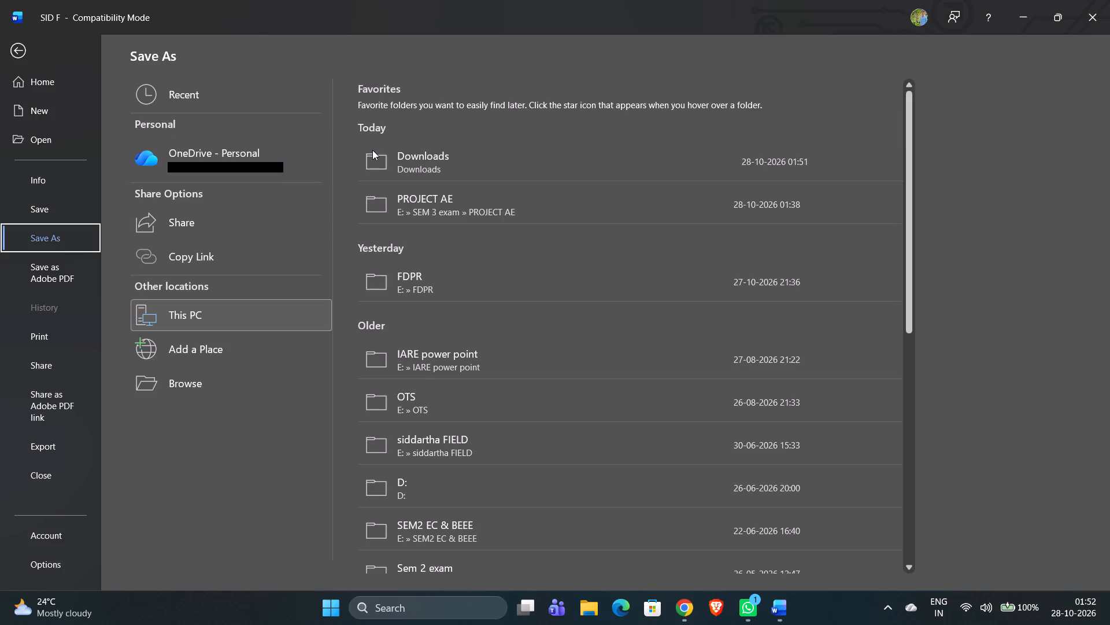
pyautogui.doubleClick(435, 208)
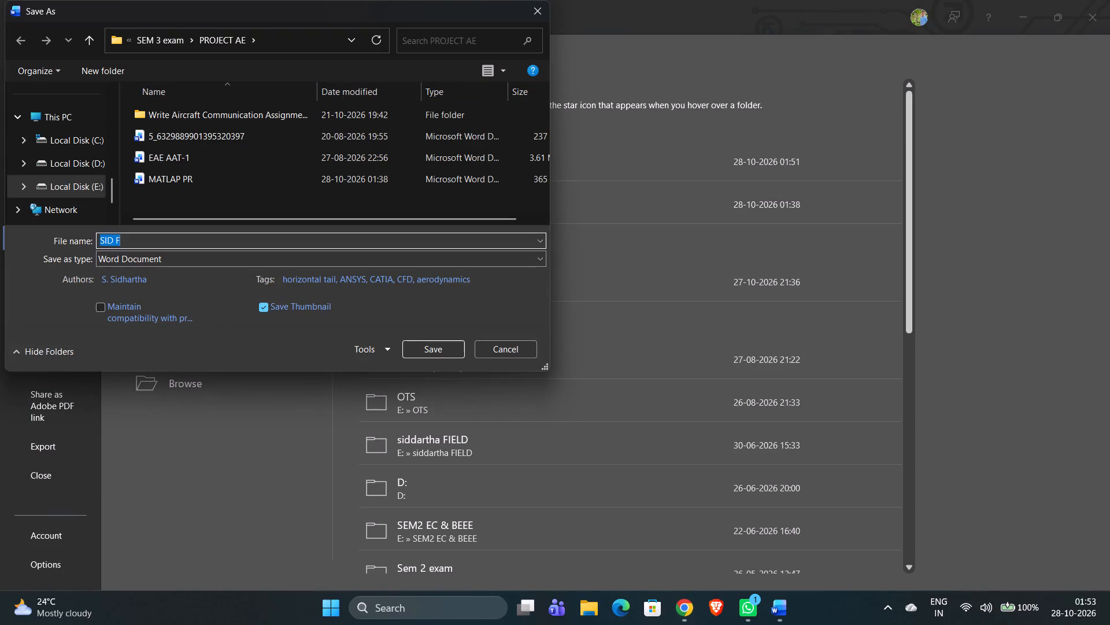
pyautogui.press('BackSpace')
pyautogui.write('CAT')
pyautogui.write('IA')
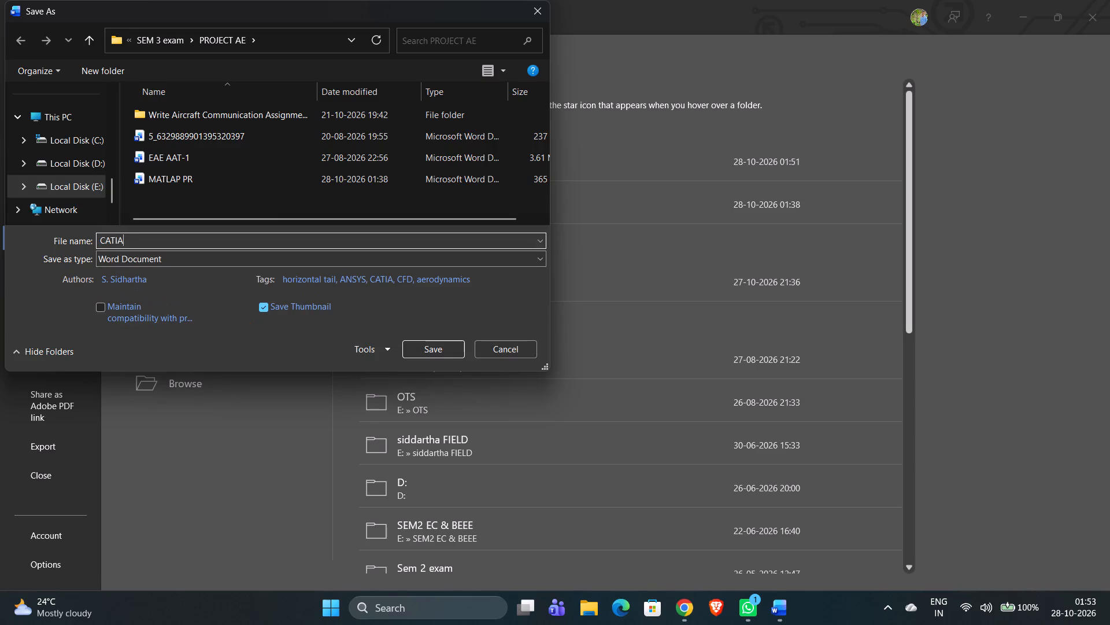
pyautogui.press('space')
pyautogui.write('PR')
pyautogui.click(441, 356)
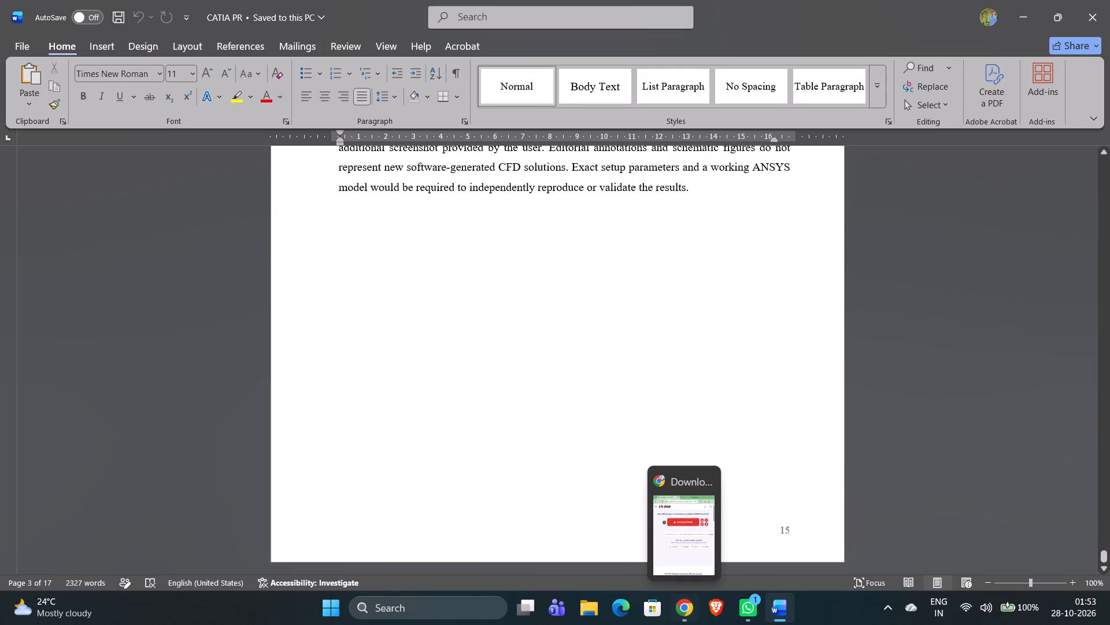
# Save a copy of the report in PDF format as CATIA PR in the PROJECT AE folder.
pyautogui.click(20, 43)
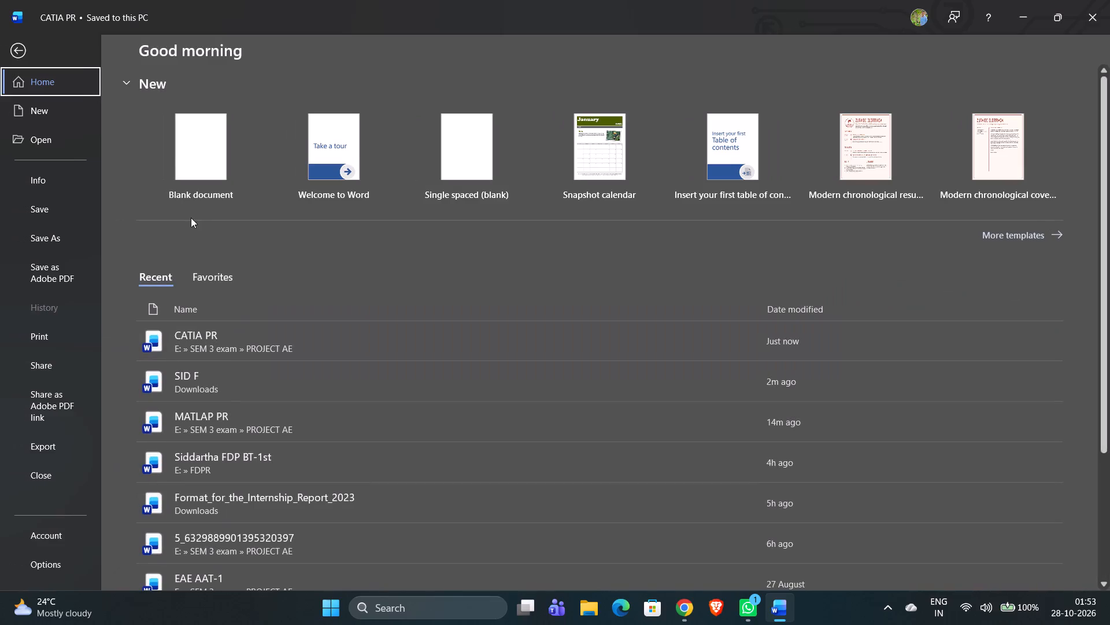
pyautogui.click(57, 242)
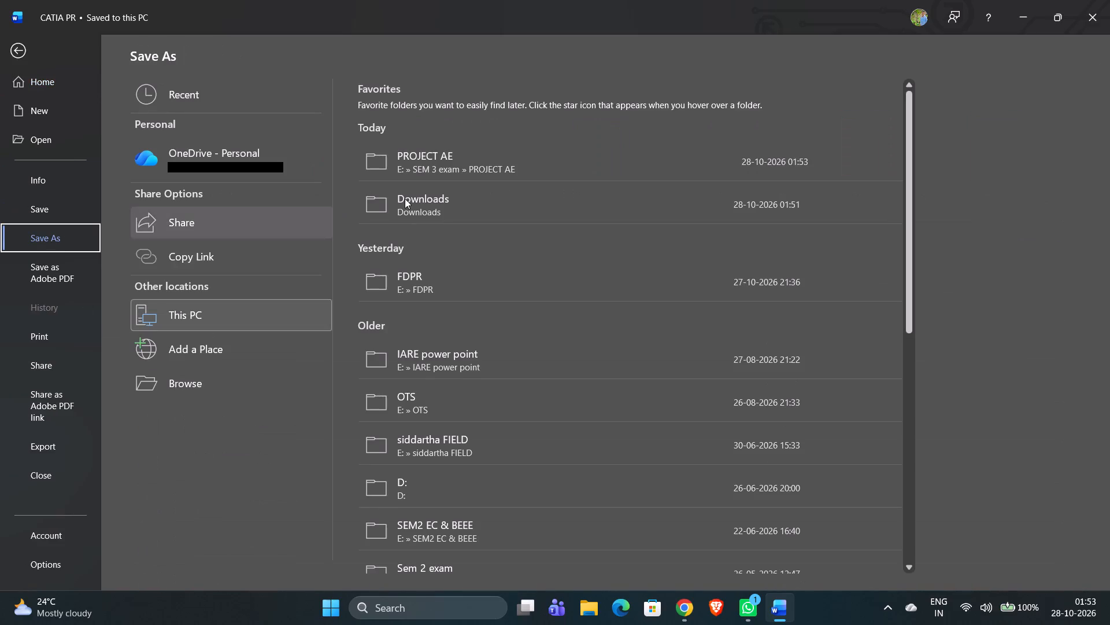
pyautogui.doubleClick(433, 157)
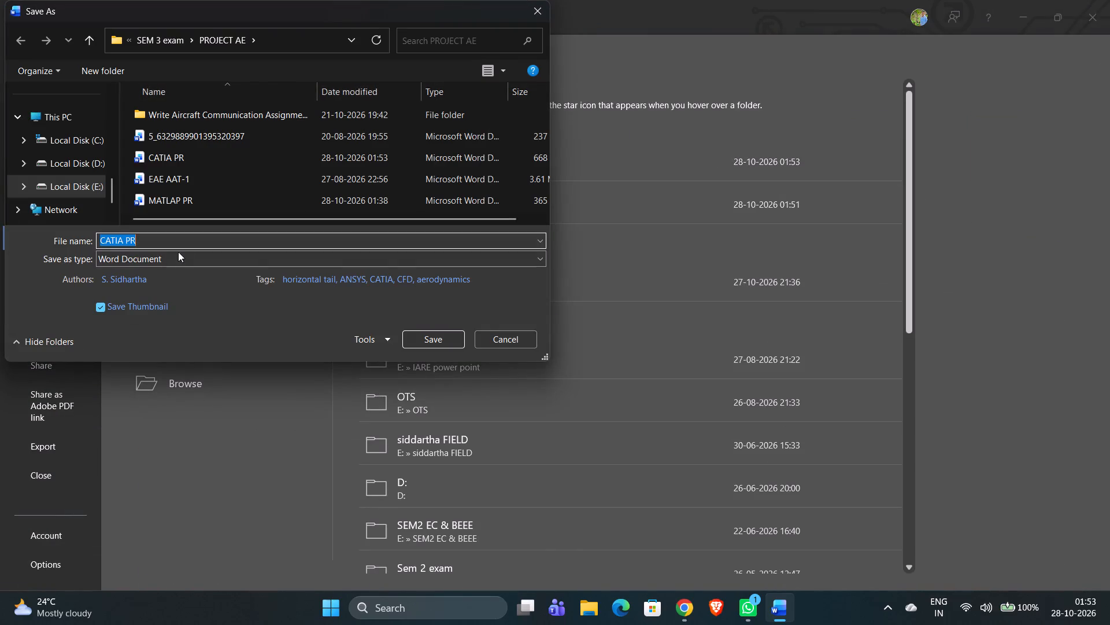
pyautogui.click(177, 259)
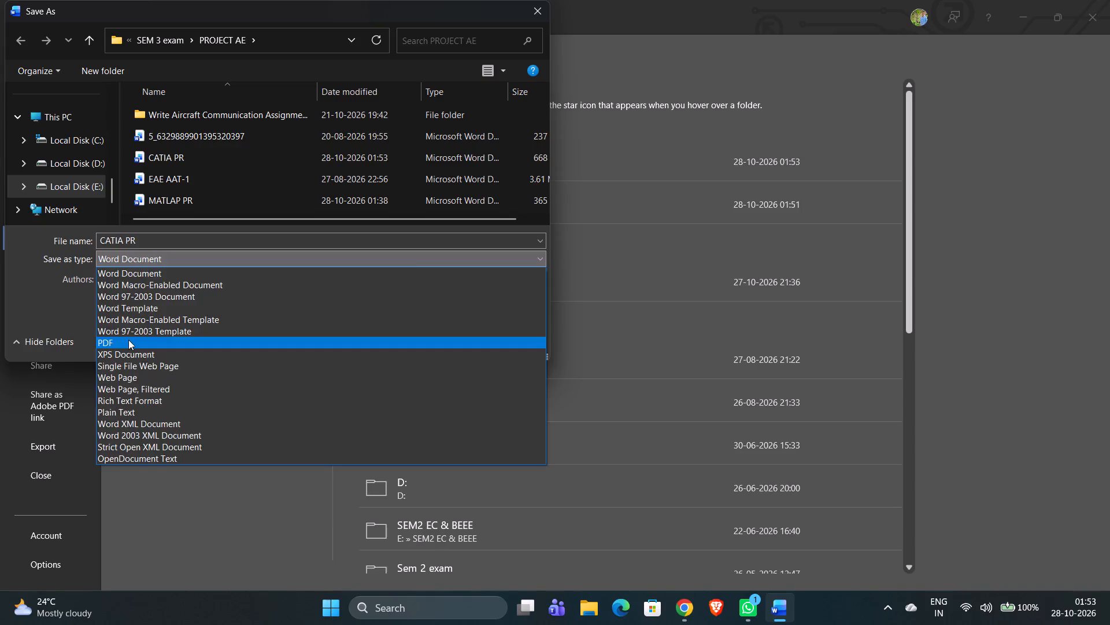
pyautogui.click(128, 340)
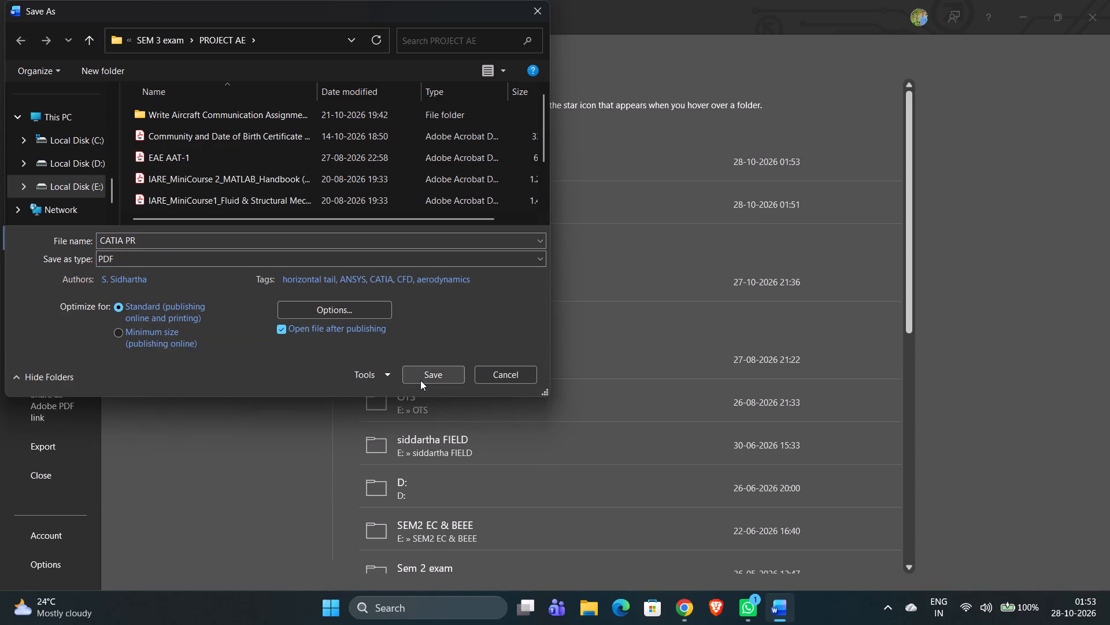
# Publish the report as a standard-optimised PDF named CATIA PR in the PROJECT AE folder.
pyautogui.click(420, 380)
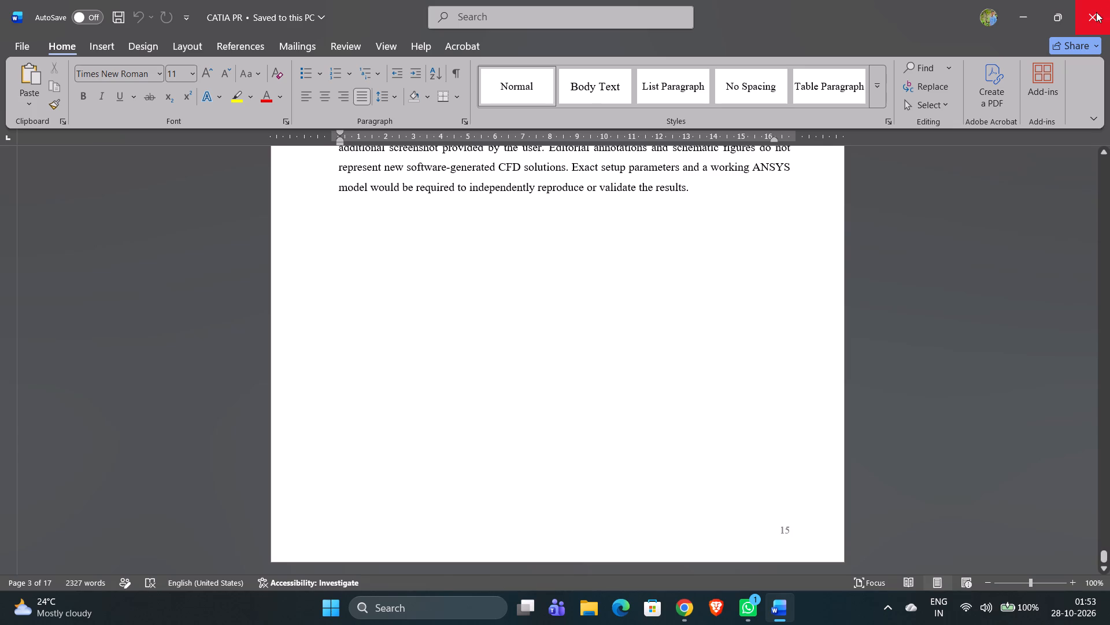